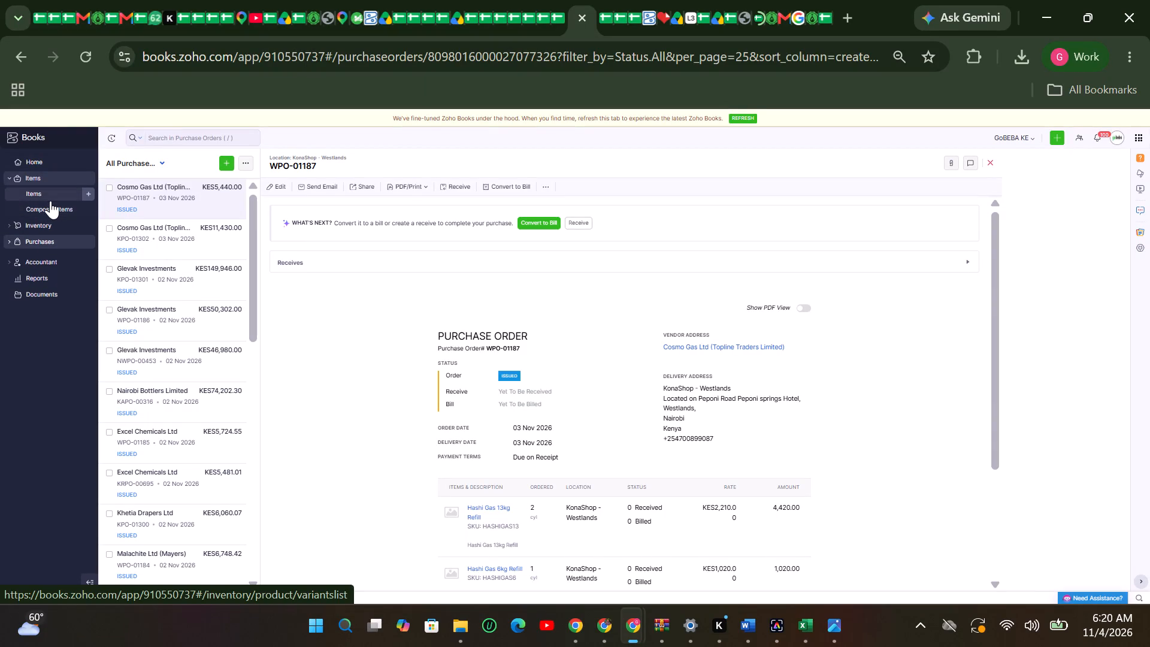
Search the Items list for "mayers" and open the Mayers Mineral Water 24 Pack 250ml item.
{"action": "left_click", "coordinate": [49, 197]}
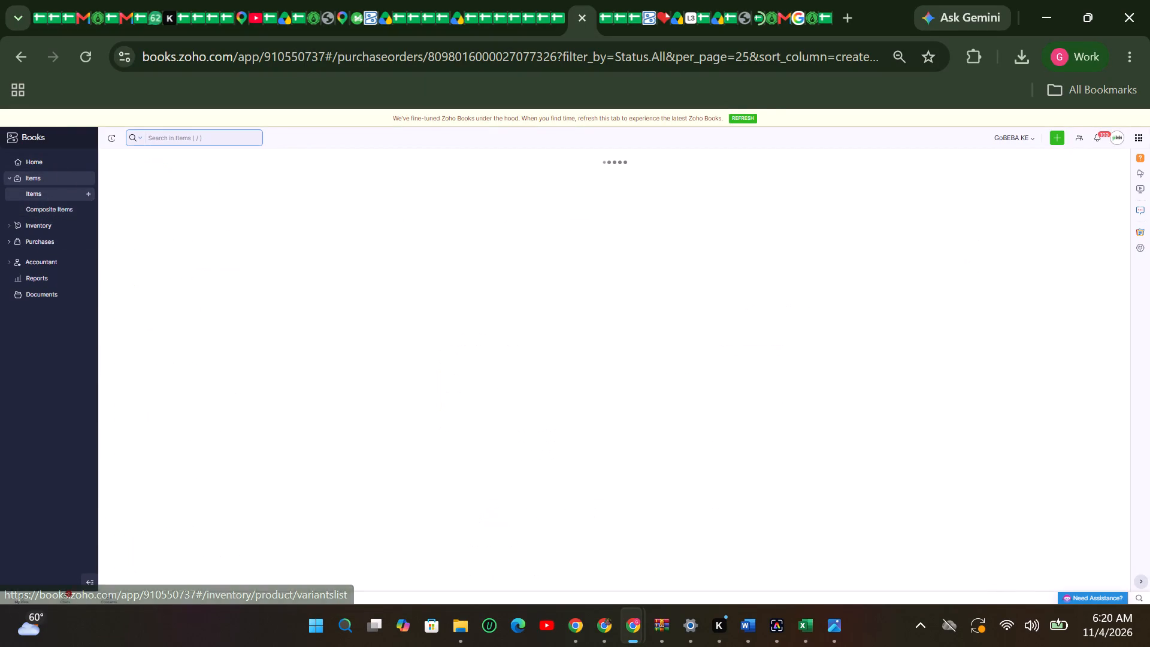
{"action": "left_click", "coordinate": [170, 136]}
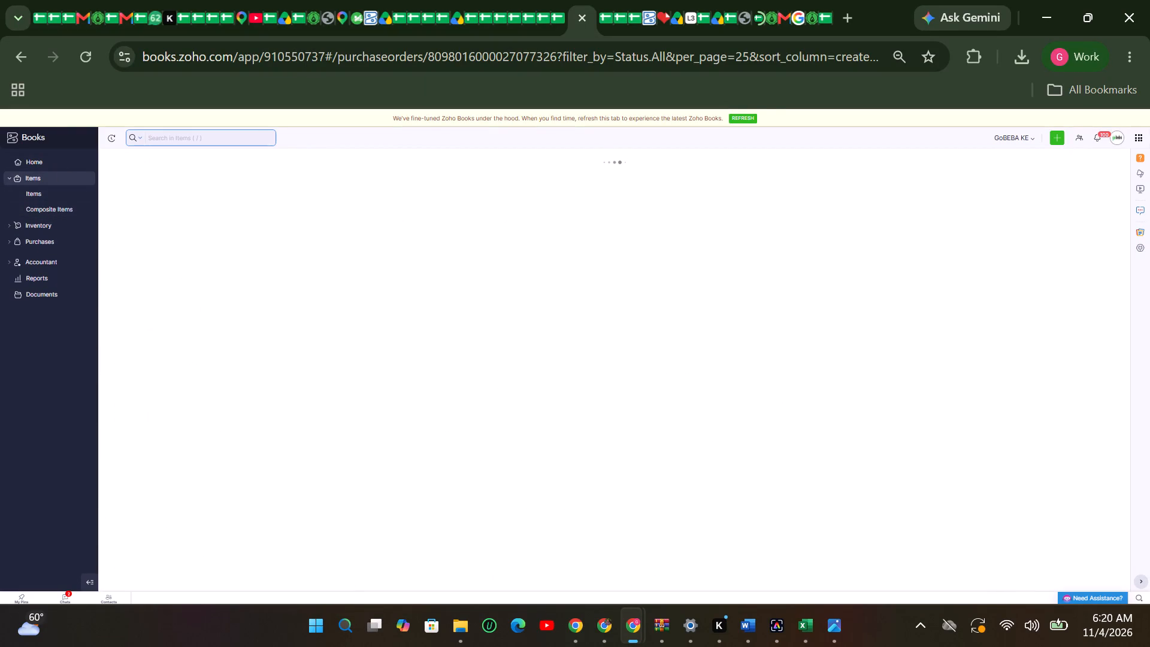
{"action": "left_click", "coordinate": [903, 58]}
{"action": "left_click", "coordinate": [856, 97]}
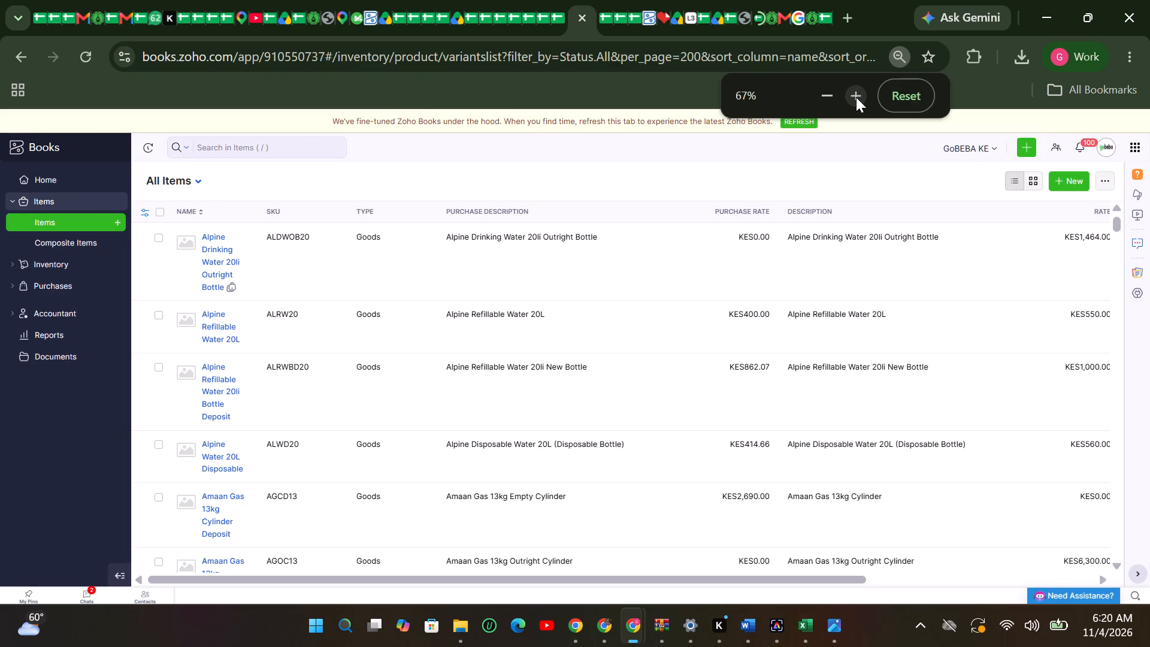
{"action": "left_click", "coordinate": [273, 144]}
{"action": "type", "text": "mayers"}
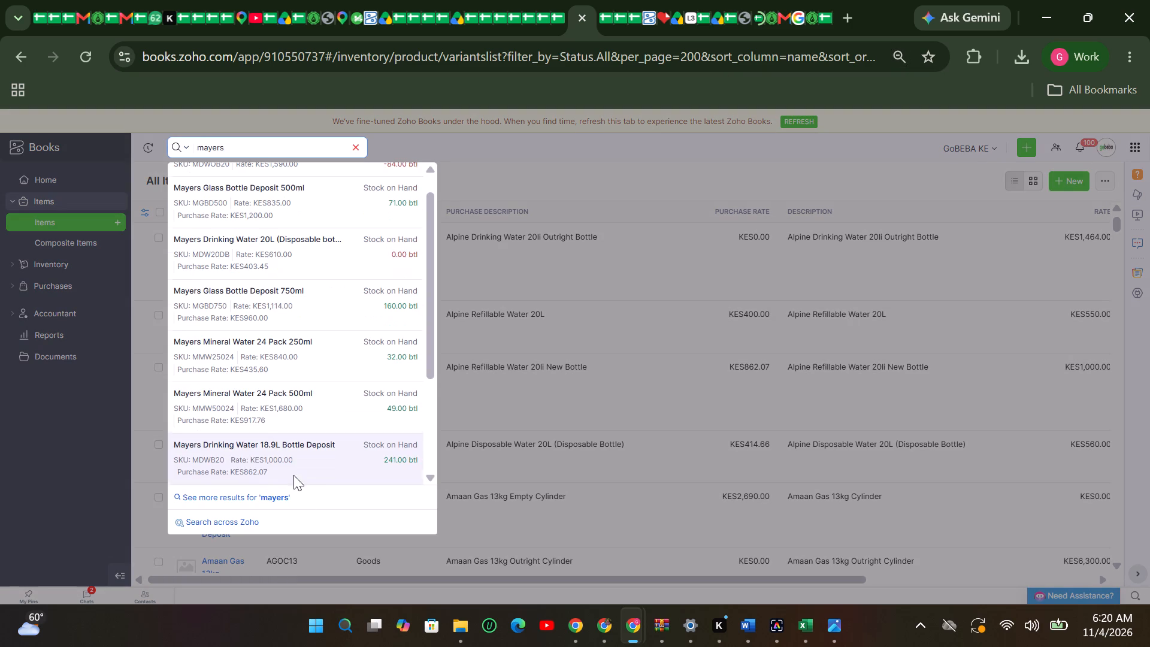
{"action": "left_click", "coordinate": [273, 353]}
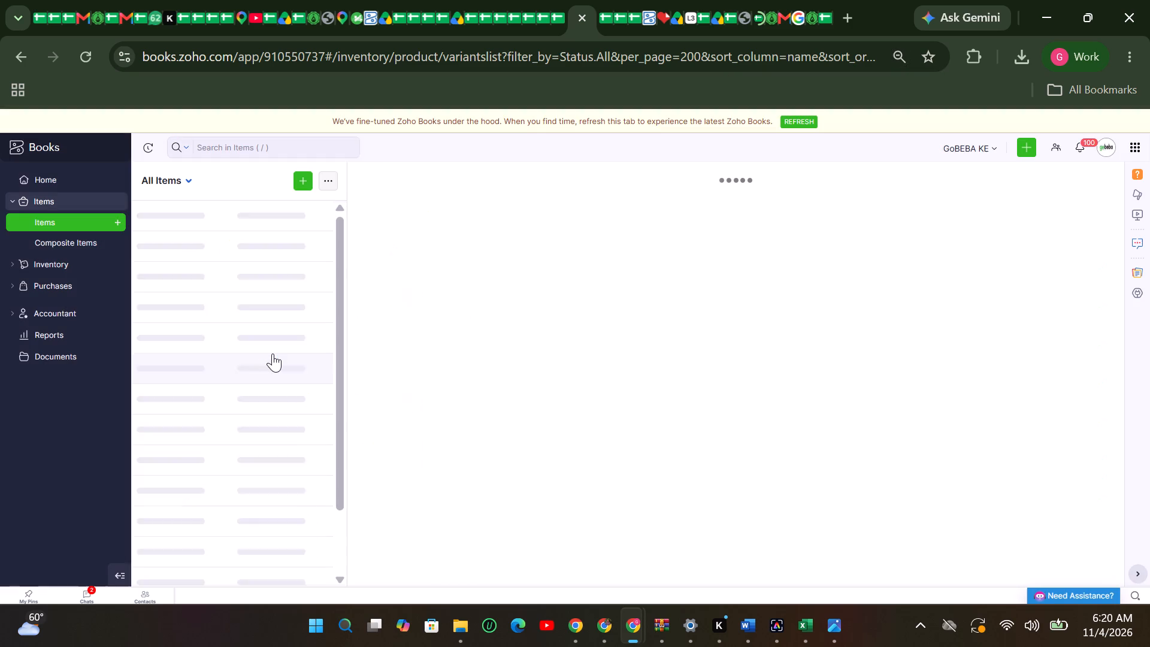
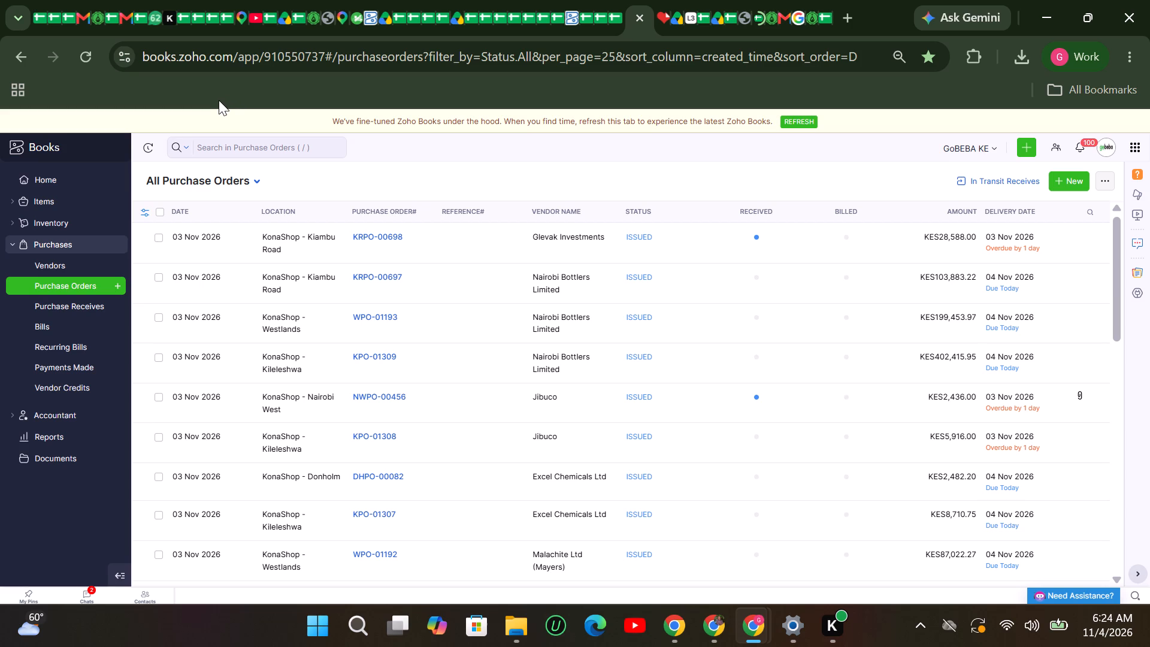
Search the purchase orders for "KRPO", show the full results, and open purchase order KRPO-00675 from Malachite Ltd (Mayers).
{"action": "left_click", "coordinate": [211, 146]}
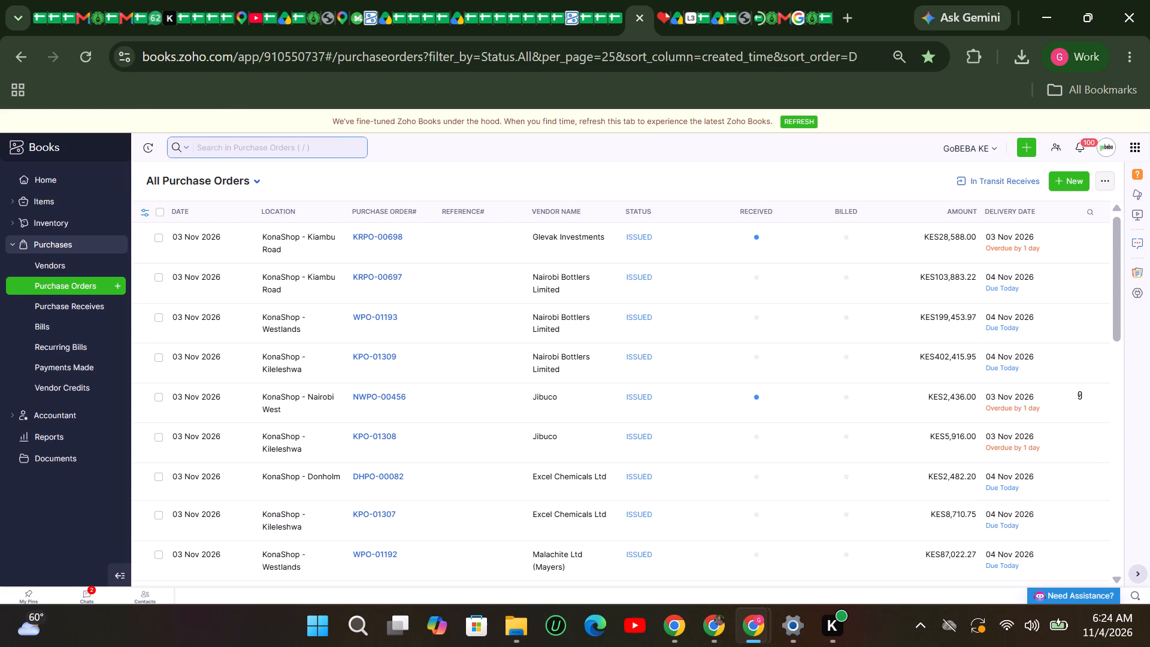
{"action": "type", "text": "KRPO"}
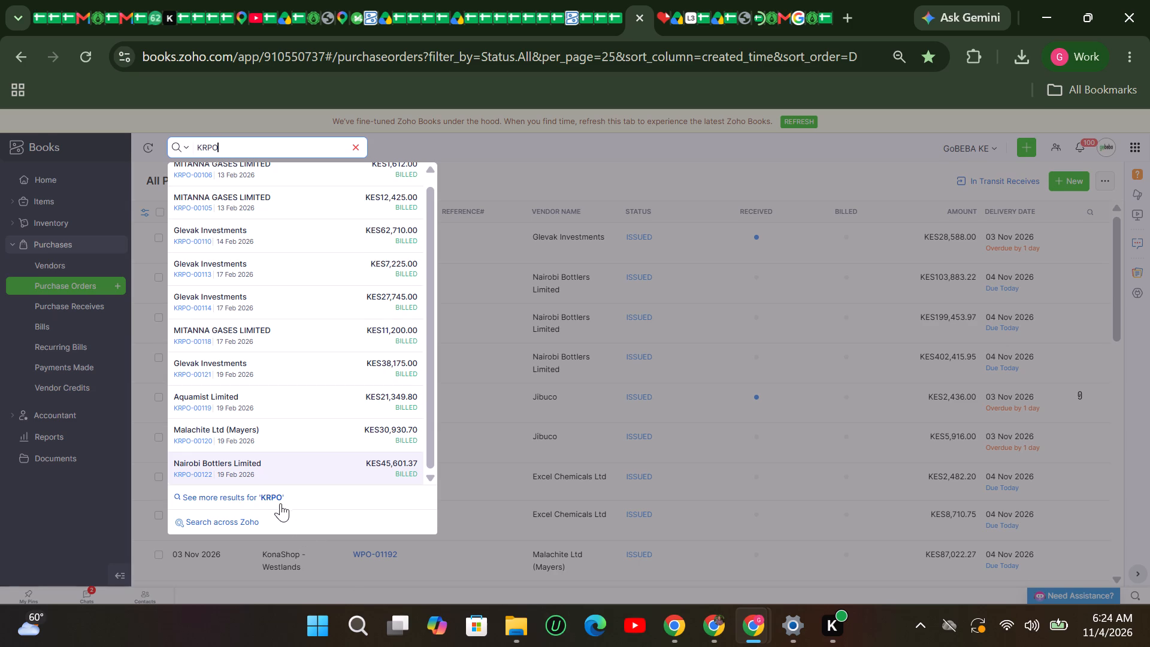
{"action": "left_click", "coordinate": [274, 497]}
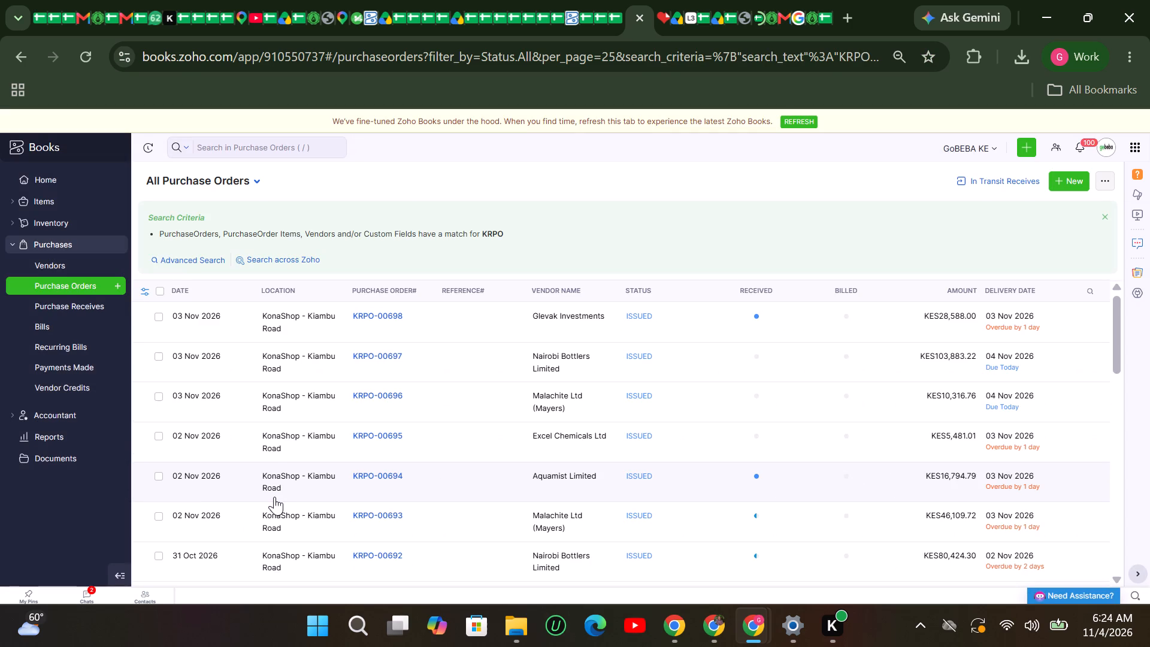
{"action": "scroll", "coordinate": [323, 457], "scroll_direction": "down", "scroll_amount": 6}
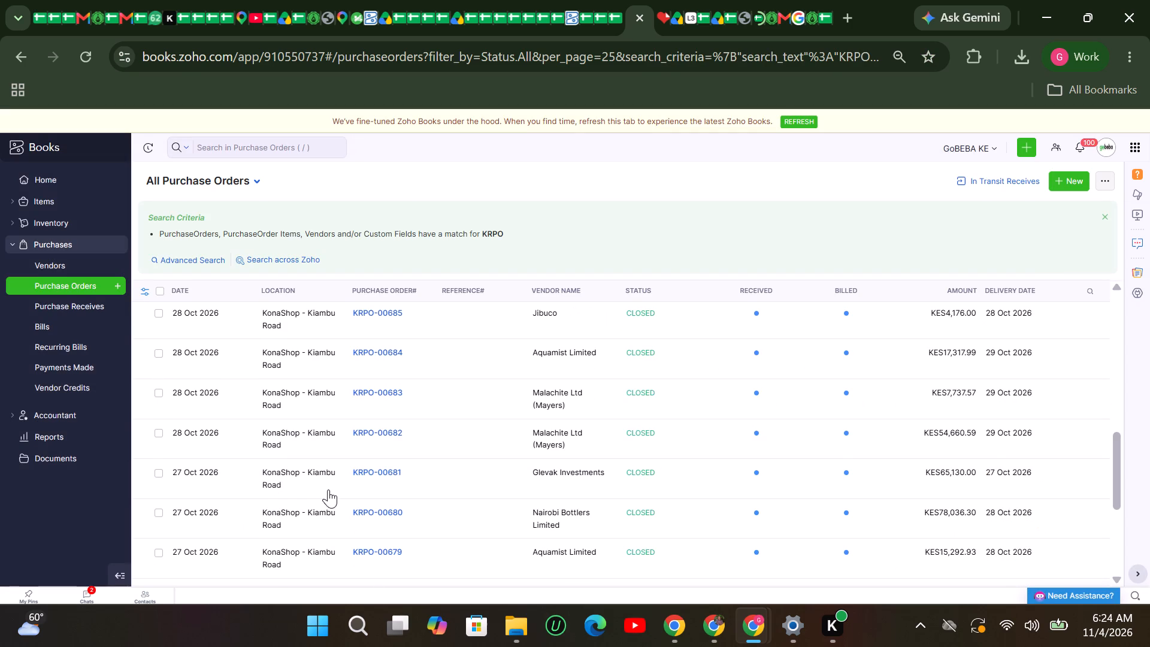
{"action": "scroll", "coordinate": [328, 489], "scroll_direction": "down", "scroll_amount": 2}
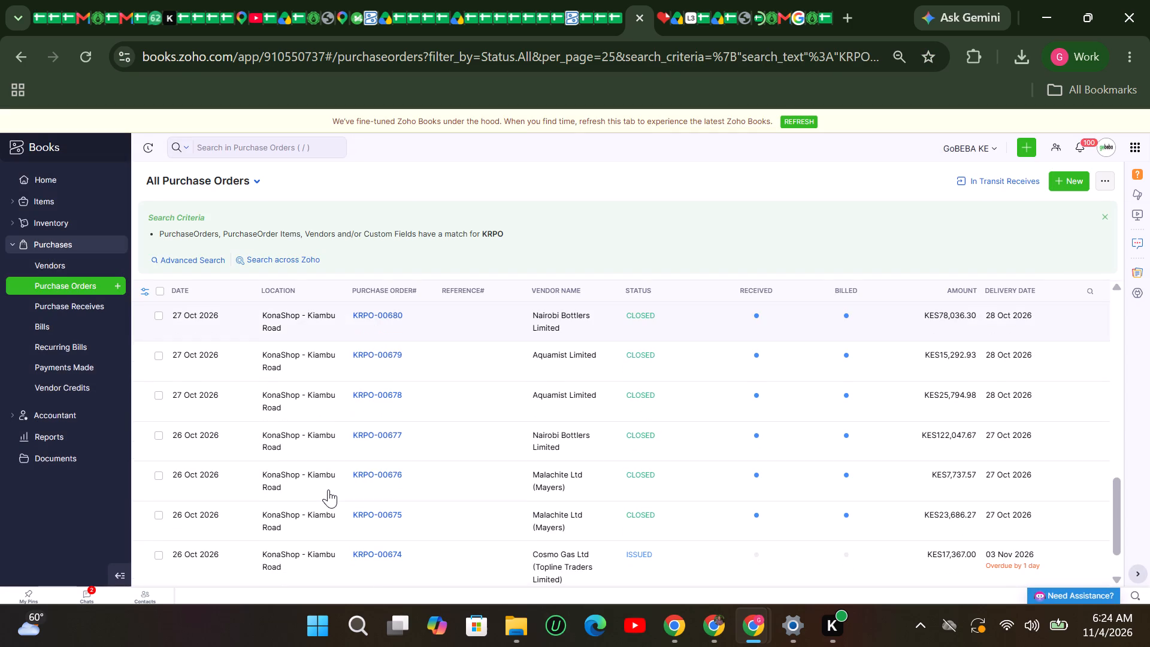
{"action": "left_click", "coordinate": [365, 507]}
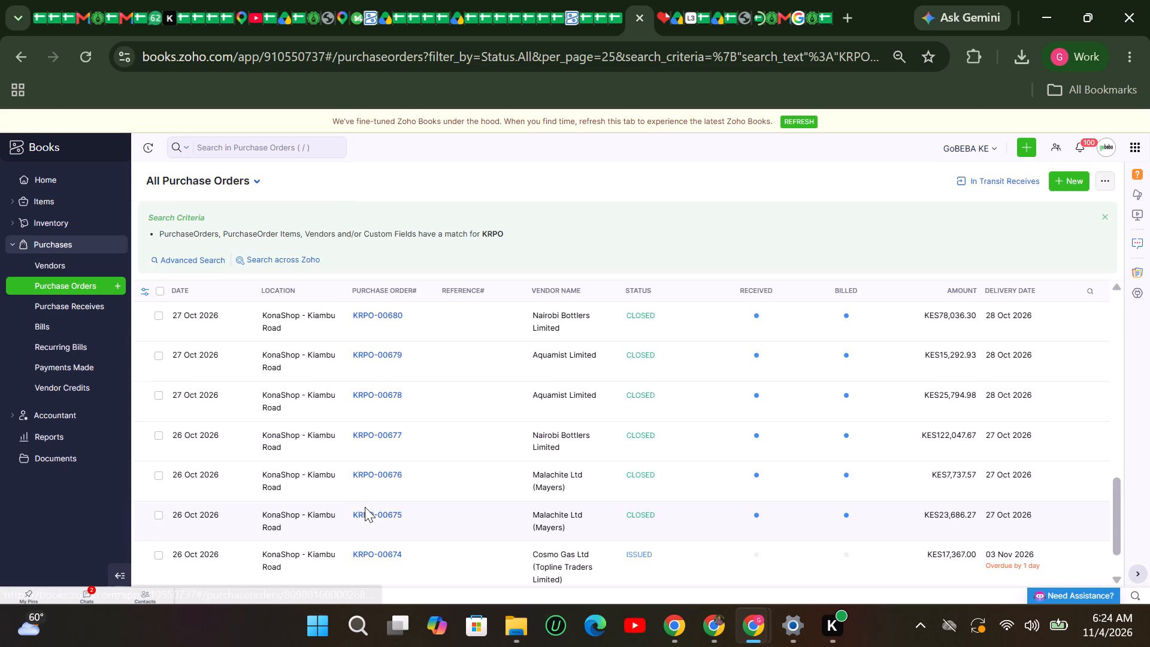
Examine the line items of KRPO-00675 and check them against the Mayers Mineral Water 24 Pack 250ml purchase order transactions.
{"action": "scroll", "coordinate": [504, 504], "scroll_direction": "down", "scroll_amount": 5}
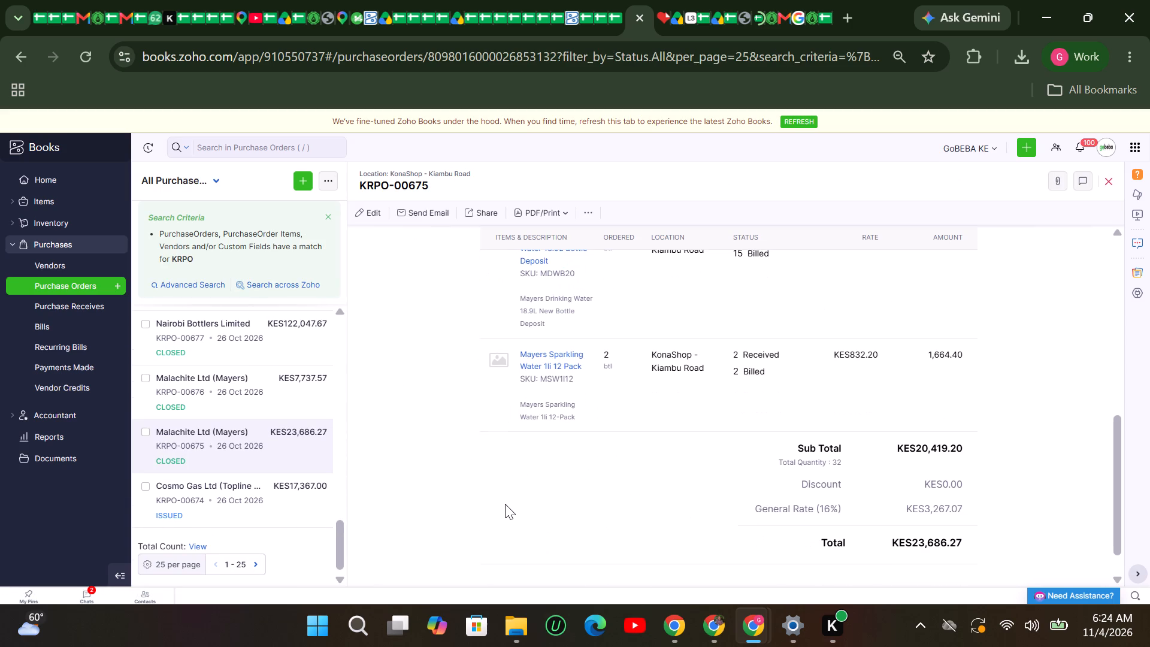
{"action": "scroll", "coordinate": [506, 504], "scroll_direction": "up", "scroll_amount": 2}
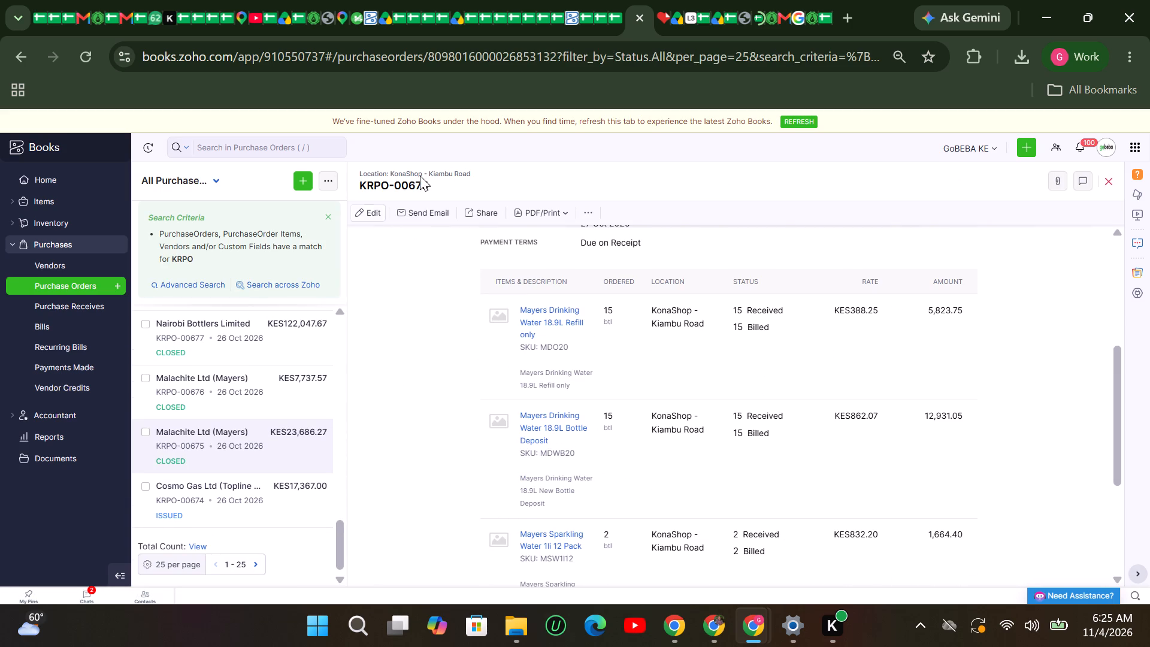
{"action": "scroll", "coordinate": [592, 311], "scroll_direction": "down", "scroll_amount": 3}
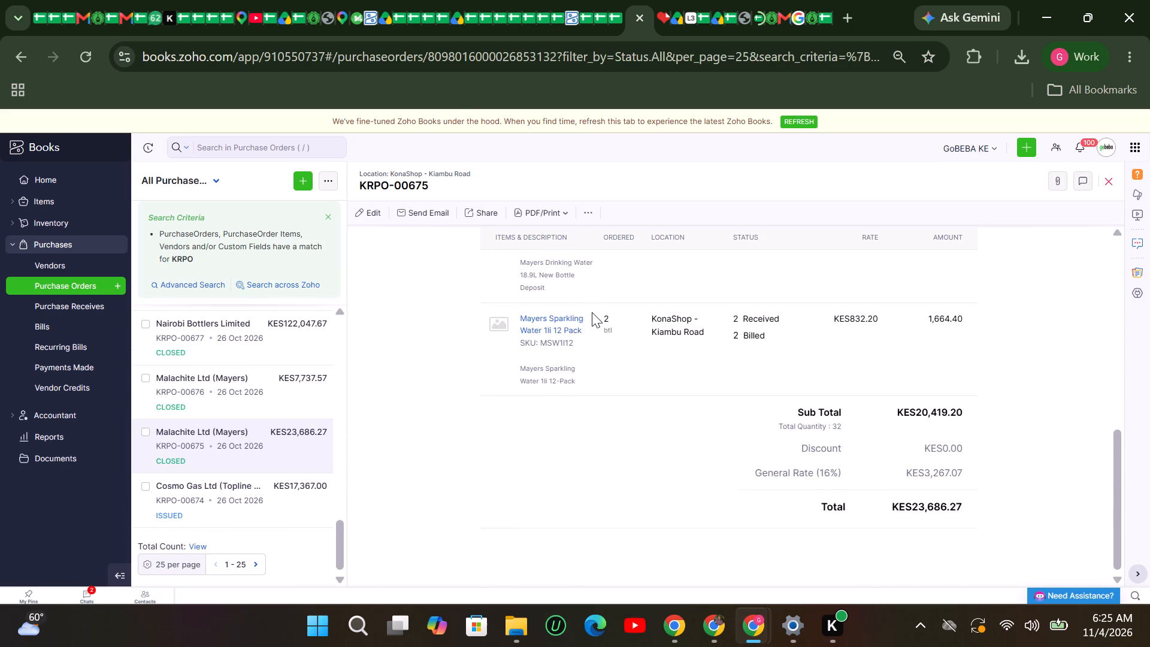
{"action": "scroll", "coordinate": [592, 312], "scroll_direction": "up", "scroll_amount": 2}
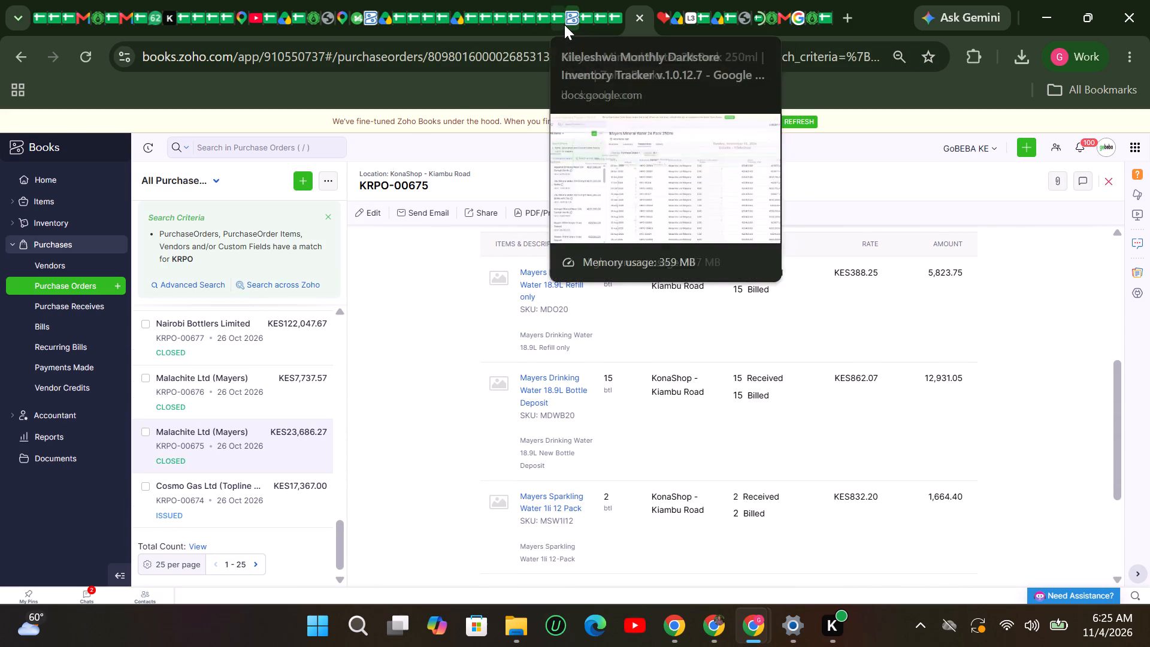
{"action": "left_click", "coordinate": [574, 21]}
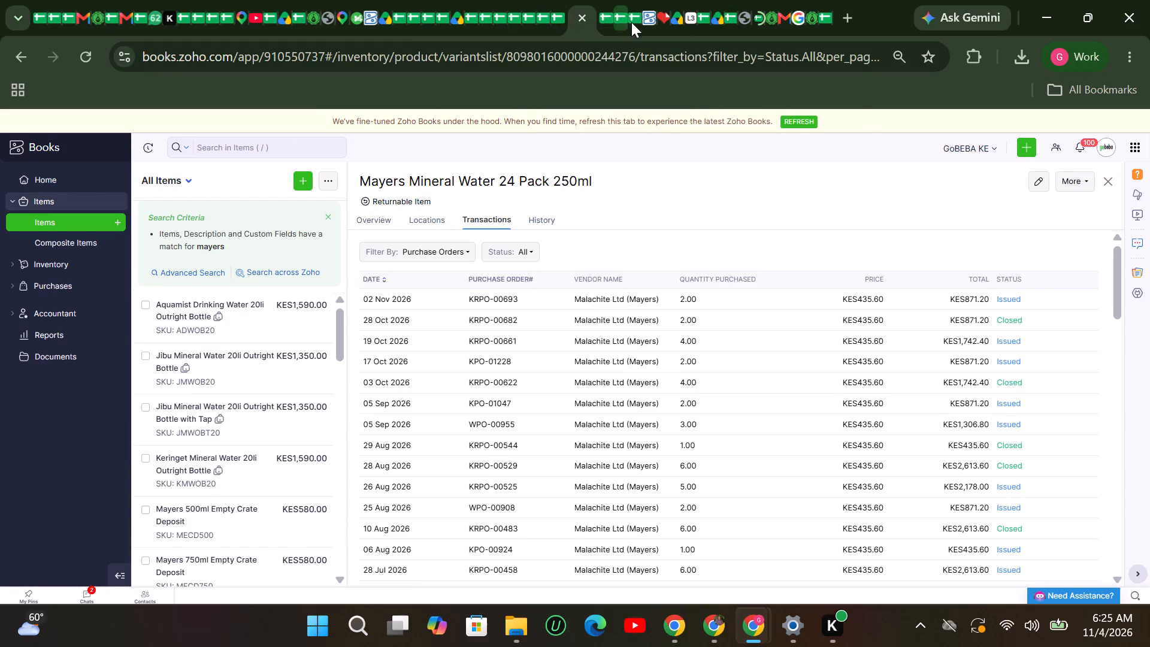
{"action": "left_click", "coordinate": [648, 22]}
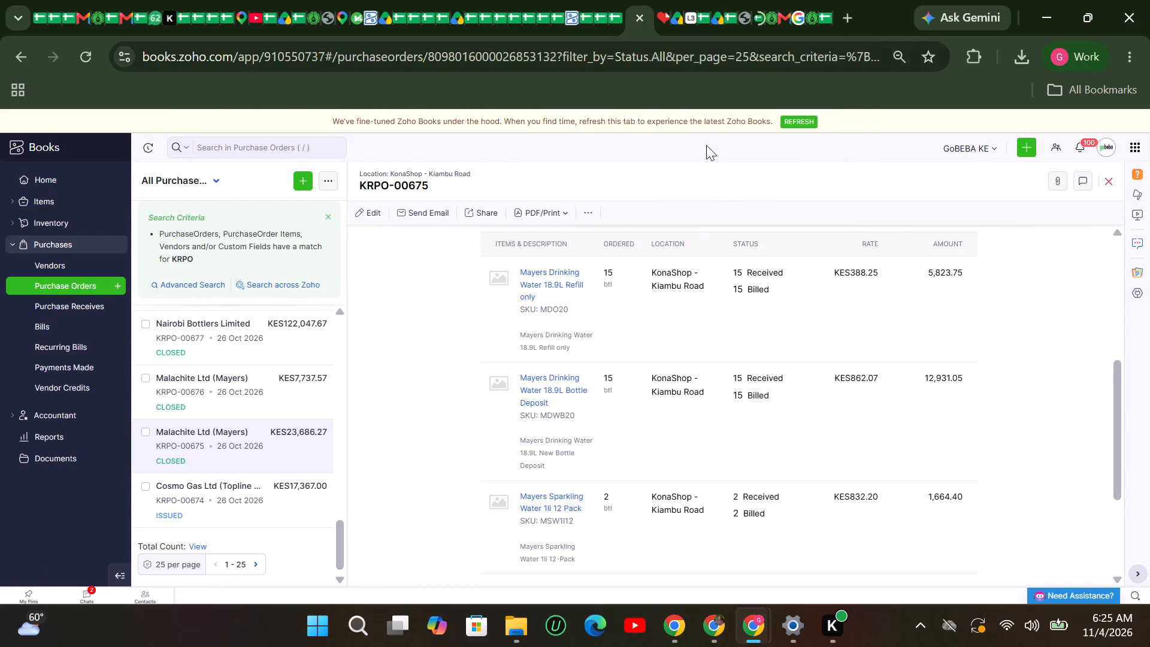
Display the purchase receives linked to purchase order KRPO-00675.
{"action": "scroll", "coordinate": [613, 482], "scroll_direction": "up", "scroll_amount": 6}
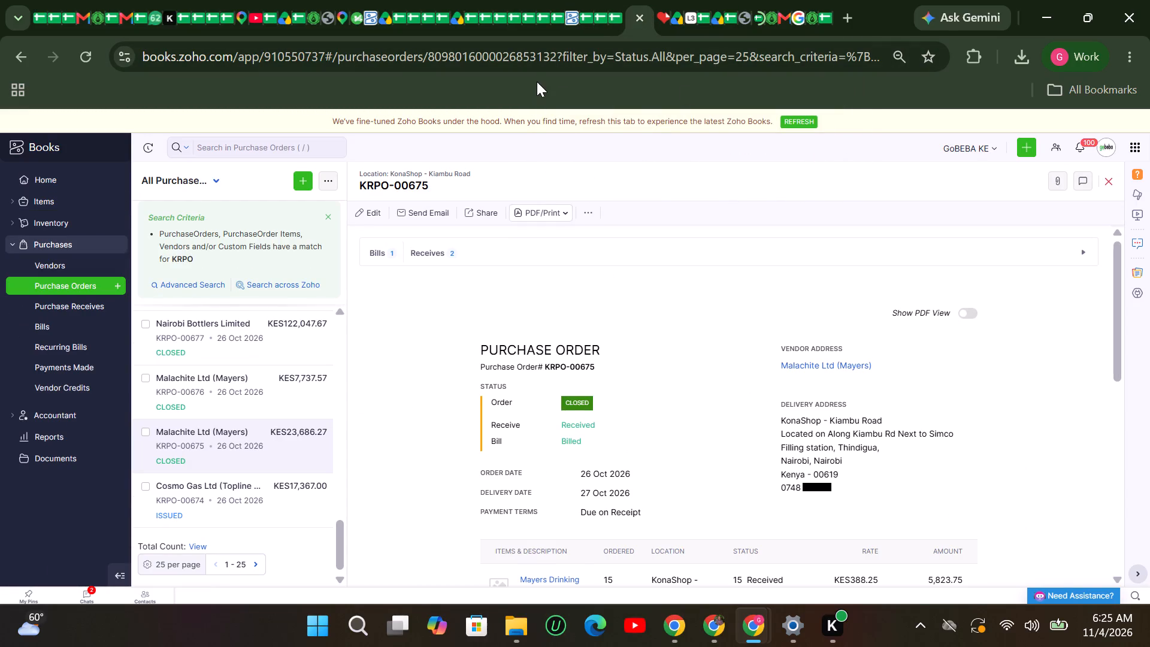
{"action": "left_click", "coordinate": [448, 251]}
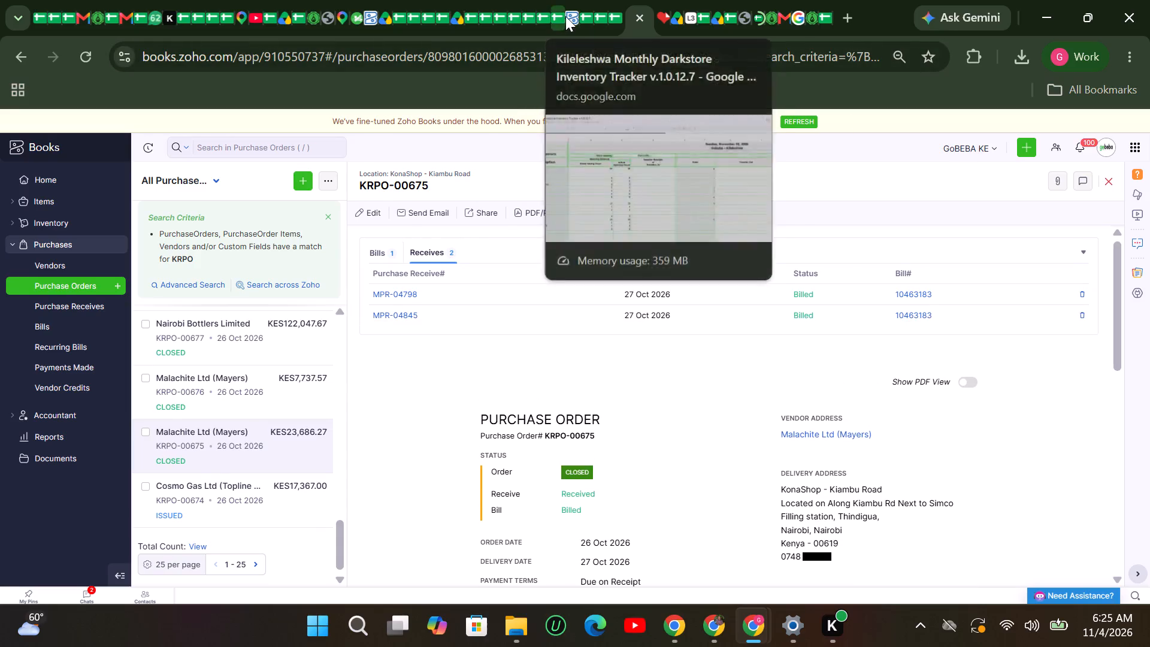
Return to the purchase order transactions of the Mayers Mineral Water 24 Pack 250ml item.
{"action": "left_click", "coordinate": [567, 16]}
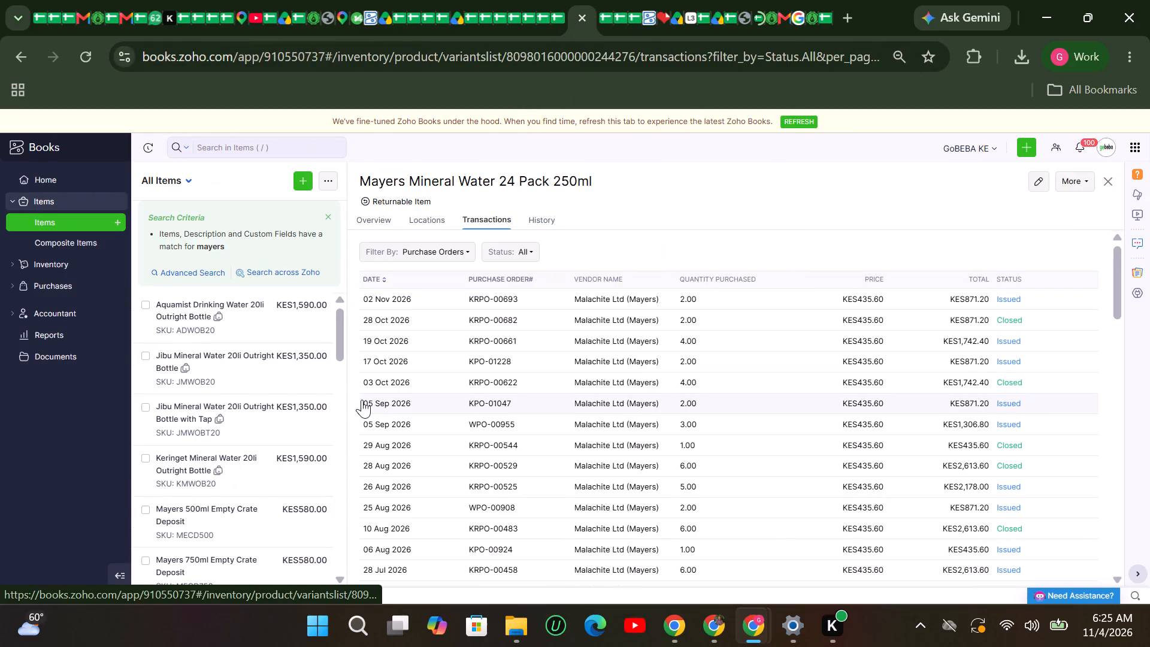
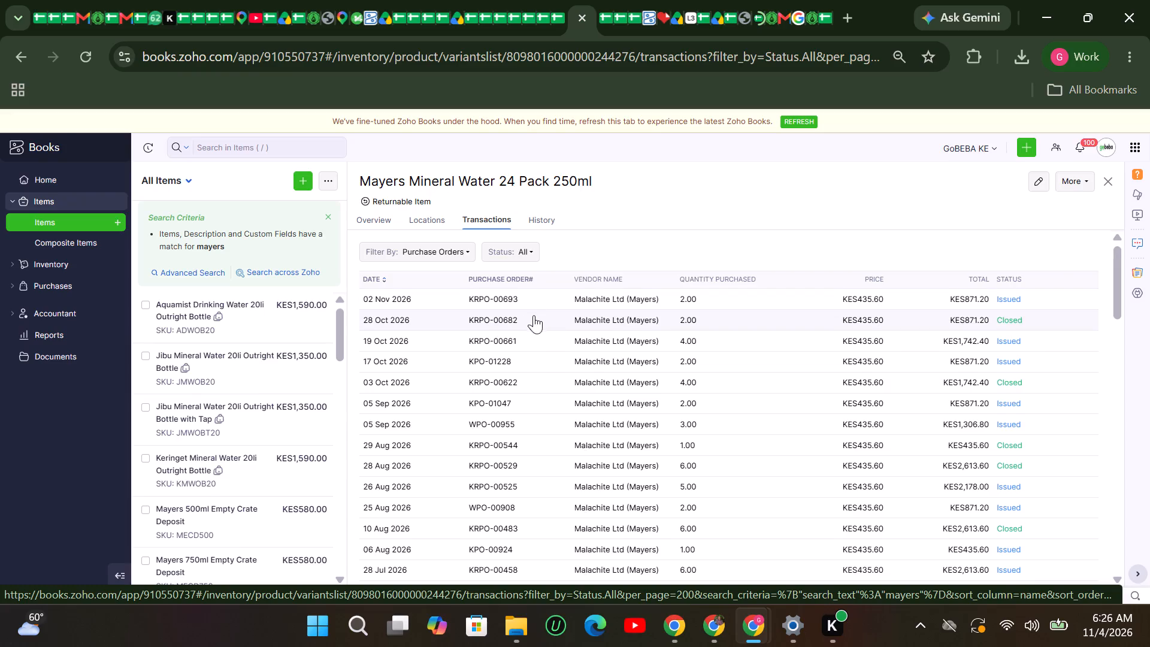
Open purchase order KRPO-00682, examine its line items, and return to the Mayers Mineral Water 24 Pack 250ml transactions.
{"action": "left_click_drag", "start_coordinate": [525, 317], "coordinate": [450, 323]}
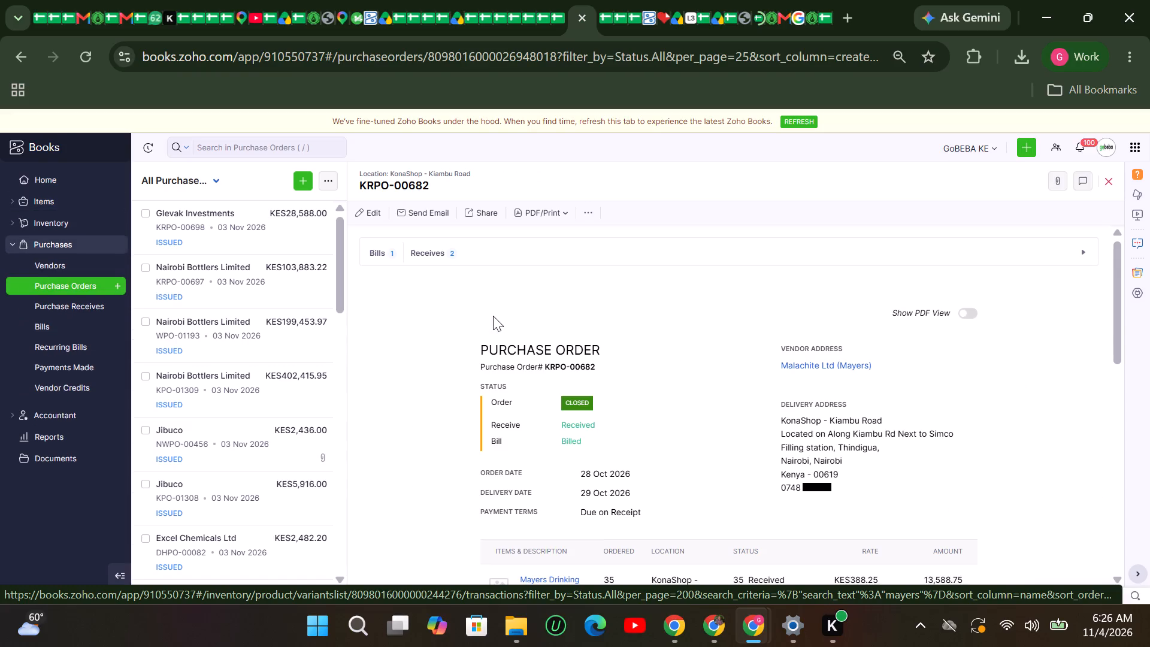
{"action": "scroll", "coordinate": [499, 458], "scroll_direction": "down", "scroll_amount": 6}
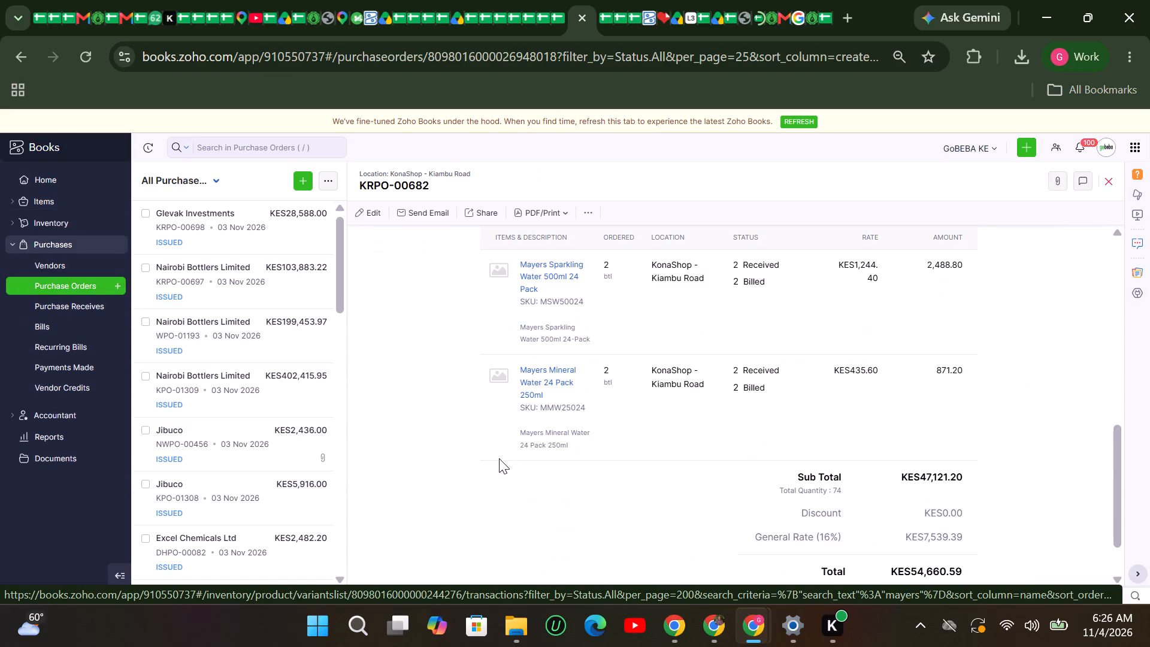
{"action": "scroll", "coordinate": [440, 301], "scroll_direction": "up", "scroll_amount": 5}
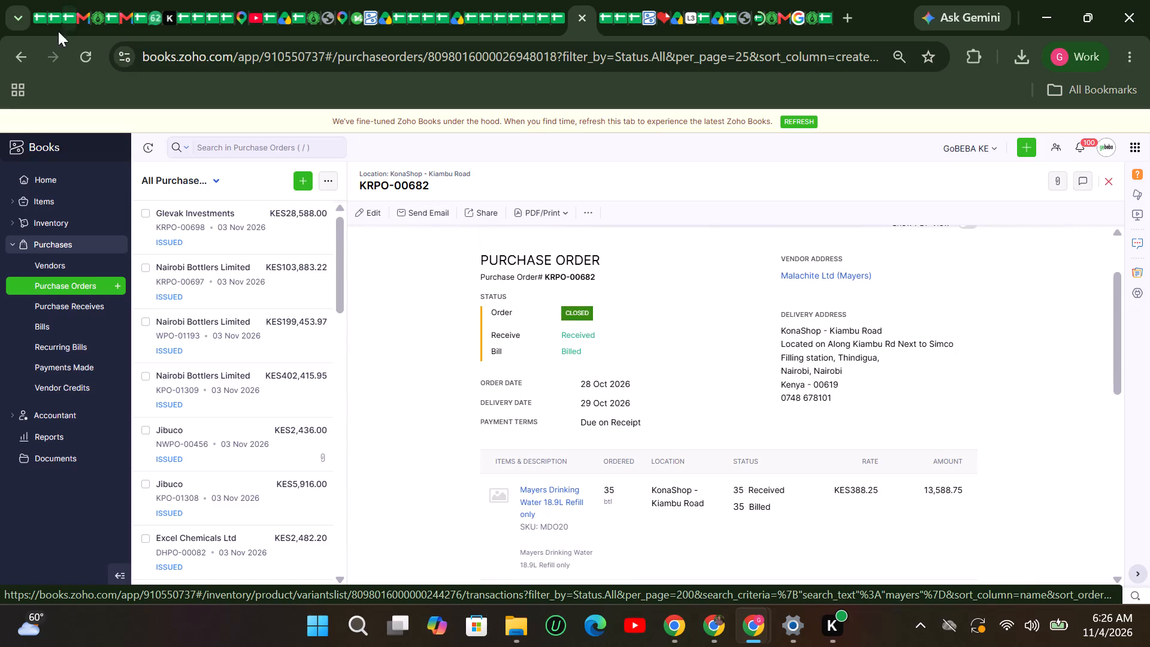
{"action": "left_click", "coordinate": [15, 50]}
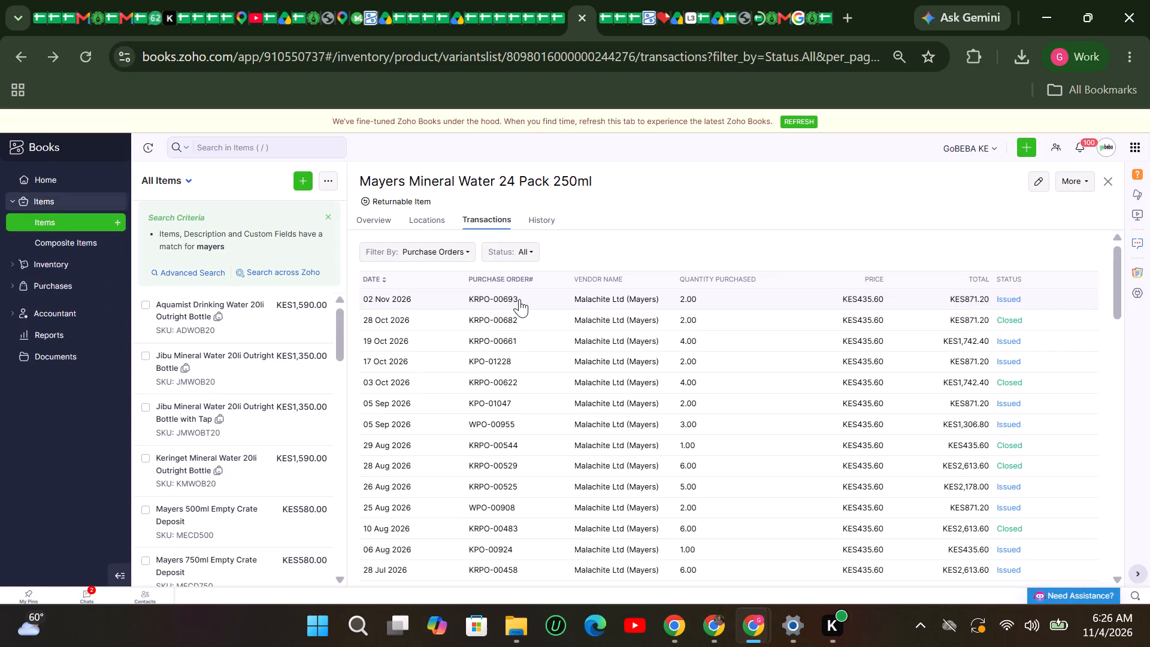
Open purchase order KRPO-00693, examine its line items, and return to the Mayers Mineral Water 24 Pack 250ml transactions.
{"action": "left_click", "coordinate": [519, 299]}
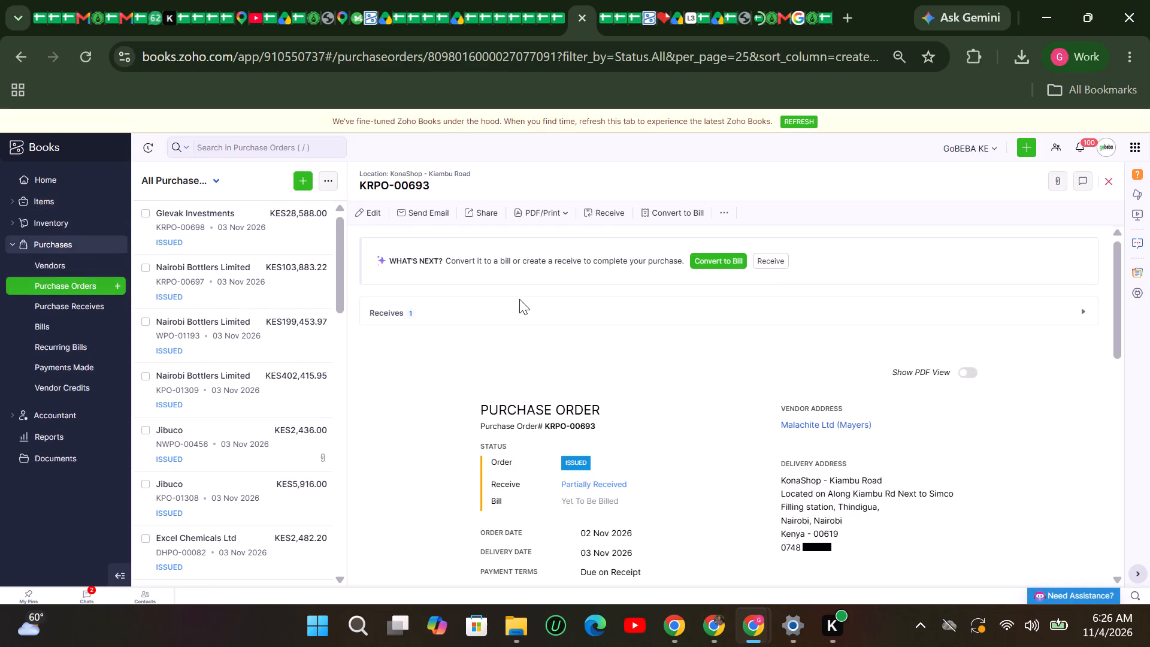
{"action": "scroll", "coordinate": [509, 343], "scroll_direction": "down", "scroll_amount": 7}
{"action": "scroll", "coordinate": [511, 352], "scroll_direction": "up", "scroll_amount": 2}
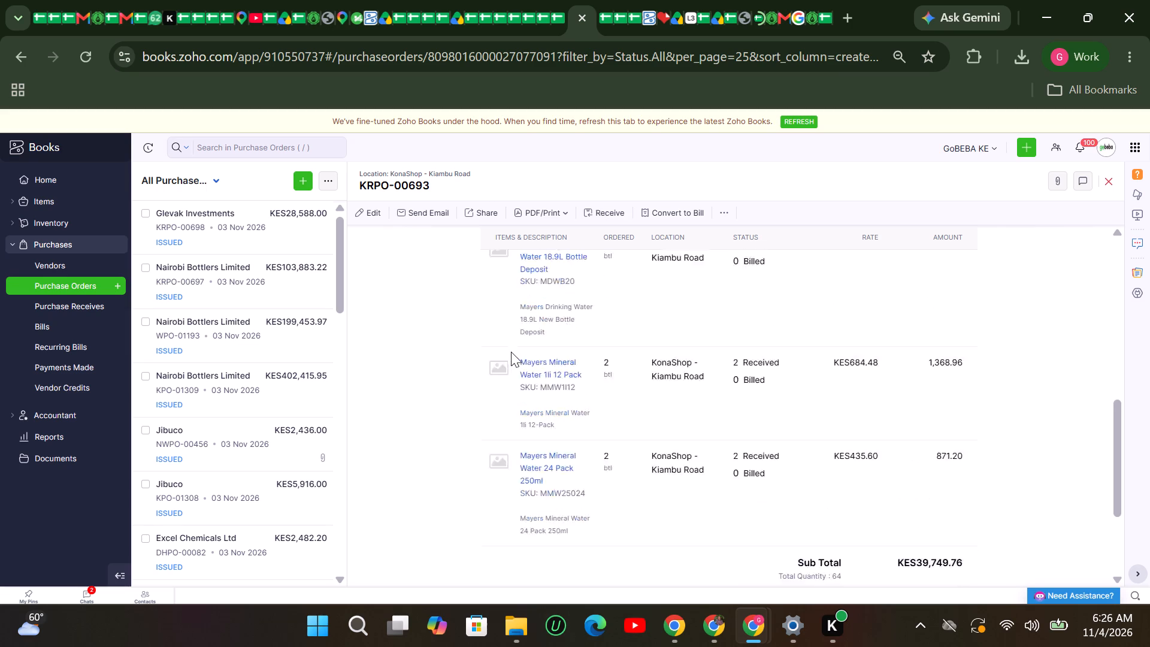
{"action": "scroll", "coordinate": [511, 352], "scroll_direction": "down", "scroll_amount": 3}
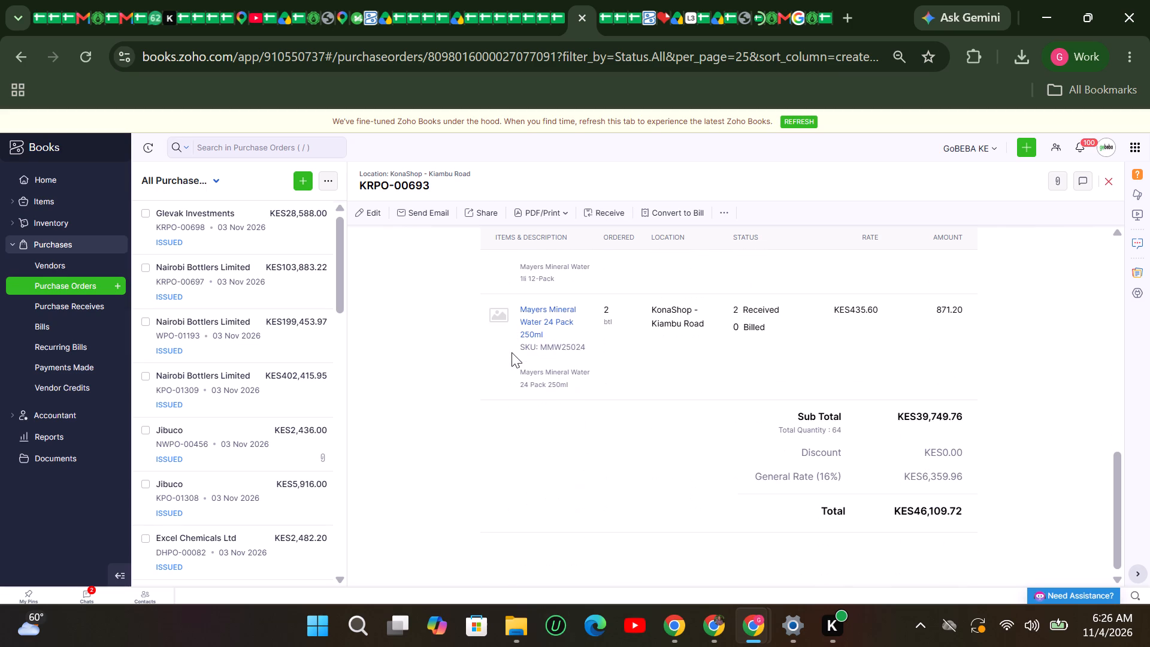
{"action": "scroll", "coordinate": [512, 352], "scroll_direction": "up", "scroll_amount": 5}
{"action": "left_click", "coordinate": [17, 54]}
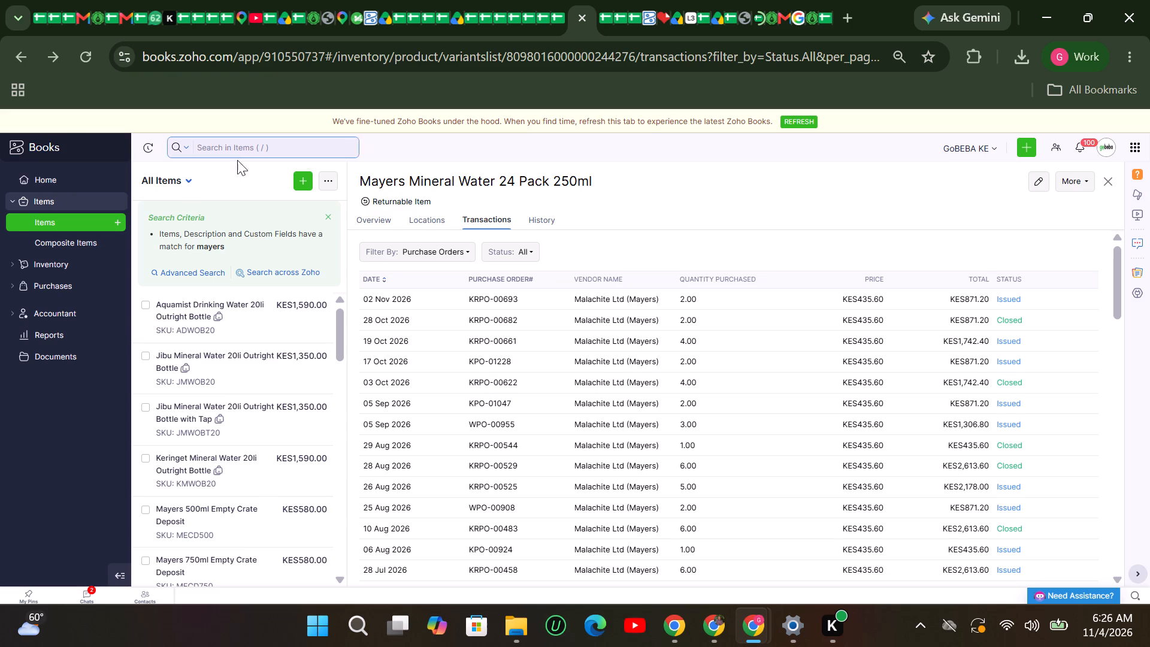
Start a new purchase order for vendor Malachite Ltd (Mayers) with the location KonaShop - Kiambu Road.
{"action": "left_click", "coordinate": [53, 202]}
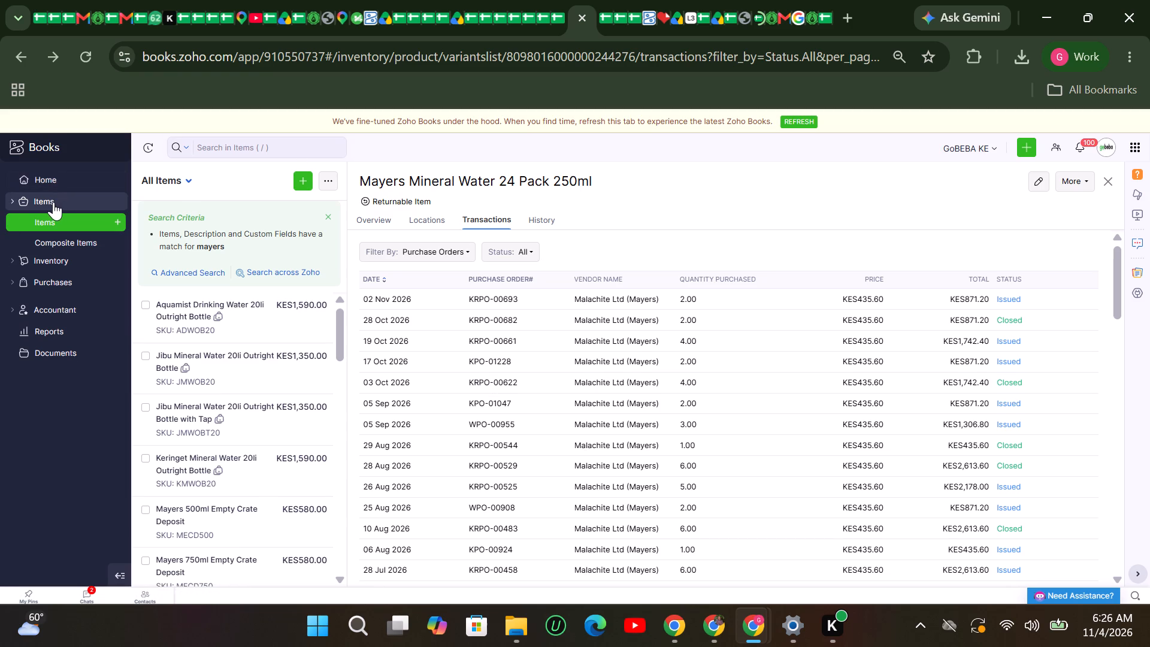
{"action": "left_click", "coordinate": [49, 247]}
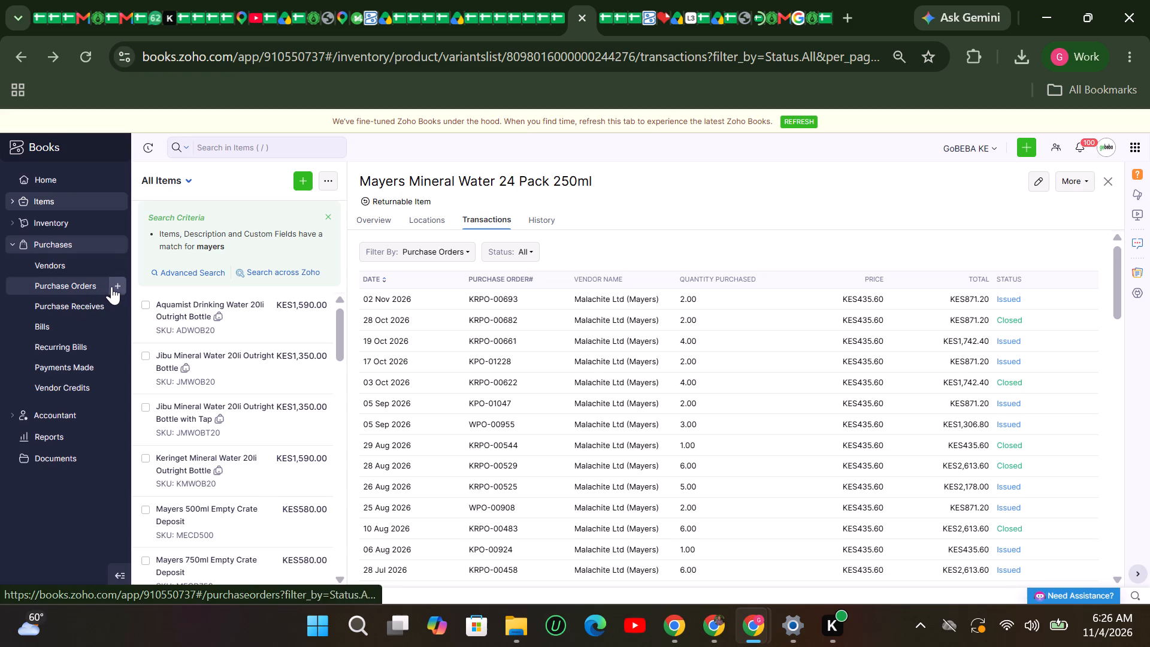
{"action": "left_click", "coordinate": [117, 288]}
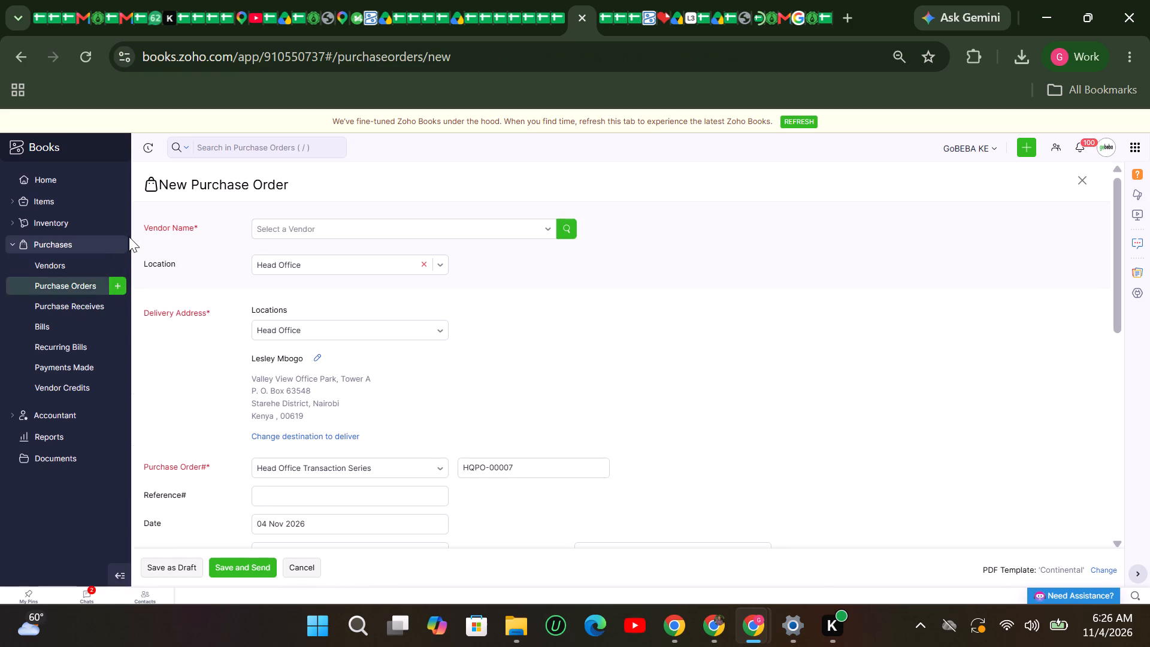
{"action": "left_click", "coordinate": [332, 231]}
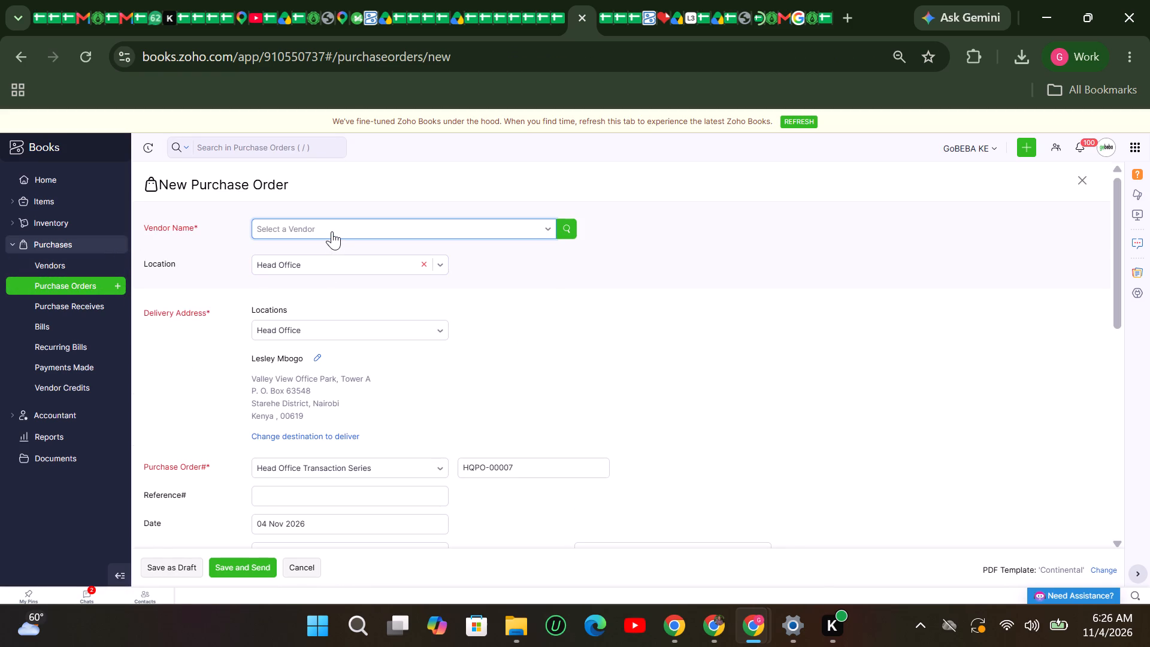
{"action": "type", "text": "MALA"}
{"action": "left_click", "coordinate": [327, 282]}
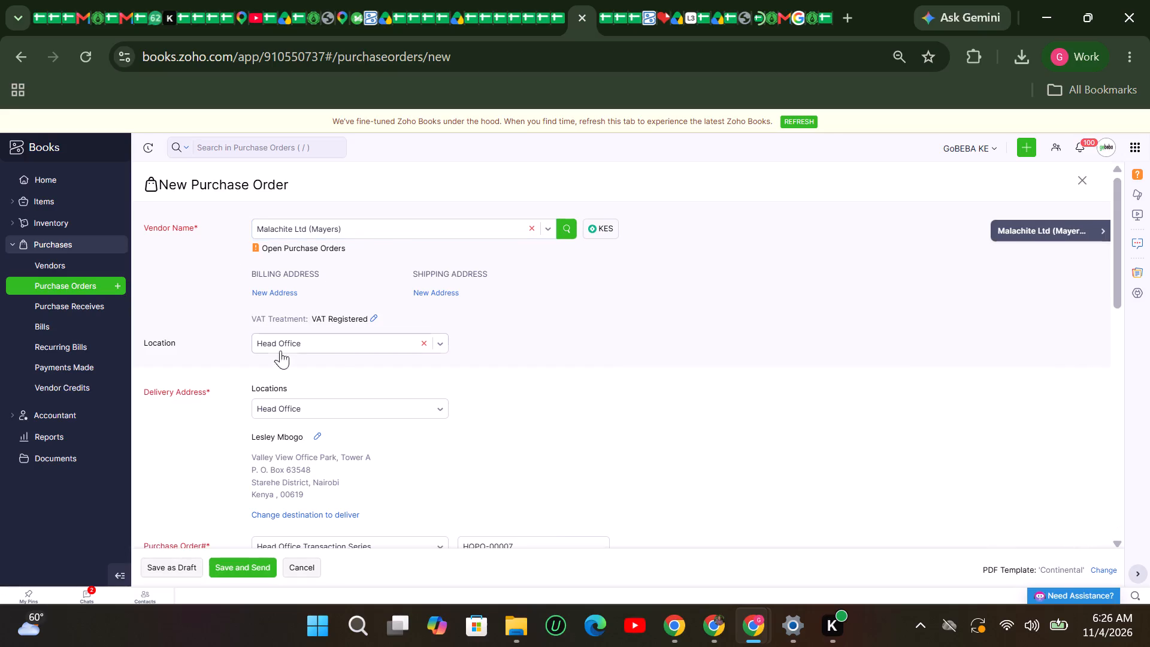
{"action": "left_click", "coordinate": [331, 341]}
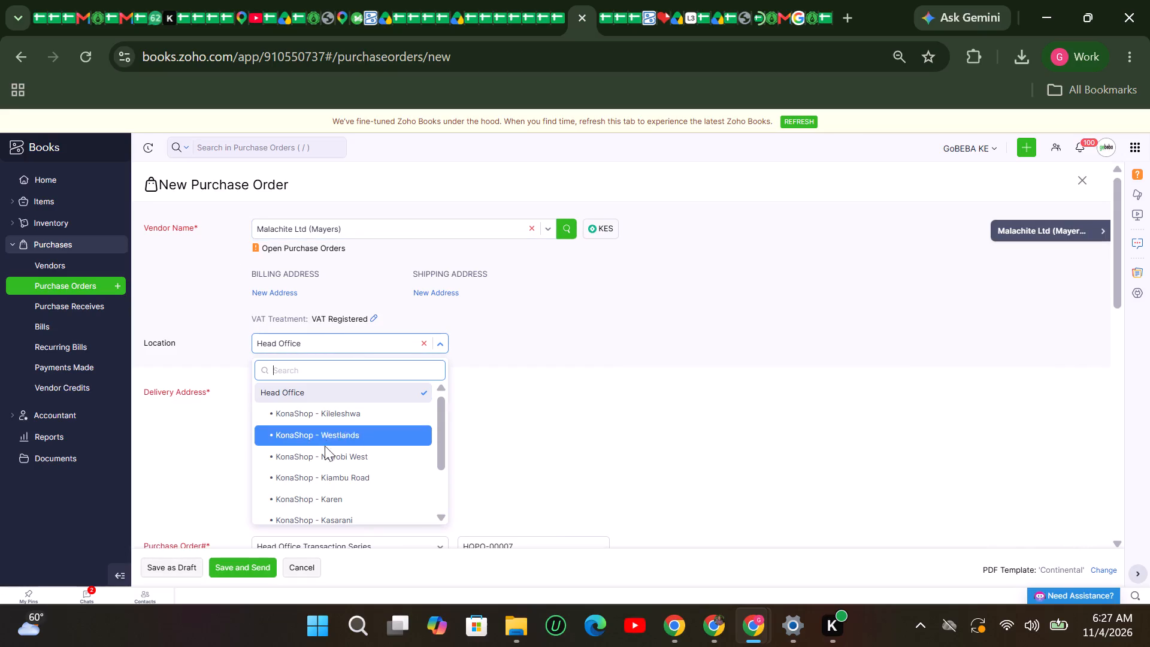
{"action": "left_click", "coordinate": [313, 478]}
Set the new purchase order's delivery date to 05 Nov 2026.
{"action": "scroll", "coordinate": [303, 464], "scroll_direction": "down", "scroll_amount": 3}
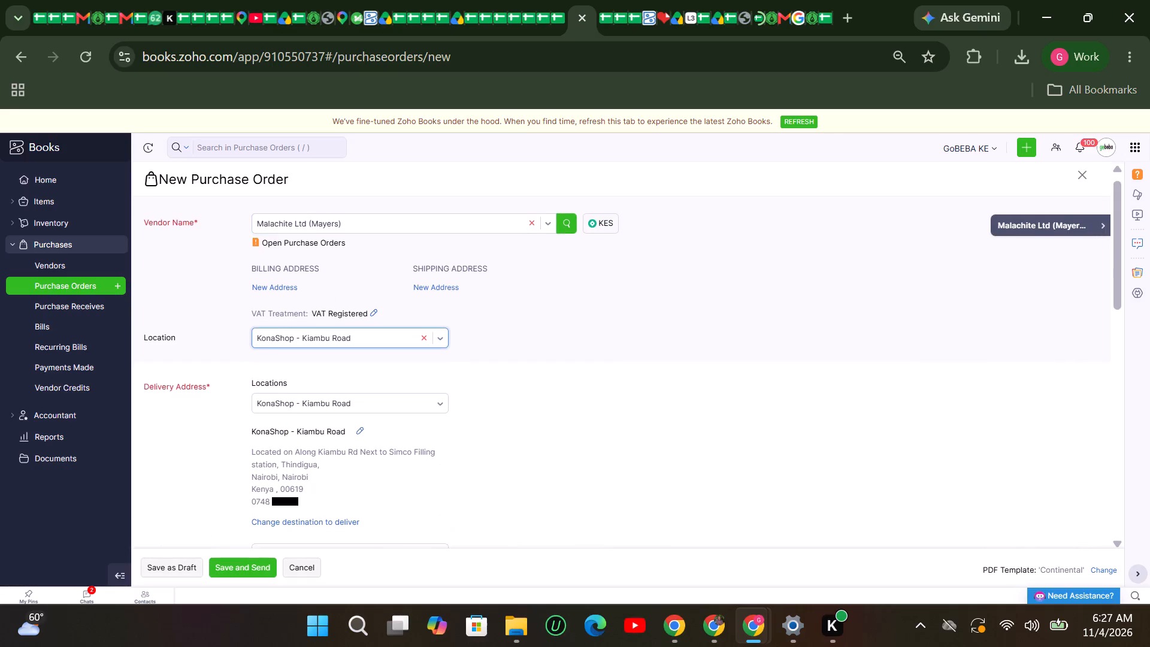
{"action": "left_click", "coordinate": [288, 380]}
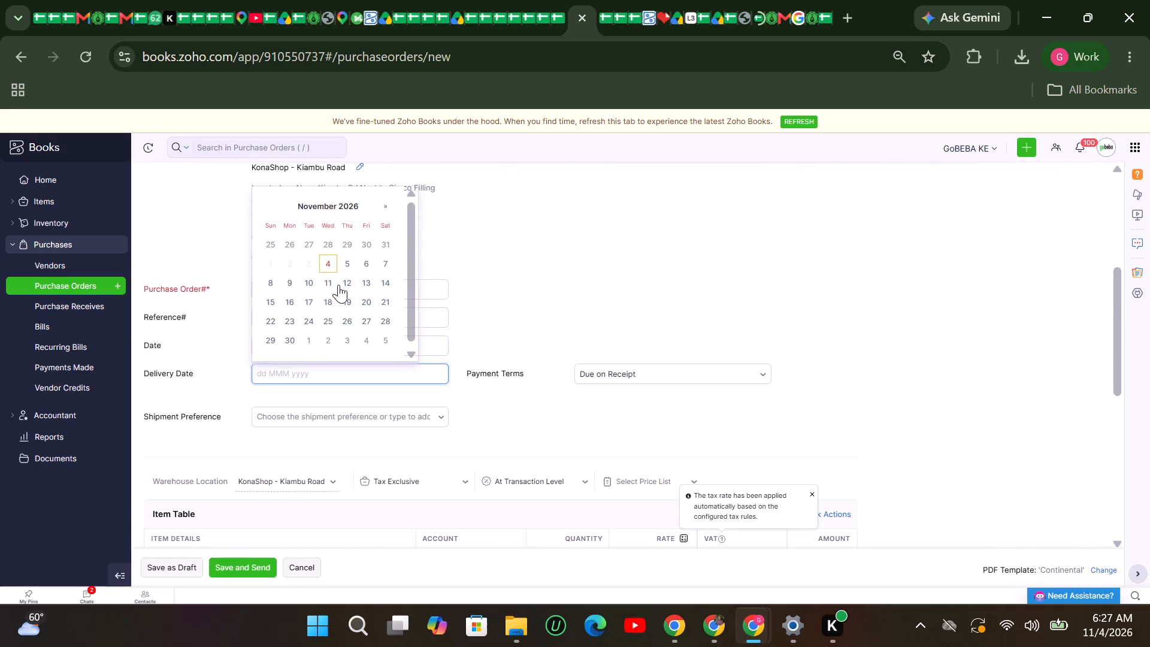
{"action": "left_click", "coordinate": [356, 264]}
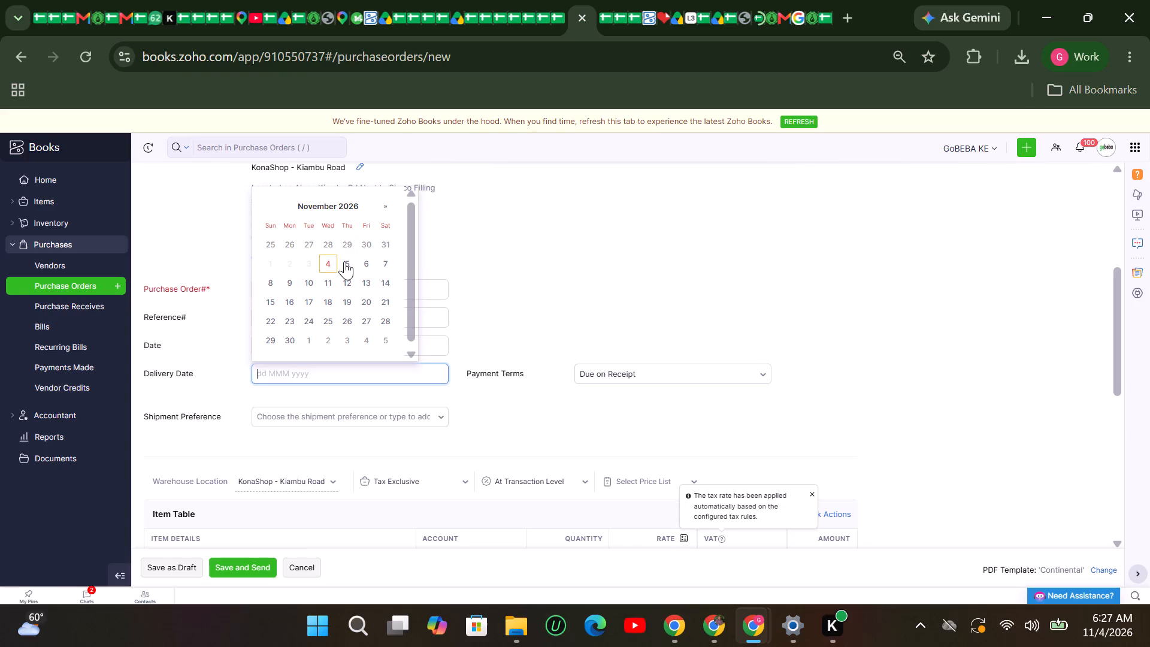
{"action": "left_click", "coordinate": [344, 261]}
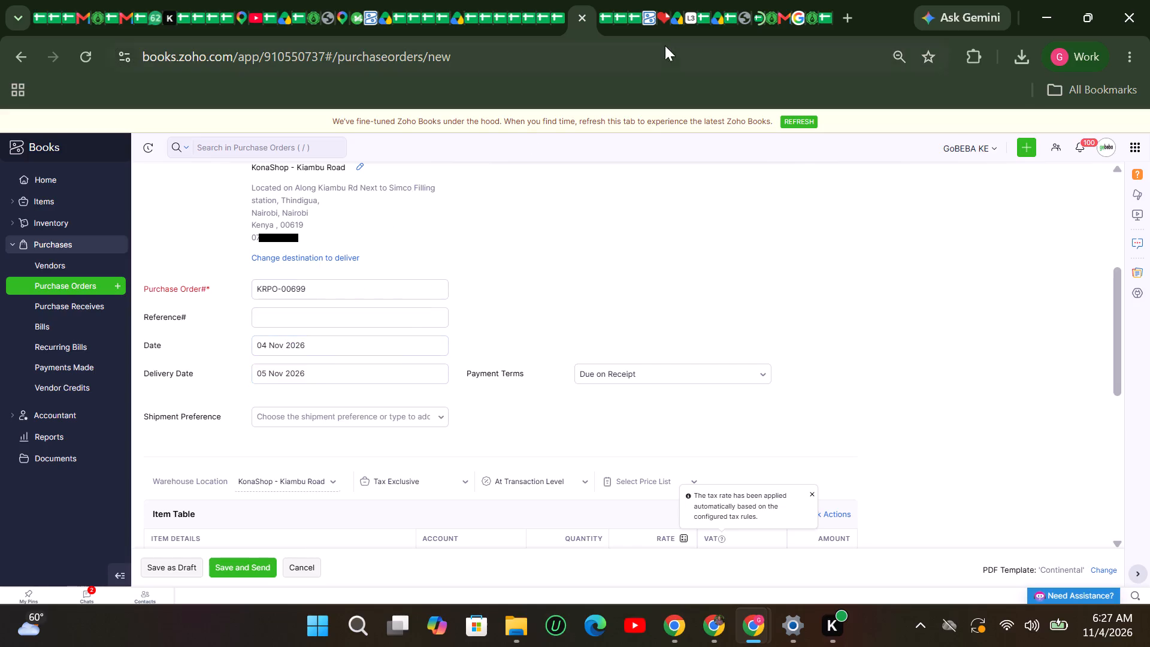
Switch to the open purchase order KRPO-00675 and examine its line items and ordered quantities.
{"action": "left_click", "coordinate": [650, 16]}
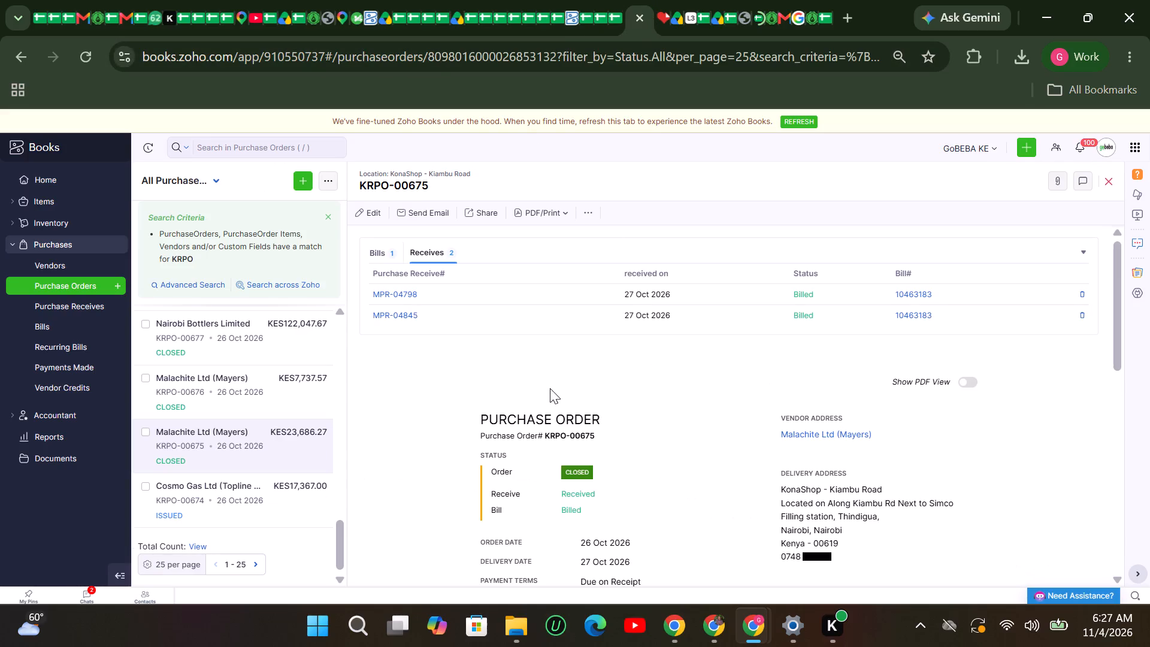
{"action": "scroll", "coordinate": [547, 394], "scroll_direction": "down", "scroll_amount": 6}
{"action": "scroll", "coordinate": [547, 394], "scroll_direction": "up", "scroll_amount": 2}
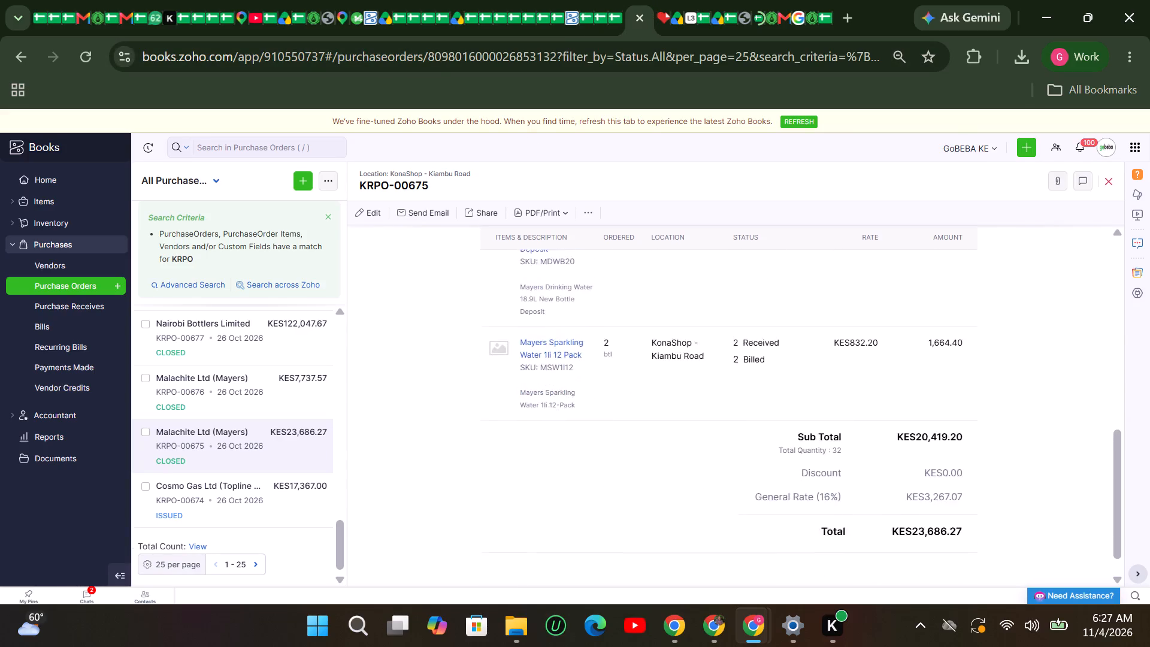
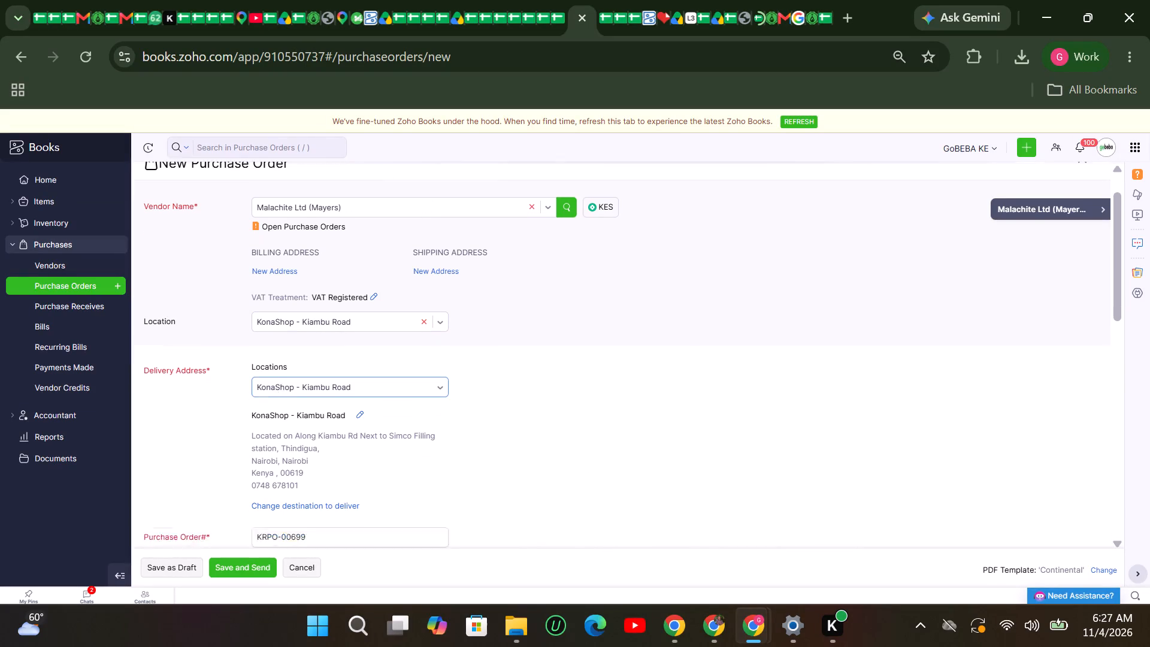
Change the new purchase order's delivery date to 28 Oct 2026.
{"action": "left_click", "coordinate": [261, 376]}
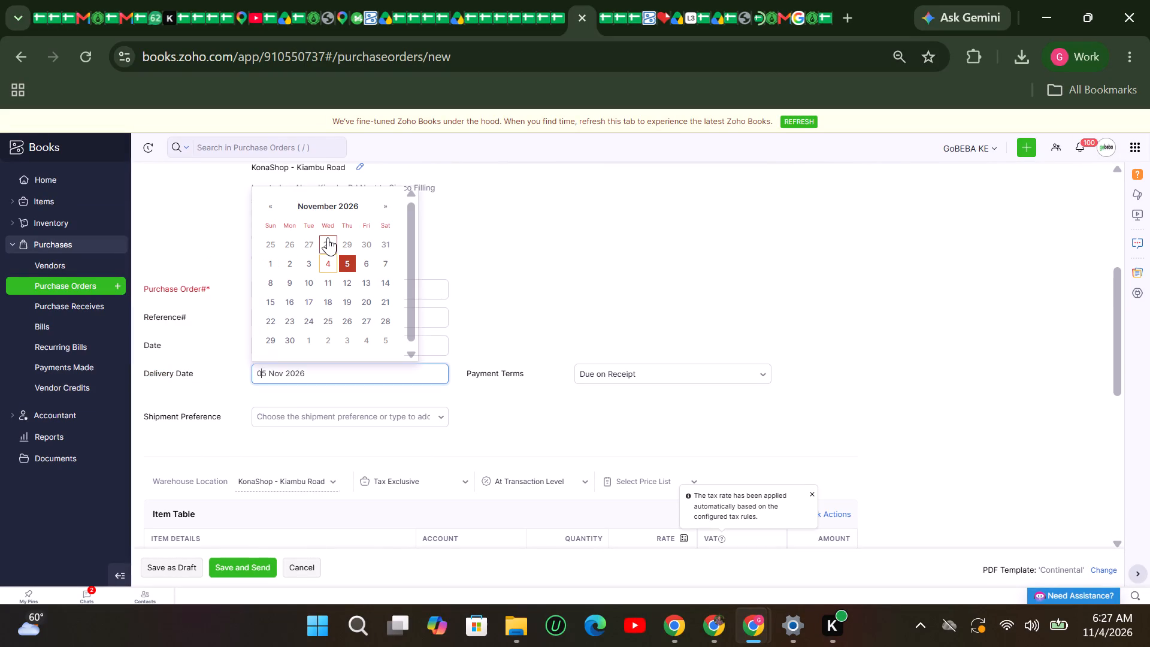
{"action": "left_click", "coordinate": [328, 237]}
Open the item selection in the first row of the new purchase order's item table.
{"action": "scroll", "coordinate": [339, 316], "scroll_direction": "down", "scroll_amount": 2}
{"action": "left_click", "coordinate": [239, 388]}
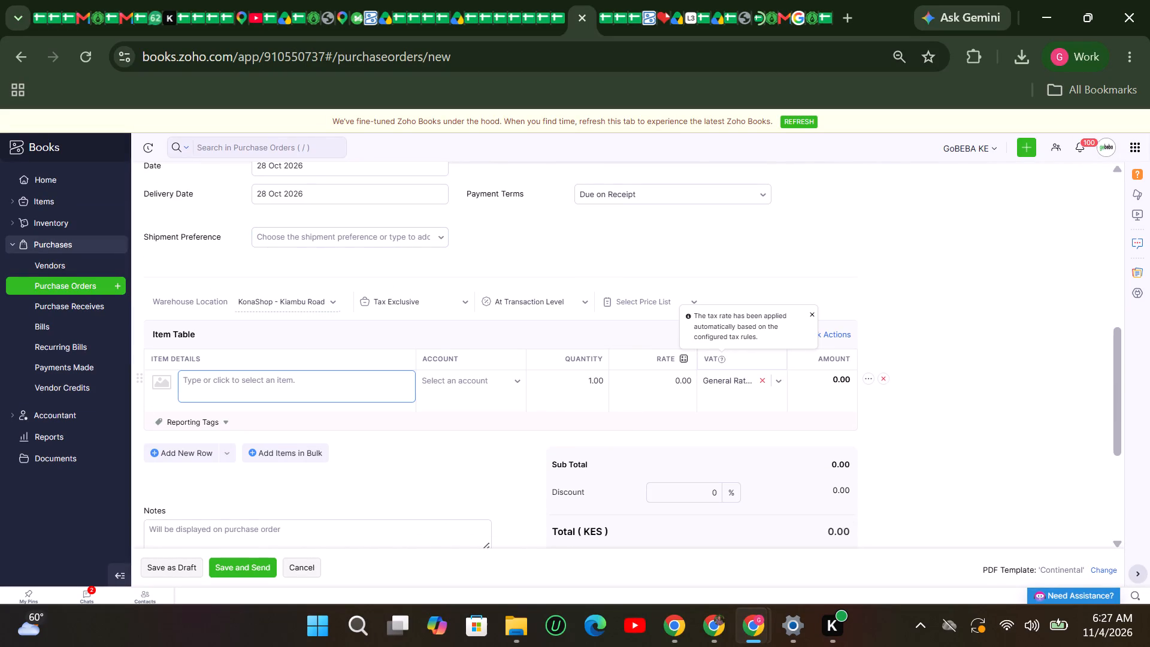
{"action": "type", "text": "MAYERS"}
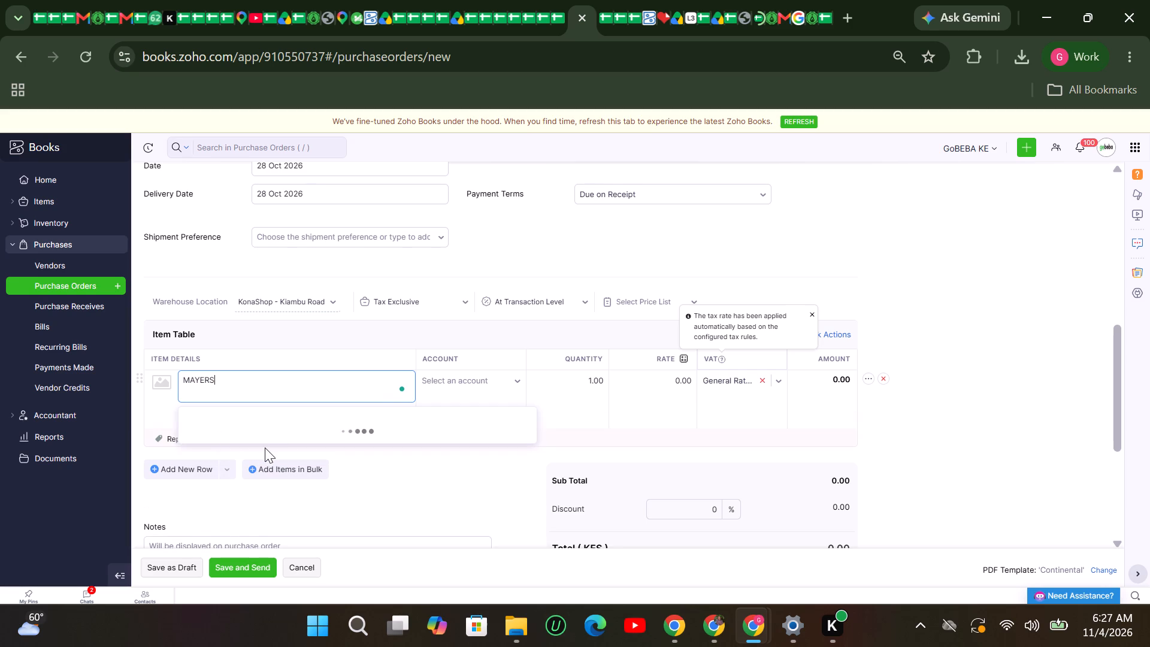
{"action": "scroll", "coordinate": [292, 488], "scroll_direction": "down", "scroll_amount": 2}
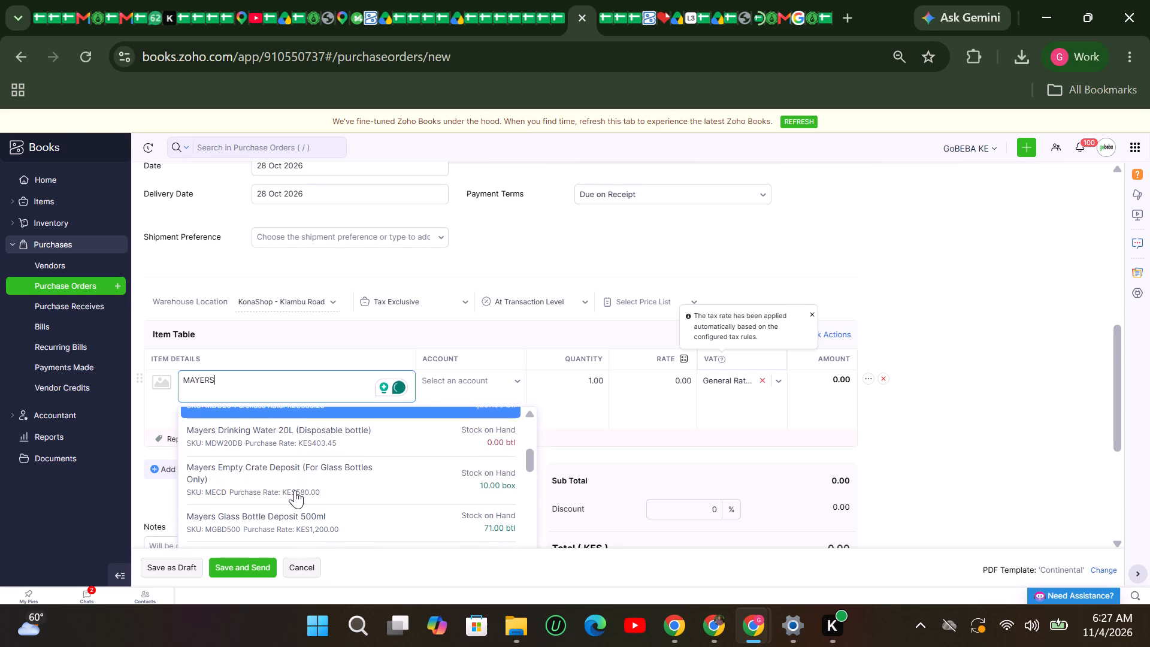
{"action": "scroll", "coordinate": [295, 490], "scroll_direction": "down", "scroll_amount": 2}
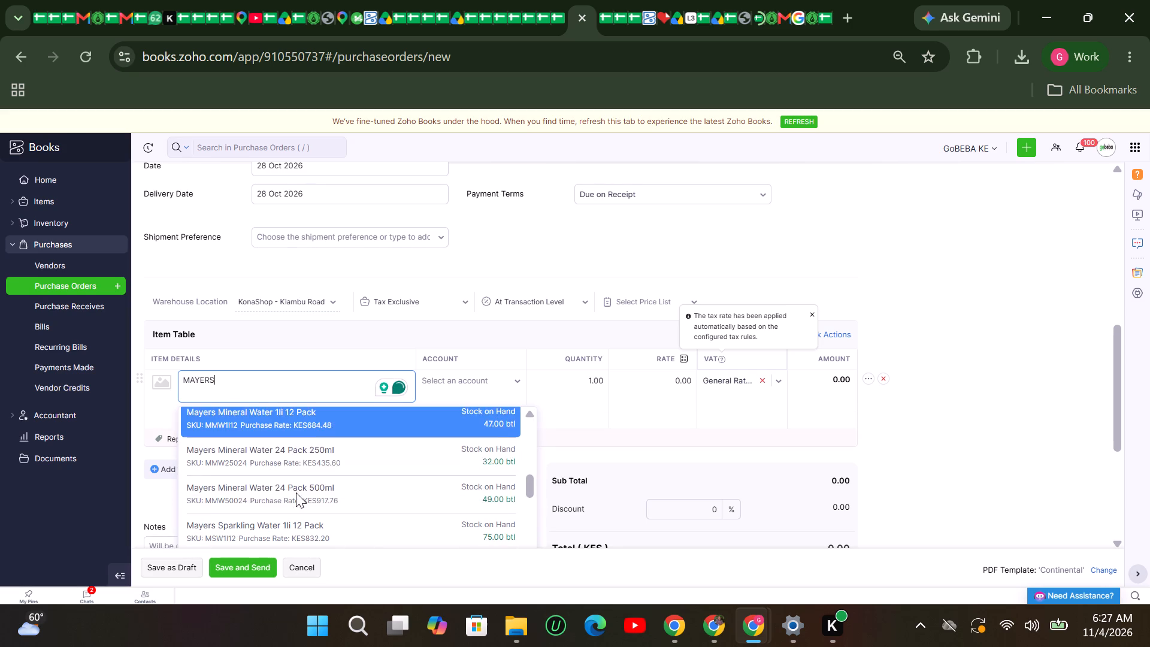
{"action": "left_click", "coordinate": [299, 462]}
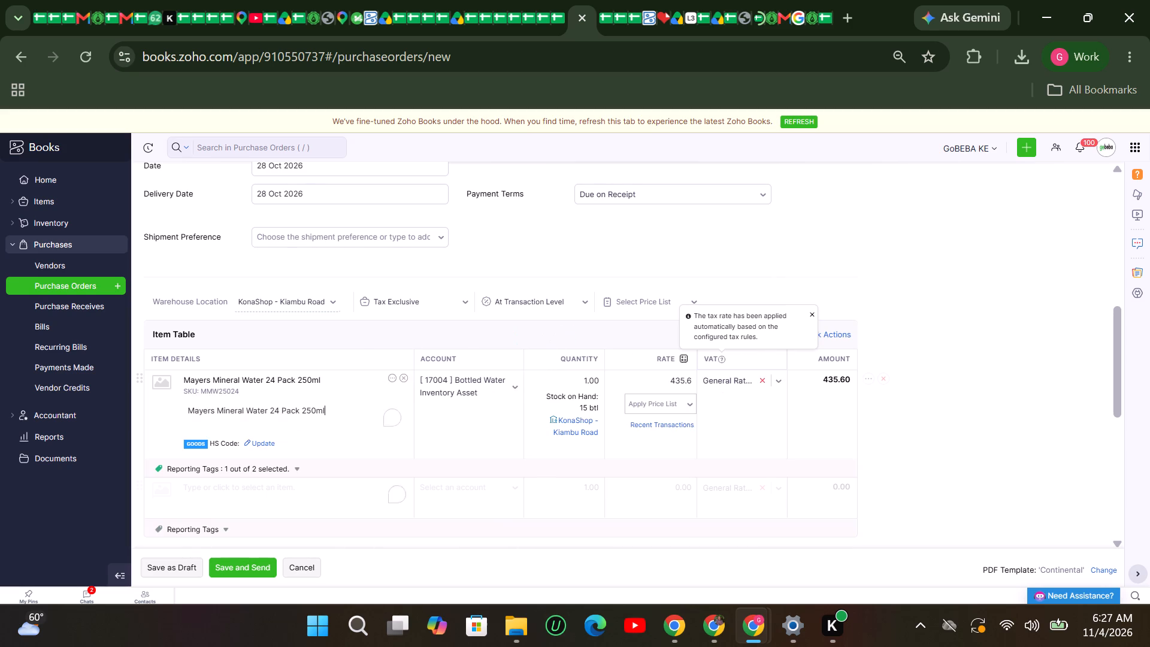
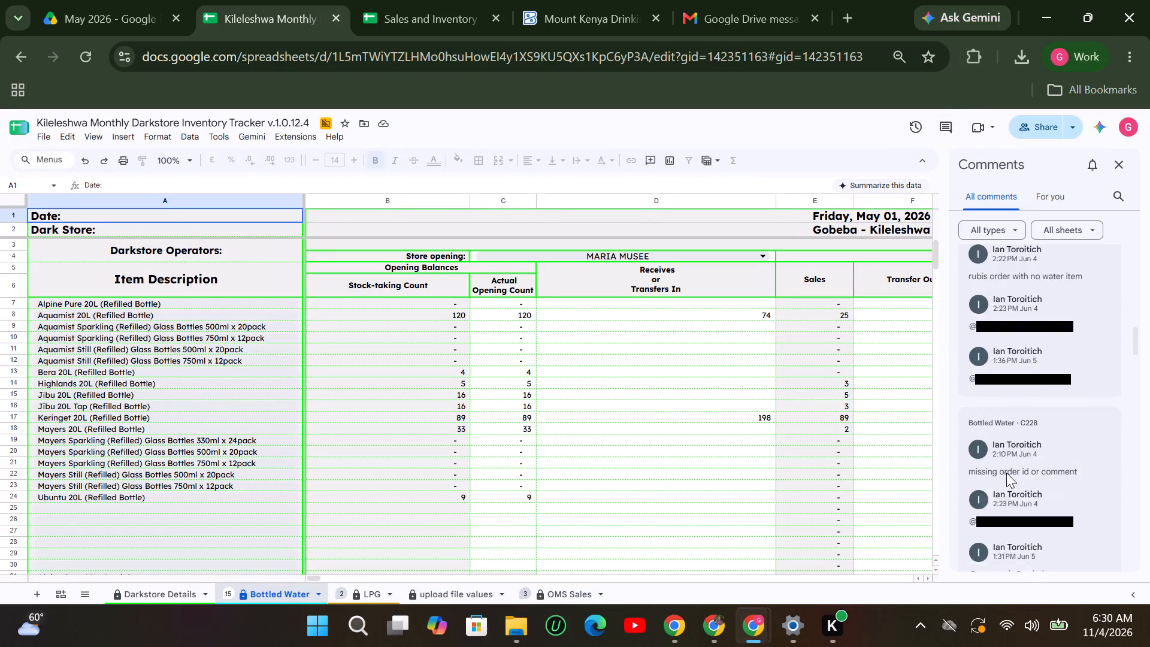
Examine the comment threads in the Kileleshwa Monthly Darkstore Inventory Tracker, including the Bottled Water comments assigned to you.
{"action": "scroll", "coordinate": [1006, 473], "scroll_direction": "down", "scroll_amount": 5}
{"action": "scroll", "coordinate": [1007, 473], "scroll_direction": "up", "scroll_amount": 4}
{"action": "scroll", "coordinate": [1007, 473], "scroll_direction": "down", "scroll_amount": 9}
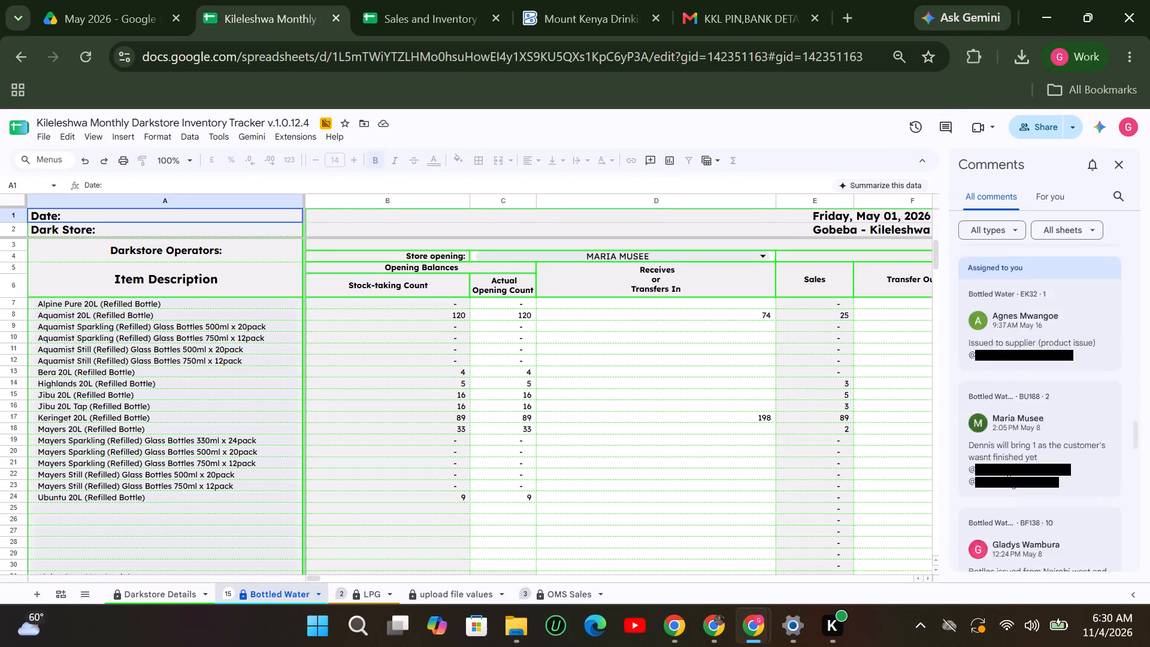
{"action": "scroll", "coordinate": [1013, 436], "scroll_direction": "up", "scroll_amount": 3}
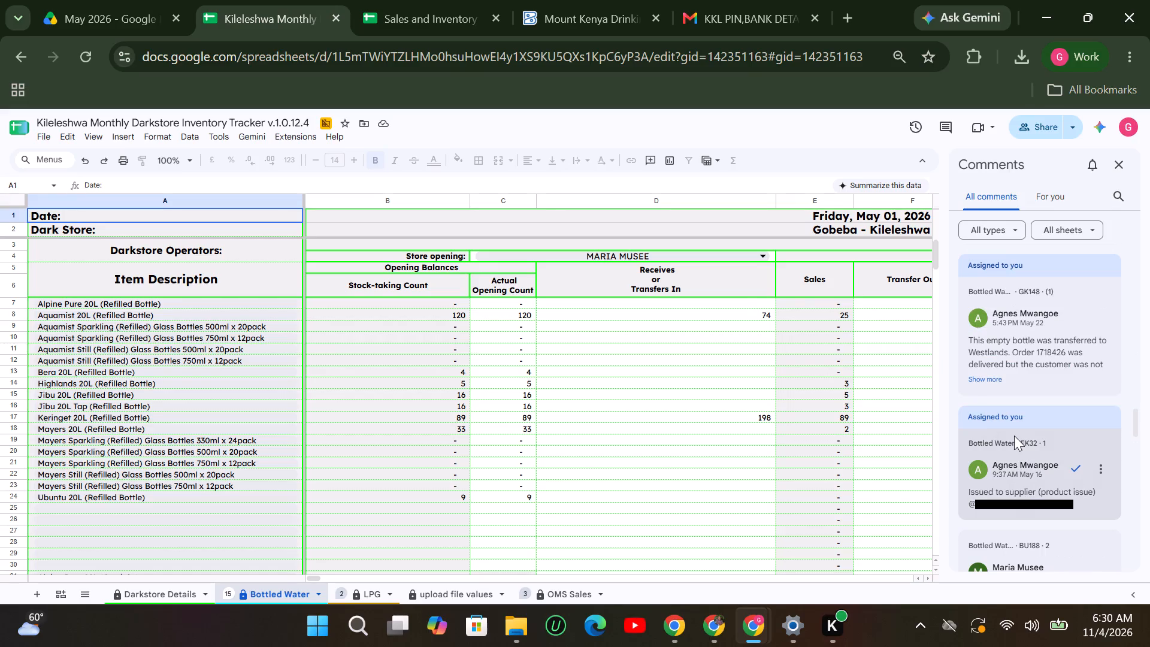
Review the Kileleshwa tracker's comments and locate the expired-item comment on Bottled Water cell BH102 and its row, Mount Kenya Drinking Water 10L Disposables.
{"action": "scroll", "coordinate": [1014, 436], "scroll_direction": "up", "scroll_amount": 3}
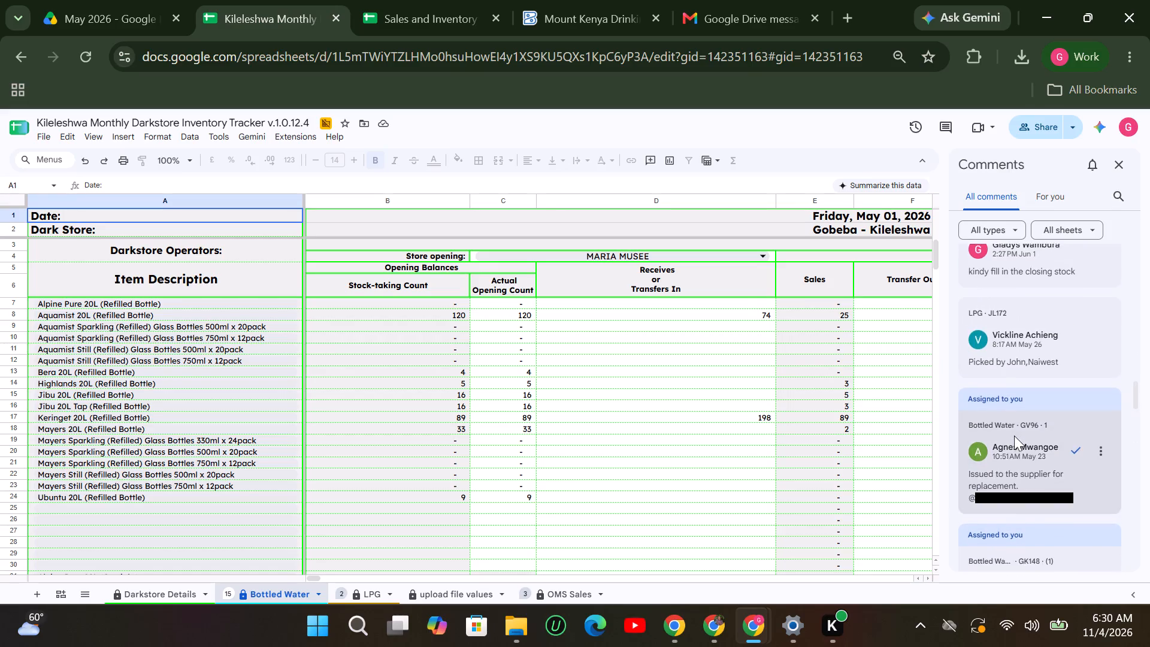
{"action": "scroll", "coordinate": [1014, 436], "scroll_direction": "down", "scroll_amount": 6}
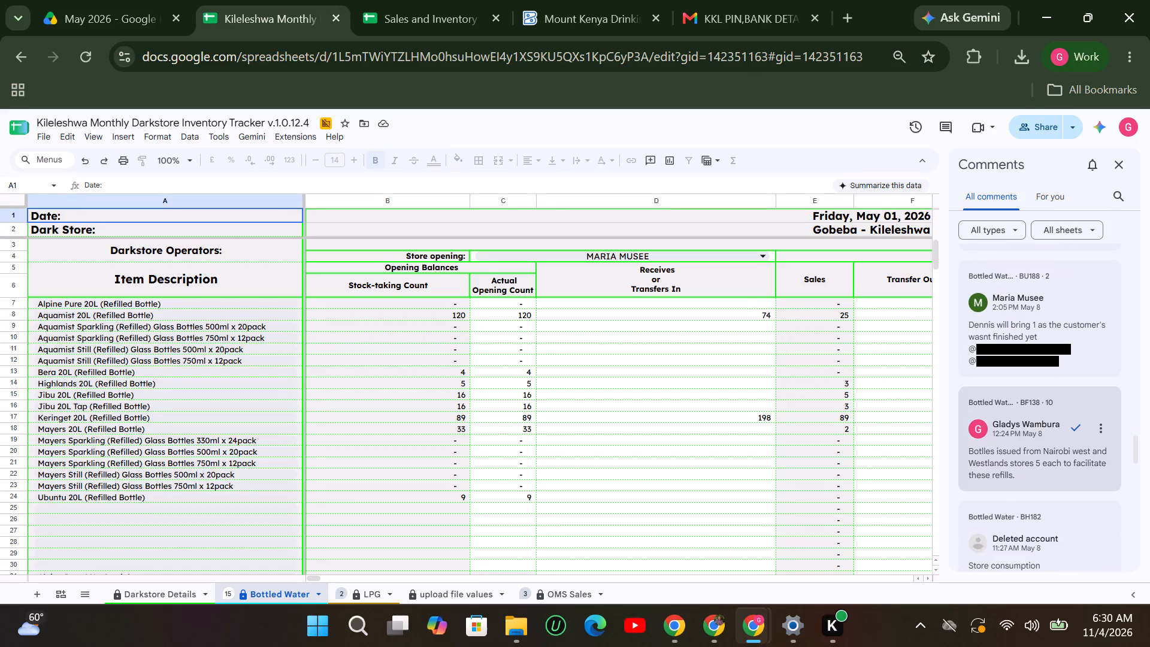
{"action": "scroll", "coordinate": [1024, 448], "scroll_direction": "down", "scroll_amount": 2}
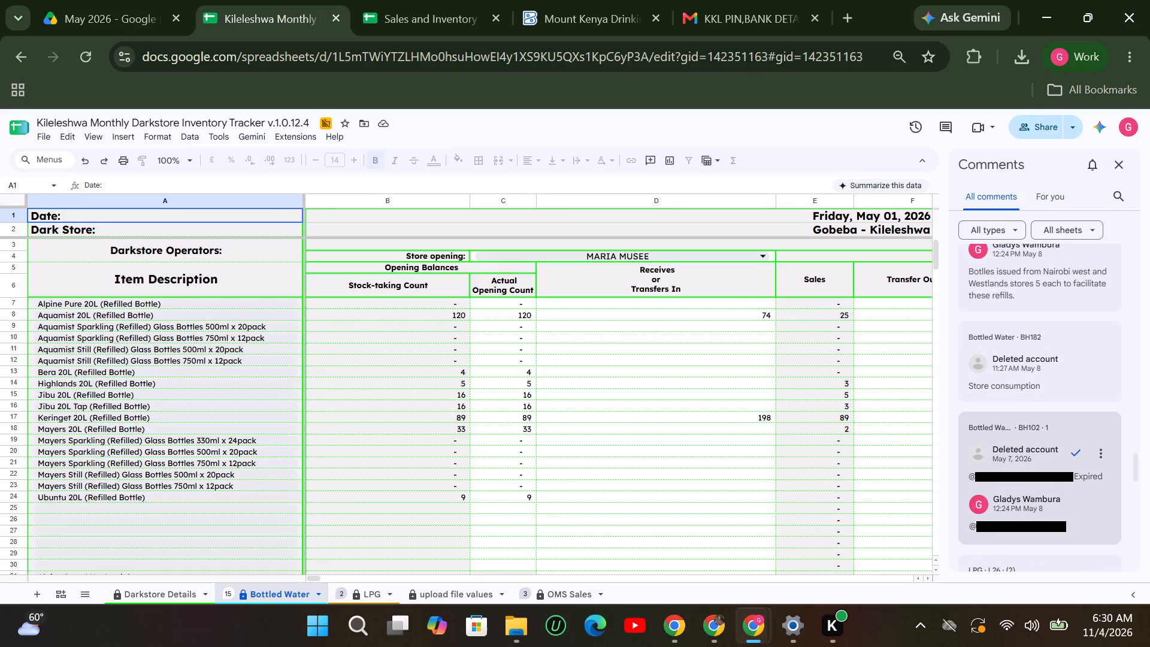
{"action": "scroll", "coordinate": [1025, 448], "scroll_direction": "down", "scroll_amount": 2}
{"action": "scroll", "coordinate": [1025, 448], "scroll_direction": "up", "scroll_amount": 1}
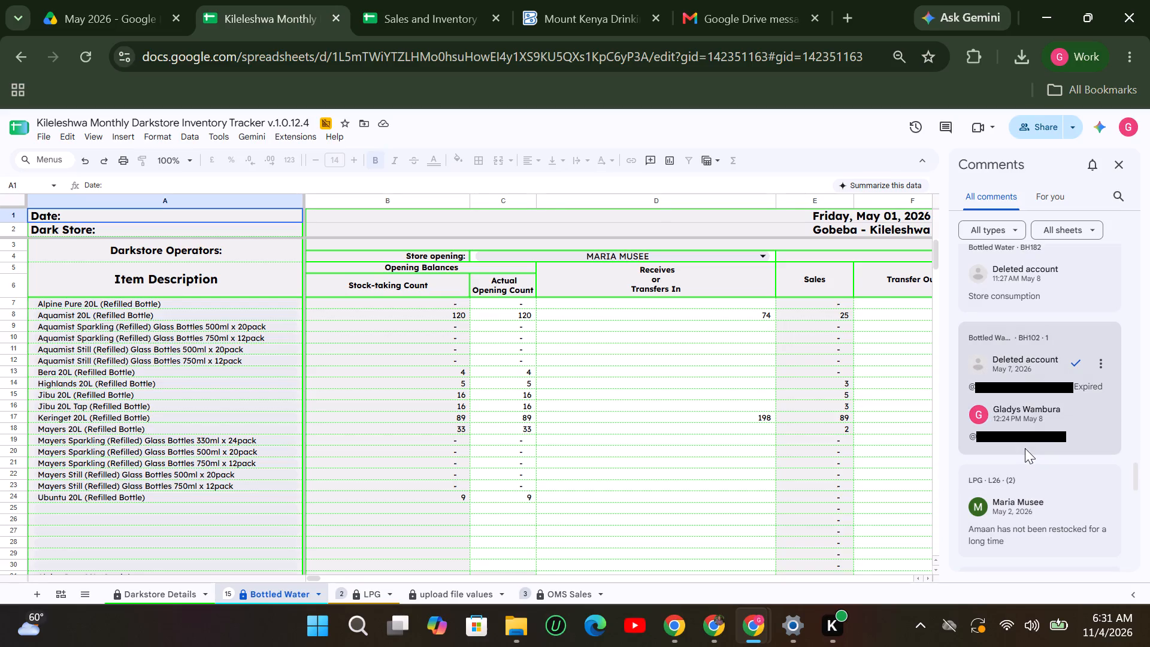
{"action": "left_click", "coordinate": [1085, 386]}
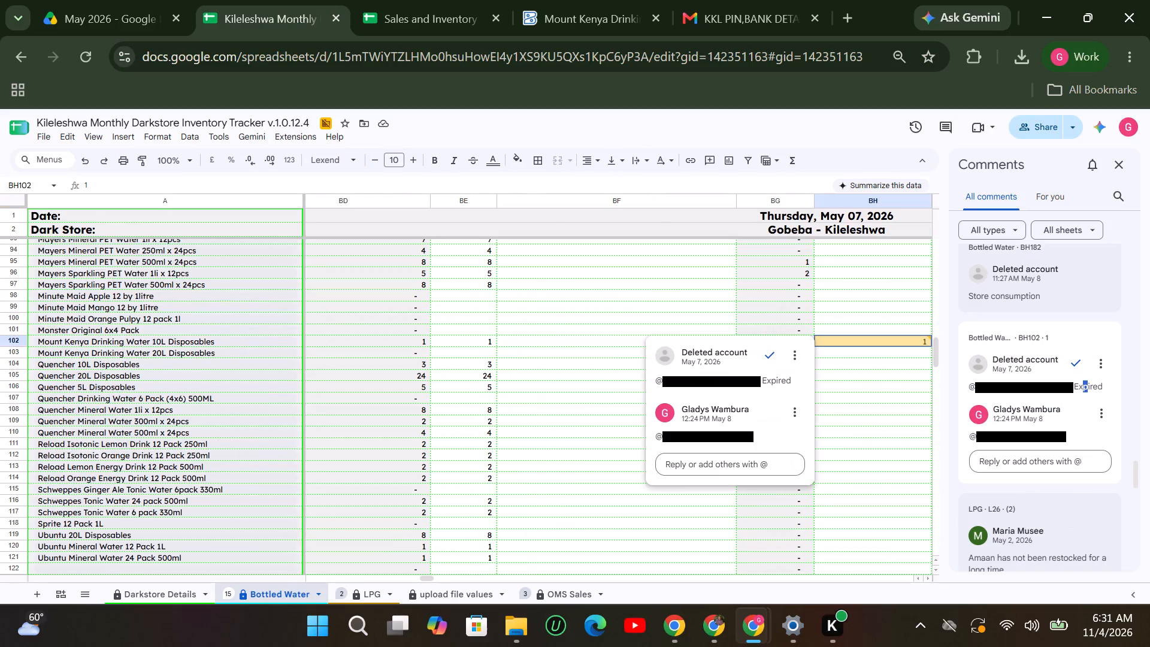
{"action": "left_click", "coordinate": [14, 340]}
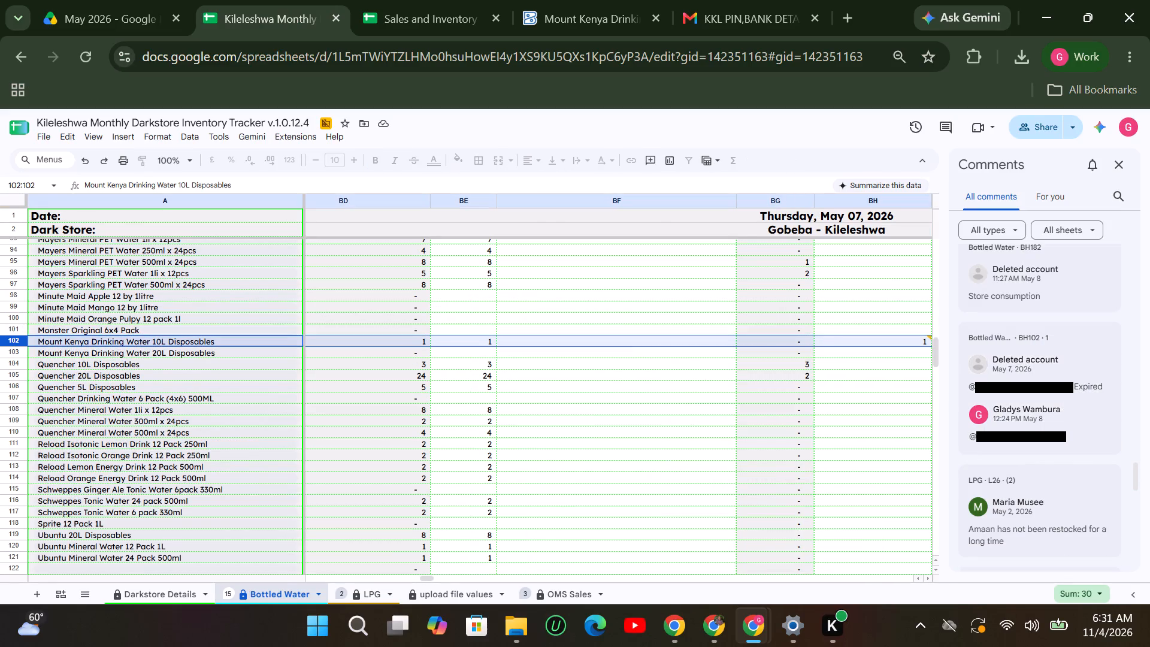
In the losses tracking sheet, enter the note "Expired" for the 2026-05-07 Mount Kenya Drinking Water 10L Disposables row and dismiss the notification suggestion.
{"action": "left_click", "coordinate": [435, 10]}
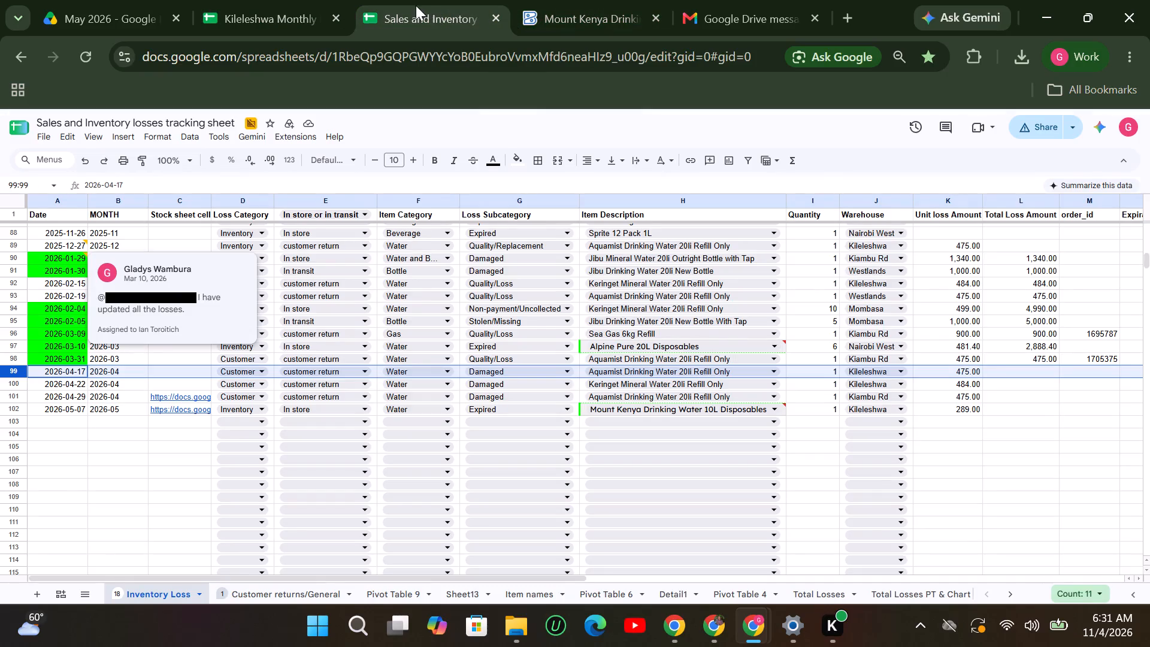
{"action": "left_click", "coordinate": [17, 409]}
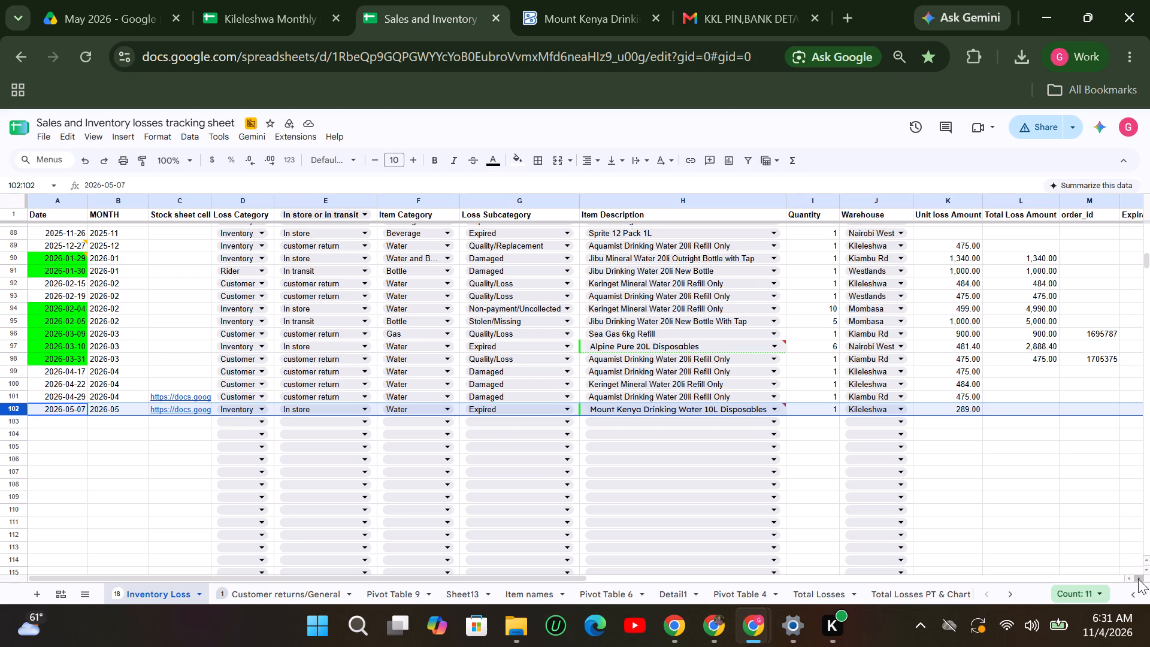
{"action": "left_click", "coordinate": [1138, 579]}
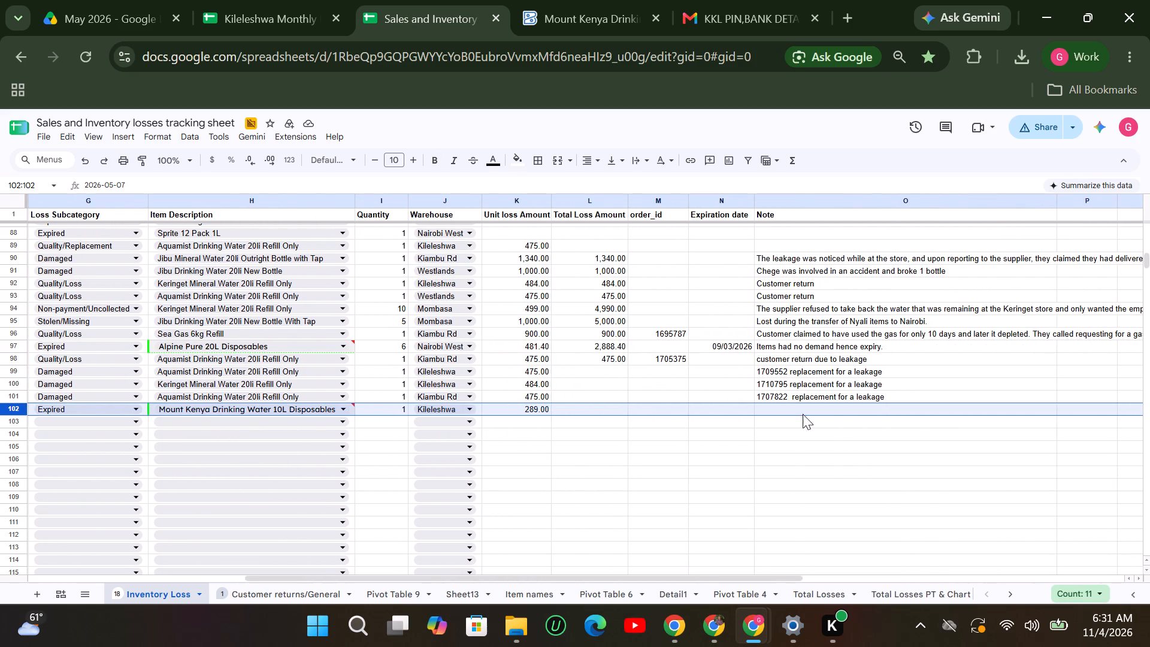
{"action": "left_click", "coordinate": [783, 412]}
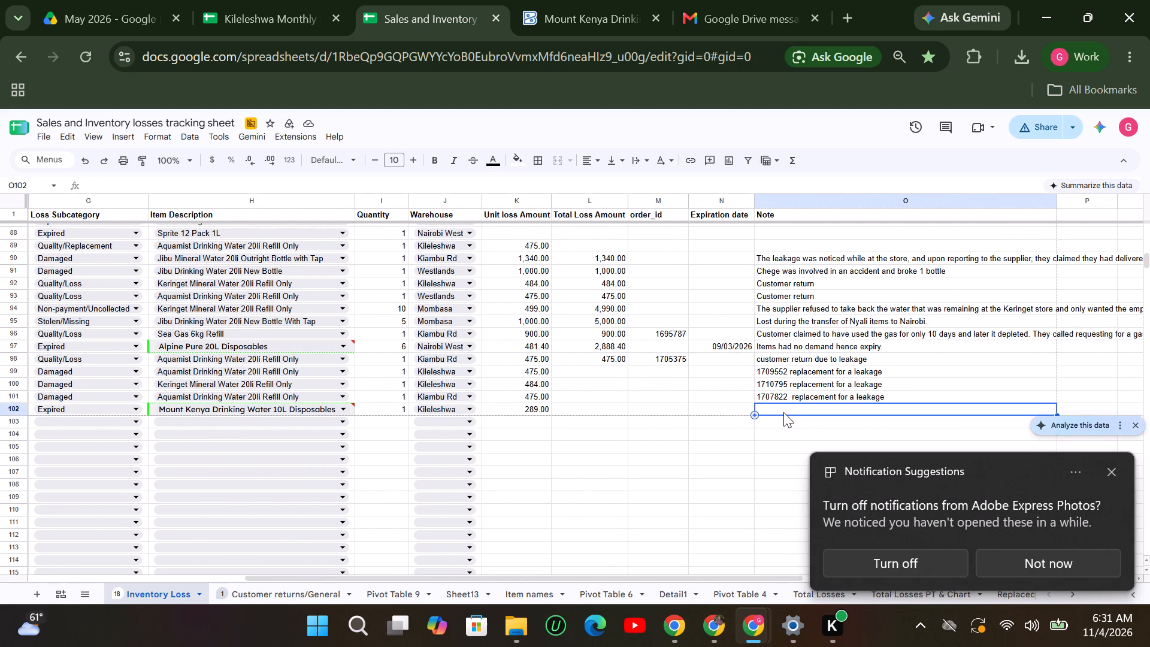
{"action": "type", "text": "xpit"}
{"action": "key", "text": "BackSpace"}
{"action": "type", "text": "red"}
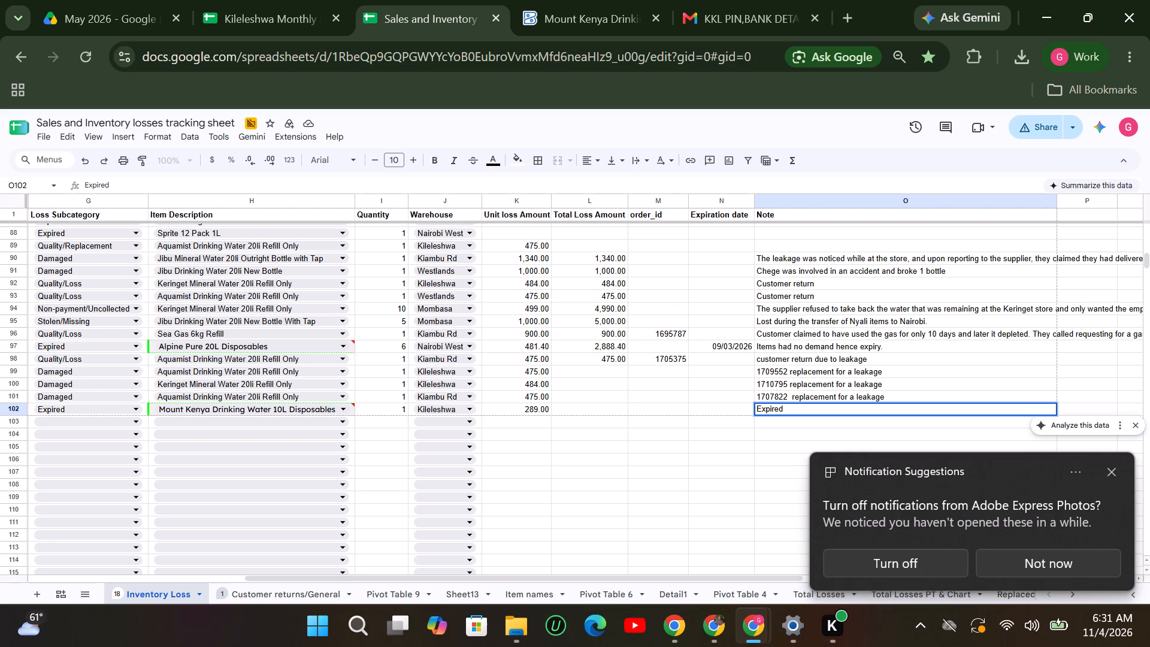
{"action": "left_click", "coordinate": [657, 443]}
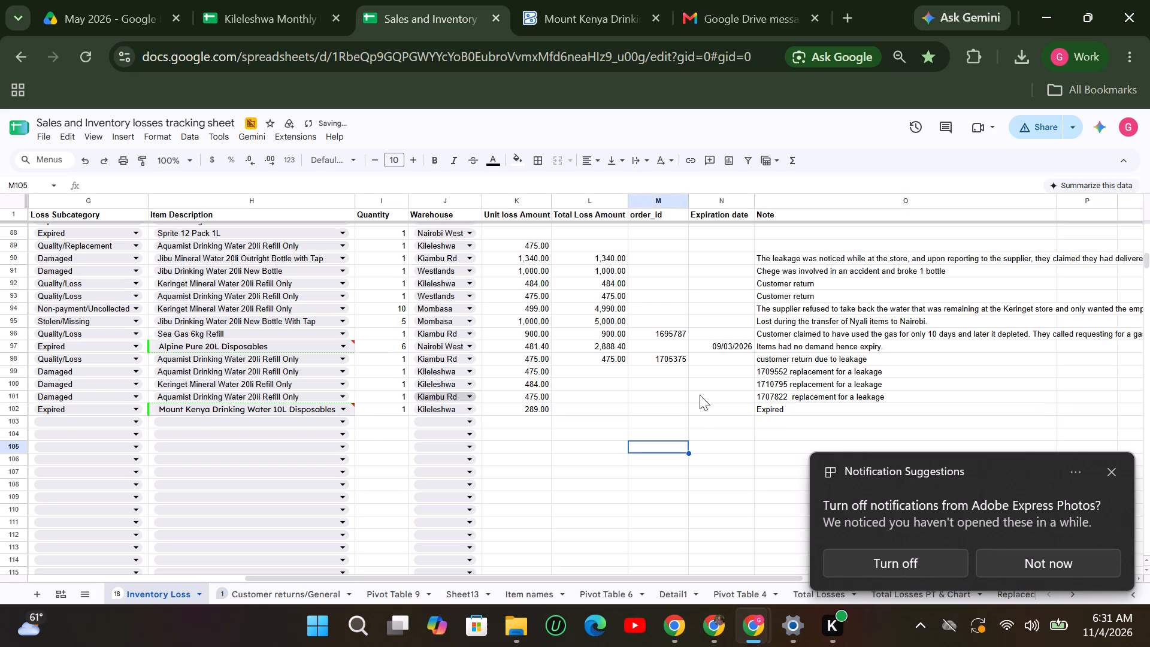
{"action": "left_click", "coordinate": [1064, 564]}
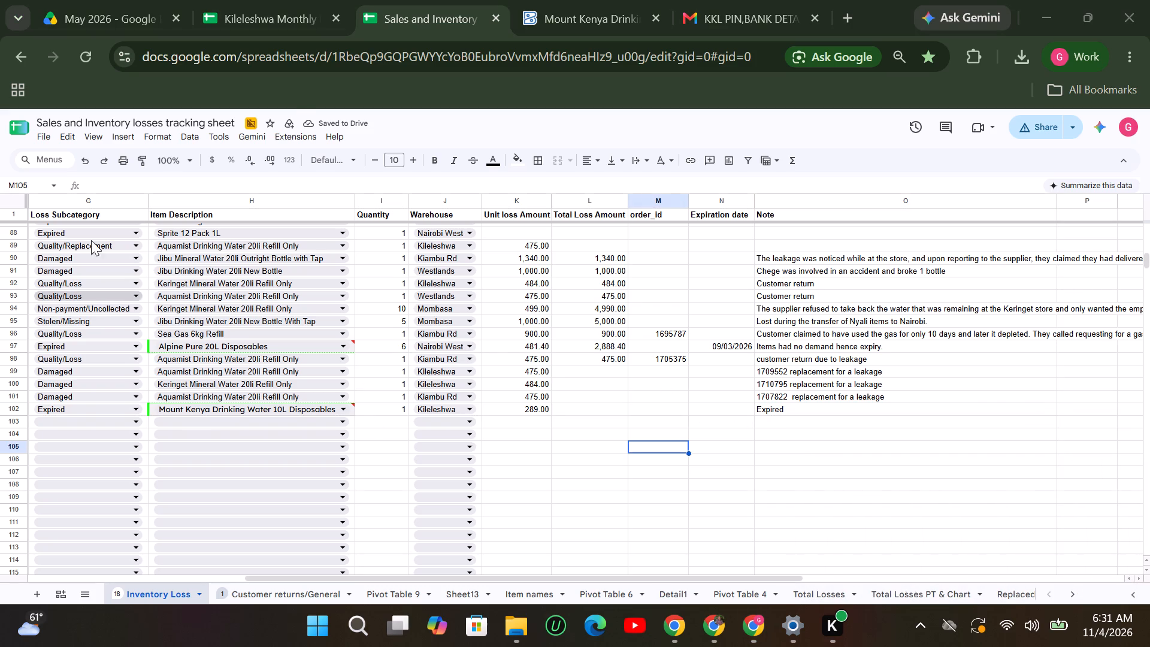
Check the latest entries on the Customer returns/General sheet of the losses tracking file.
{"action": "left_click", "coordinate": [279, 591]}
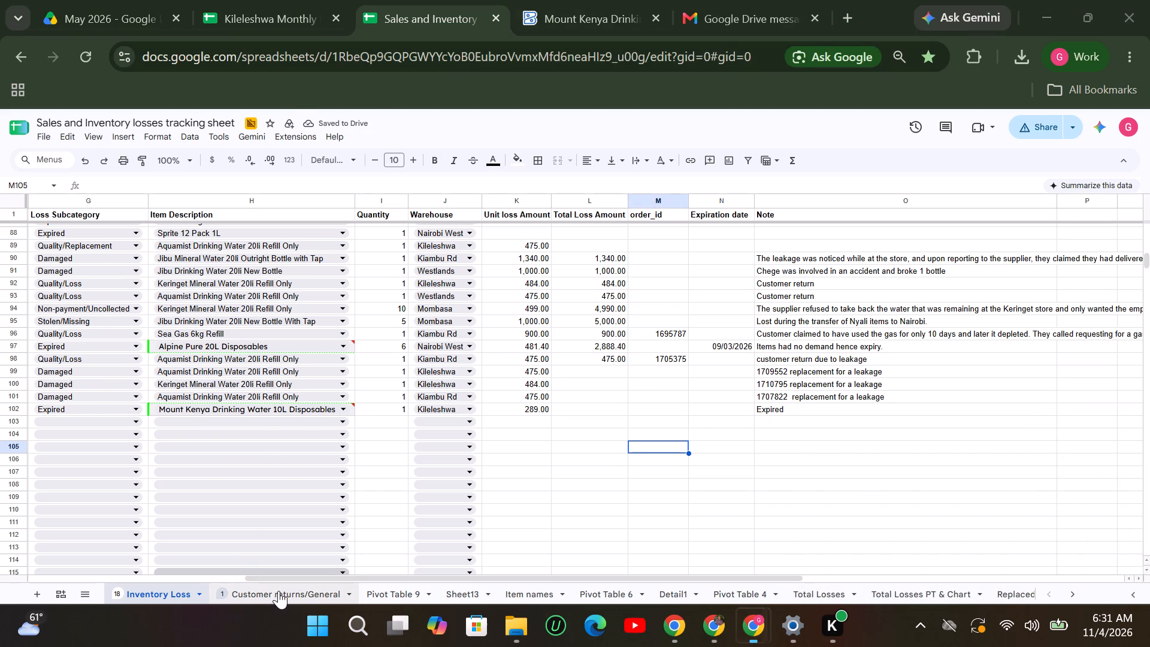
{"action": "scroll", "coordinate": [205, 446], "scroll_direction": "down", "scroll_amount": 2}
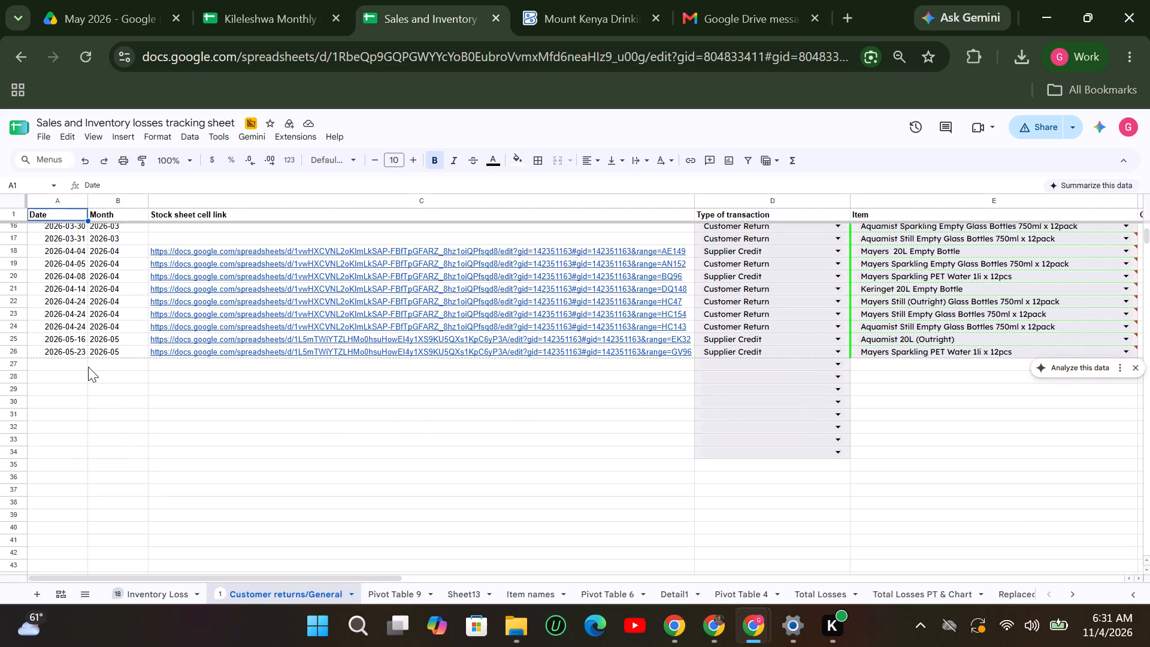
Return to the Kileleshwa tracker, read the remaining open and resolved comments, and locate the write-off comment on Bottled Water cell BE102.
{"action": "left_click", "coordinate": [259, 7]}
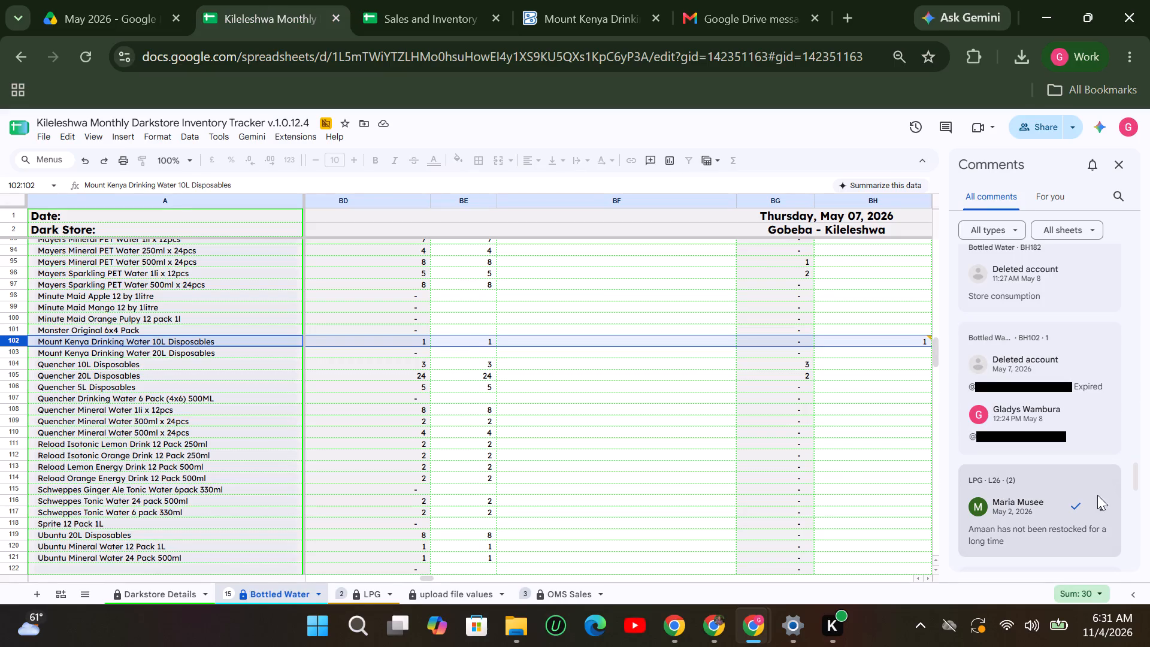
{"action": "scroll", "coordinate": [1092, 504], "scroll_direction": "down", "scroll_amount": 2}
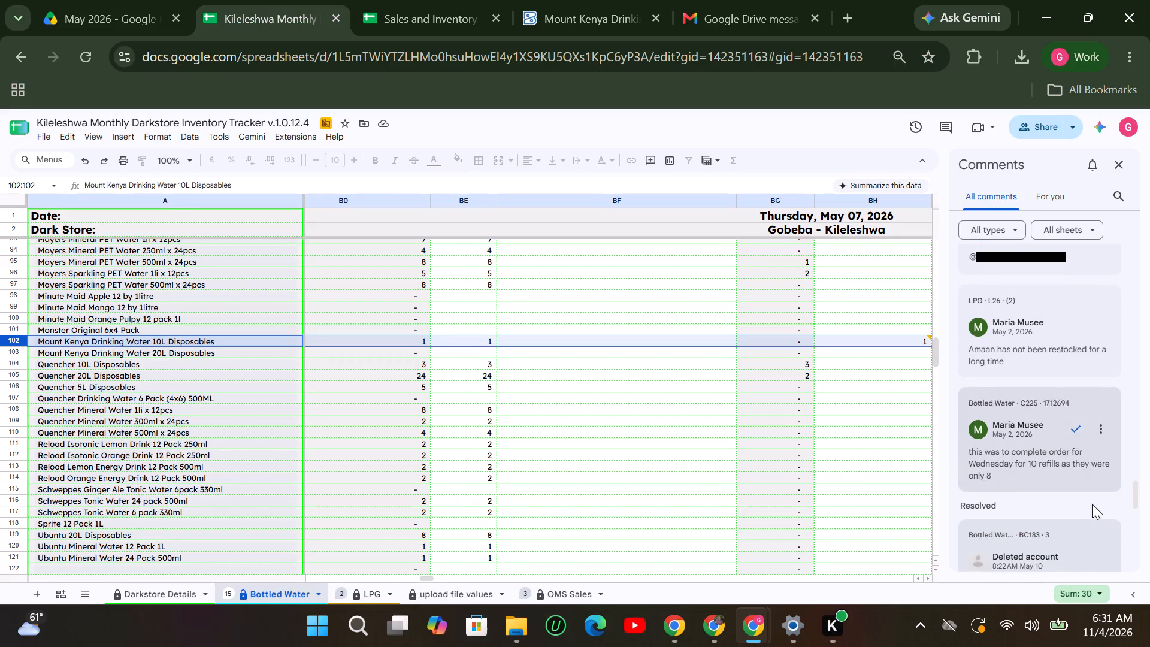
{"action": "scroll", "coordinate": [1092, 504], "scroll_direction": "down", "scroll_amount": 1}
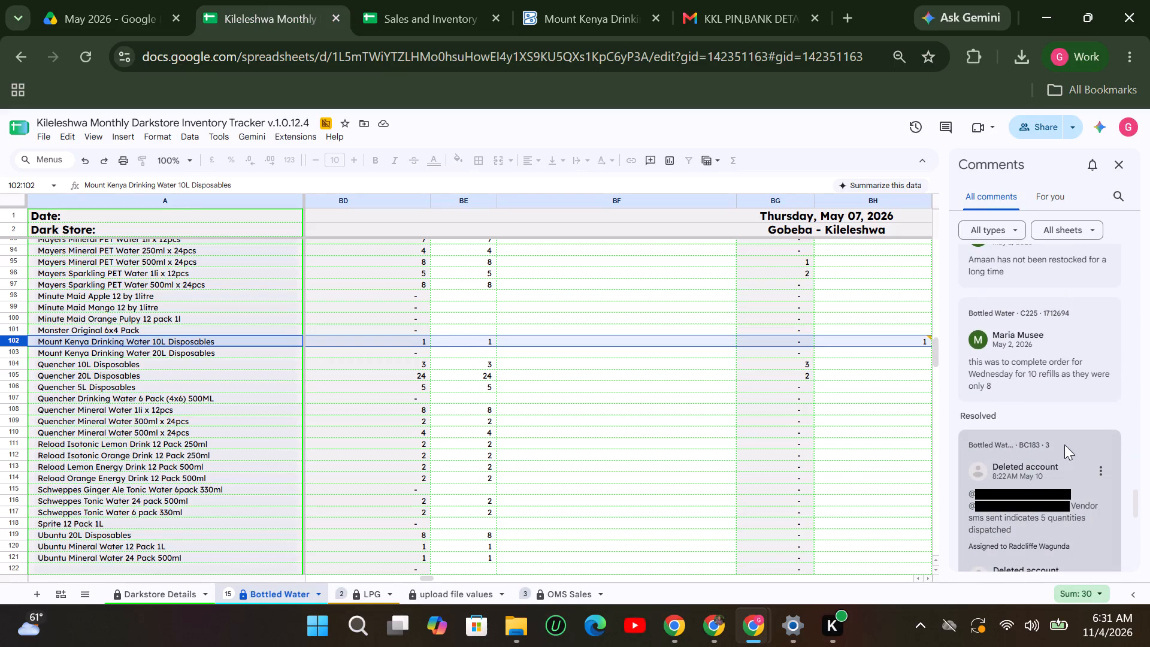
{"action": "scroll", "coordinate": [1062, 439], "scroll_direction": "down", "scroll_amount": 2}
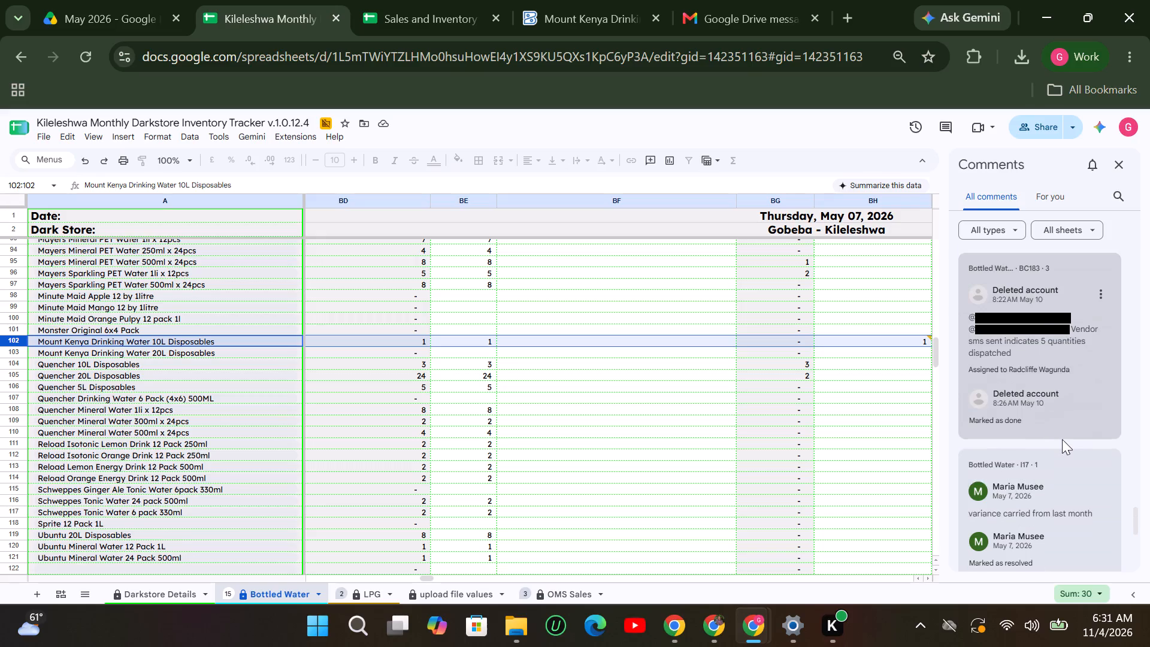
{"action": "scroll", "coordinate": [1049, 398], "scroll_direction": "down", "scroll_amount": 1}
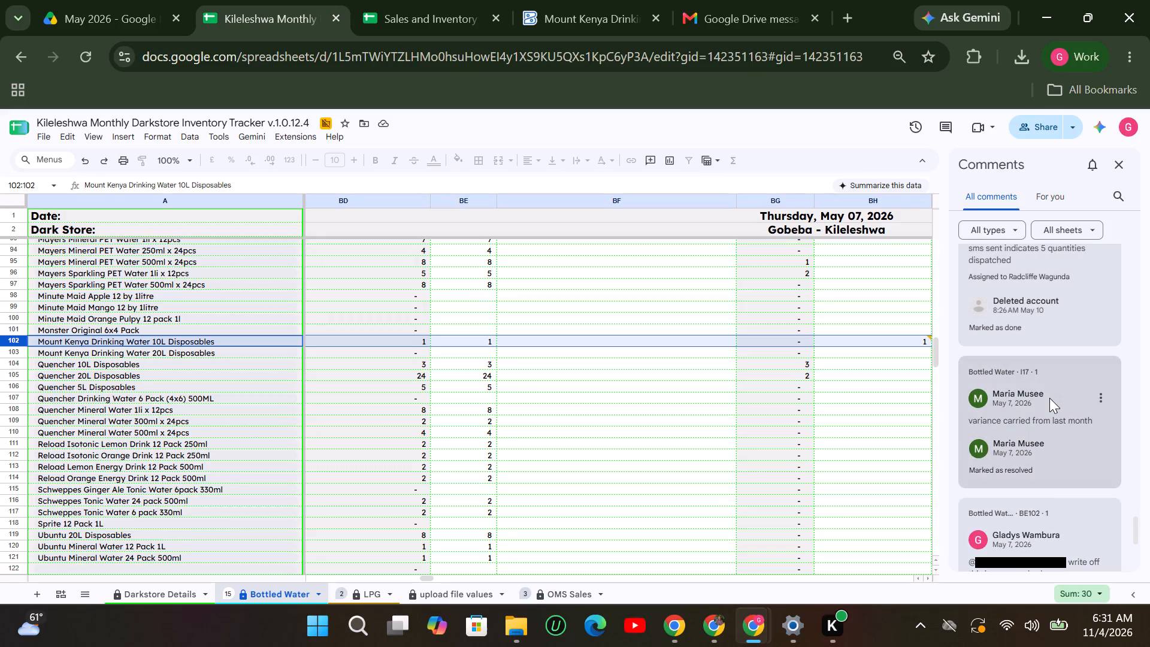
{"action": "scroll", "coordinate": [1049, 398], "scroll_direction": "down", "scroll_amount": 2}
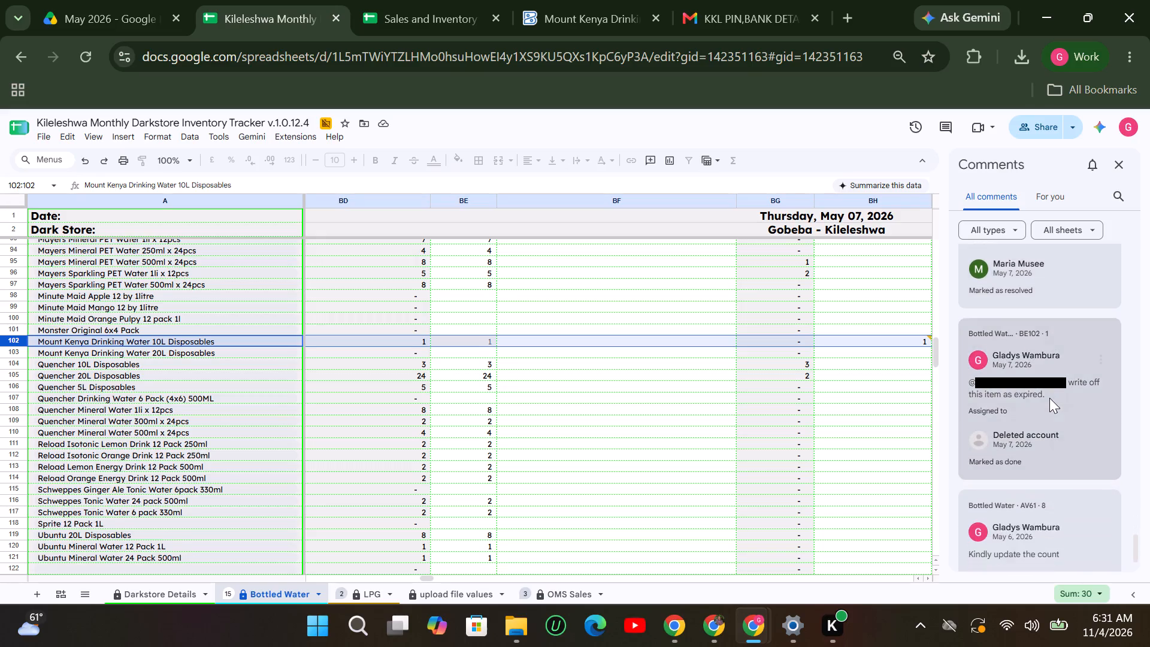
{"action": "scroll", "coordinate": [1049, 398], "scroll_direction": "down", "scroll_amount": 1}
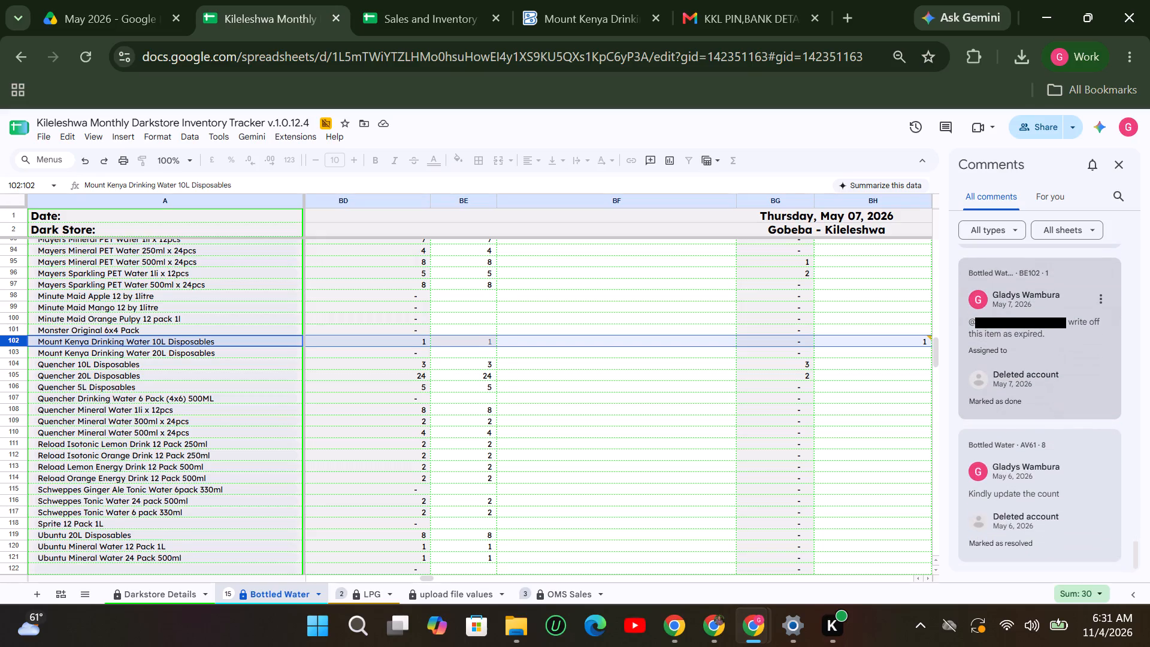
{"action": "left_click", "coordinate": [1087, 317]}
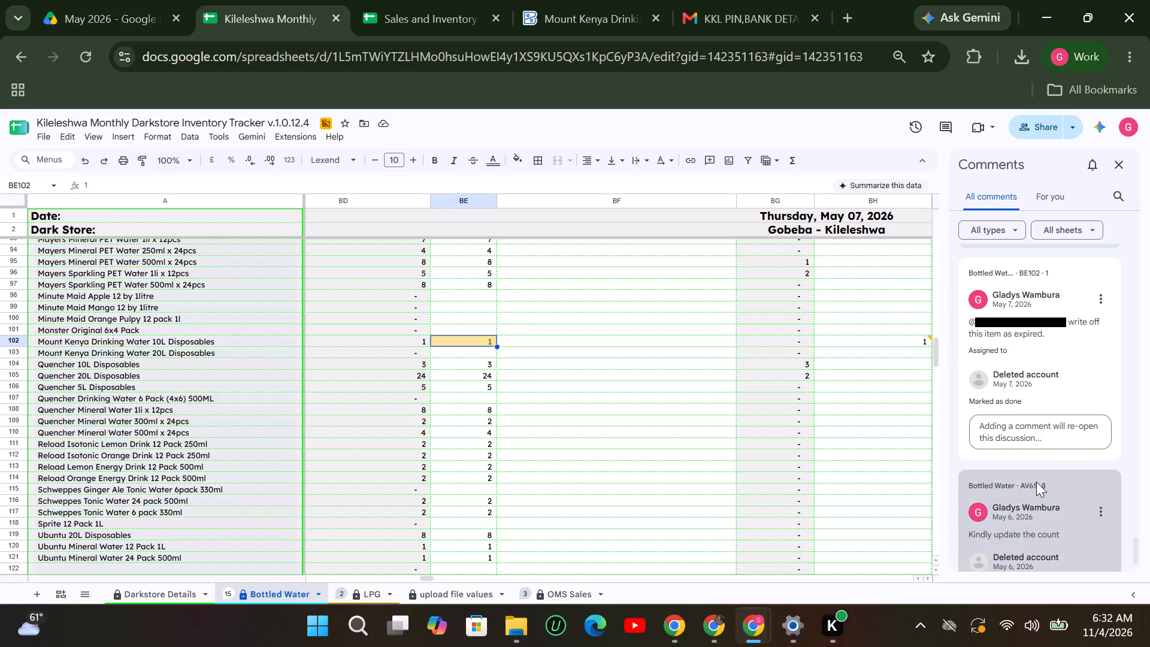
Locate the resolved count-update comment on Bottled Water cell AV61 and check for any older comments.
{"action": "scroll", "coordinate": [1036, 482], "scroll_direction": "down", "scroll_amount": 14}
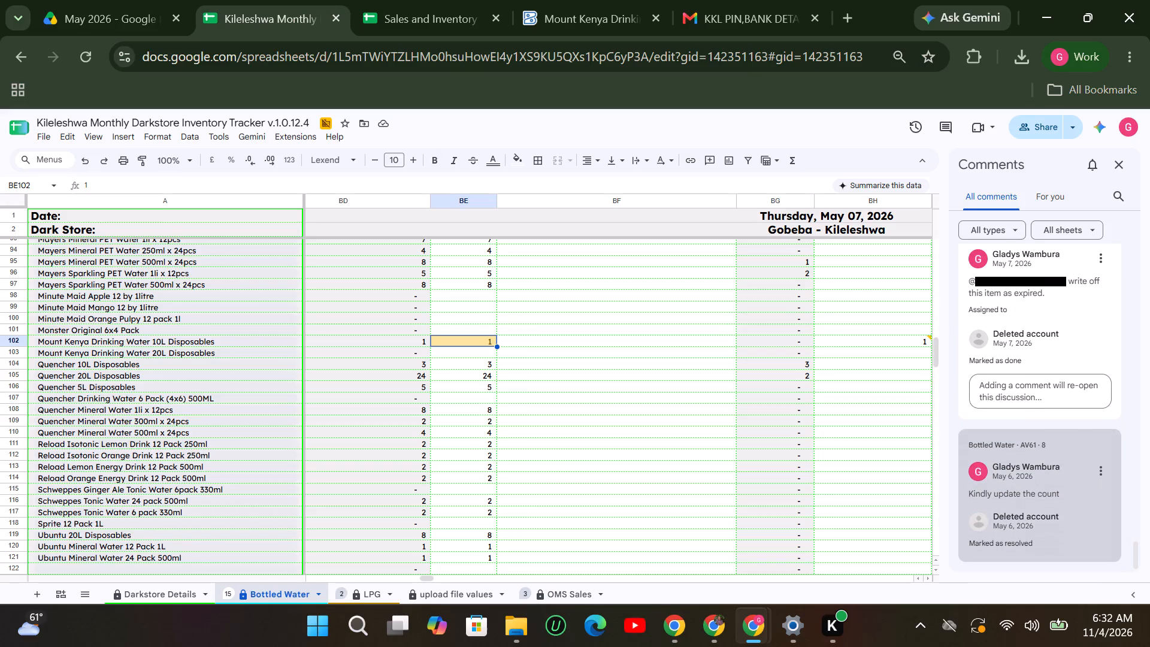
{"action": "left_click", "coordinate": [1057, 496]}
{"action": "scroll", "coordinate": [1025, 486], "scroll_direction": "down", "scroll_amount": 5}
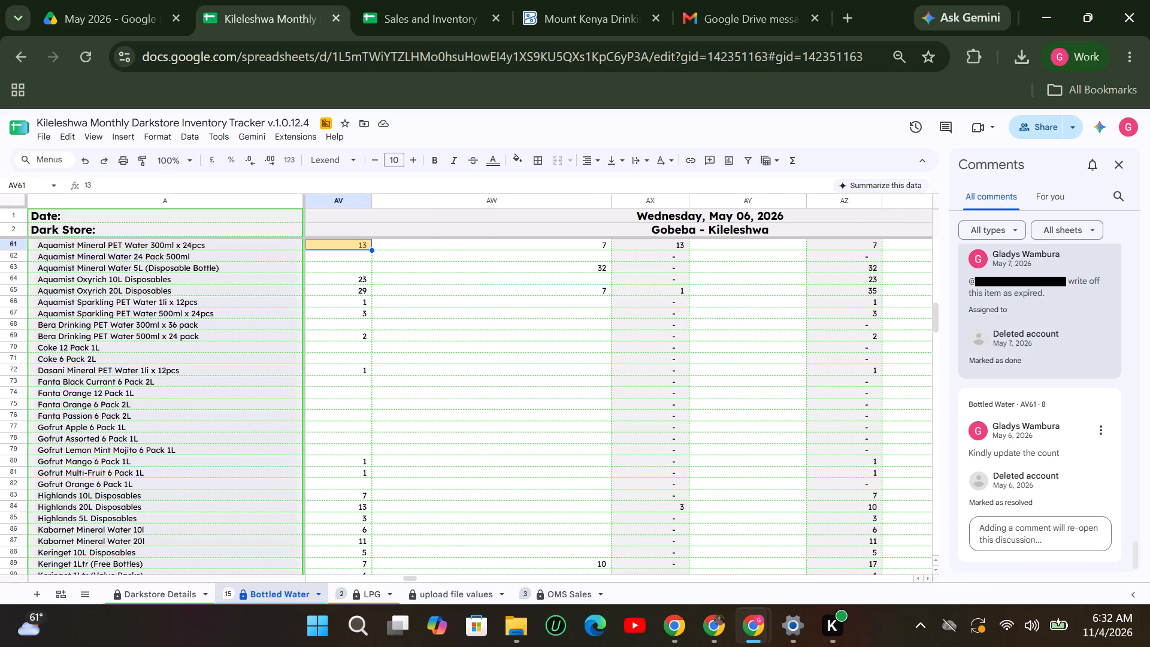
{"action": "scroll", "coordinate": [1025, 486], "scroll_direction": "down", "scroll_amount": 16}
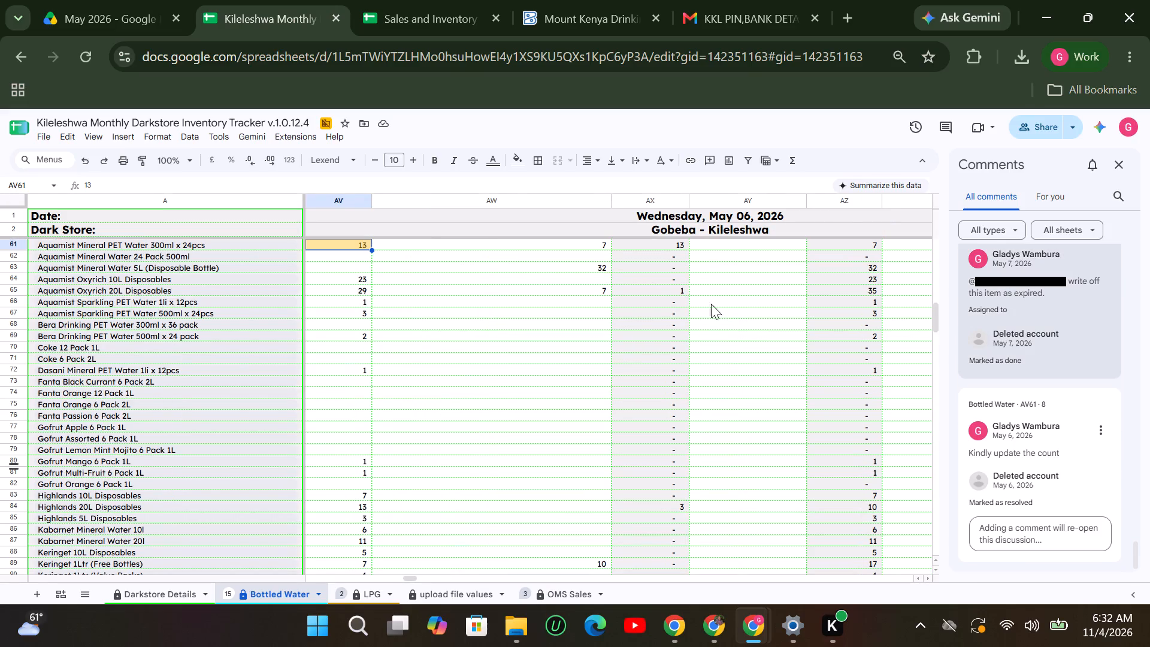
Recheck the Kileleshwa tracker's comment list from the June comments down to the oldest resolved one.
{"action": "scroll", "coordinate": [1049, 412], "scroll_direction": "up", "scroll_amount": 18}
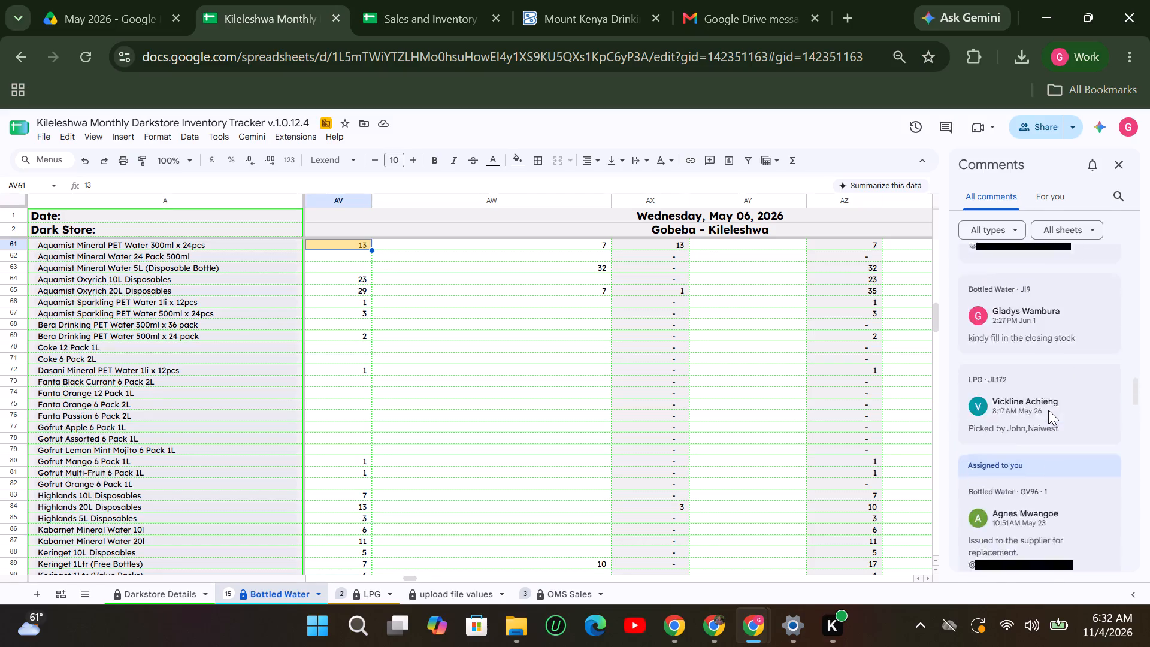
{"action": "scroll", "coordinate": [1048, 410], "scroll_direction": "up", "scroll_amount": 18}
{"action": "scroll", "coordinate": [1047, 405], "scroll_direction": "up", "scroll_amount": 7}
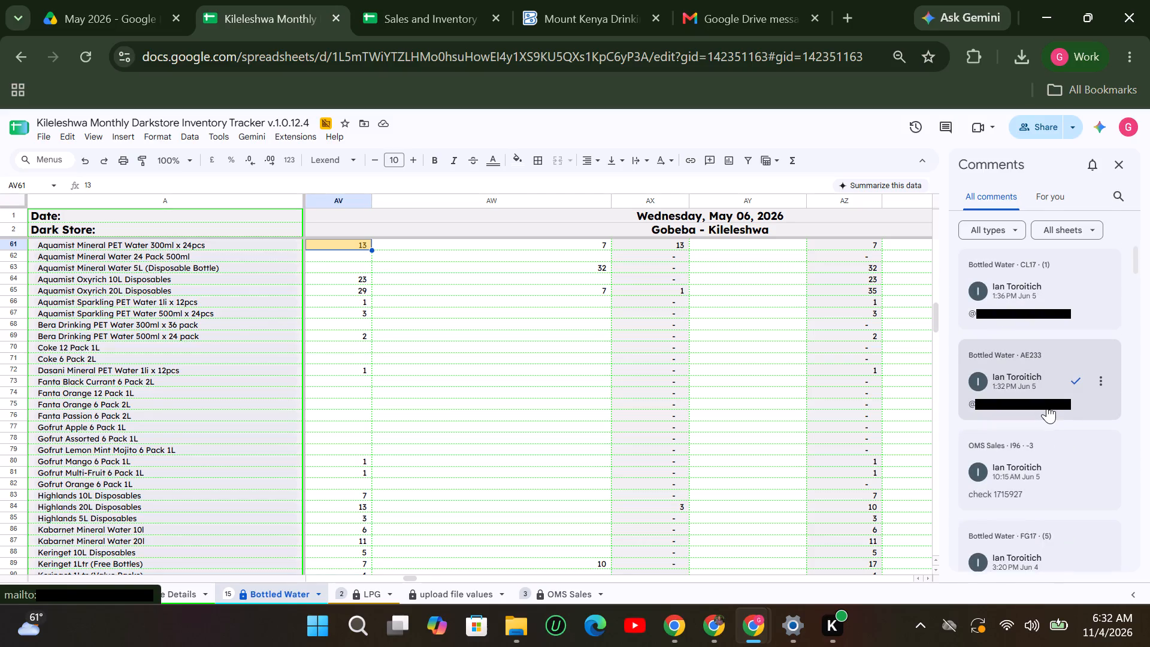
{"action": "scroll", "coordinate": [1047, 405], "scroll_direction": "up", "scroll_amount": 11}
{"action": "scroll", "coordinate": [1047, 405], "scroll_direction": "down", "scroll_amount": 9}
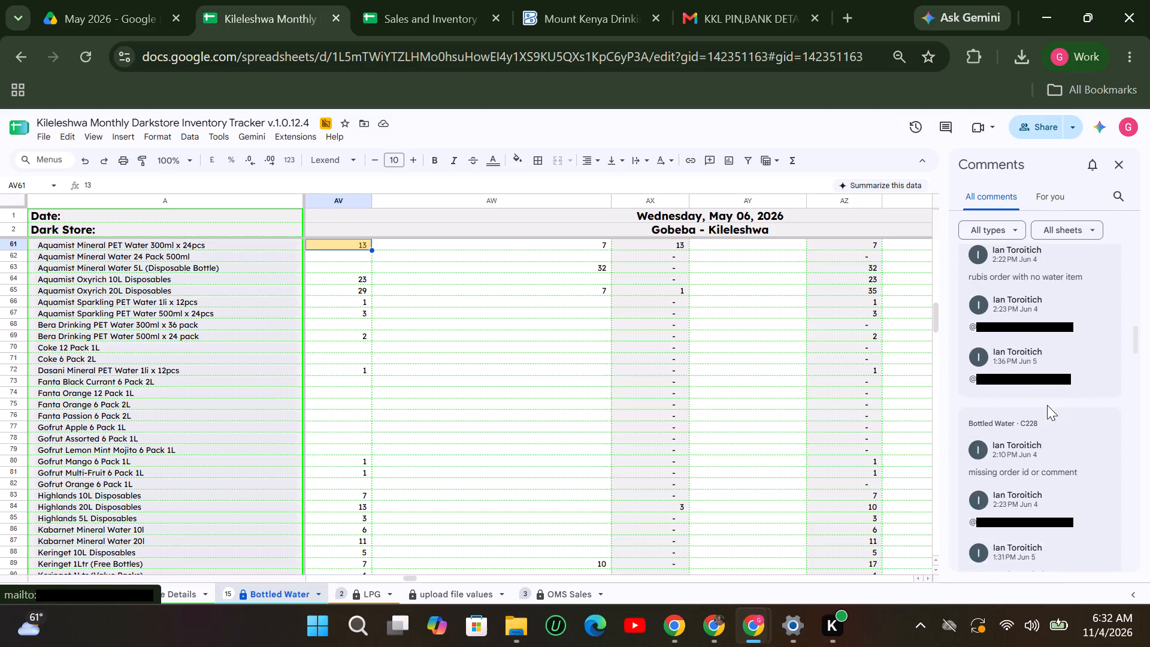
{"action": "scroll", "coordinate": [1047, 405], "scroll_direction": "down", "scroll_amount": 4}
{"action": "scroll", "coordinate": [1047, 405], "scroll_direction": "down", "scroll_amount": 20}
{"action": "scroll", "coordinate": [1047, 405], "scroll_direction": "down", "scroll_amount": 5}
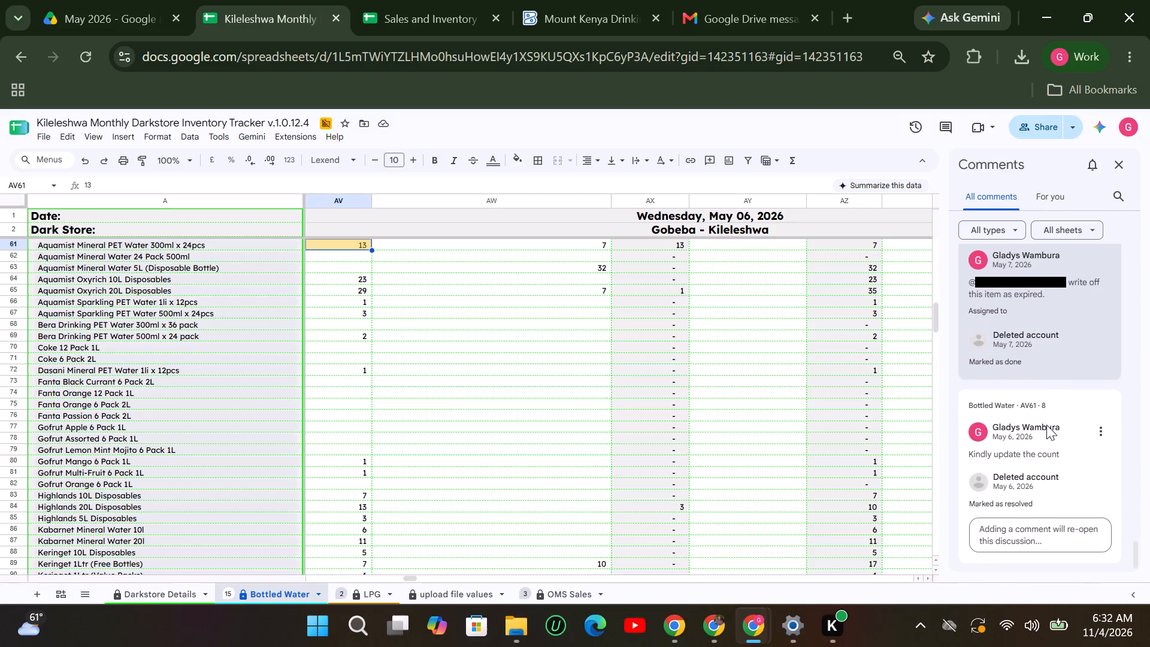
{"action": "scroll", "coordinate": [1046, 425], "scroll_direction": "down", "scroll_amount": 11}
{"action": "scroll", "coordinate": [1067, 380], "scroll_direction": "down", "scroll_amount": 13}
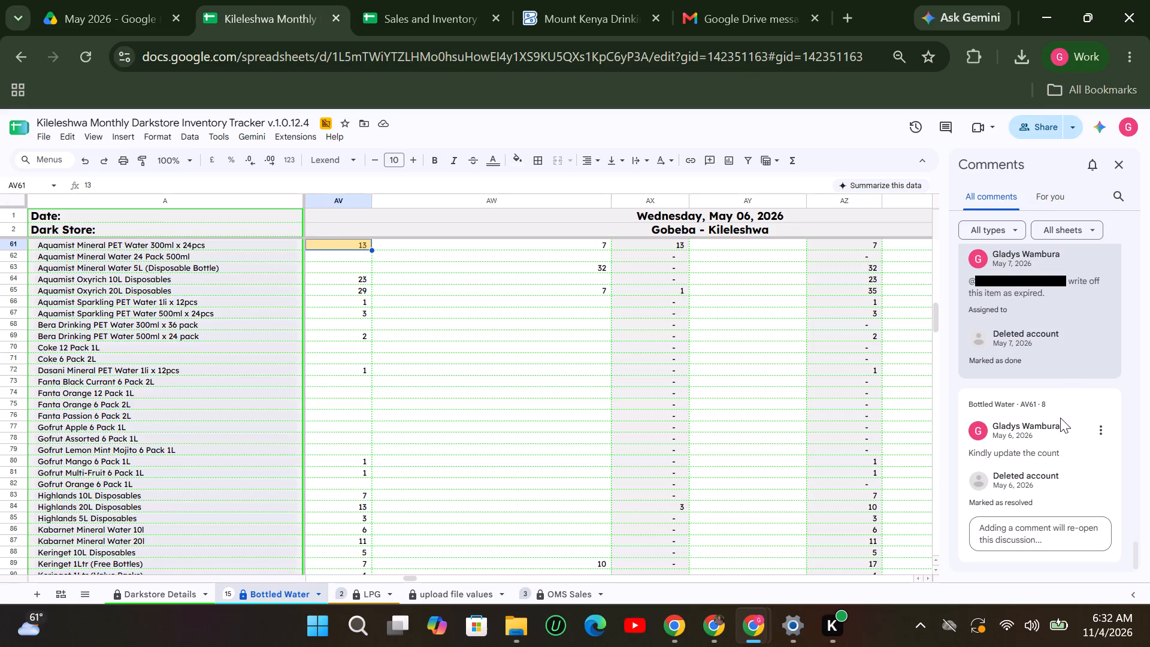
{"action": "scroll", "coordinate": [1060, 418], "scroll_direction": "down", "scroll_amount": 4}
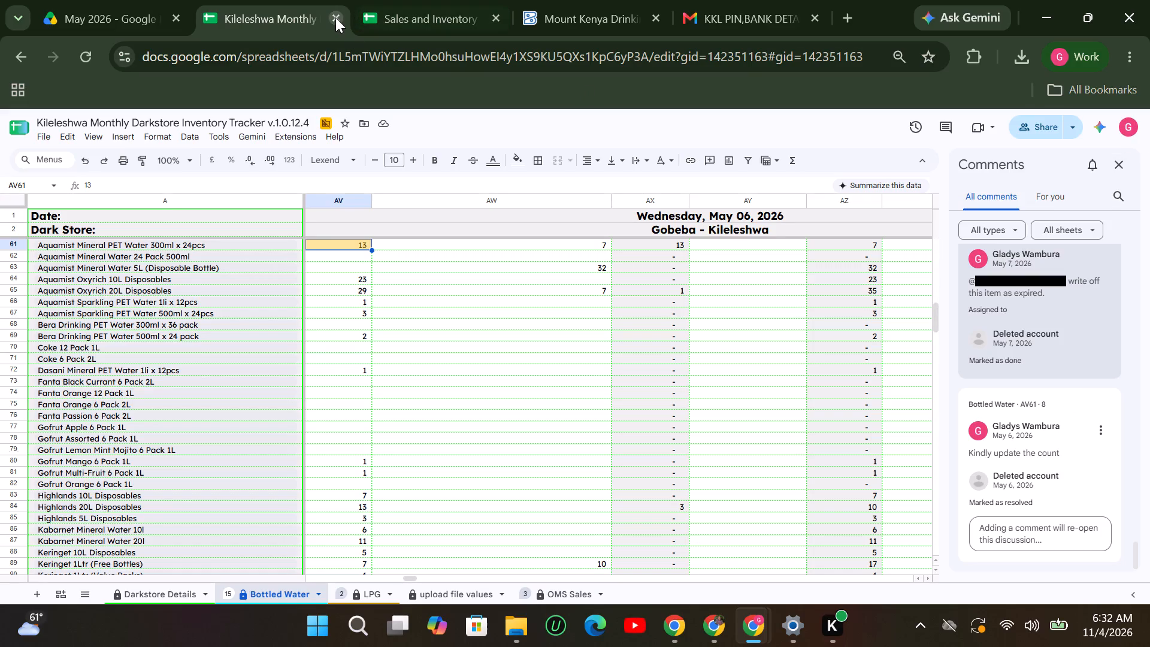
Close the Kileleshwa tracker and open the Westlands Monthly Darkstore Inventory Tracker from the May 2026 Drive folder.
{"action": "left_click", "coordinate": [335, 17]}
{"action": "left_click", "coordinate": [121, 19]}
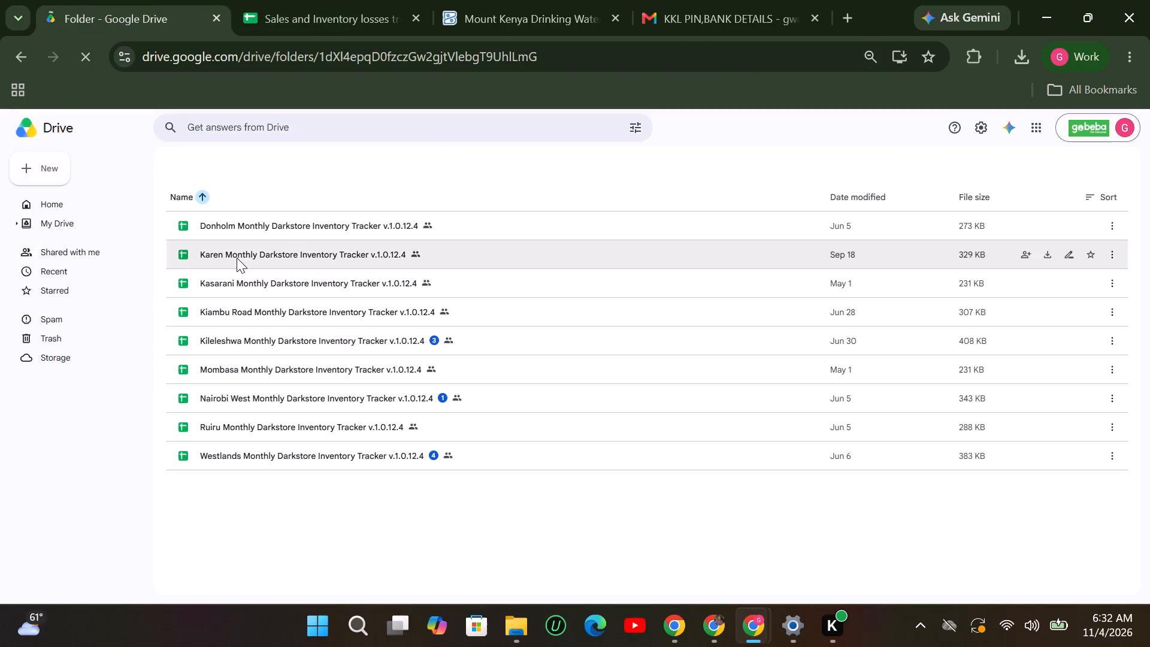
{"action": "double_click", "coordinate": [208, 483]}
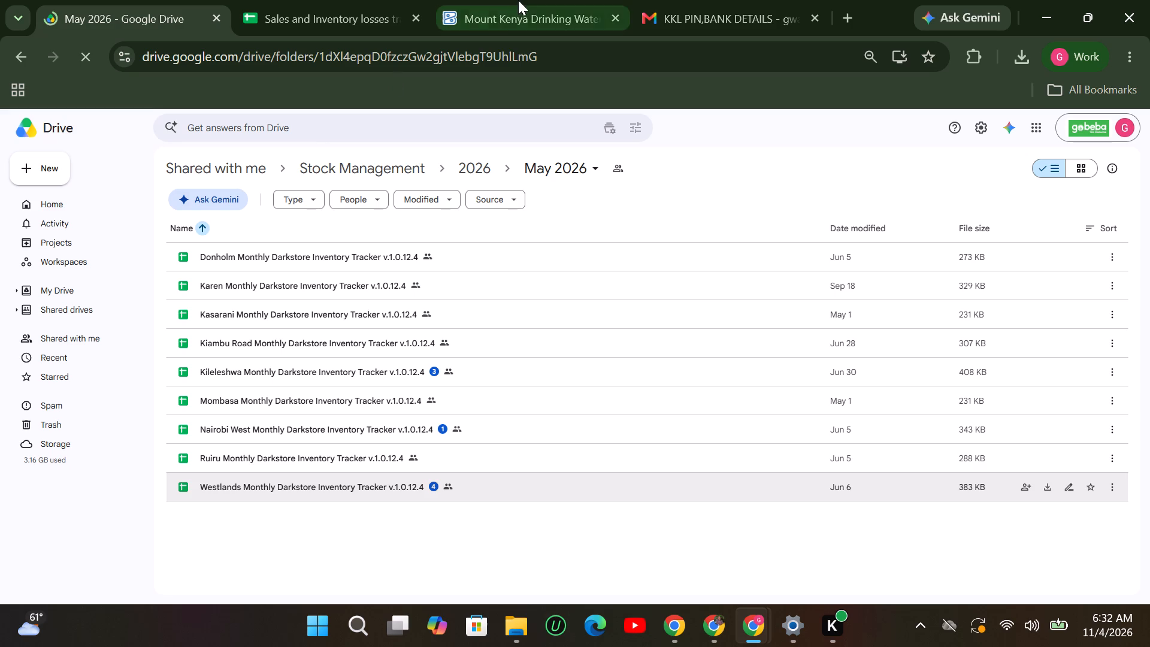
{"action": "double_click", "coordinate": [271, 488]}
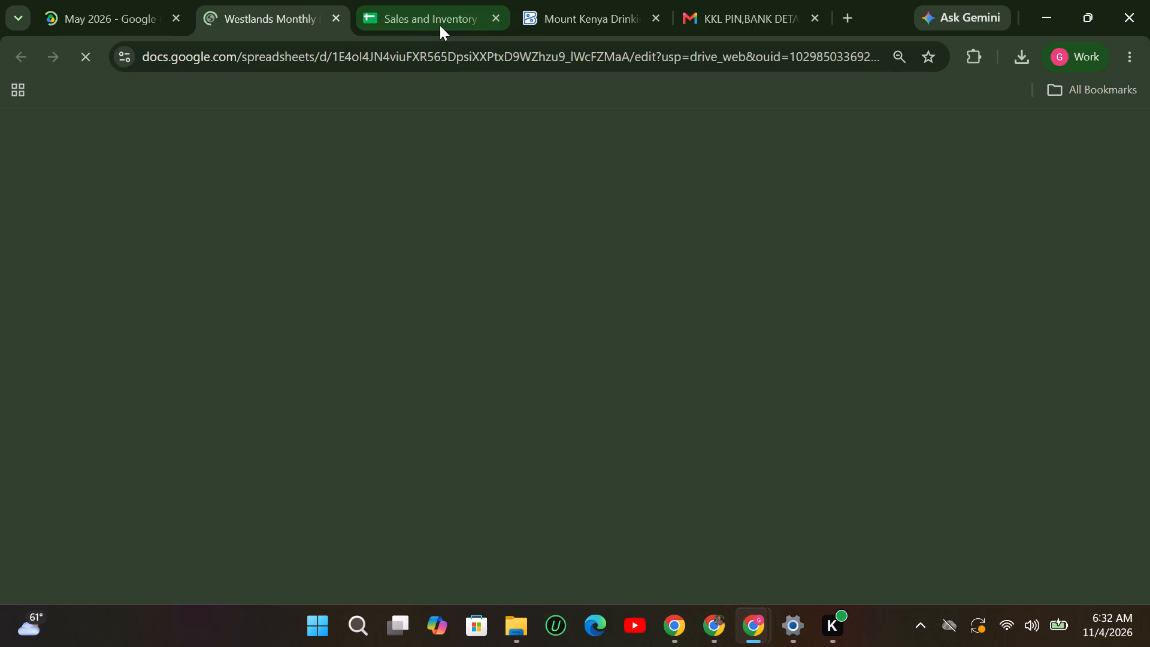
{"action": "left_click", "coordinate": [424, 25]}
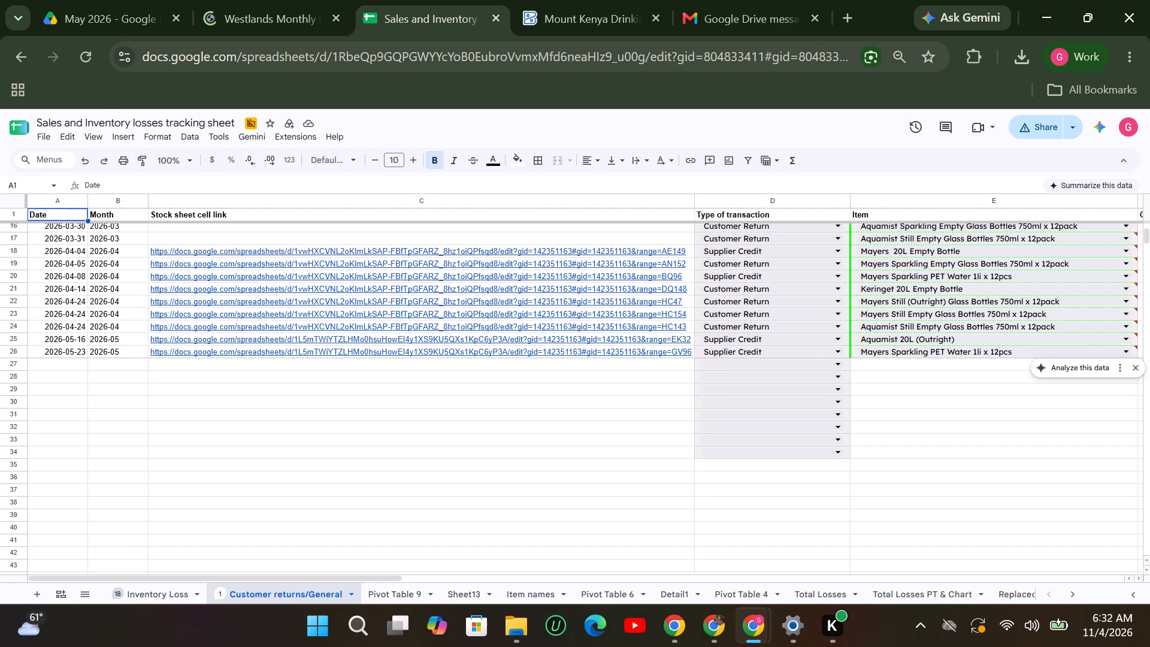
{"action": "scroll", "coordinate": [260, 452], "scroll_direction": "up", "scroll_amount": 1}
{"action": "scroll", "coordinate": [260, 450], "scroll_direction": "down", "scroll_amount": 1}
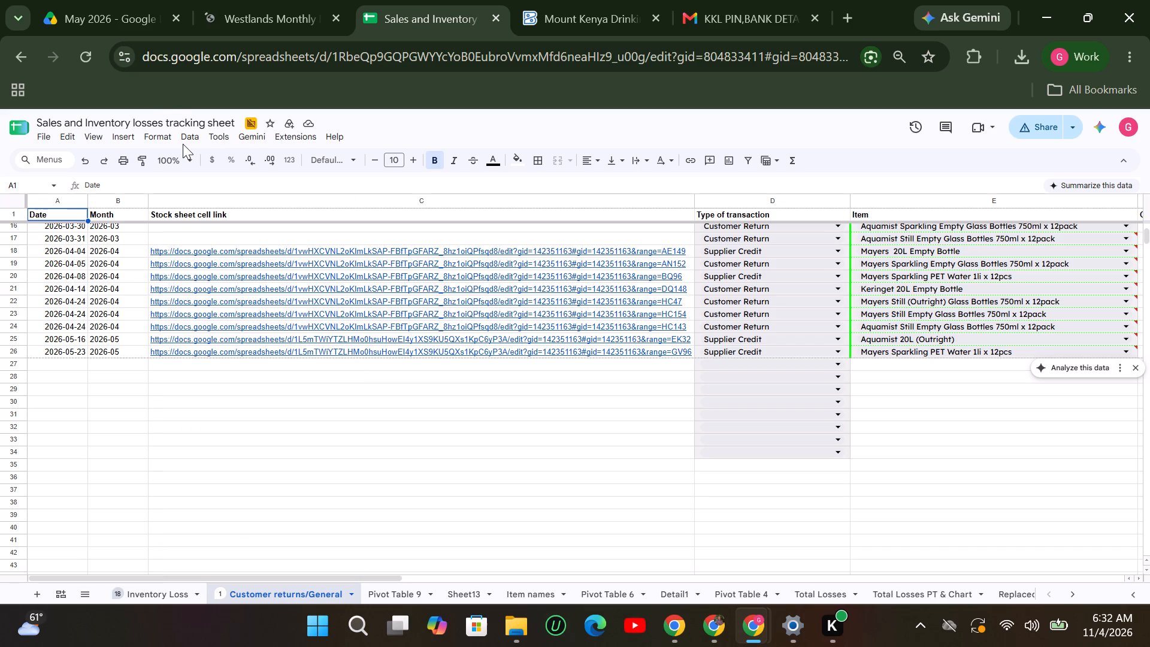
Read through the Westlands tracker's comments and locate the customer-return comment on LPG cell KZ99.
{"action": "left_click", "coordinate": [283, 15]}
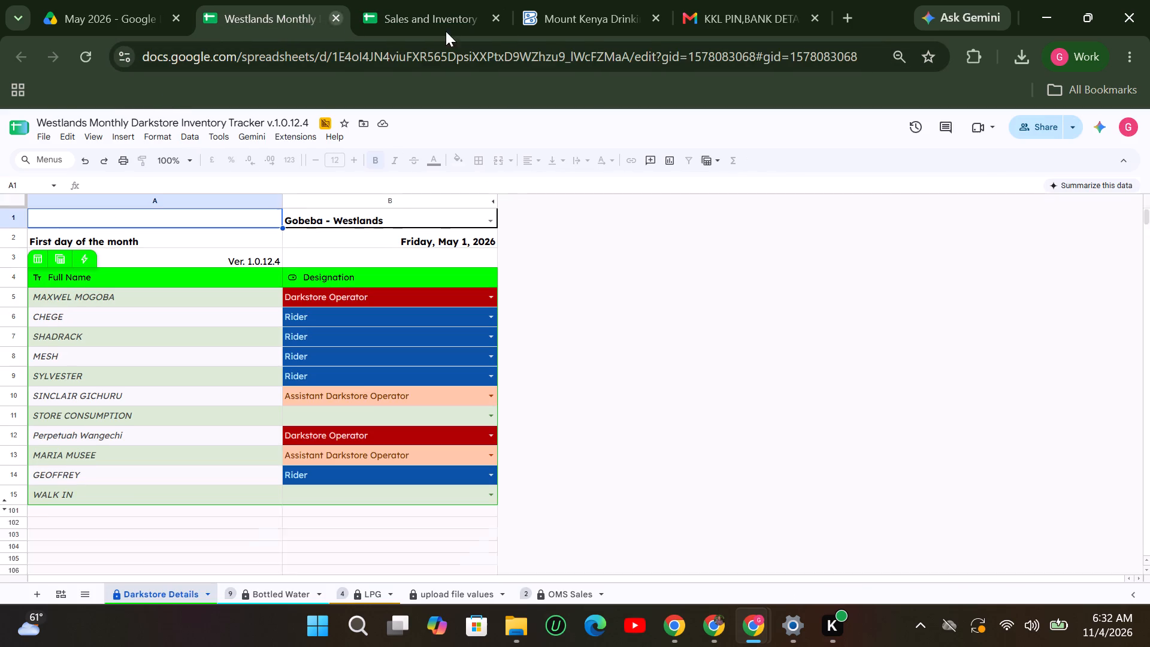
{"action": "left_click", "coordinate": [951, 132]}
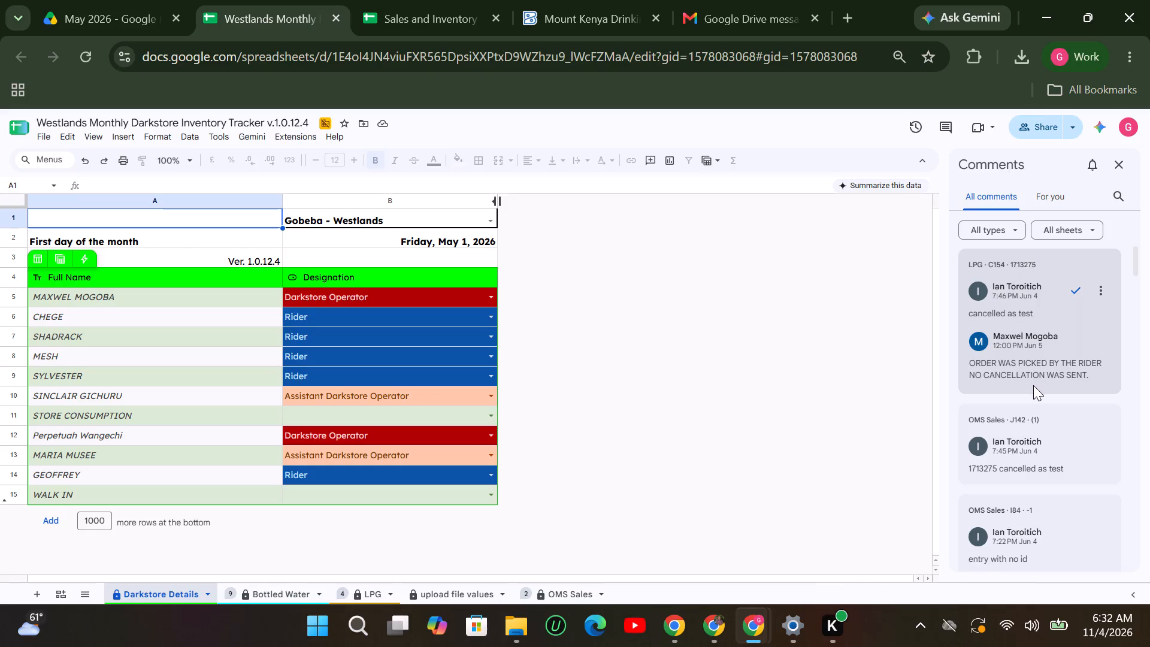
{"action": "scroll", "coordinate": [1033, 385], "scroll_direction": "down", "scroll_amount": 1}
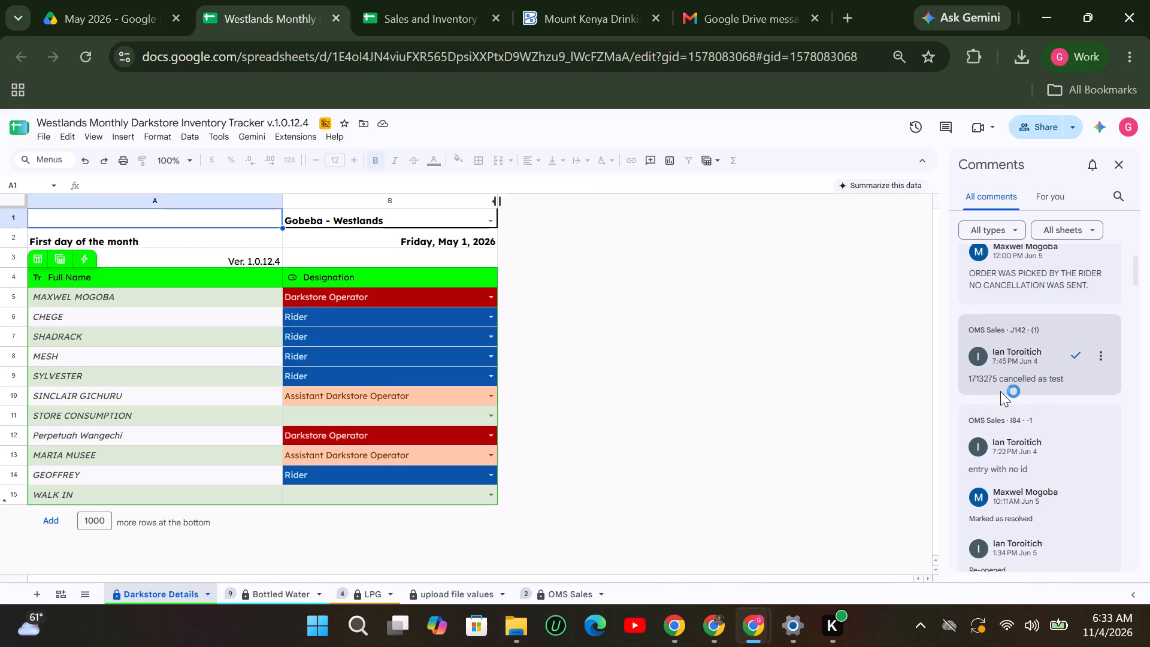
{"action": "scroll", "coordinate": [1019, 384], "scroll_direction": "down", "scroll_amount": 1}
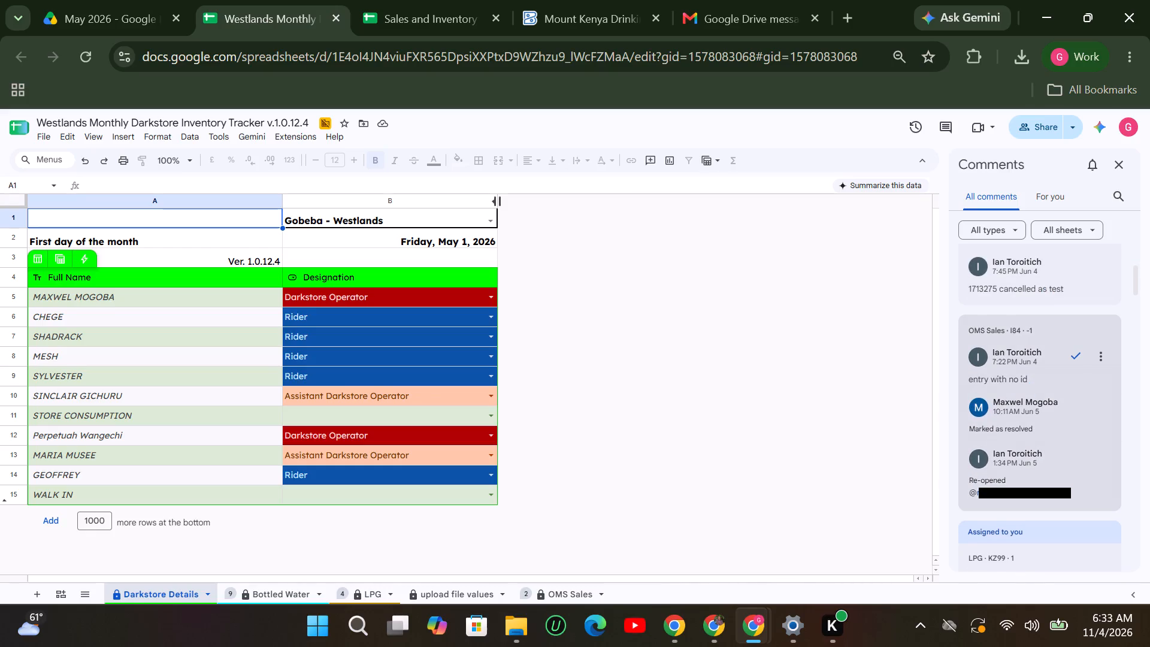
{"action": "scroll", "coordinate": [1012, 383], "scroll_direction": "down", "scroll_amount": 2}
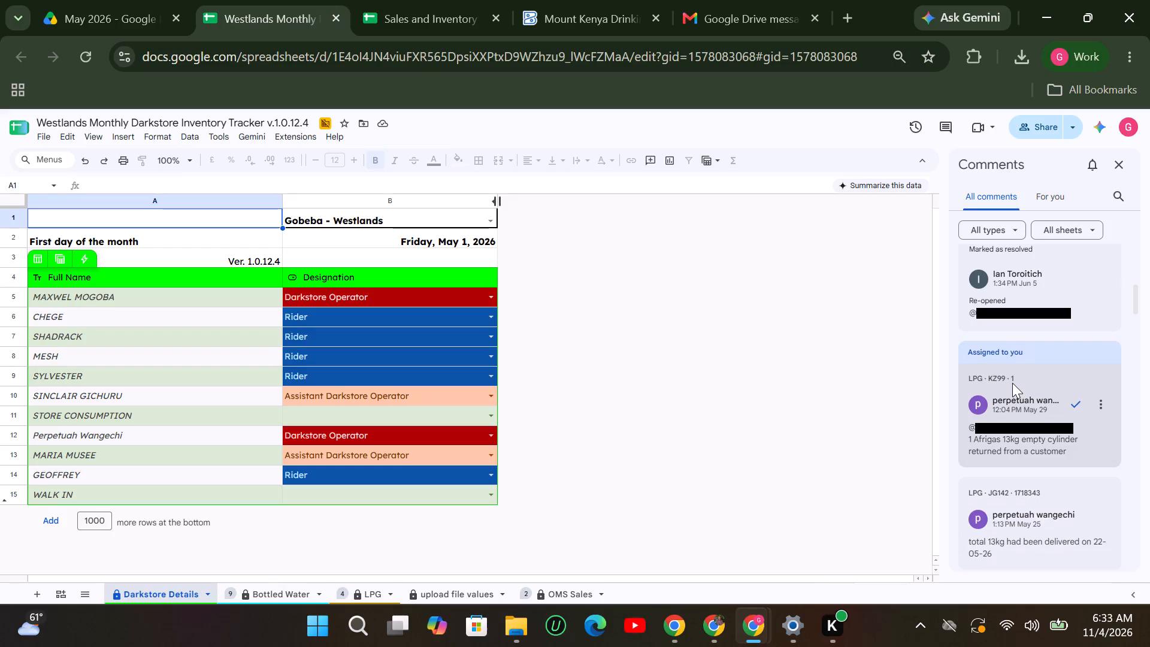
{"action": "scroll", "coordinate": [1012, 383], "scroll_direction": "down", "scroll_amount": 1}
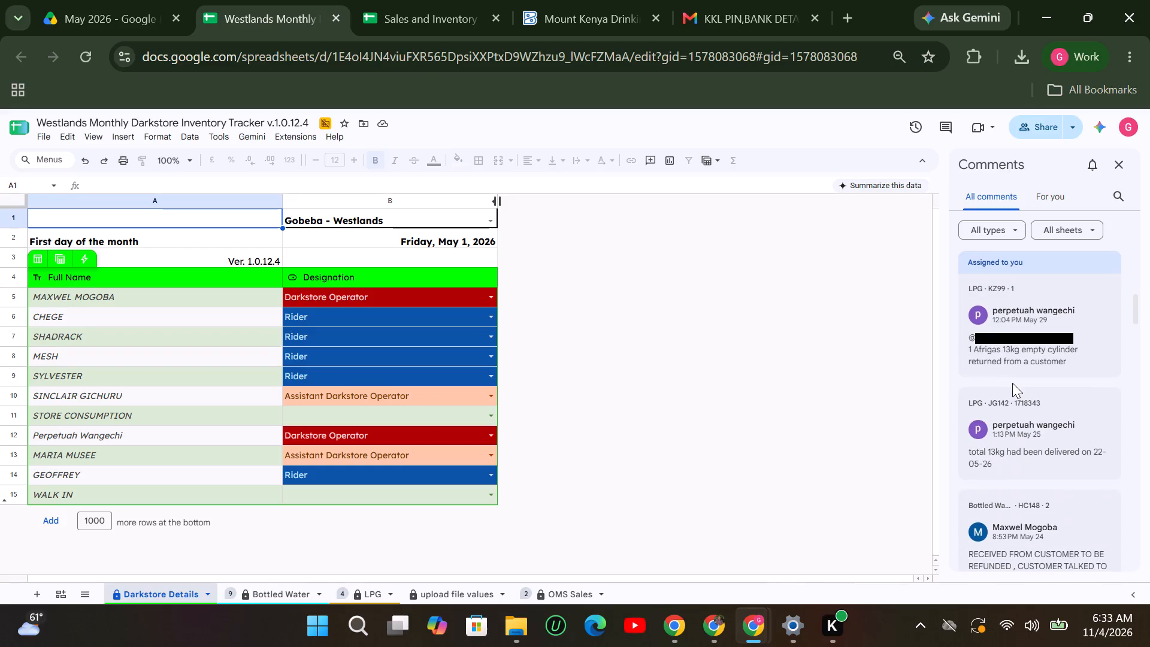
{"action": "left_click", "coordinate": [1030, 365]}
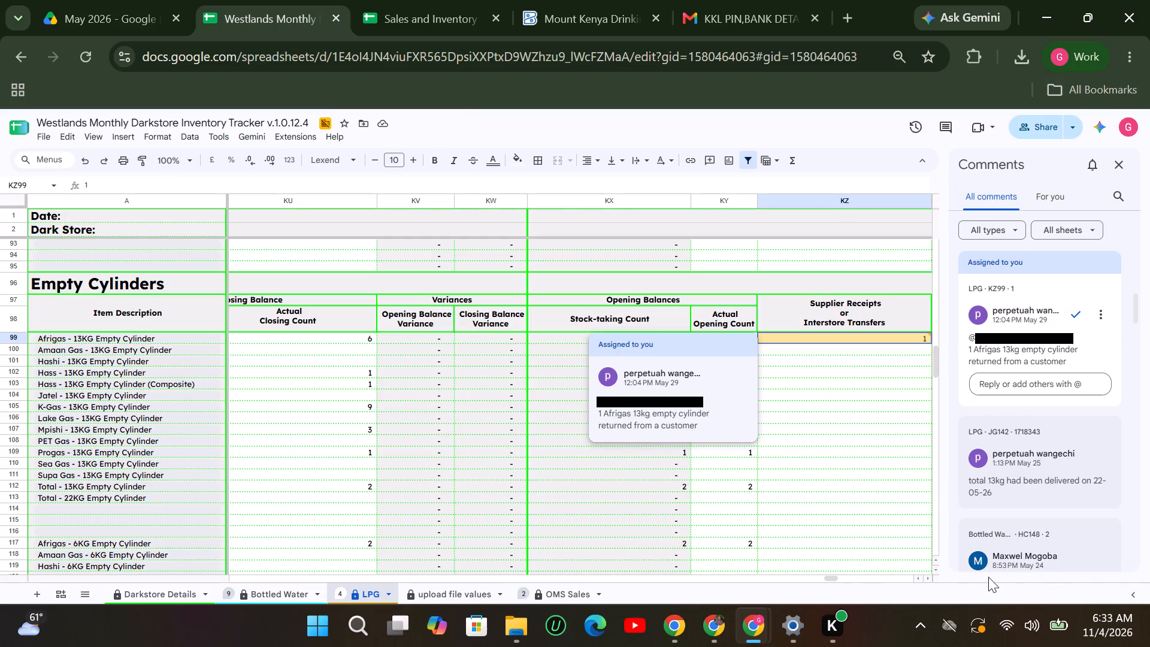
Copy the link to LPG cell KZ99 and paste it as the stock sheet cell link in C27 of Customer returns/General.
{"action": "triple_click", "coordinate": [926, 579]}
{"action": "triple_click", "coordinate": [926, 579]}
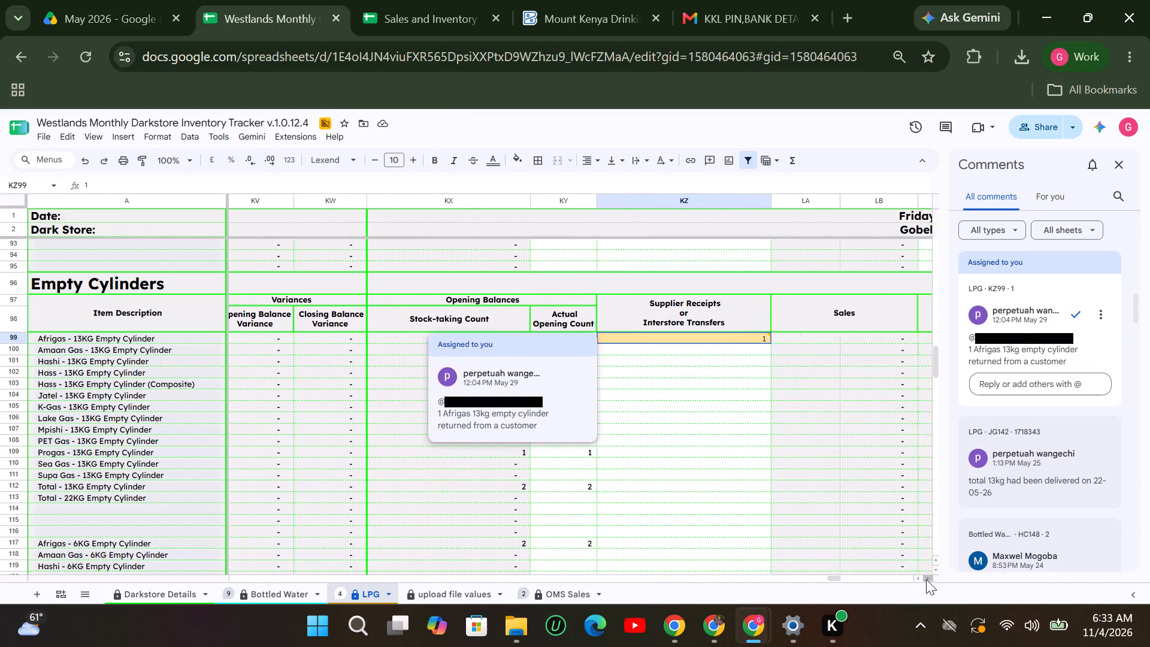
{"action": "triple_click", "coordinate": [926, 579]}
{"action": "double_click", "coordinate": [926, 579]}
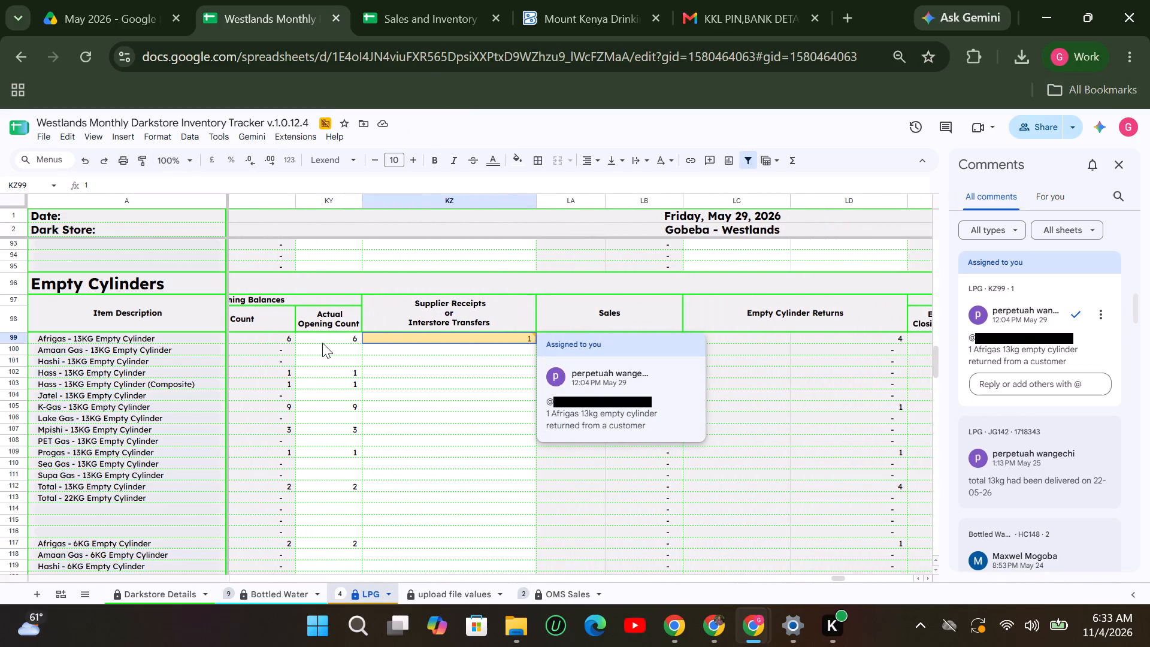
{"action": "right_click", "coordinate": [408, 340]}
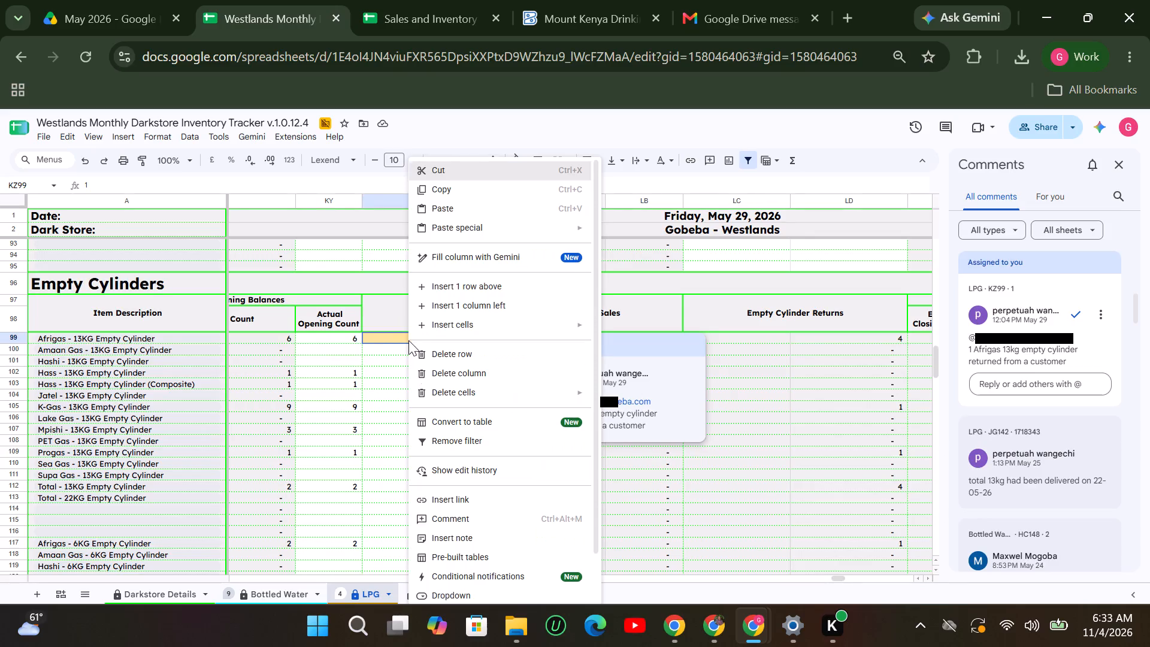
{"action": "scroll", "coordinate": [501, 548], "scroll_direction": "down", "scroll_amount": 4}
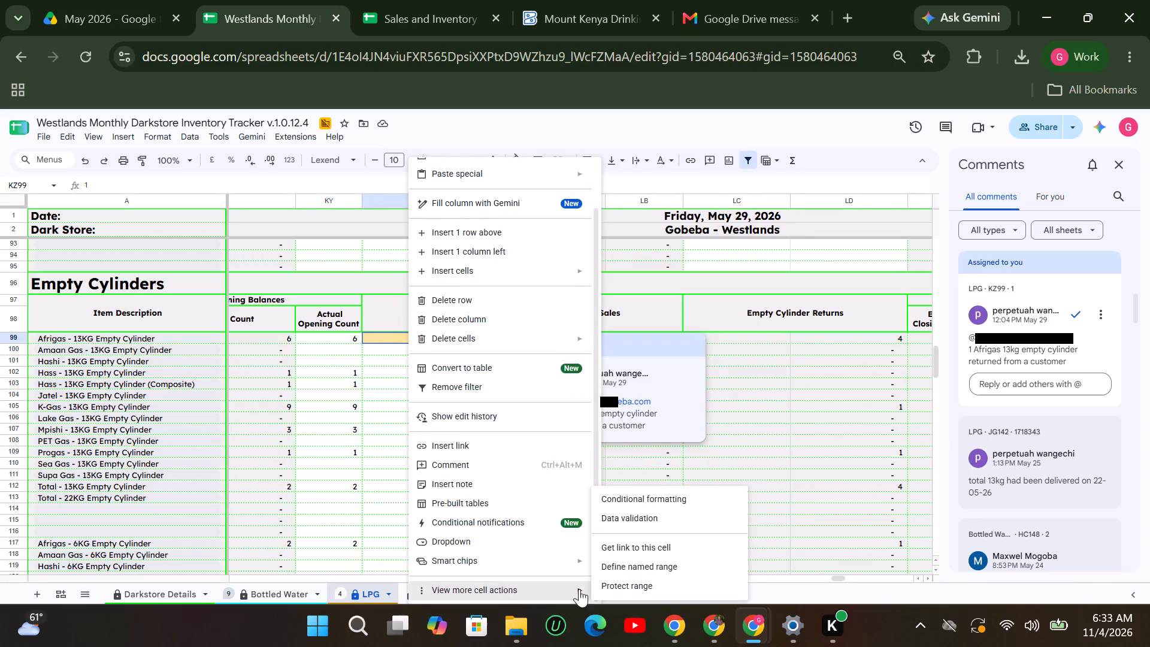
{"action": "left_click", "coordinate": [638, 545]}
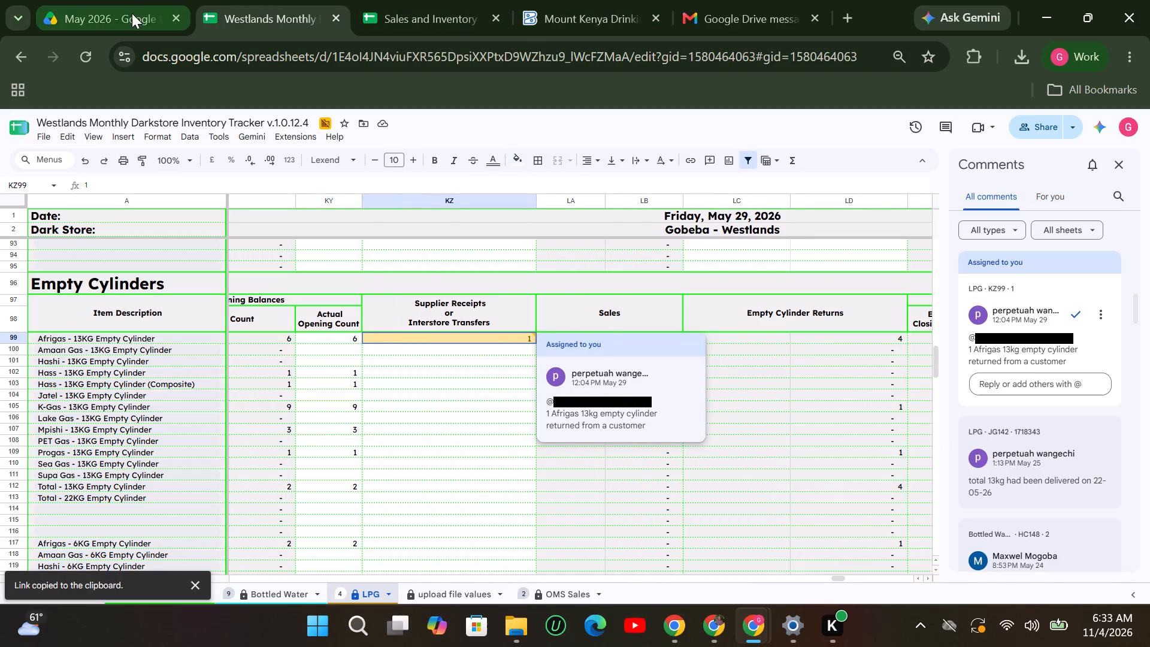
{"action": "left_click", "coordinate": [397, 13]}
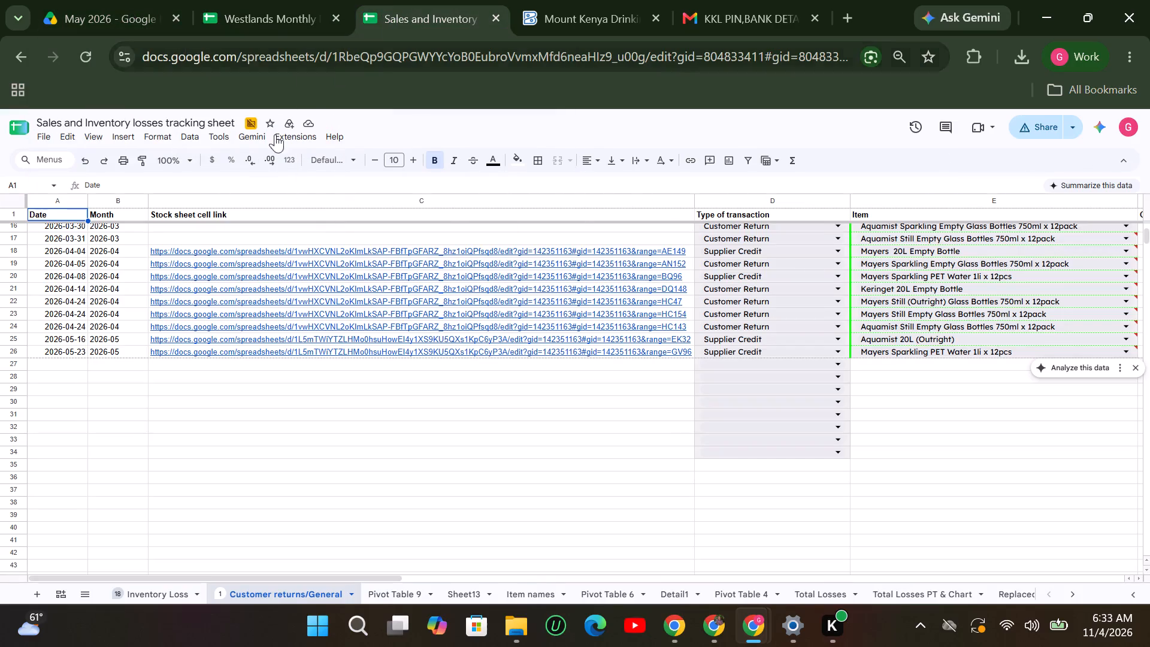
{"action": "left_click", "coordinate": [211, 367]}
{"action": "right_click", "coordinate": [211, 367]}
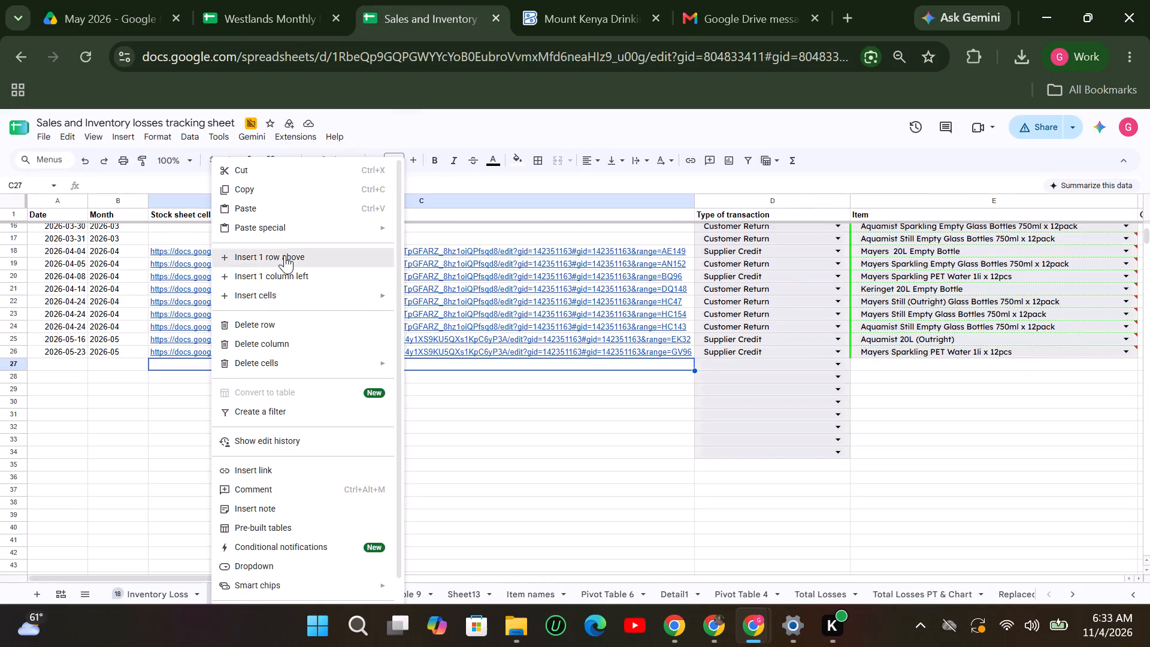
{"action": "left_click", "coordinate": [293, 210]}
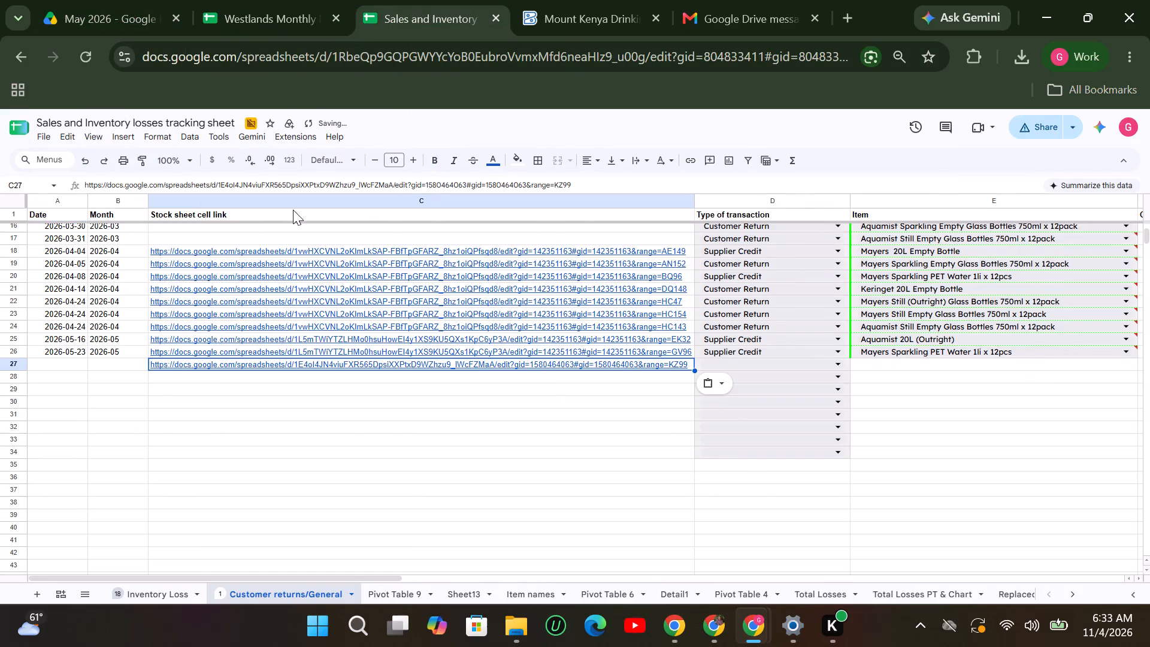
Check the return's date in the Westlands tracker, then set row 27's date to 2026-05-29 and transaction type to Customer Return.
{"action": "left_click", "coordinate": [109, 367]}
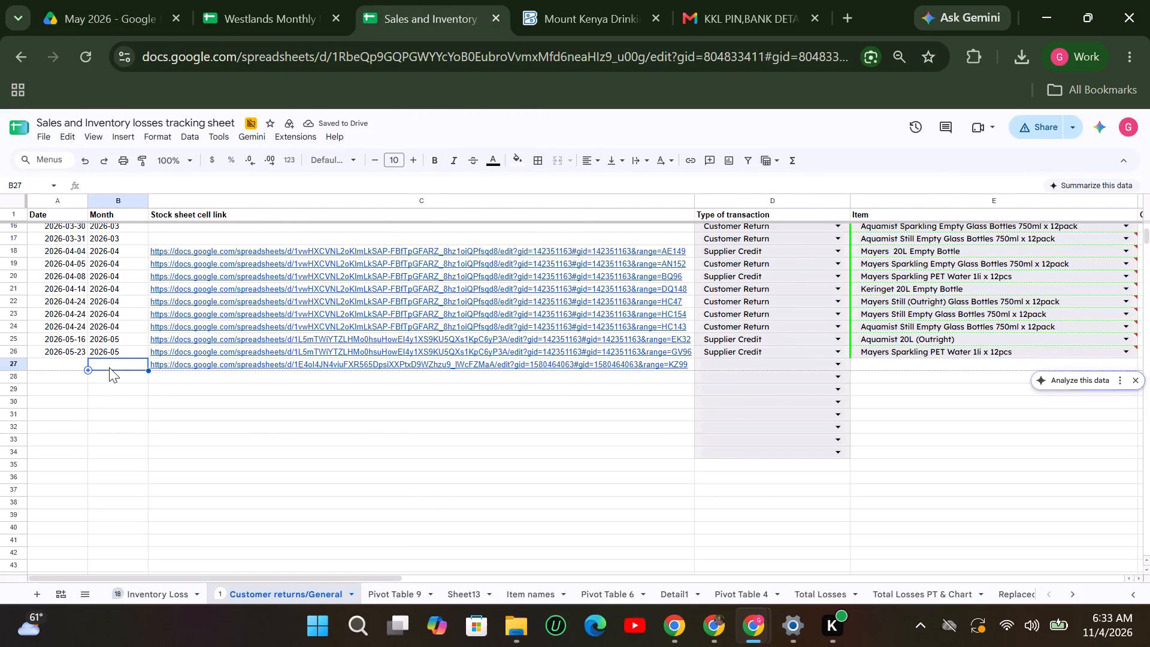
{"action": "left_click", "coordinate": [267, 14]}
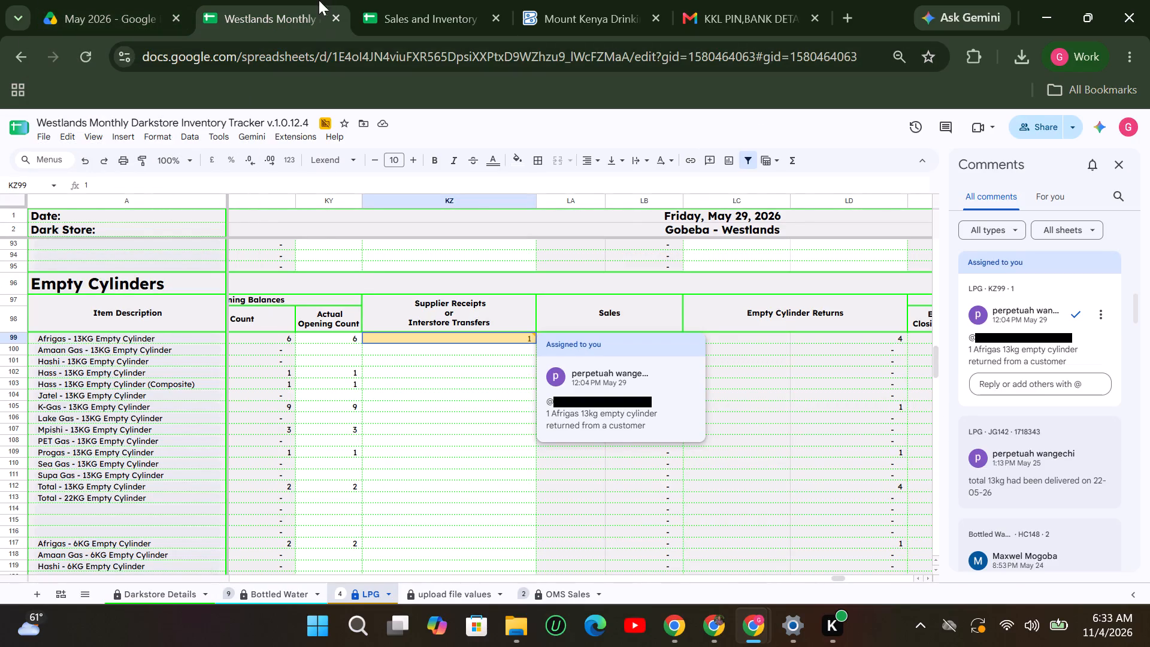
{"action": "left_click", "coordinate": [408, 8]}
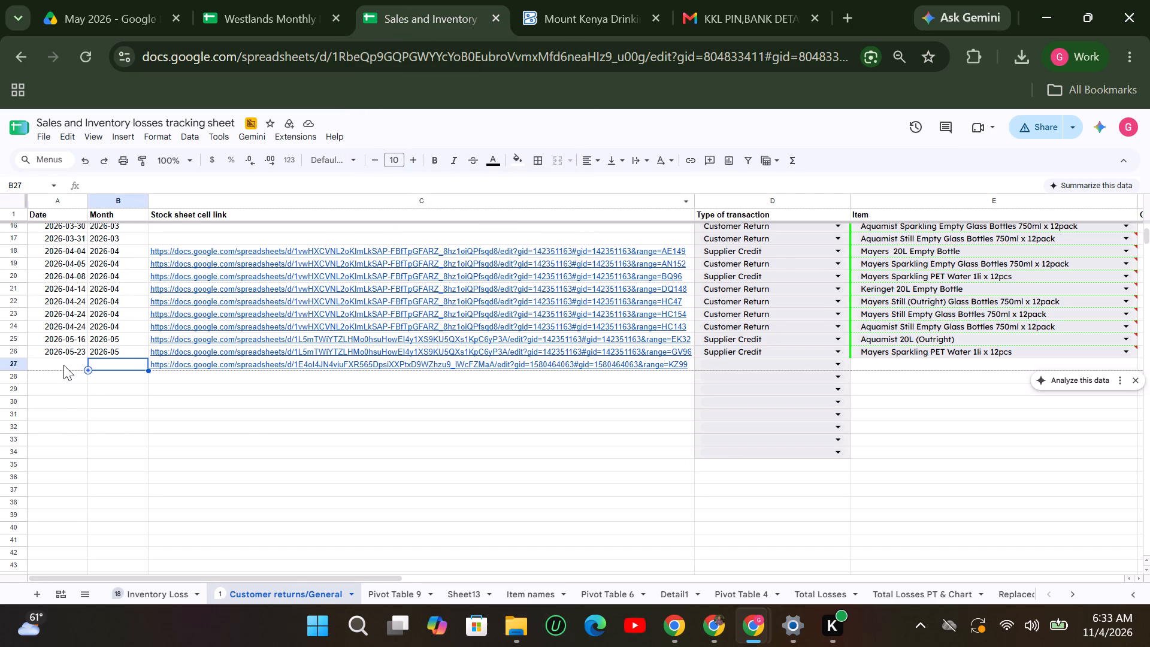
{"action": "left_click", "coordinate": [63, 365]}
{"action": "type", "text": "2026"}
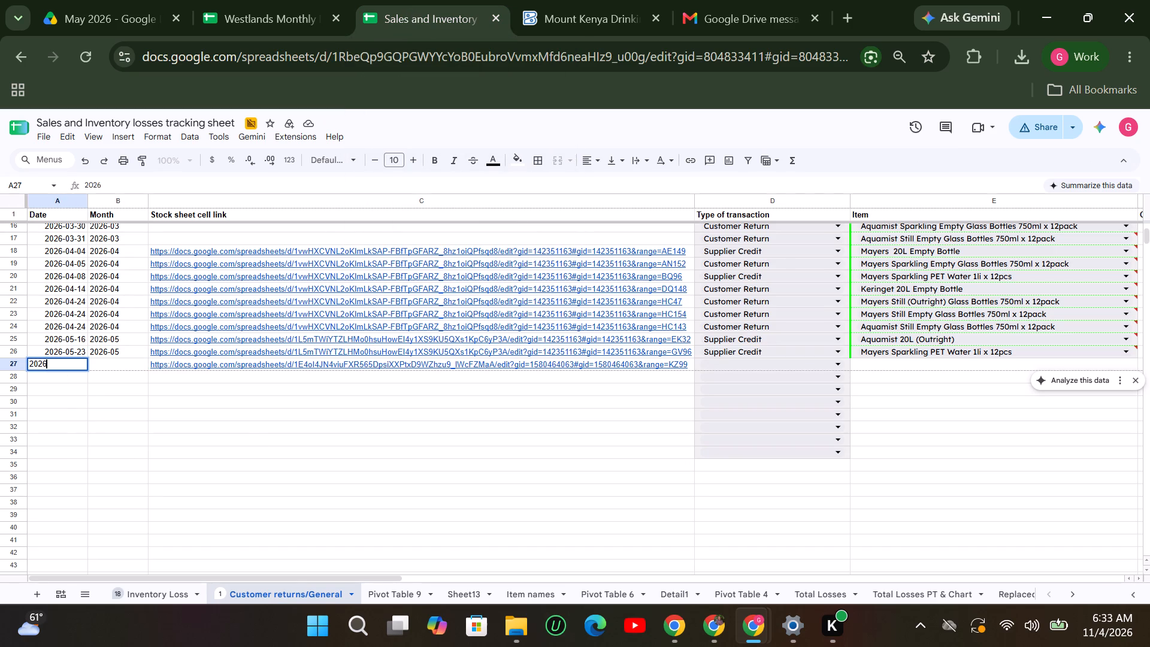
{"action": "type", "text": "-05-29"}
{"action": "left_click", "coordinate": [837, 363]}
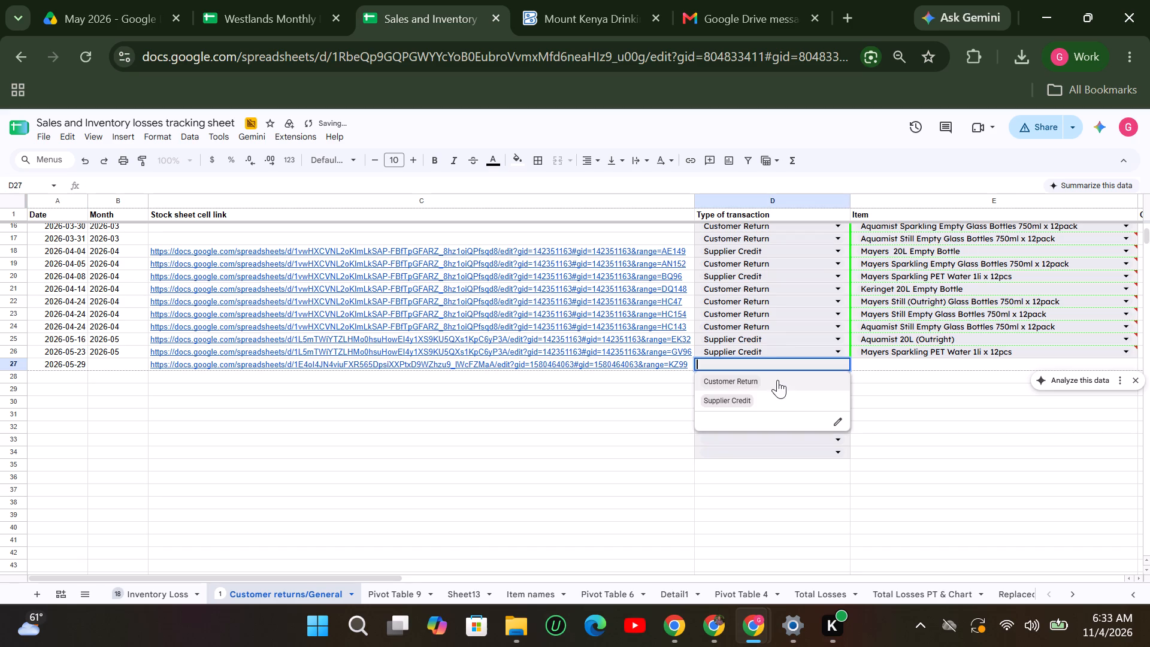
{"action": "left_click", "coordinate": [748, 381]}
Copy the item name Afrigas - 13KG Empty Cylinder from the Westlands LPG sheet into row 27's Item cell.
{"action": "left_click", "coordinate": [888, 363]}
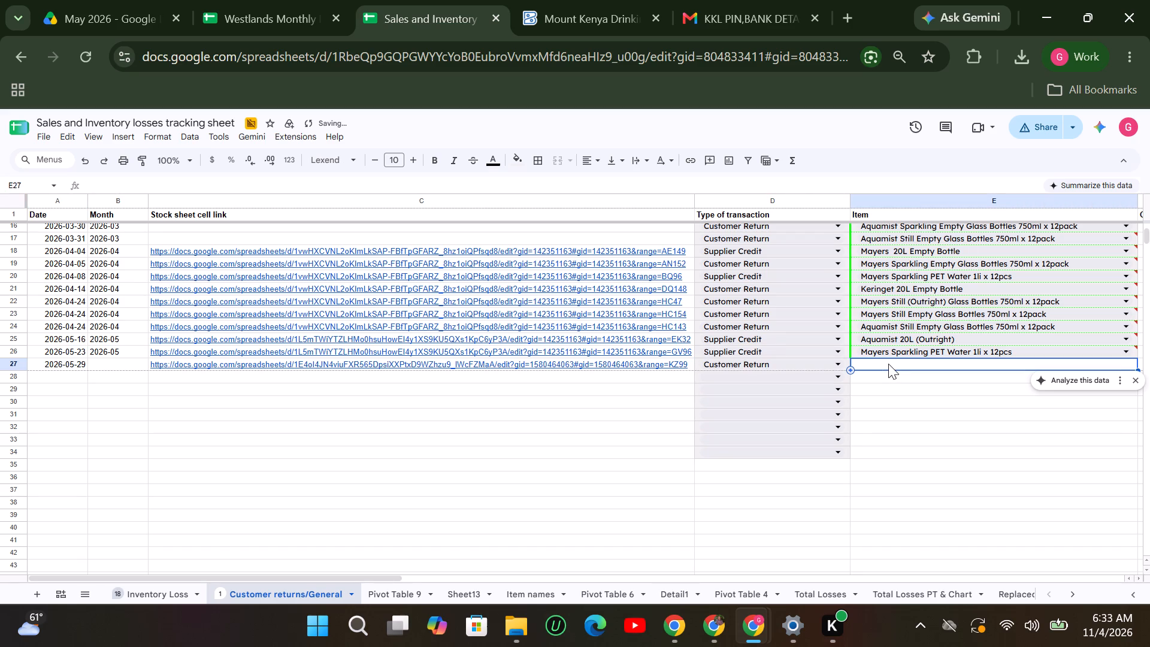
{"action": "left_click", "coordinate": [293, 10]}
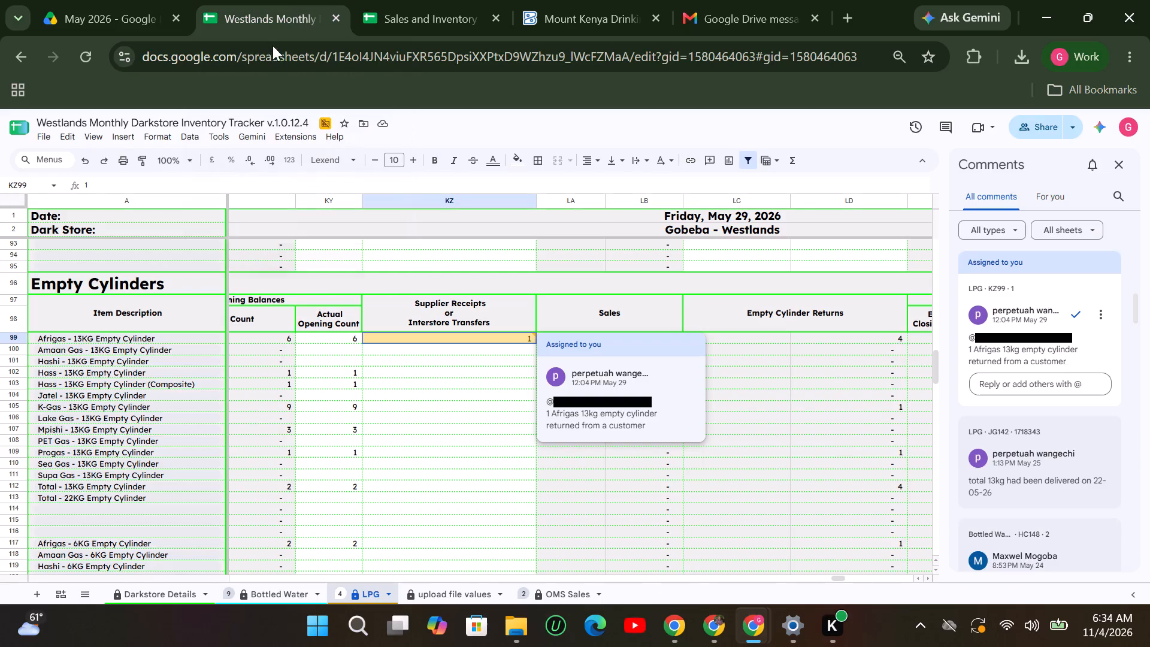
{"action": "left_click", "coordinate": [69, 340]}
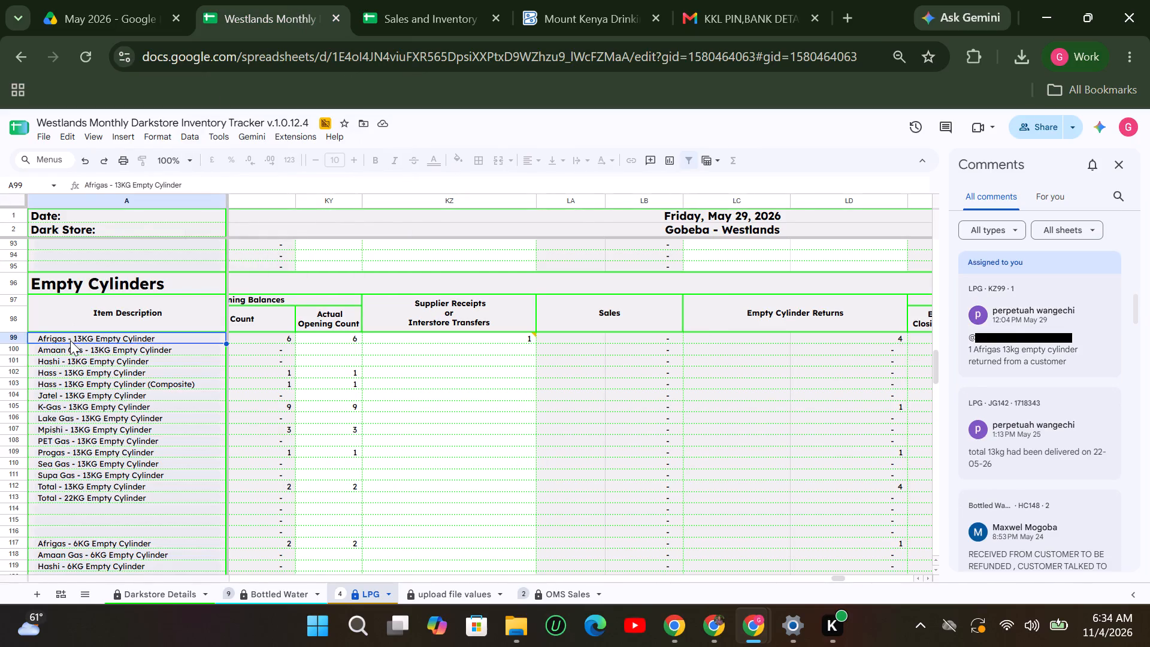
{"action": "right_click", "coordinate": [70, 340]}
{"action": "left_click", "coordinate": [105, 235]}
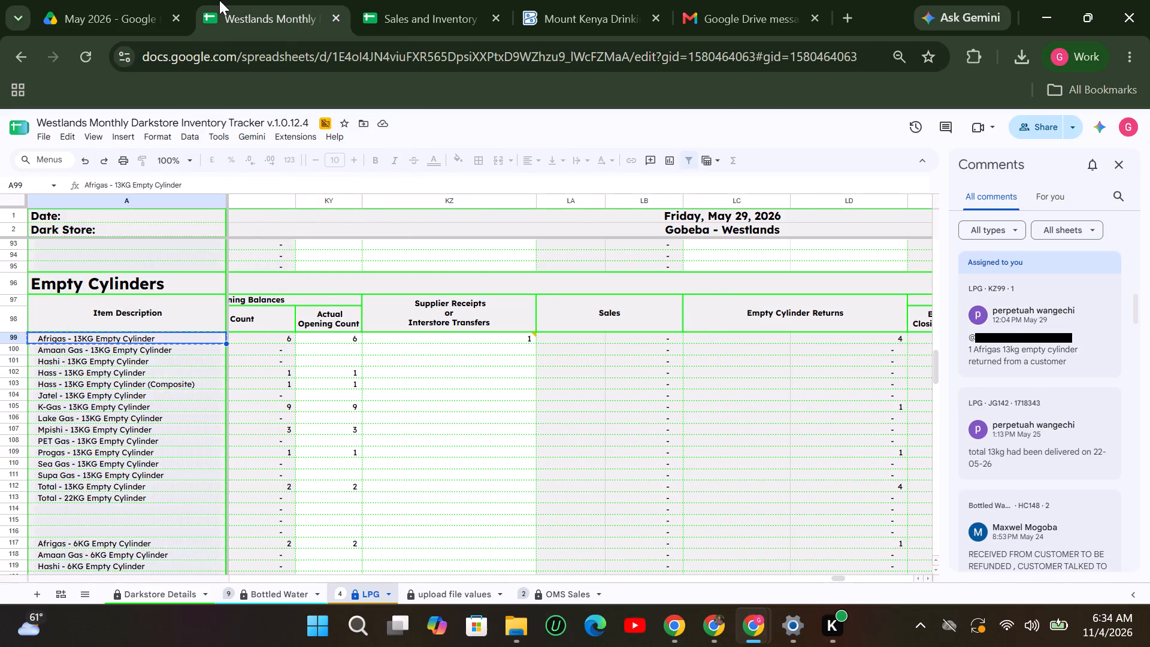
{"action": "left_click", "coordinate": [438, 9]}
{"action": "right_click", "coordinate": [912, 363]}
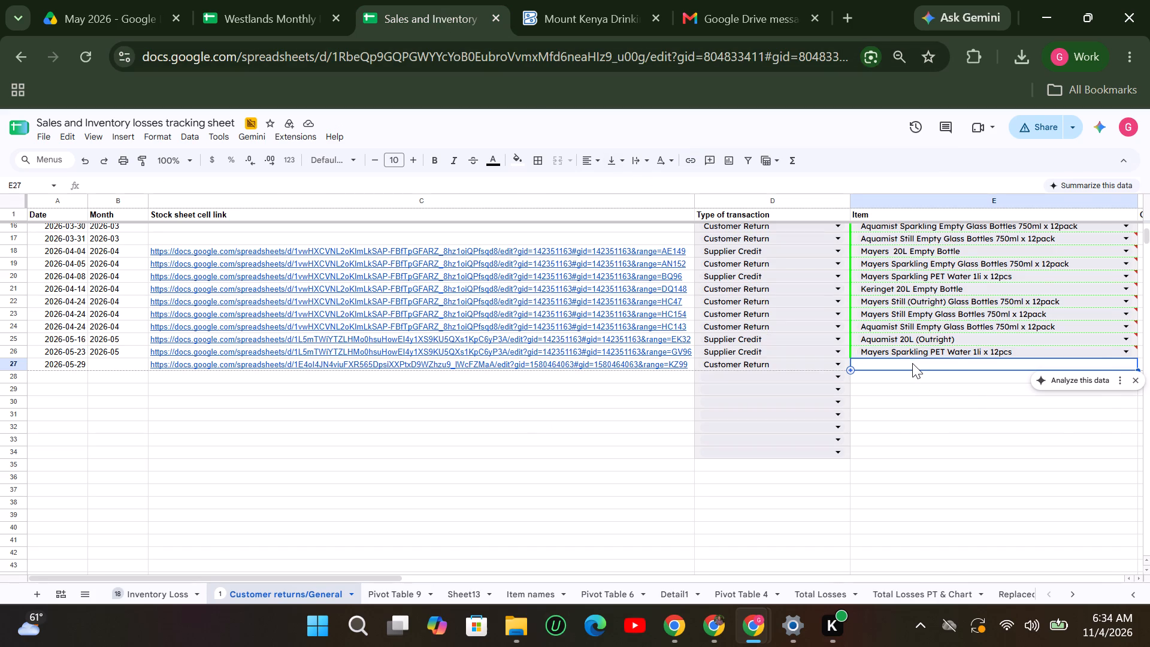
{"action": "left_click", "coordinate": [952, 209]}
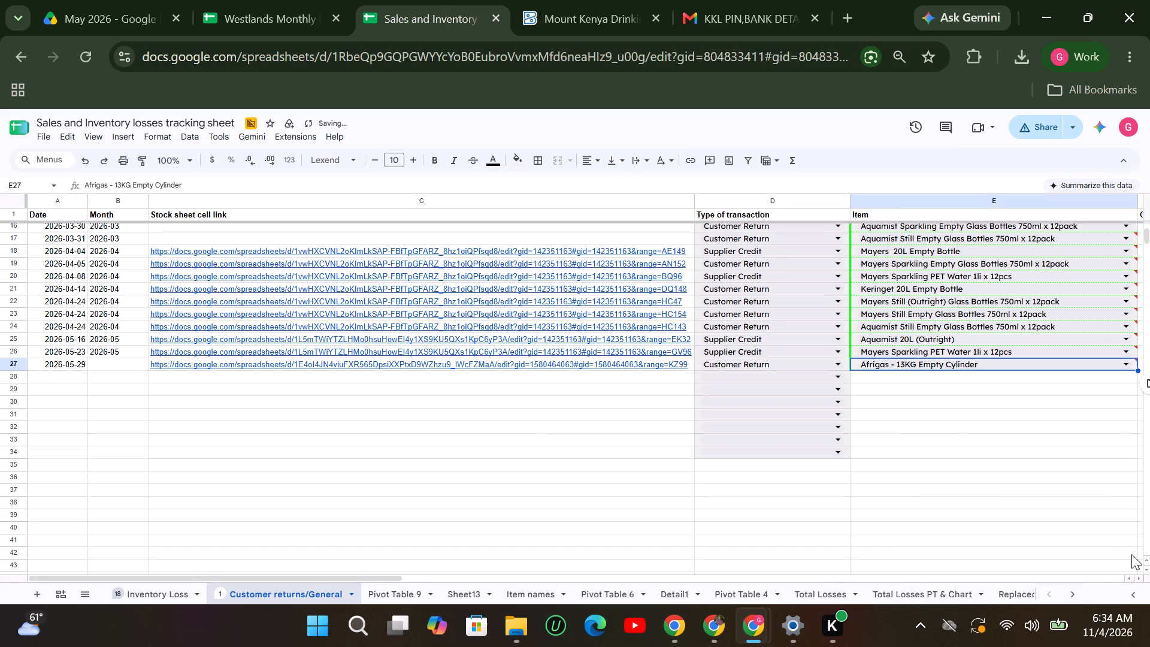
Set row 27's quantity to 1 and its warehouse to Westlands.
{"action": "left_click", "coordinate": [1139, 575]}
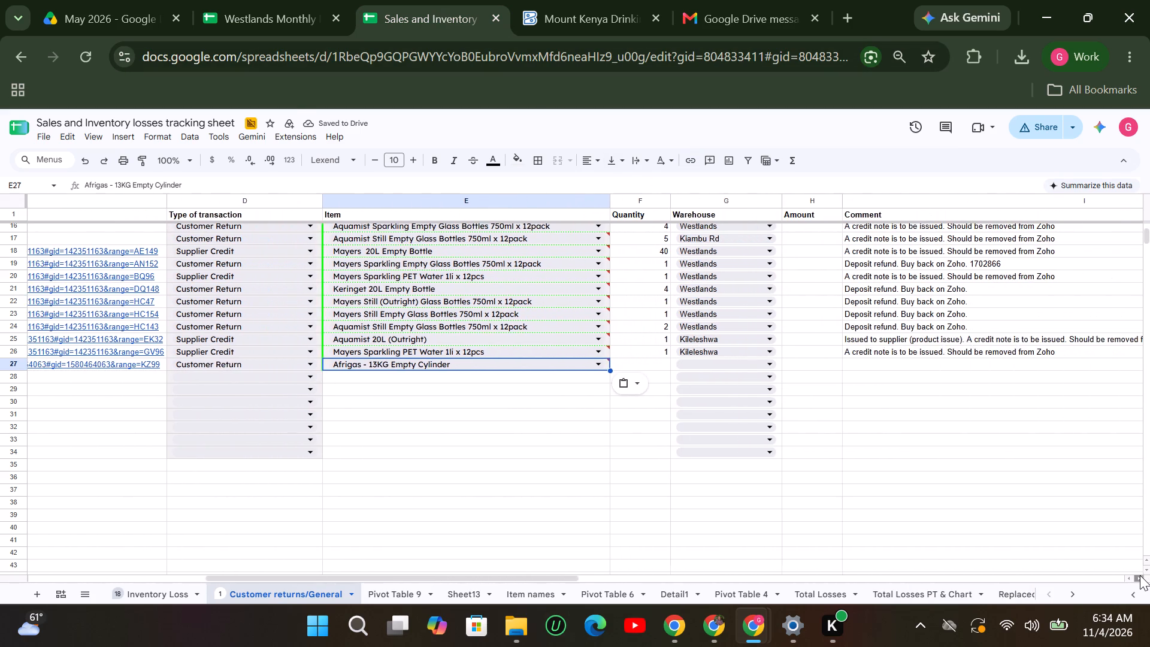
{"action": "left_click", "coordinate": [571, 363]}
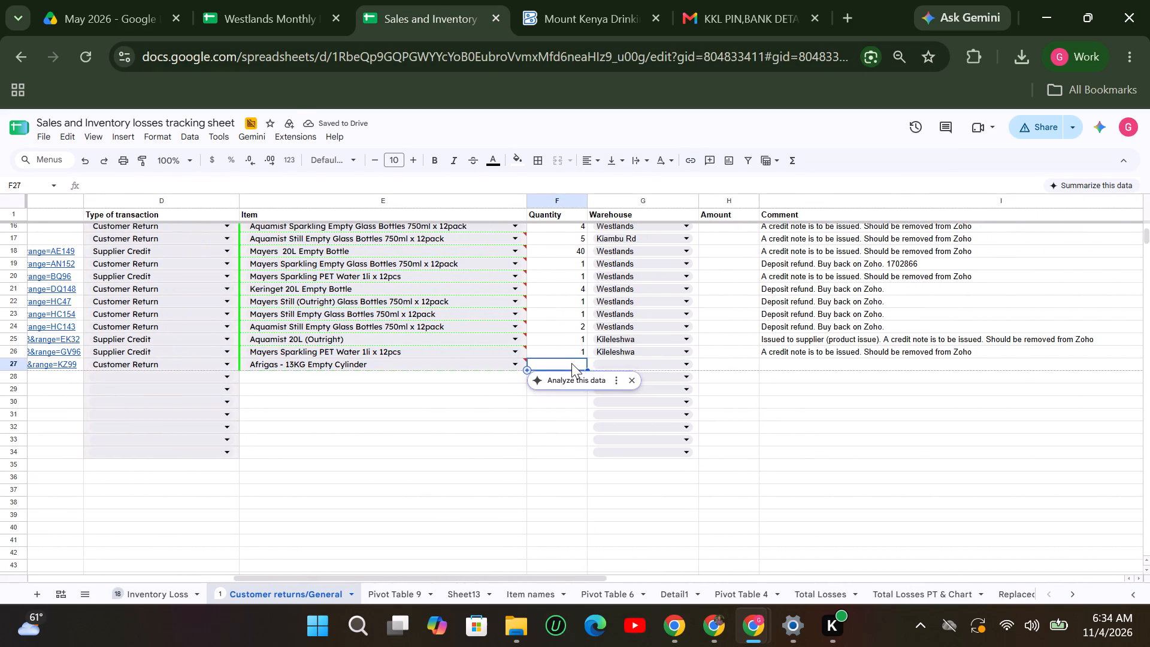
{"action": "key", "text": "1"}
{"action": "left_click", "coordinate": [685, 363]}
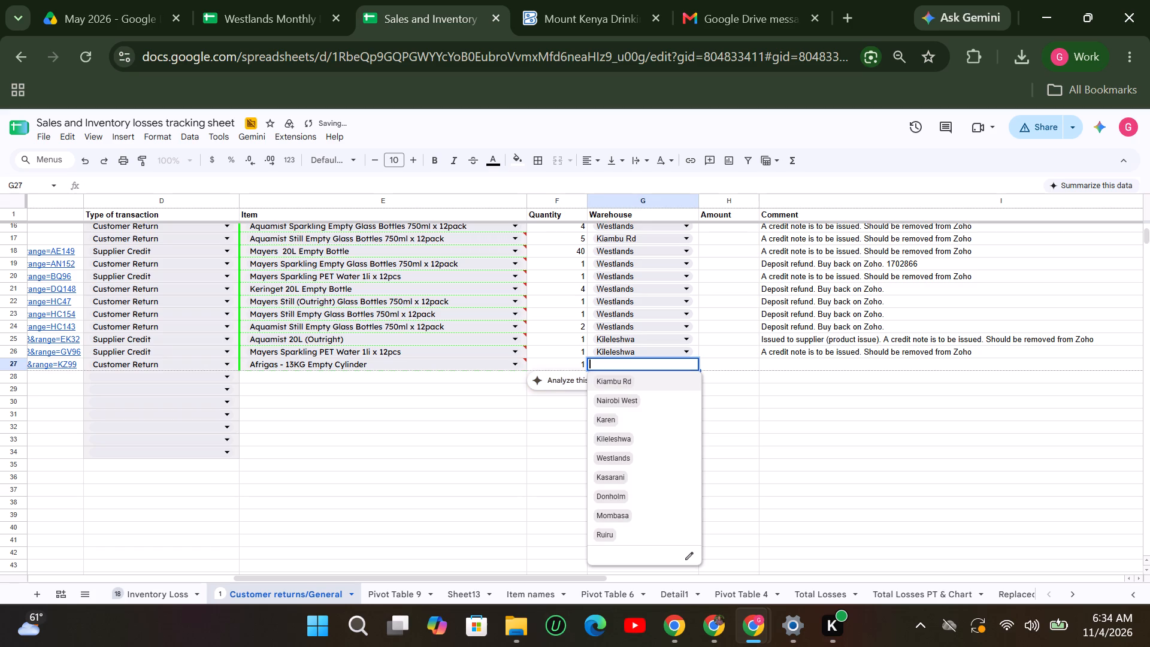
{"action": "left_click", "coordinate": [624, 458]}
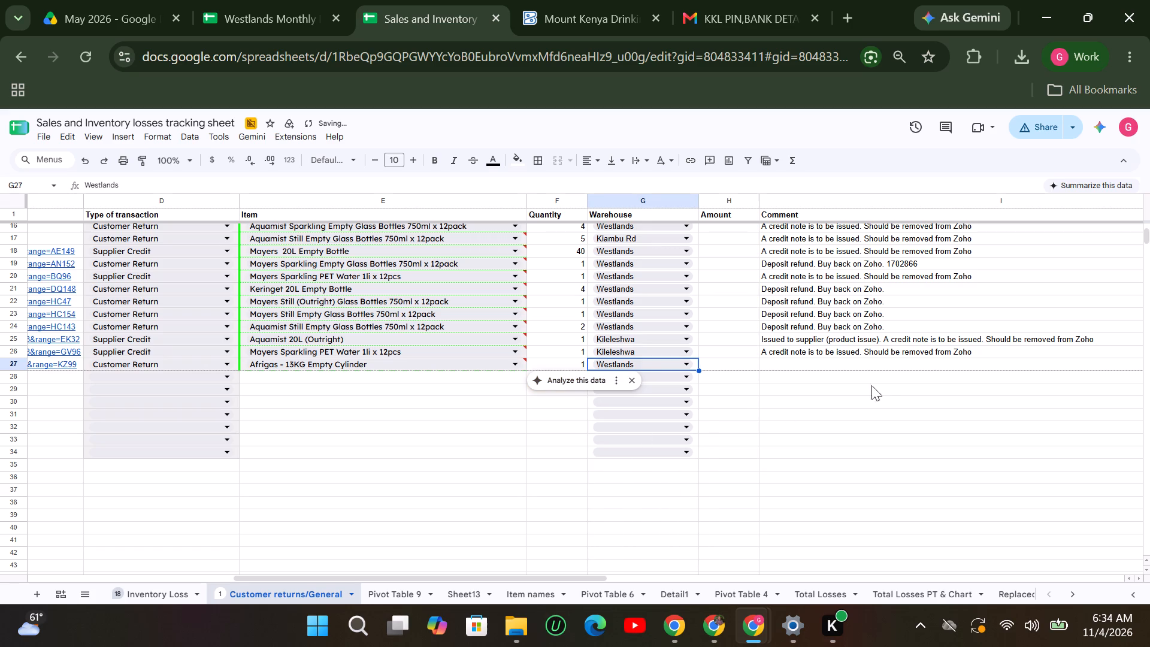
Copy the comment "Deposit refund. Buy back on Zoho." from I24 into row 27's Comment cell.
{"action": "left_click", "coordinate": [864, 355]}
{"action": "left_click", "coordinate": [851, 328]}
{"action": "right_click", "coordinate": [851, 328]}
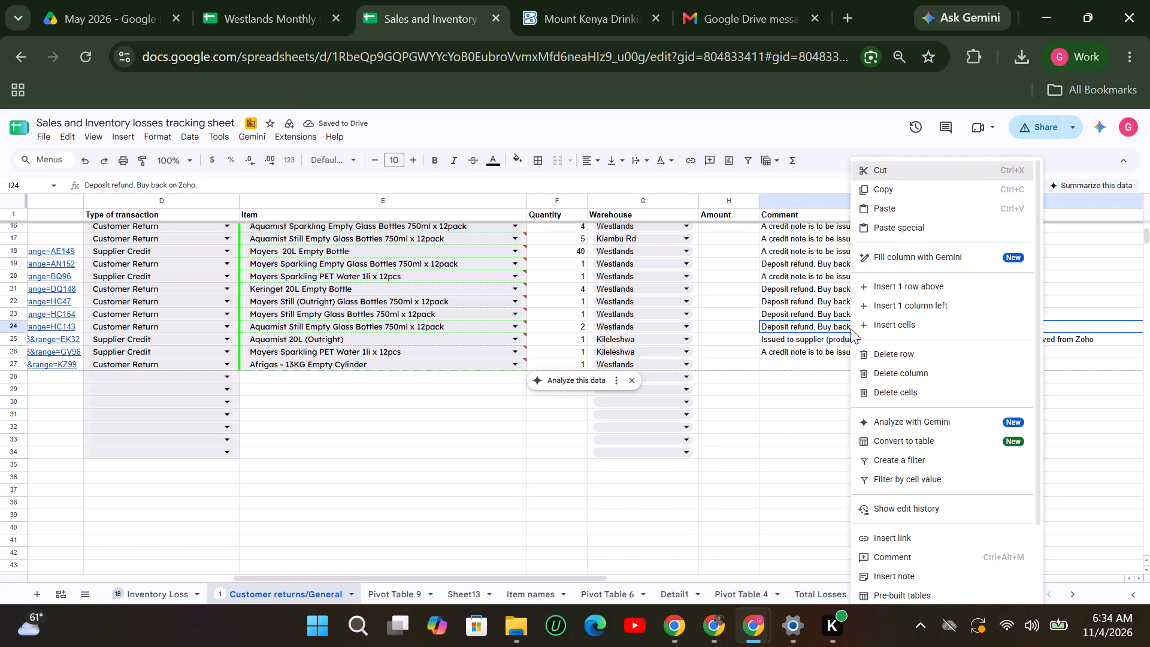
{"action": "left_click", "coordinate": [865, 194]}
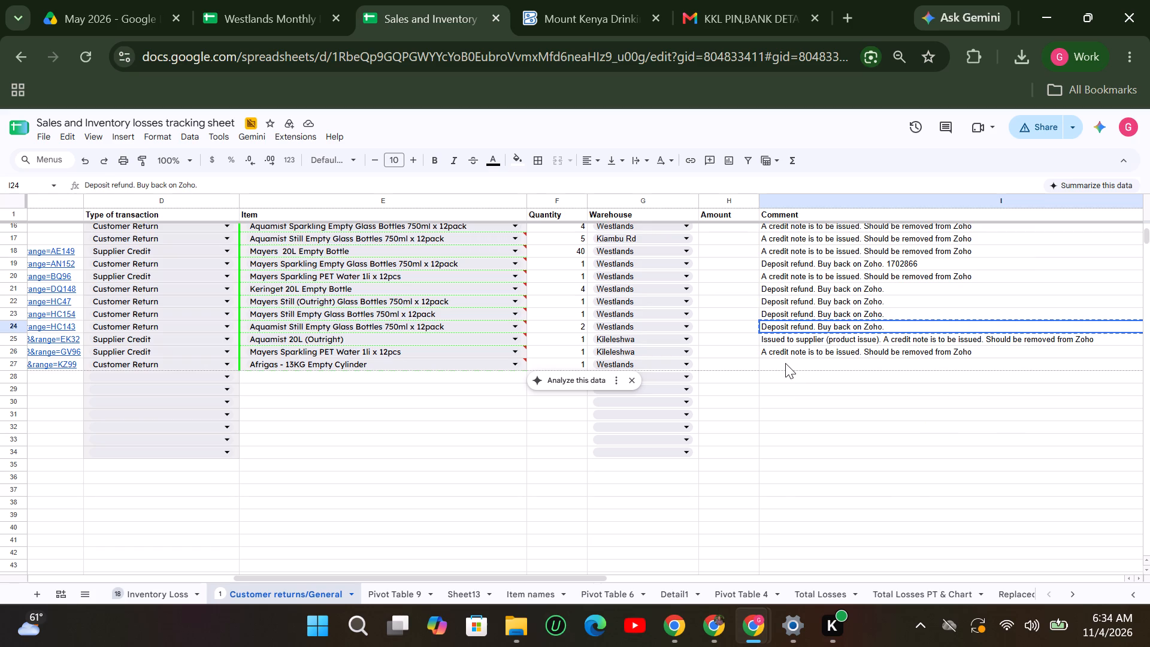
{"action": "left_click", "coordinate": [785, 363]}
{"action": "right_click", "coordinate": [786, 363]}
{"action": "left_click", "coordinate": [806, 210]}
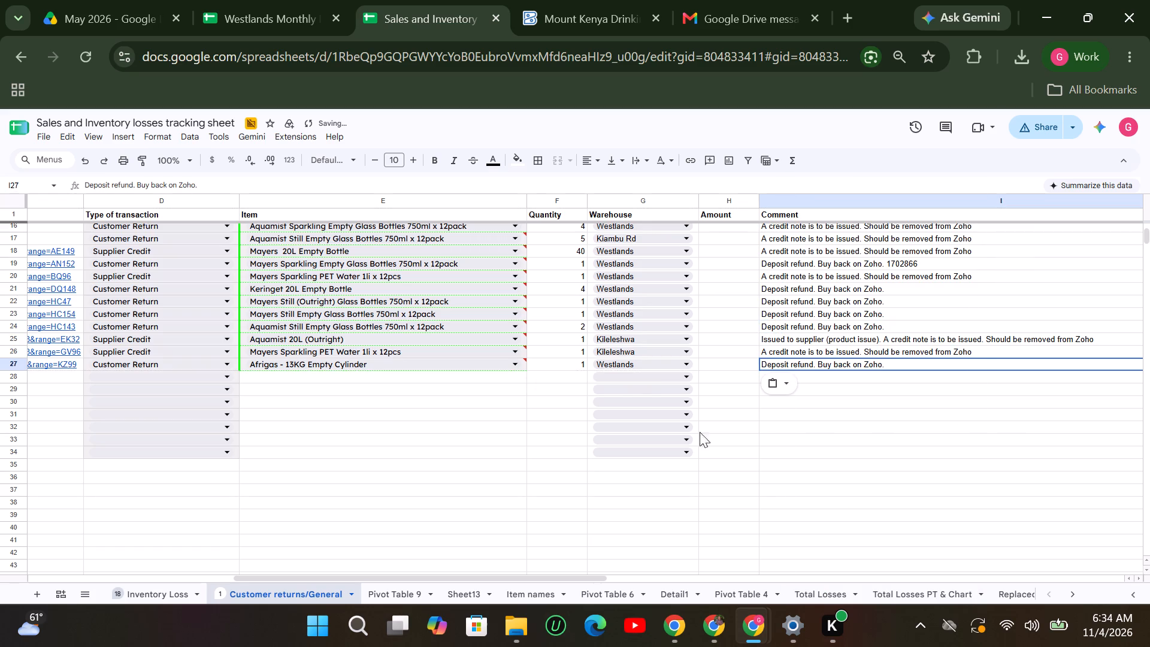
Read the next comments in the Westlands tracker and open the customer refund one on Bottled Water cell HC148 to check its item and date.
{"action": "left_click", "coordinate": [32, 579]}
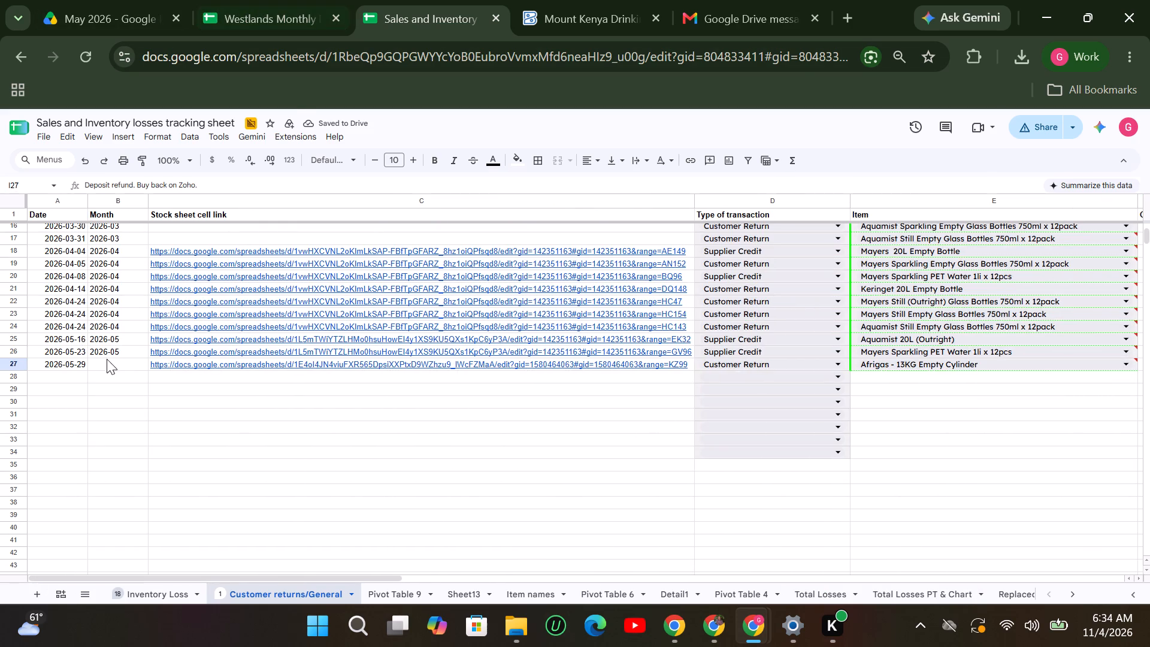
{"action": "left_click", "coordinate": [276, 14]}
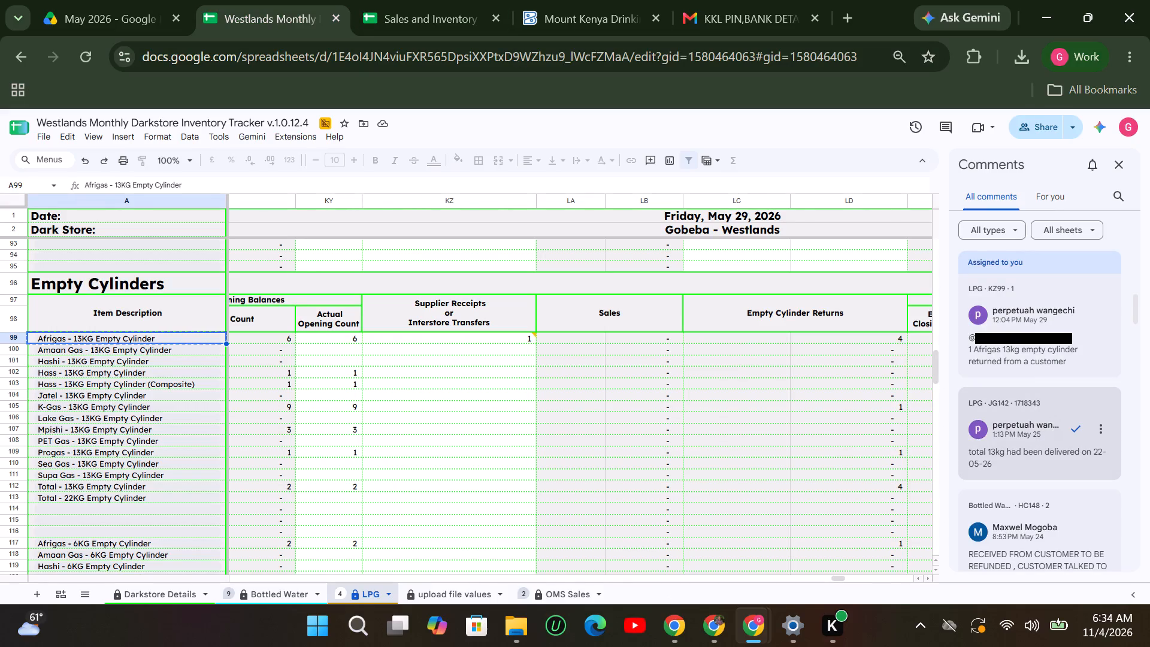
{"action": "scroll", "coordinate": [1041, 456], "scroll_direction": "down", "scroll_amount": 1}
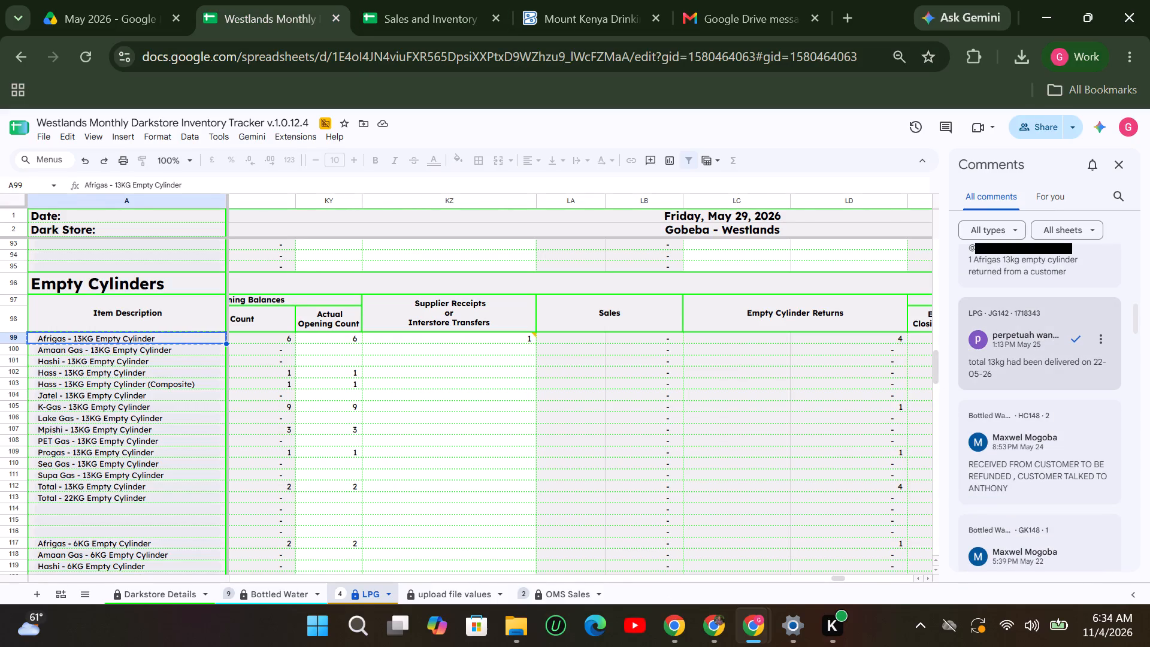
{"action": "scroll", "coordinate": [1046, 373], "scroll_direction": "down", "scroll_amount": 1}
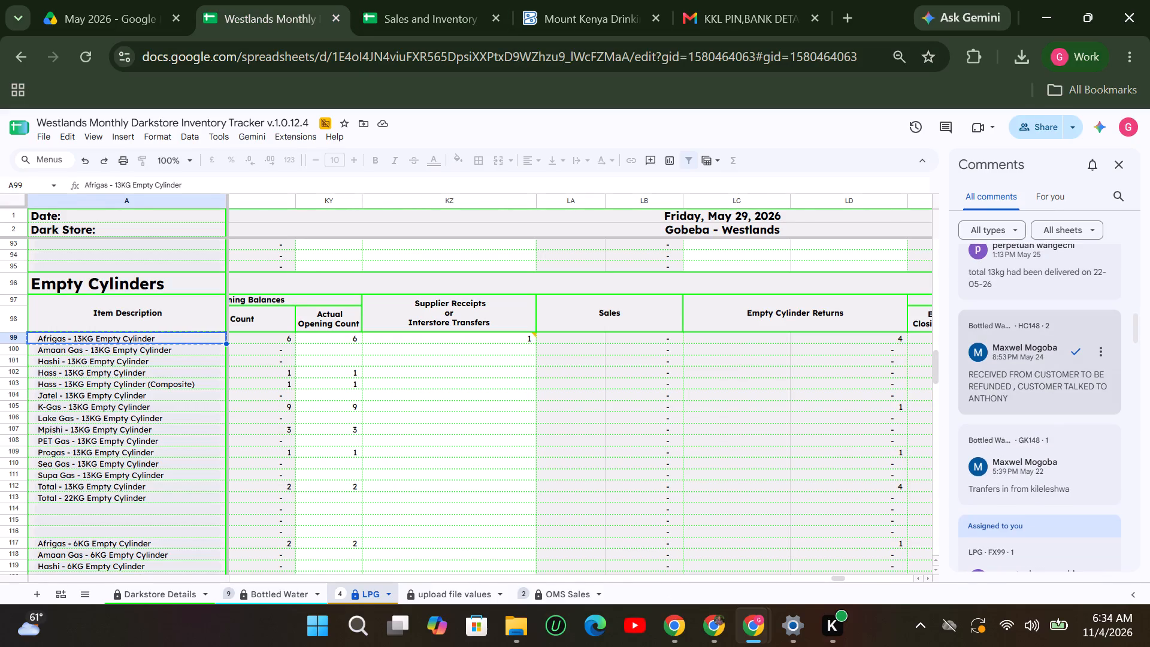
{"action": "scroll", "coordinate": [1048, 418], "scroll_direction": "down", "scroll_amount": 1}
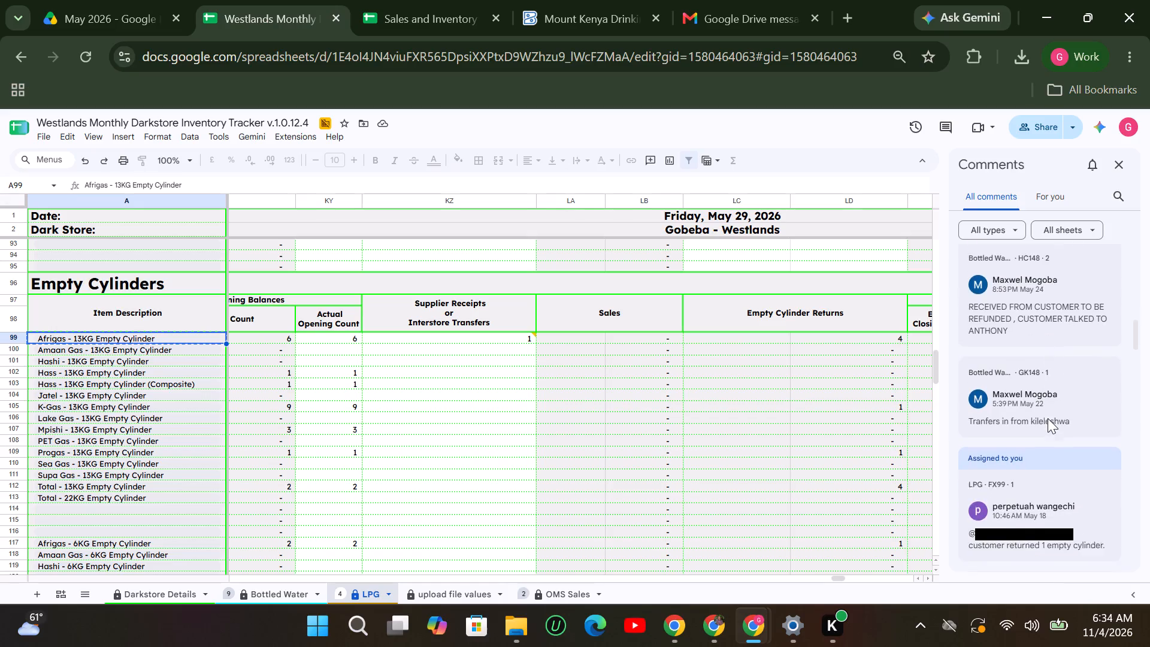
{"action": "left_click", "coordinate": [1055, 295]}
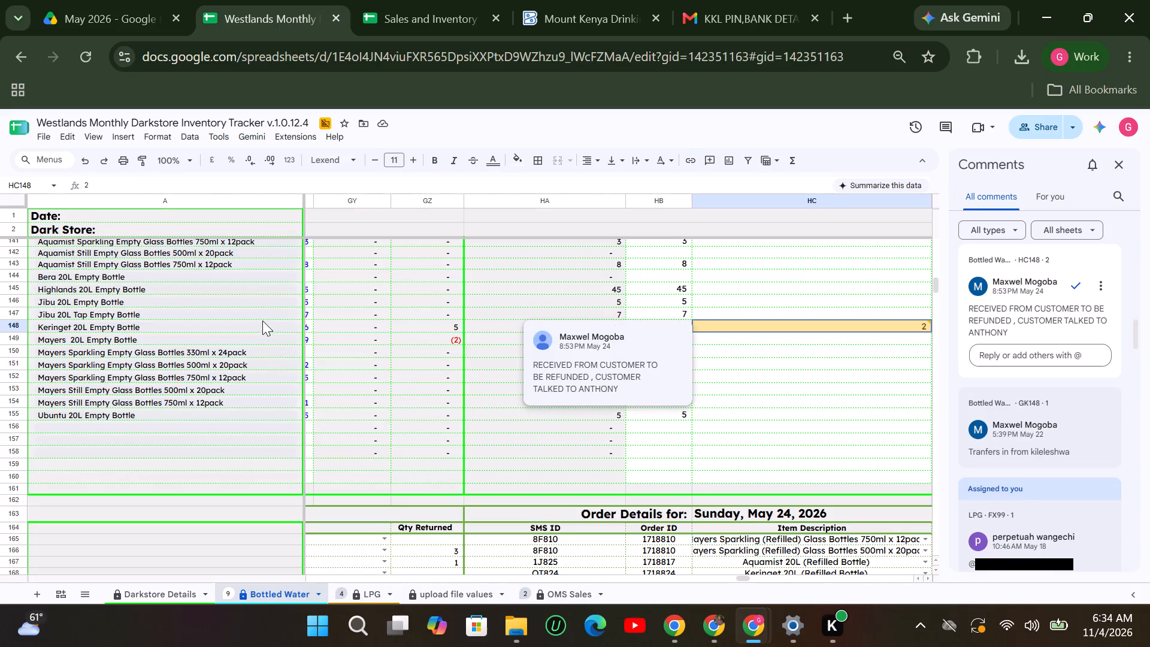
{"action": "triple_click", "coordinate": [930, 579]}
{"action": "triple_click", "coordinate": [930, 579]}
{"action": "double_click", "coordinate": [930, 579]}
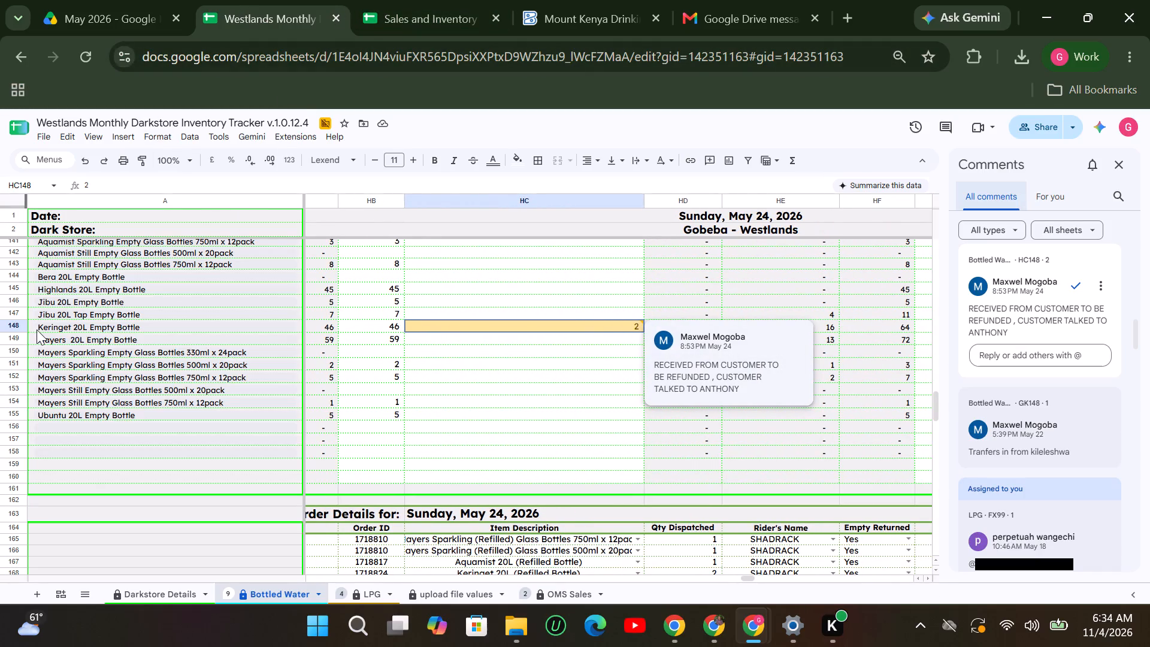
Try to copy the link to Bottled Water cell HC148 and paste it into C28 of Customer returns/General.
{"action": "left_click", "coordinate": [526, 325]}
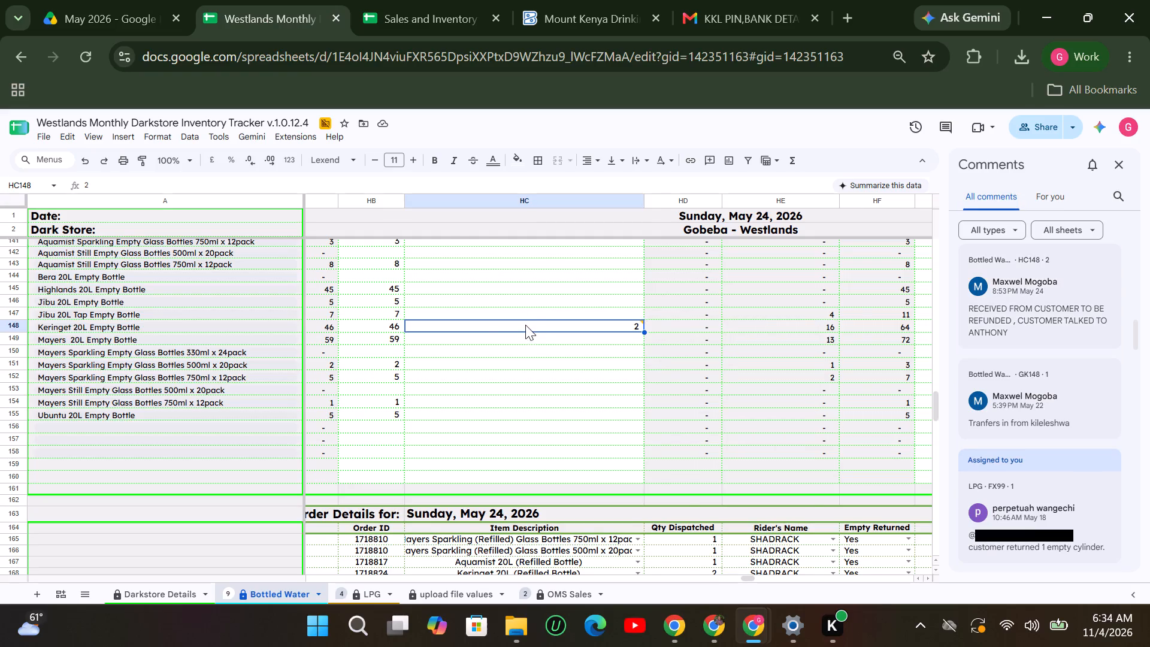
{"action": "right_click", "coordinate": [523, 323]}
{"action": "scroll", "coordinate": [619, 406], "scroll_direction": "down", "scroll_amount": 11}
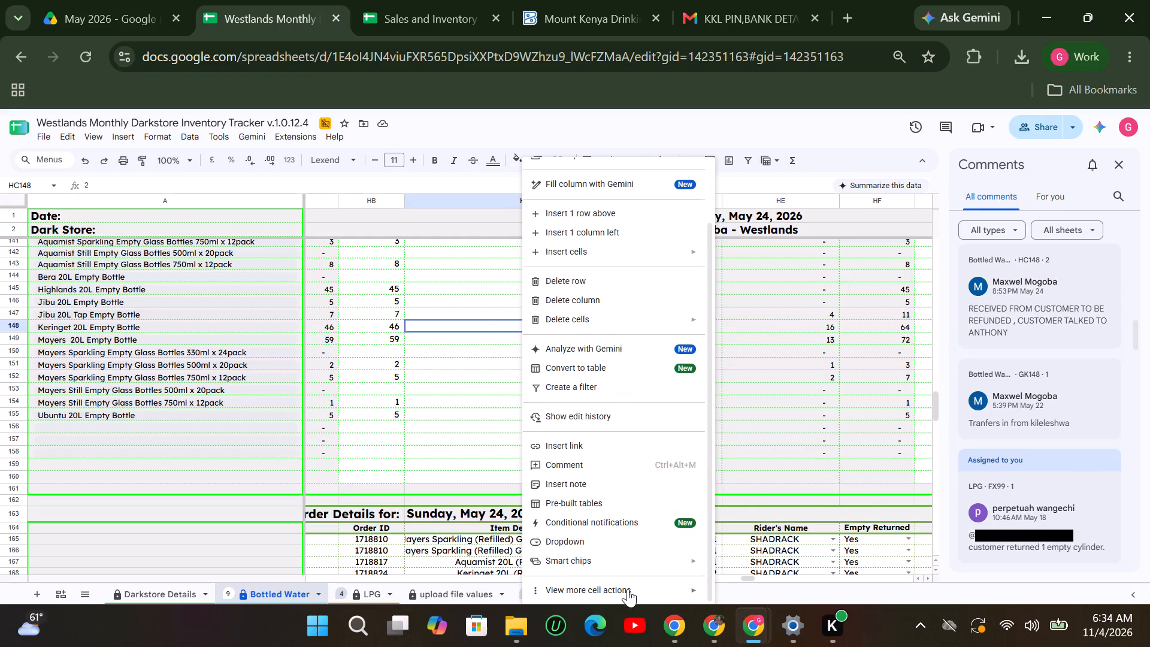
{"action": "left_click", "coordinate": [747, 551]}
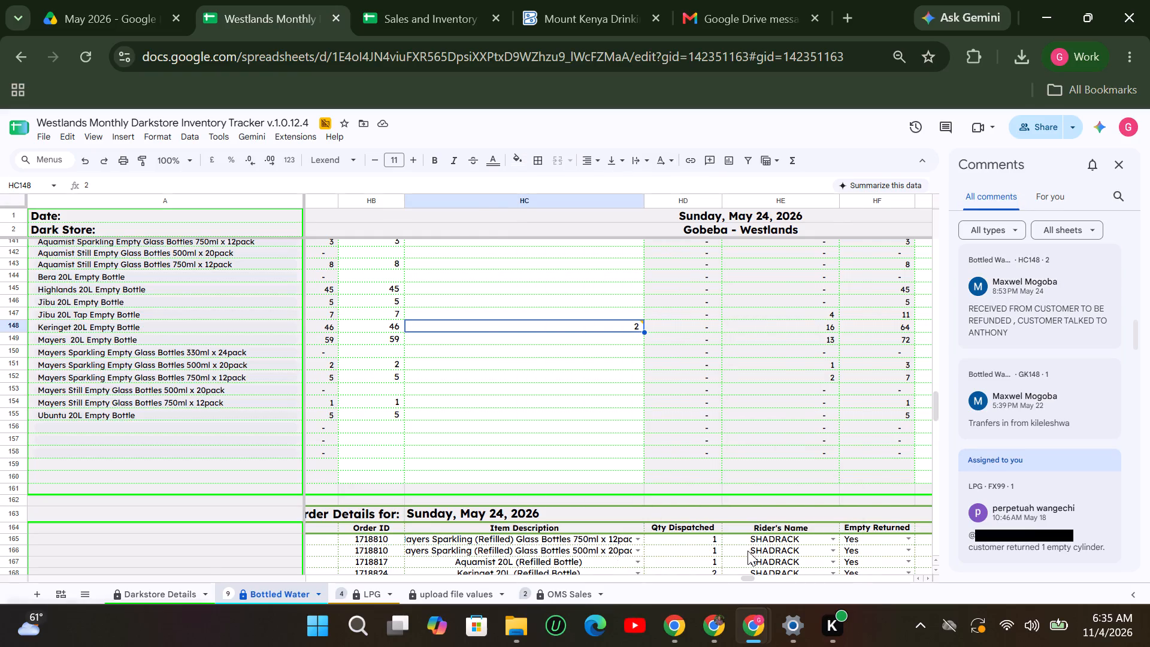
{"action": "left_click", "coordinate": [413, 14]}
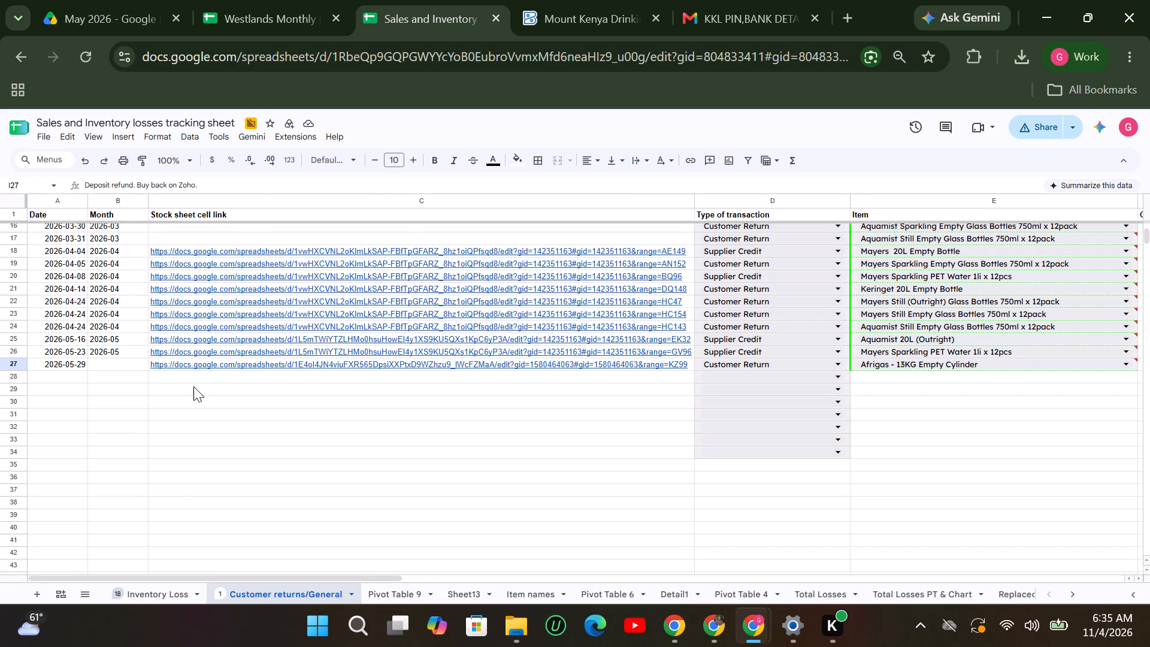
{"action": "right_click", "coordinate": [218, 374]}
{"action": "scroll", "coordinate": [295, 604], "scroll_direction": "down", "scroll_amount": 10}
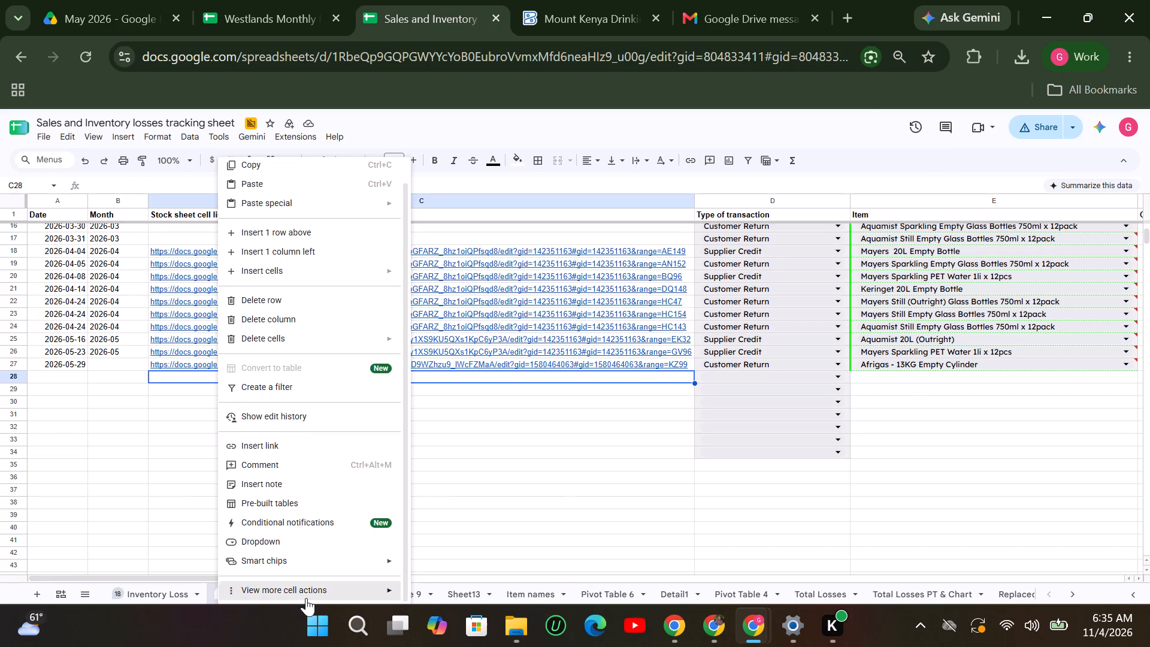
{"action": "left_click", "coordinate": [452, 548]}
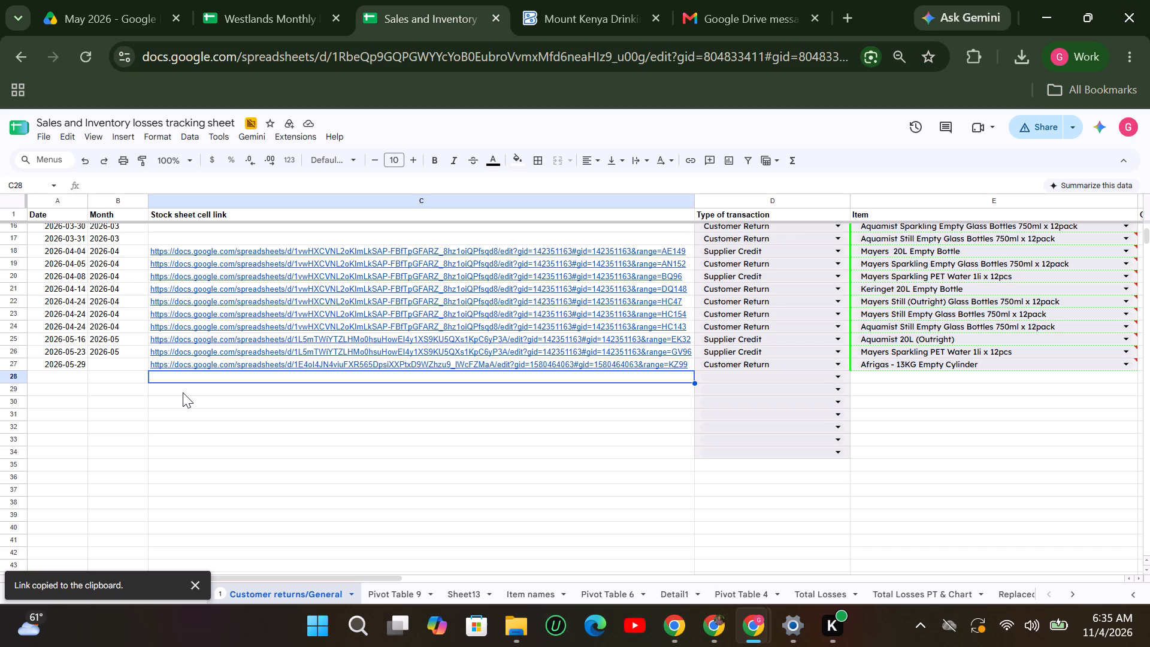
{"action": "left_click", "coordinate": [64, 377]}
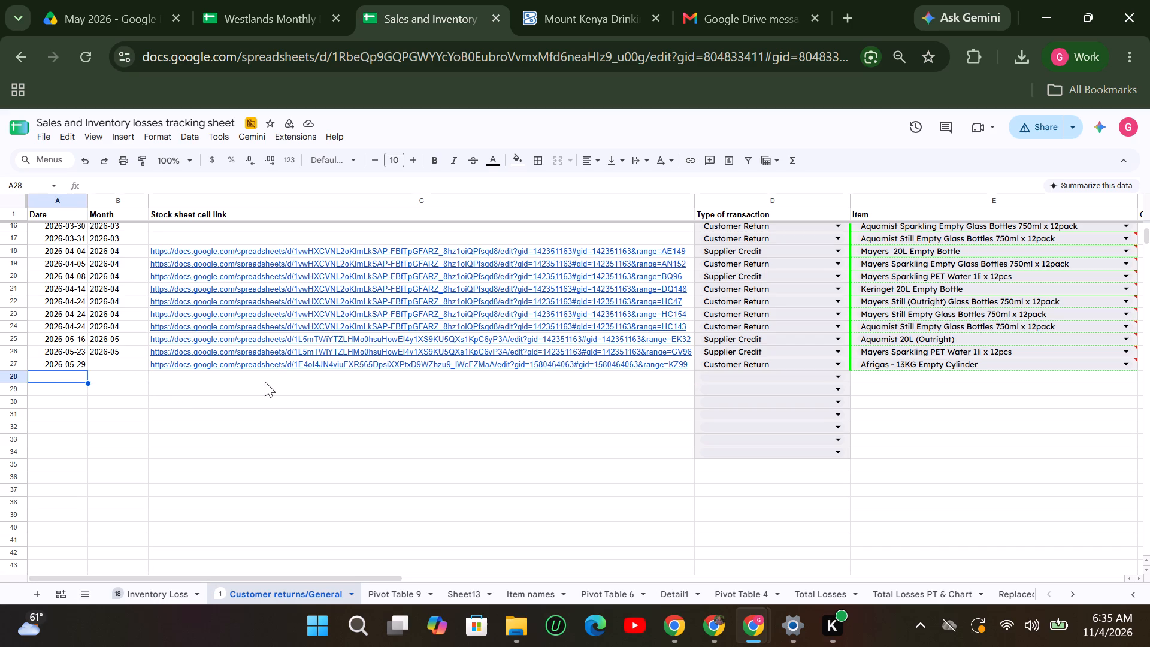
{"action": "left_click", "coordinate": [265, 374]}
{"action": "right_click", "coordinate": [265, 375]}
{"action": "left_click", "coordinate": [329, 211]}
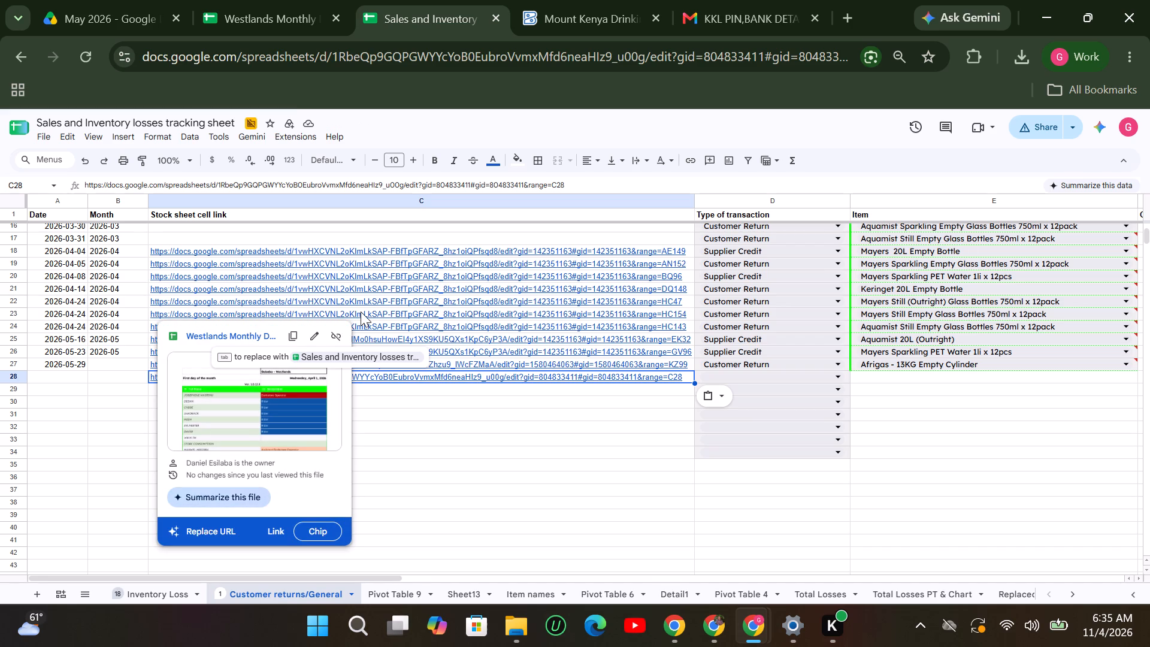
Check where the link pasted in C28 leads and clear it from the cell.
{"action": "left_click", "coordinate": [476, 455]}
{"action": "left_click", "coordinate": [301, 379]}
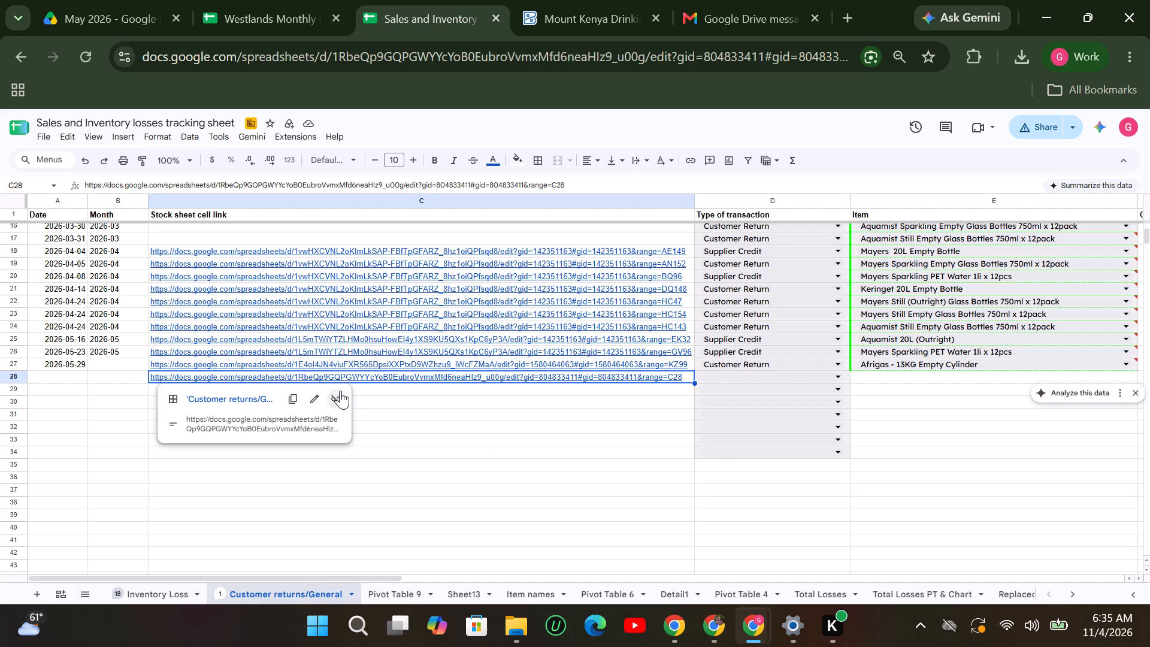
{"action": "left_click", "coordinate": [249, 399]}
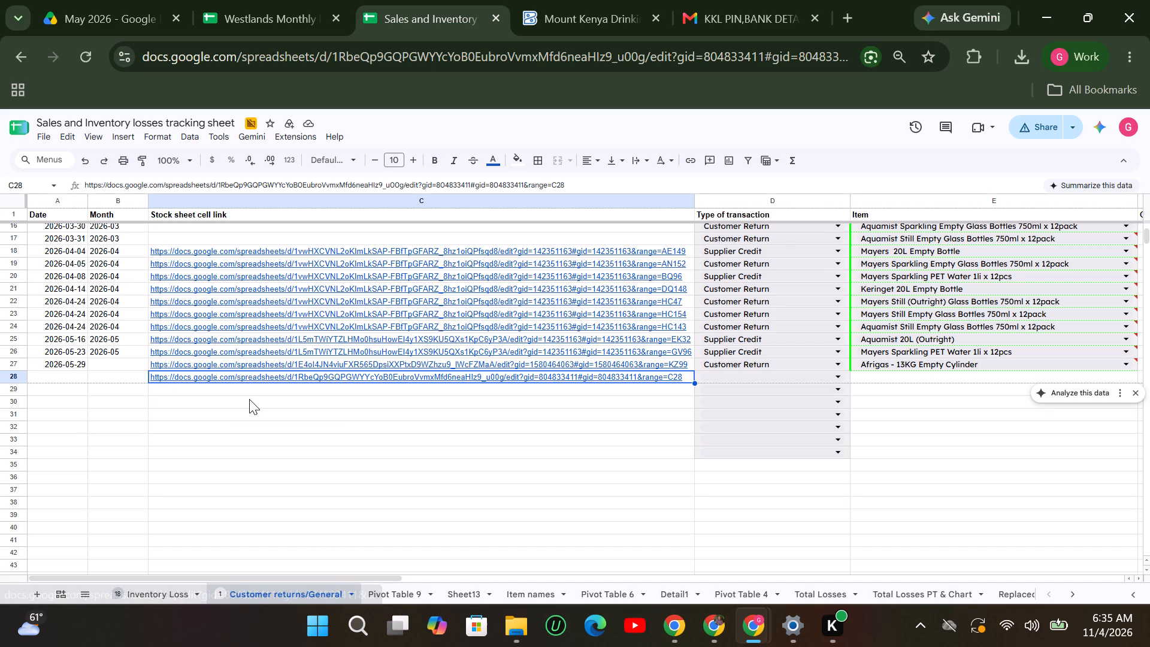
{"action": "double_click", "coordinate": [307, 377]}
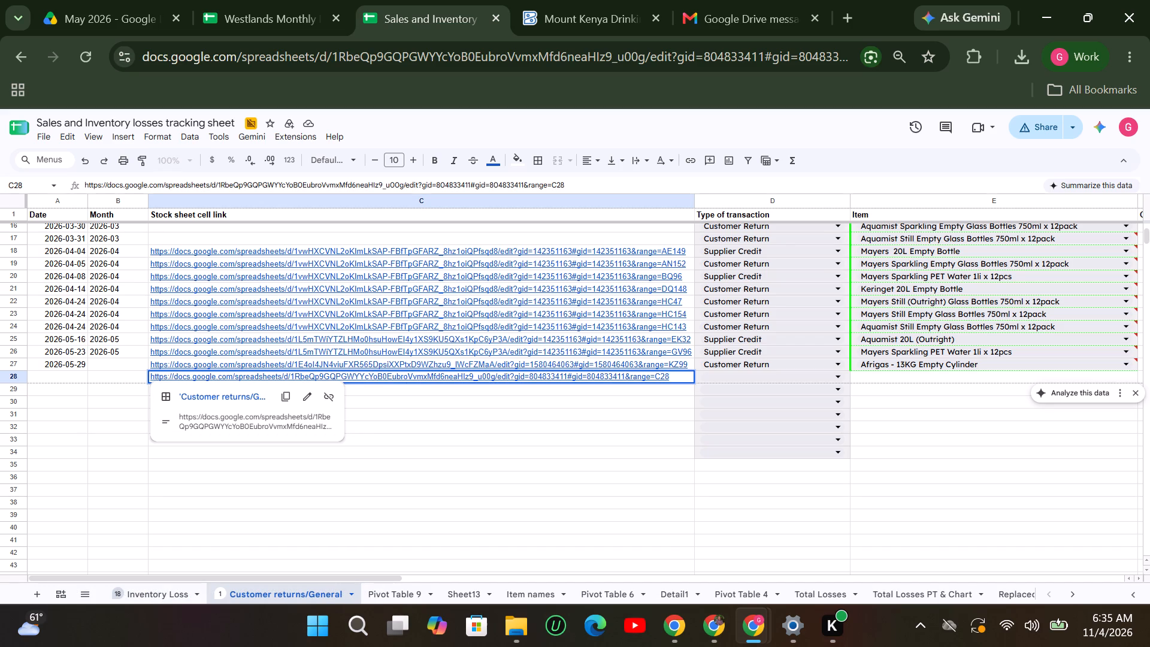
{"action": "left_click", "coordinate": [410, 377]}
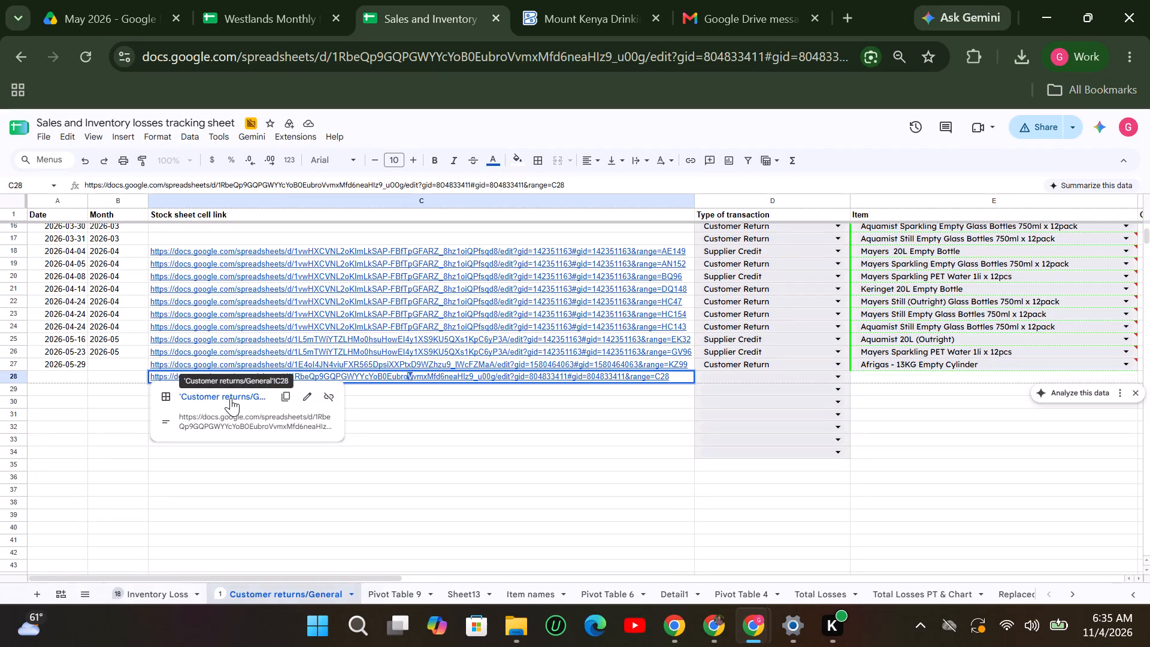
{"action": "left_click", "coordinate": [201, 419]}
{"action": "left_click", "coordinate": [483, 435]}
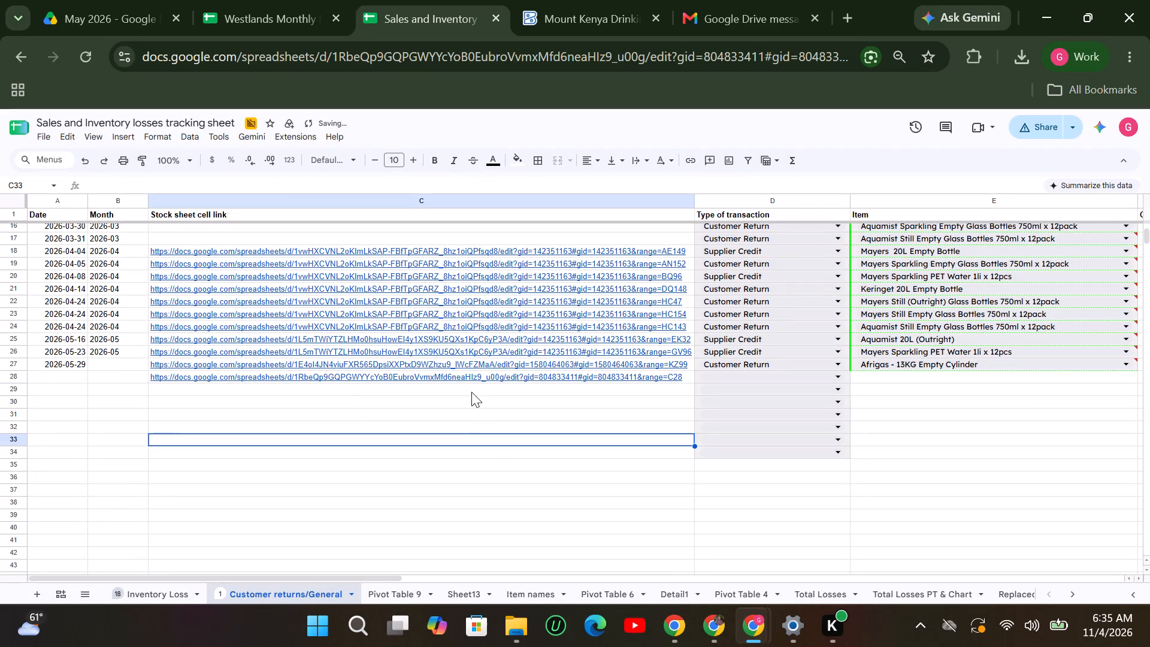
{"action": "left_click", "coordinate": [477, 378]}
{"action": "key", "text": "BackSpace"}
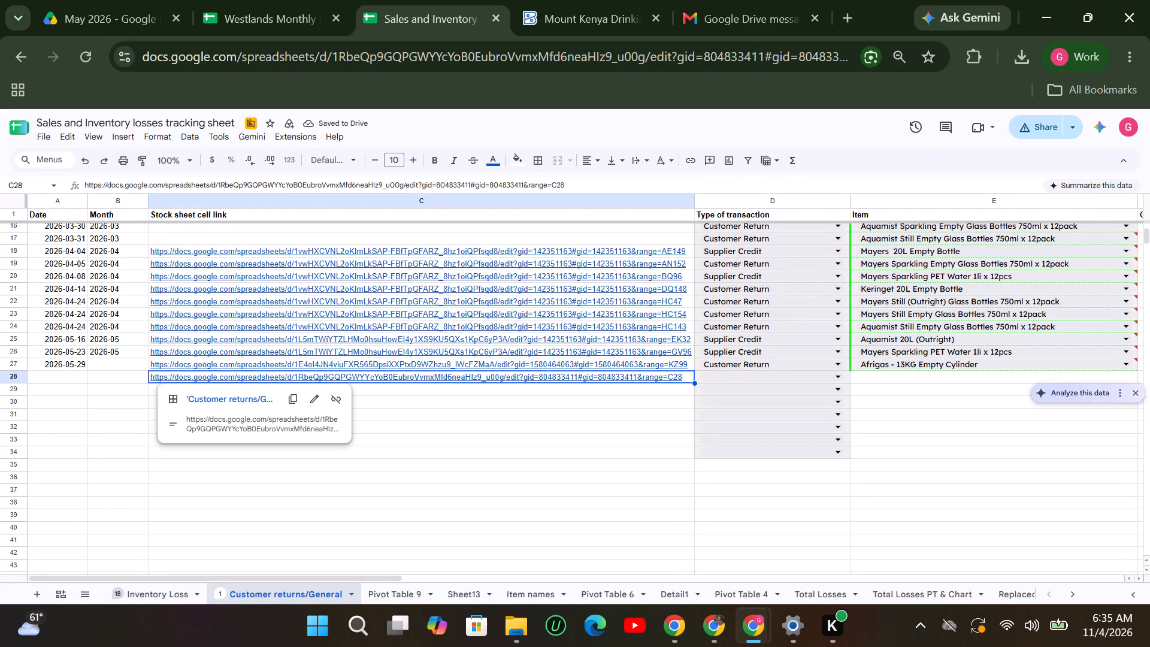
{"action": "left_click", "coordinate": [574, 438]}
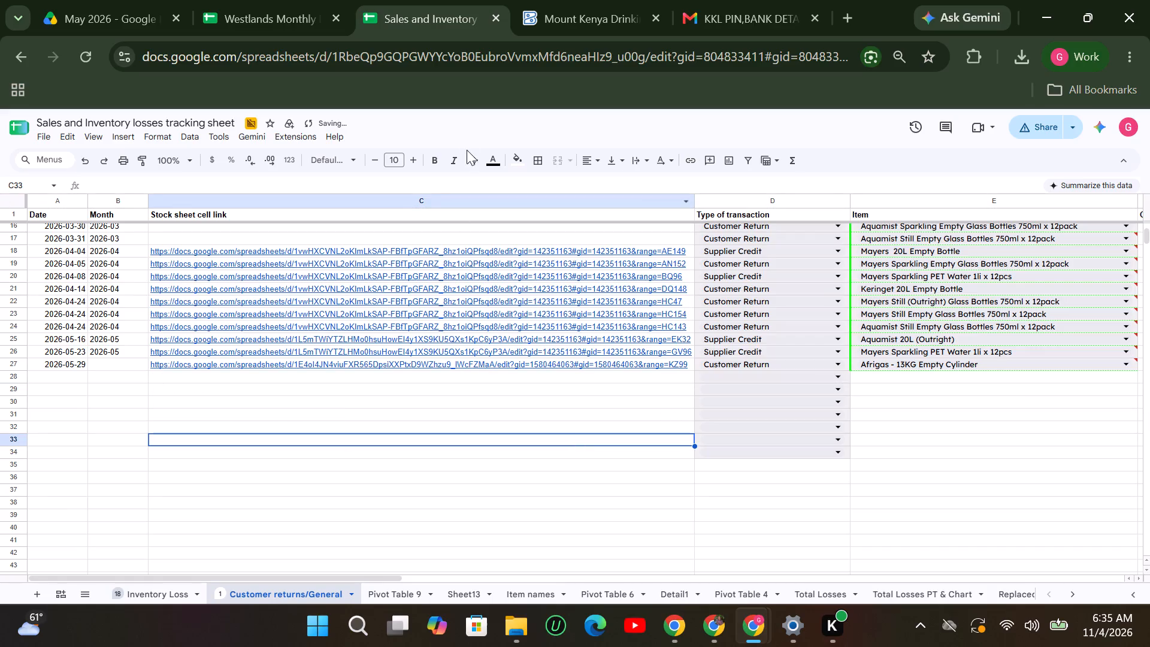
Copy the link to Westlands Bottled Water cell HC148 and paste it as the stock sheet cell link in C28 of Customer returns/General.
{"action": "left_click", "coordinate": [274, 5]}
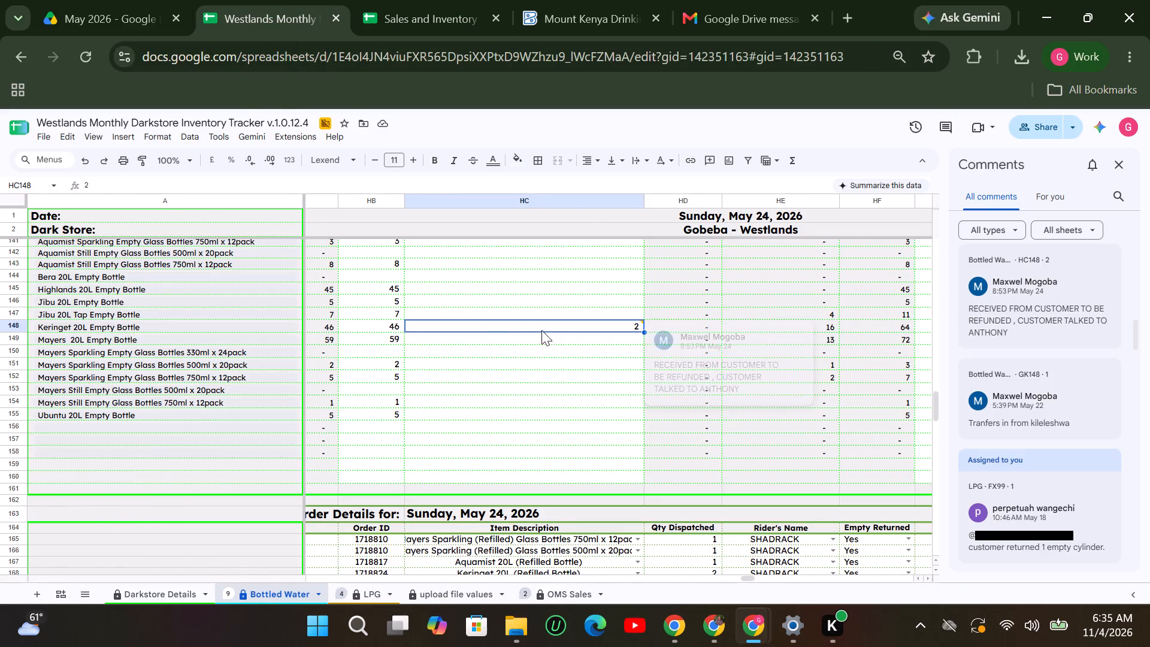
{"action": "right_click", "coordinate": [541, 326]}
{"action": "scroll", "coordinate": [632, 468], "scroll_direction": "down", "scroll_amount": 9}
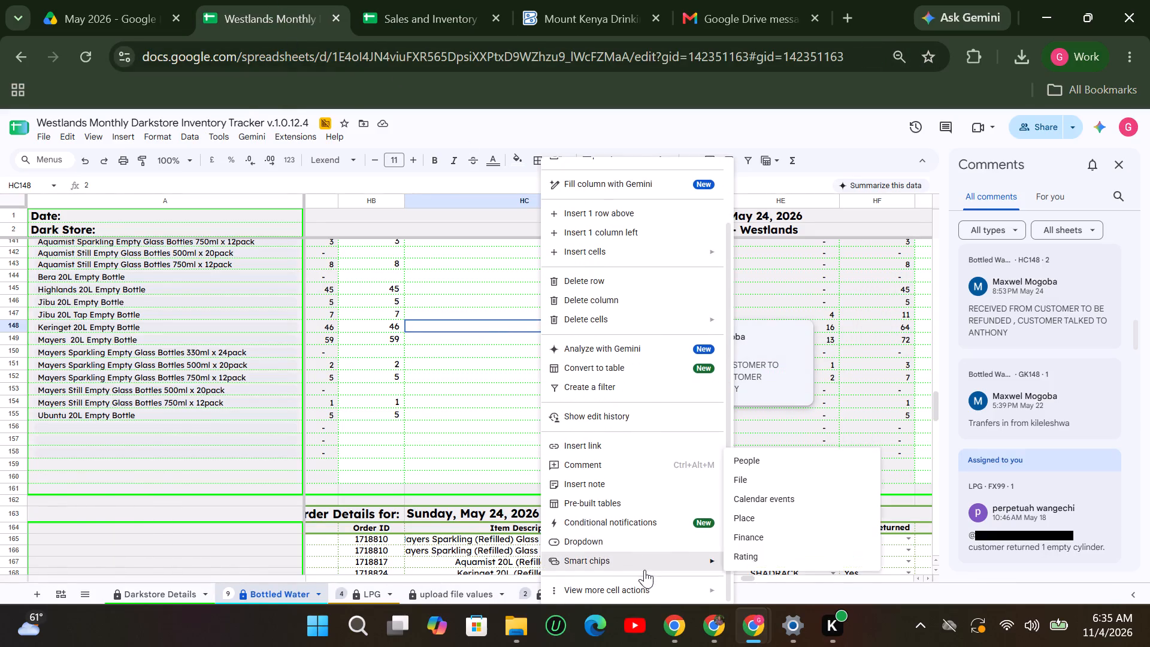
{"action": "left_click", "coordinate": [770, 543]}
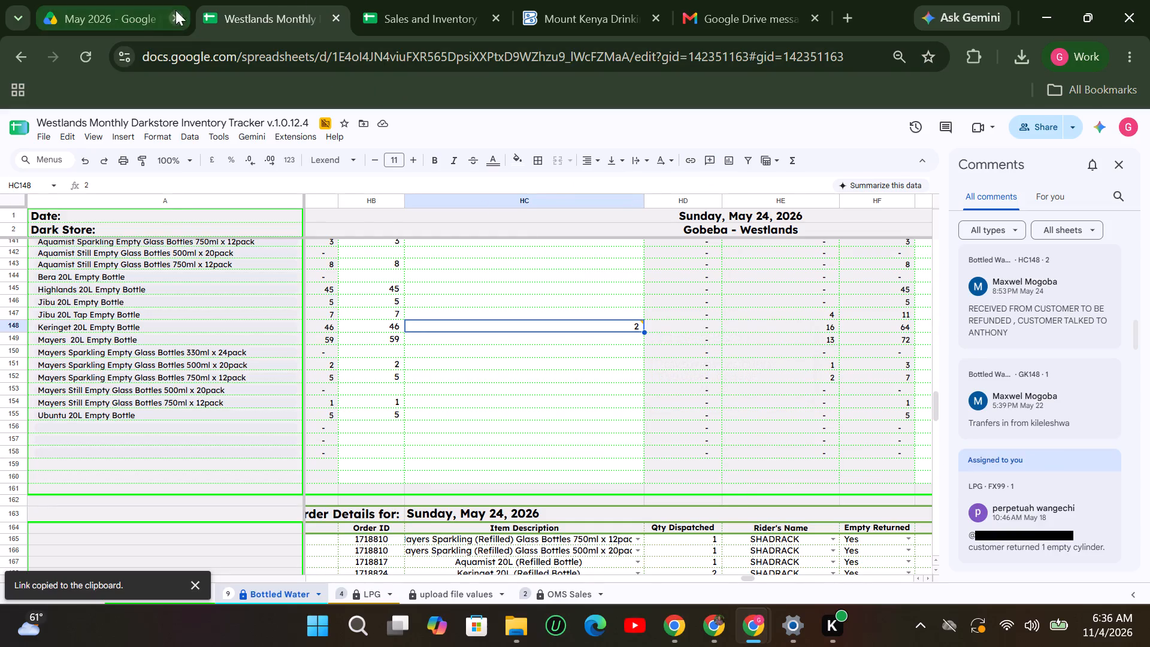
{"action": "left_click", "coordinate": [457, 6]}
{"action": "left_click", "coordinate": [359, 378]}
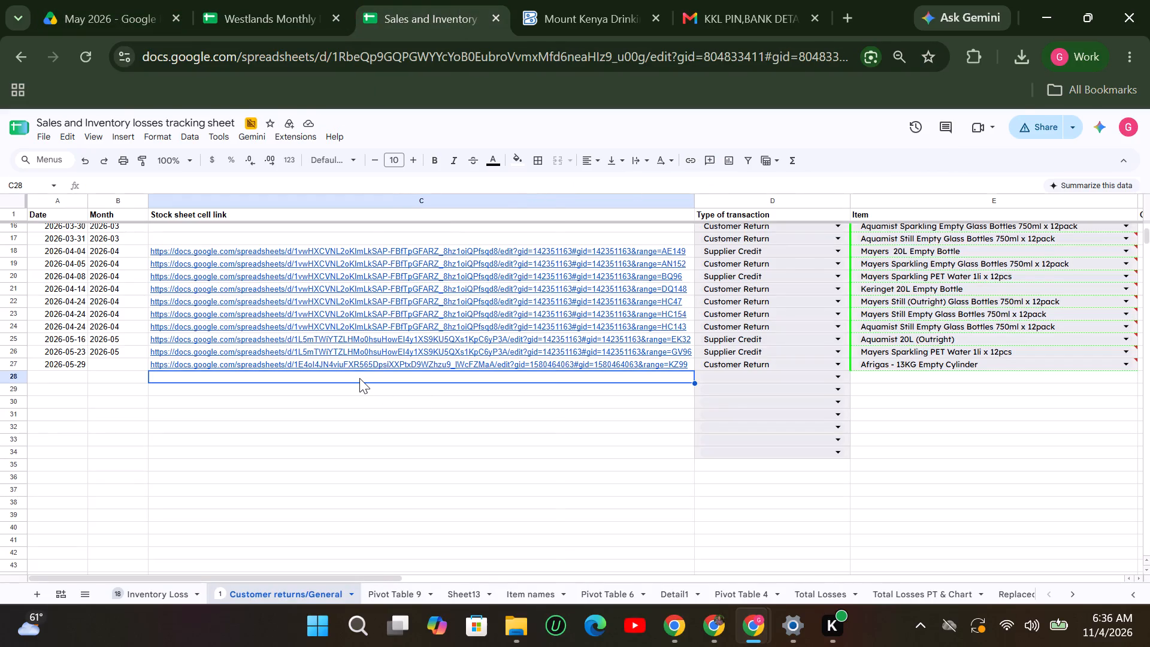
{"action": "right_click", "coordinate": [359, 378]}
{"action": "left_click", "coordinate": [400, 202]}
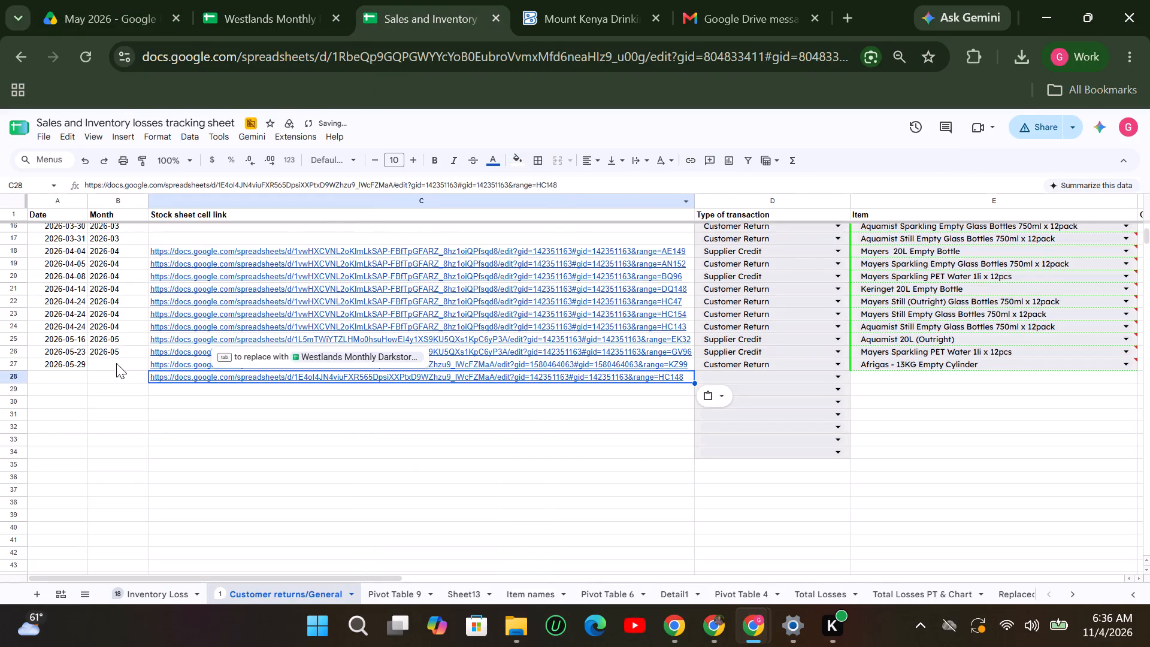
Check the return's date in the Westlands tracker and set row 28's date to 2026-05-24.
{"action": "left_click", "coordinate": [82, 376]}
{"action": "left_click", "coordinate": [262, 17]}
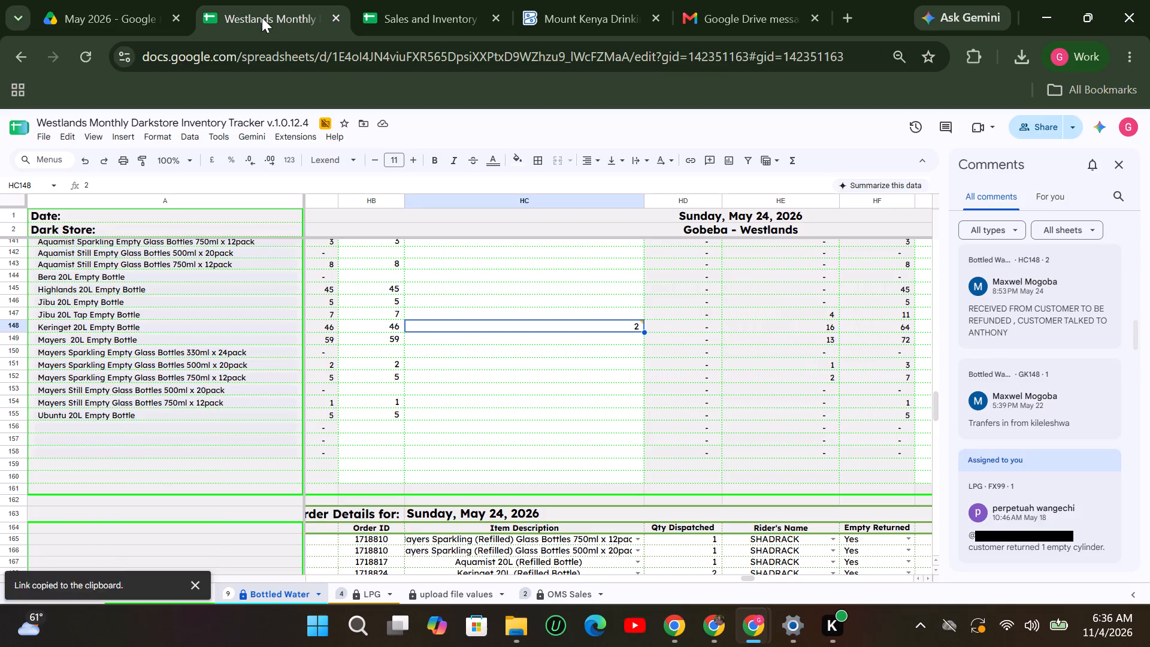
{"action": "left_click", "coordinate": [395, 10]}
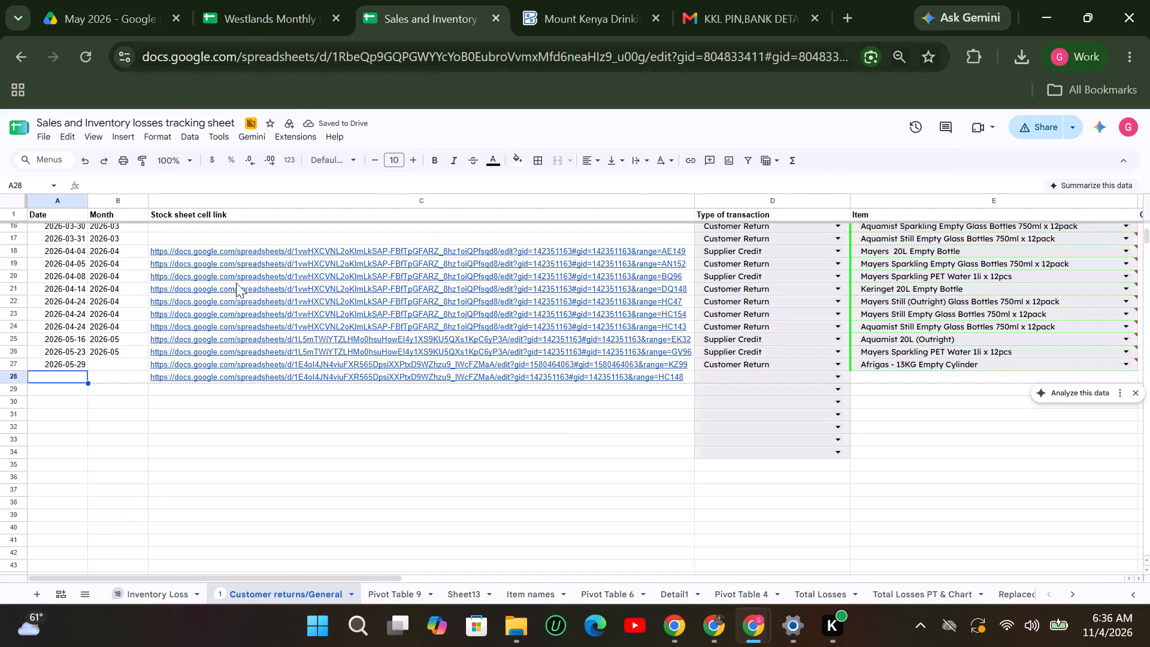
{"action": "type", "text": "2025"}
{"action": "key", "text": "BackSpace"}
{"action": "type", "text": "6-"}
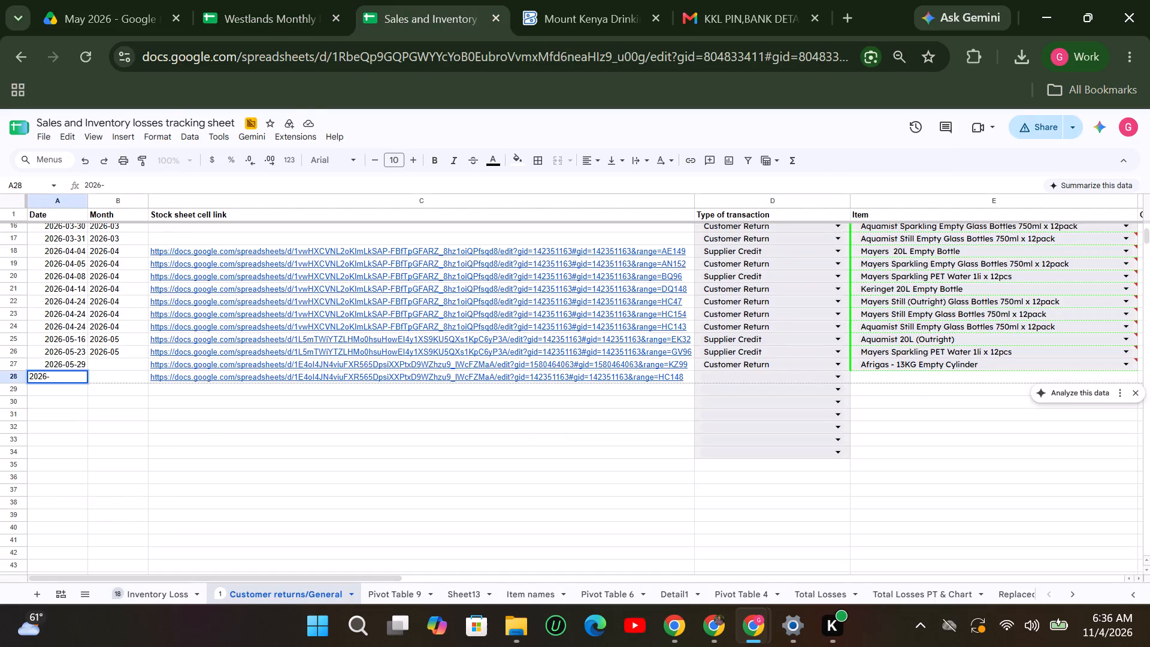
{"action": "type", "text": "05-24"}
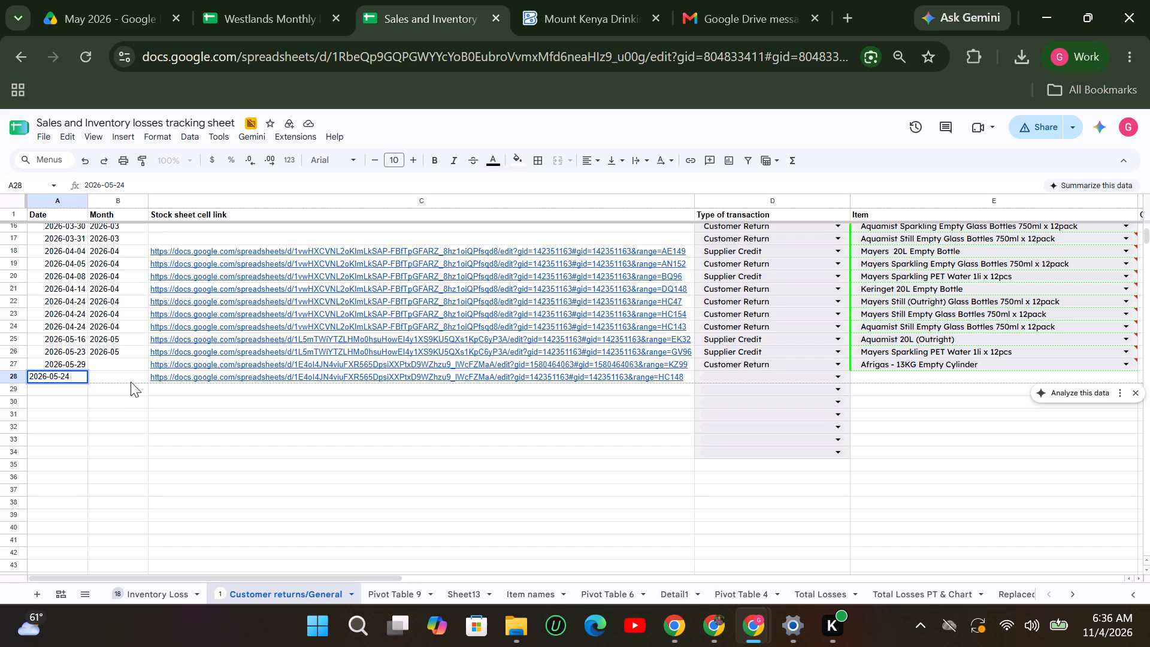
Set row 28's type of transaction to Customer Return and copy Keringet 20L Empty Bottle from the Westlands tracker as its item.
{"action": "left_click", "coordinate": [837, 374]}
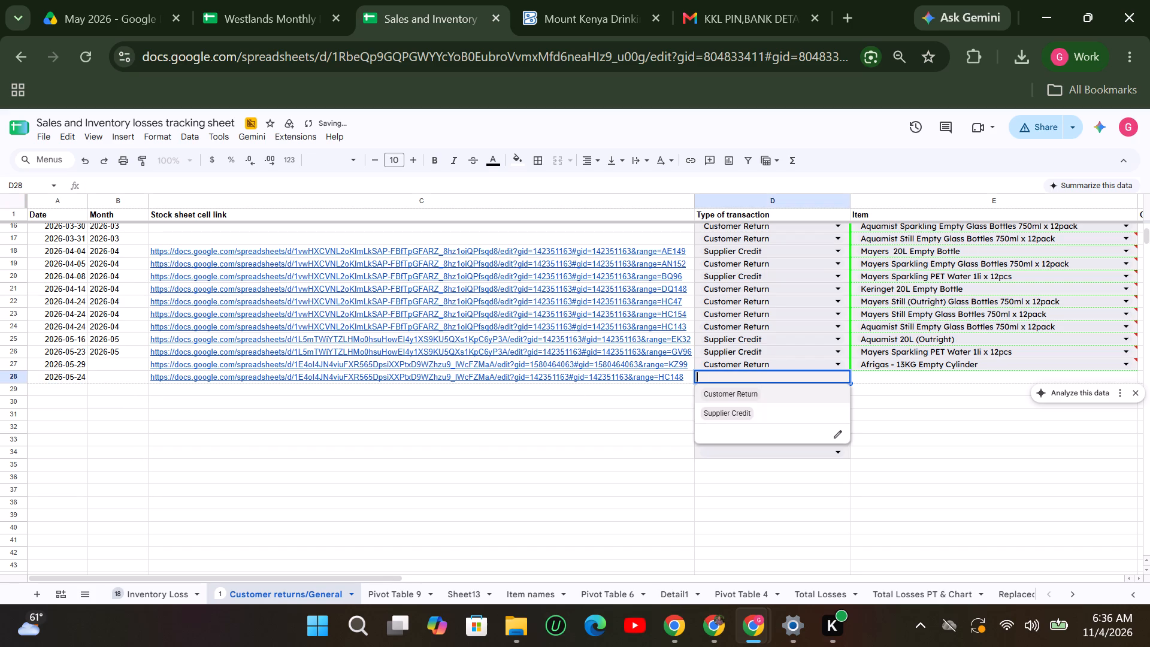
{"action": "left_click", "coordinate": [720, 394]}
{"action": "left_click", "coordinate": [900, 377]}
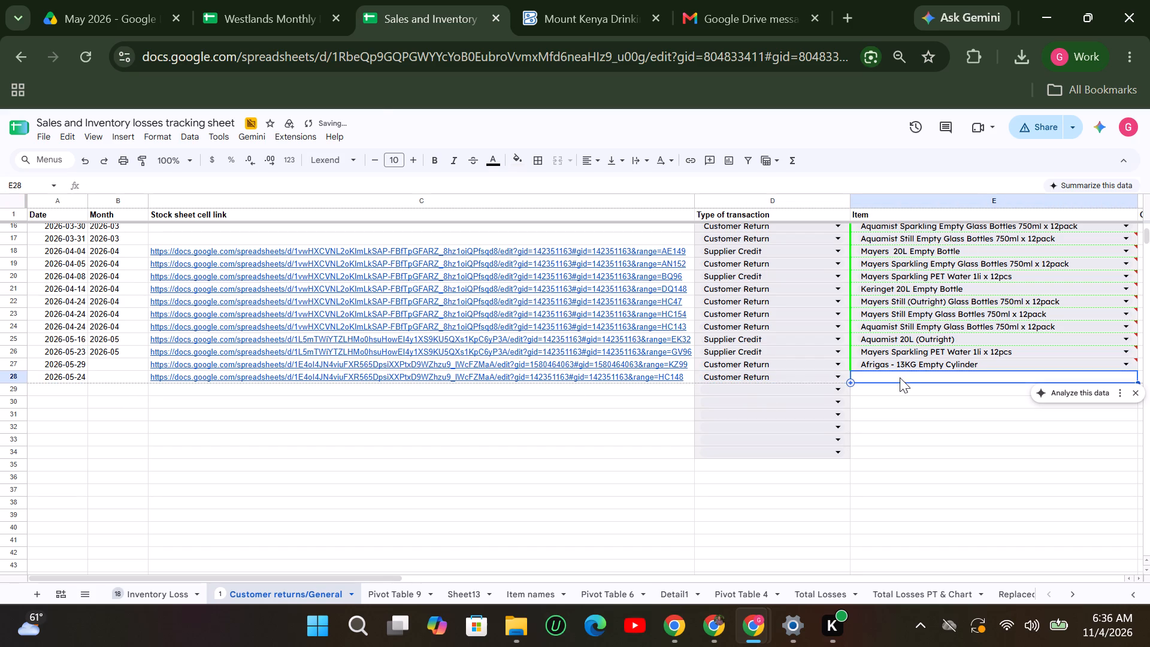
{"action": "left_click", "coordinate": [272, 19]}
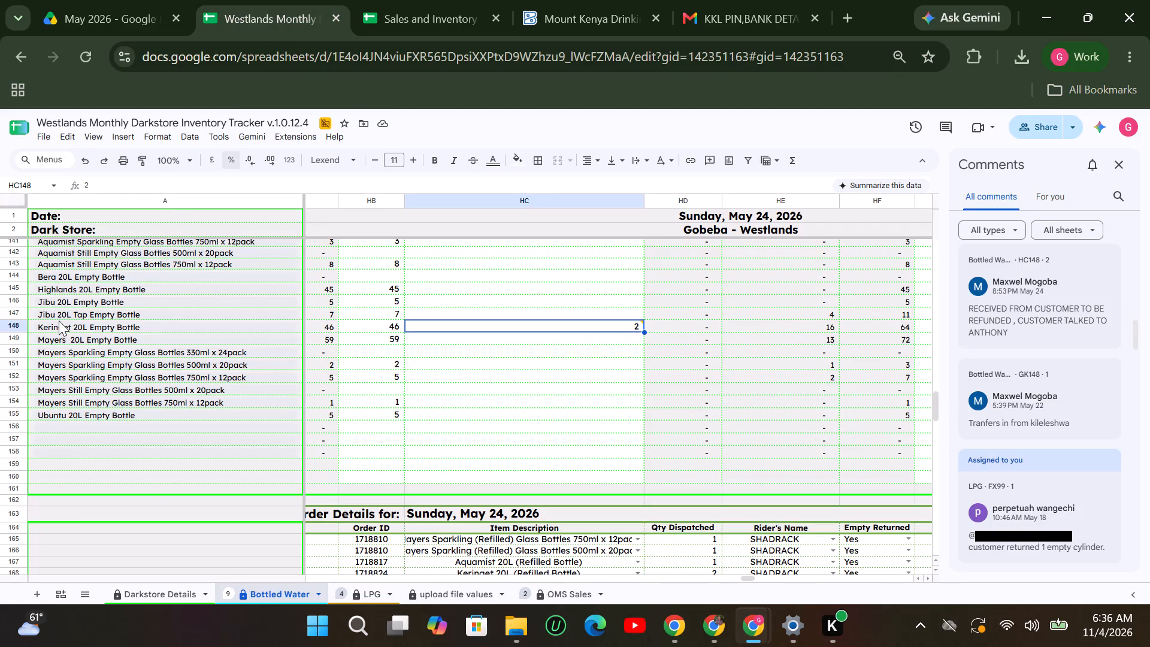
{"action": "right_click", "coordinate": [58, 328]}
{"action": "left_click", "coordinate": [101, 215]}
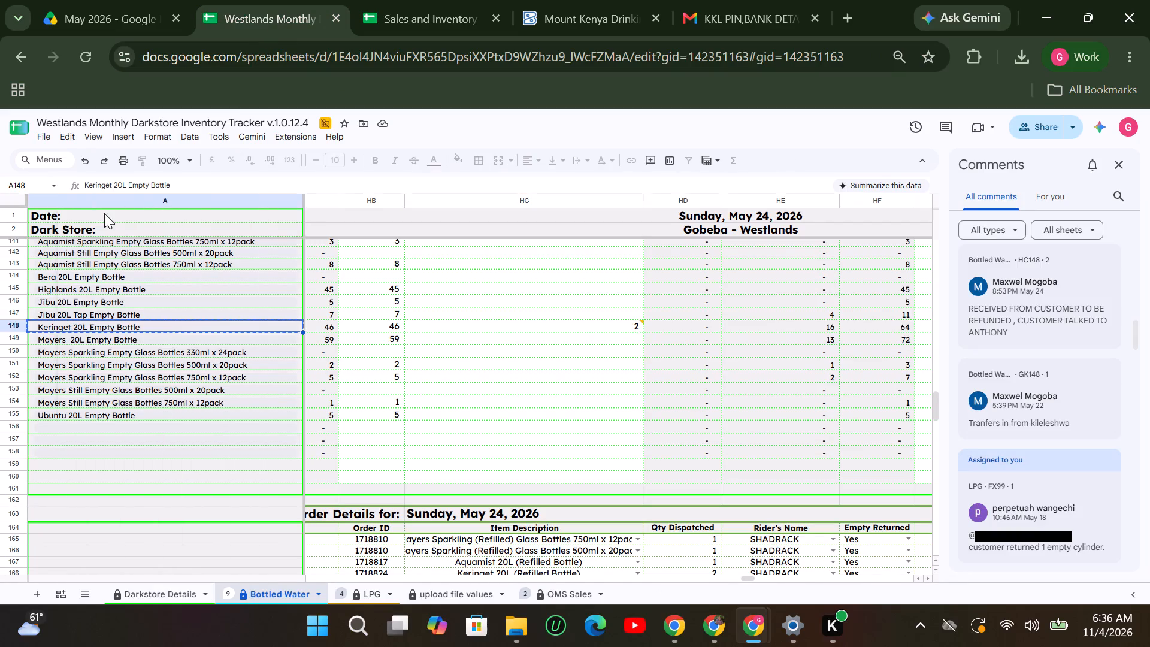
{"action": "left_click", "coordinate": [414, 2]}
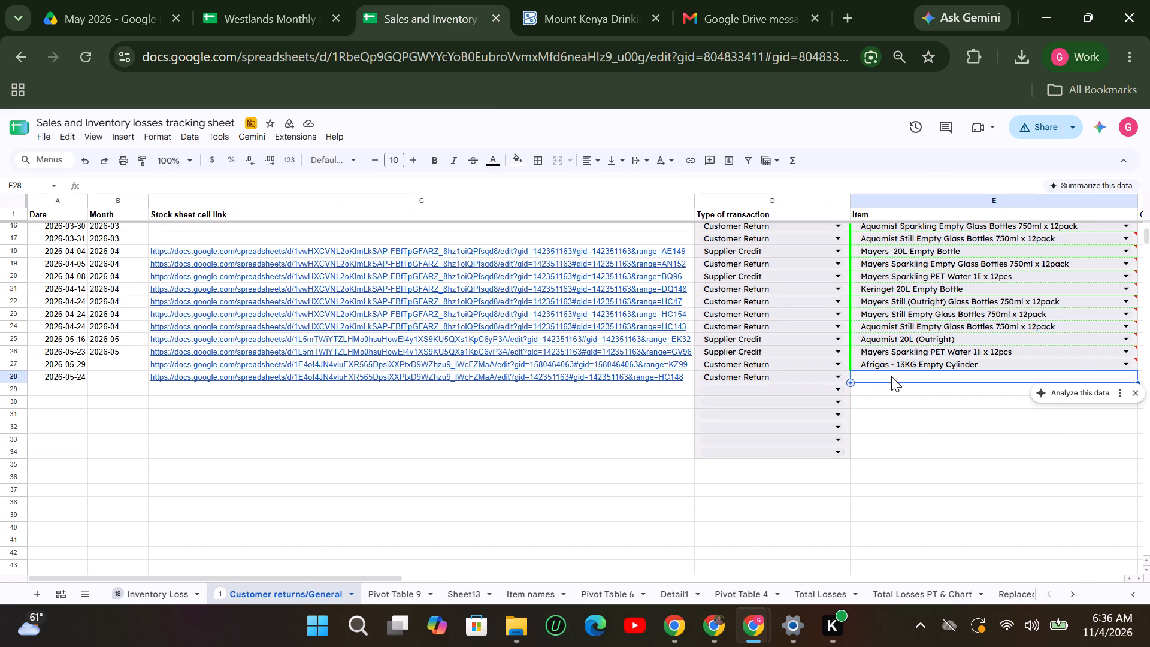
{"action": "right_click", "coordinate": [891, 376]}
{"action": "left_click", "coordinate": [902, 205]}
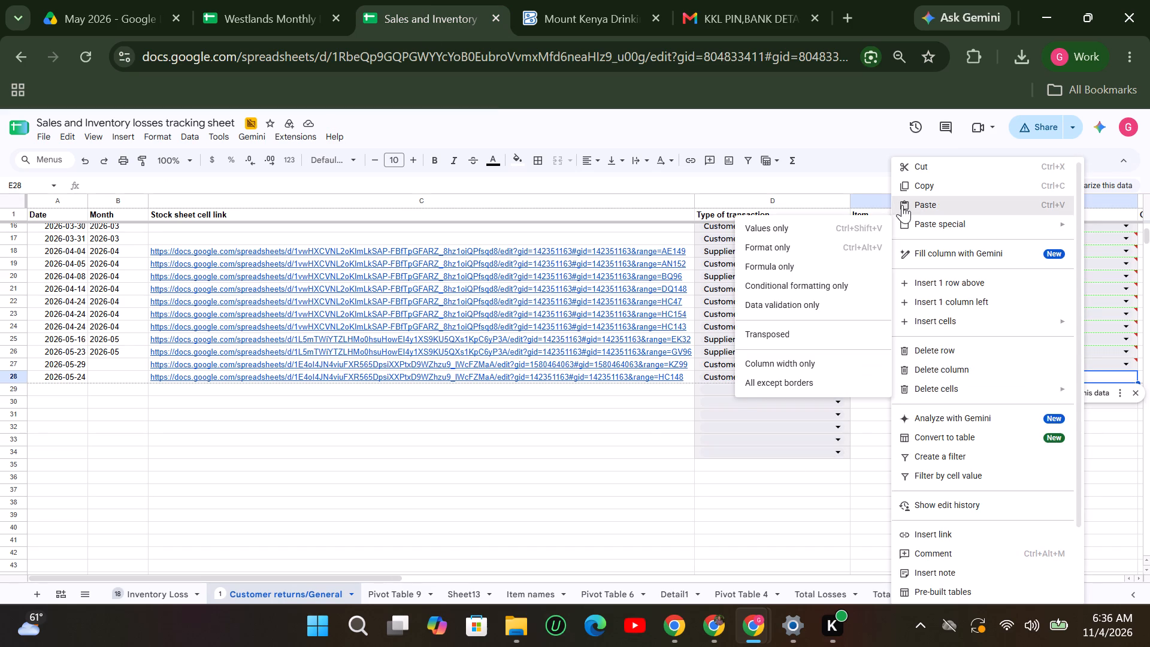
Enter a quantity of 2 and the warehouse Westlands for the Keringet 20L Empty Bottle return in row 28.
{"action": "left_click", "coordinate": [1137, 578]}
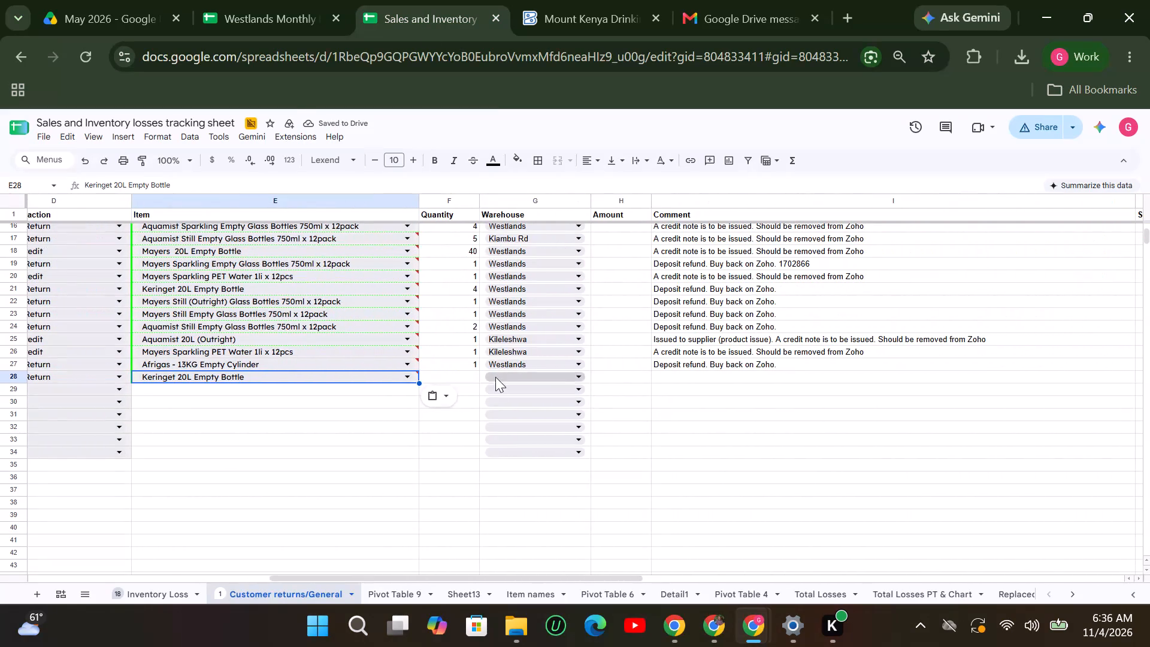
{"action": "left_click", "coordinate": [467, 379]}
{"action": "key", "text": "2"}
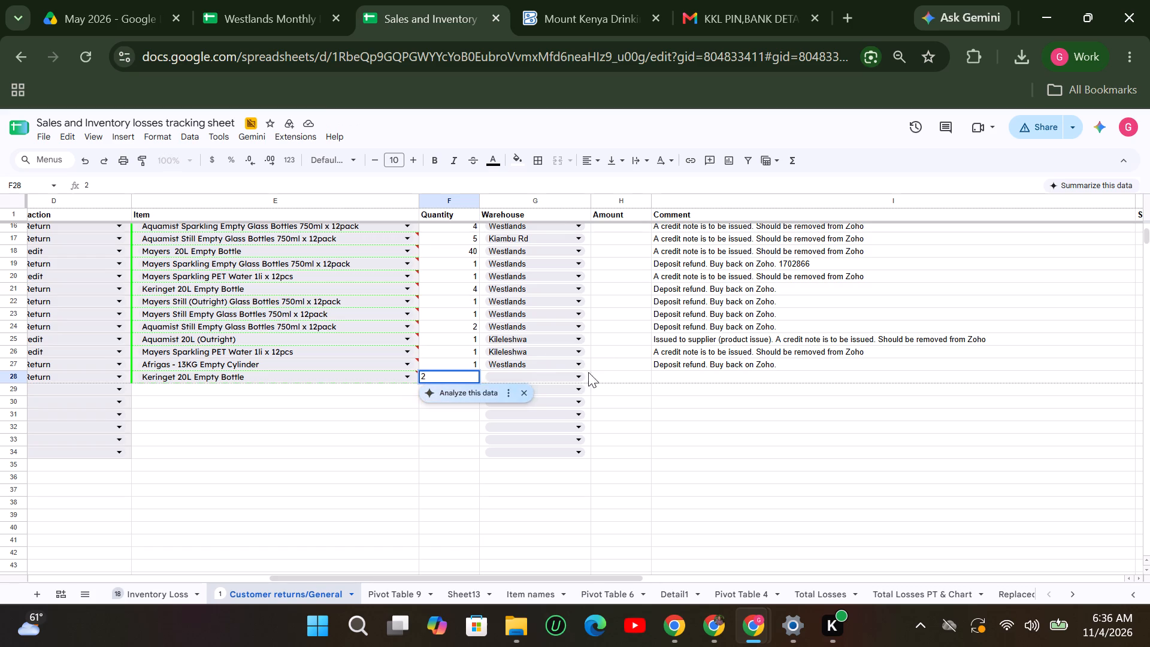
{"action": "left_click", "coordinate": [578, 375]}
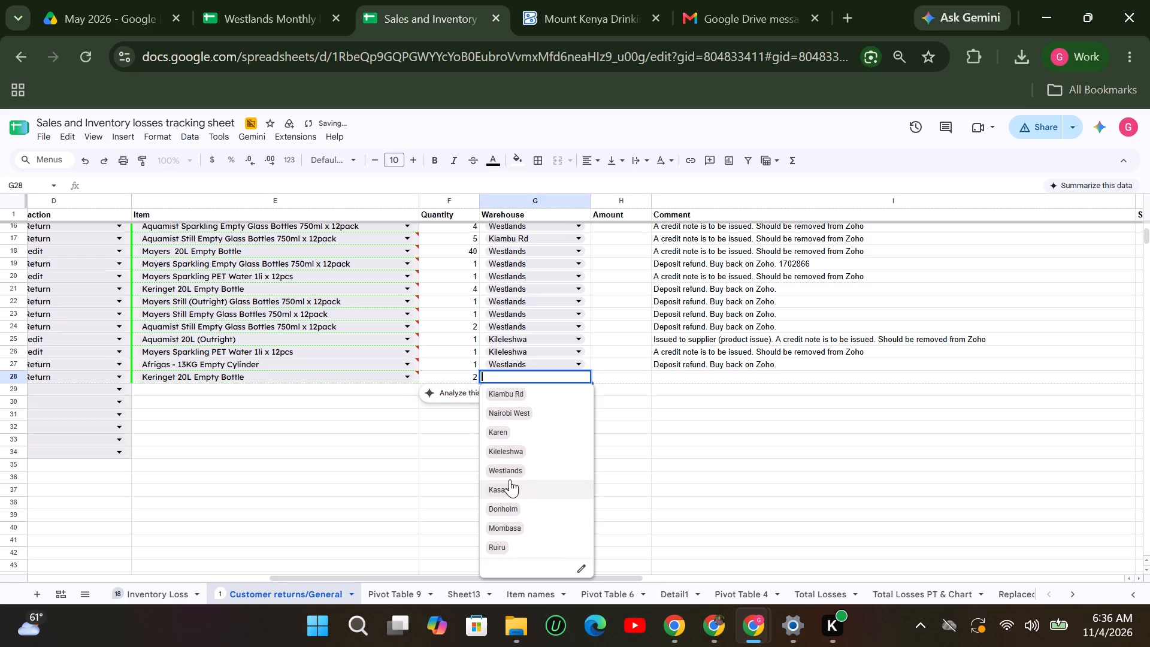
{"action": "left_click", "coordinate": [514, 465]}
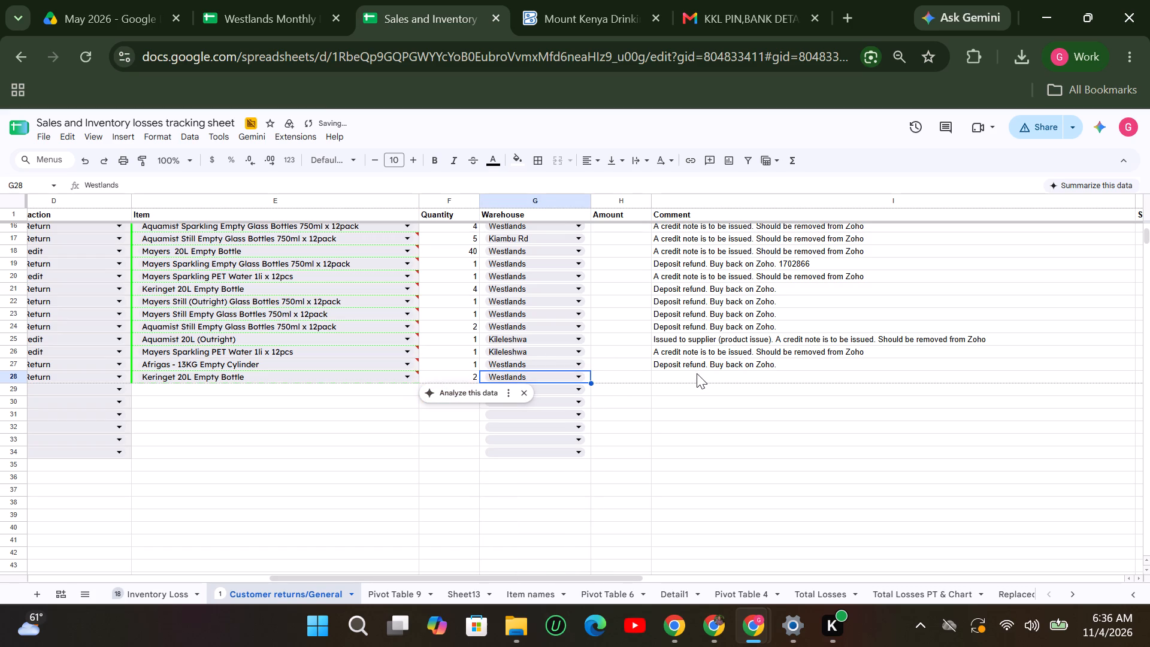
Fill the comment "Deposit refund. Buy back on Zoho." from I27 down to I28.
{"action": "left_click", "coordinate": [698, 365]}
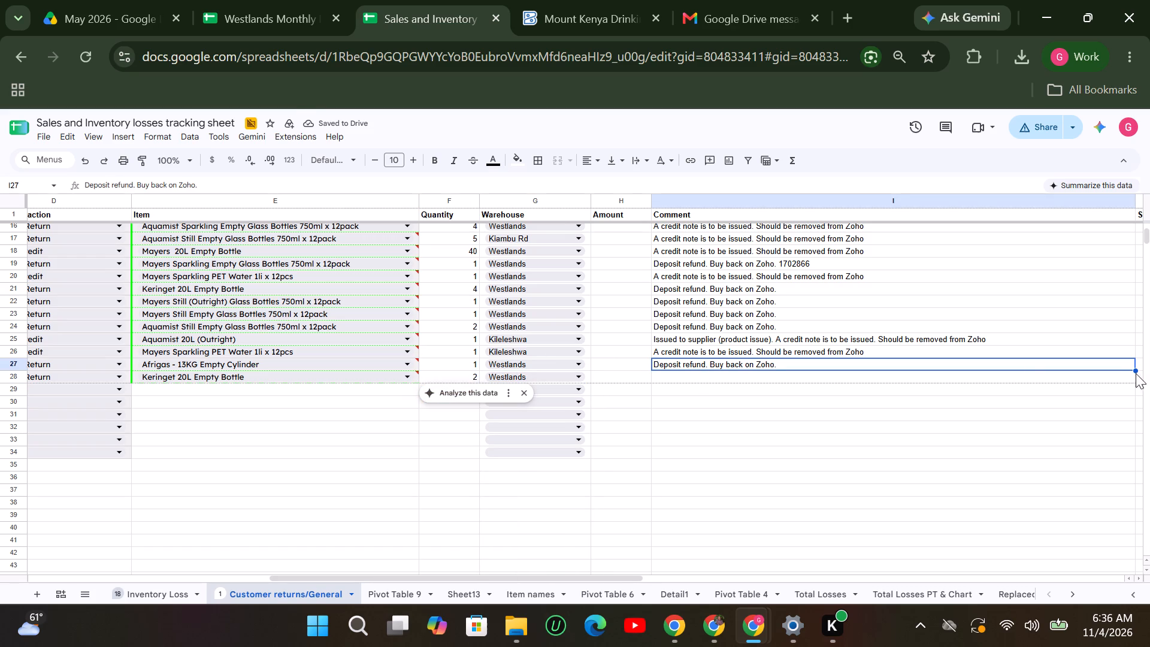
{"action": "left_click_drag", "start_coordinate": [1135, 369], "coordinate": [1134, 378]}
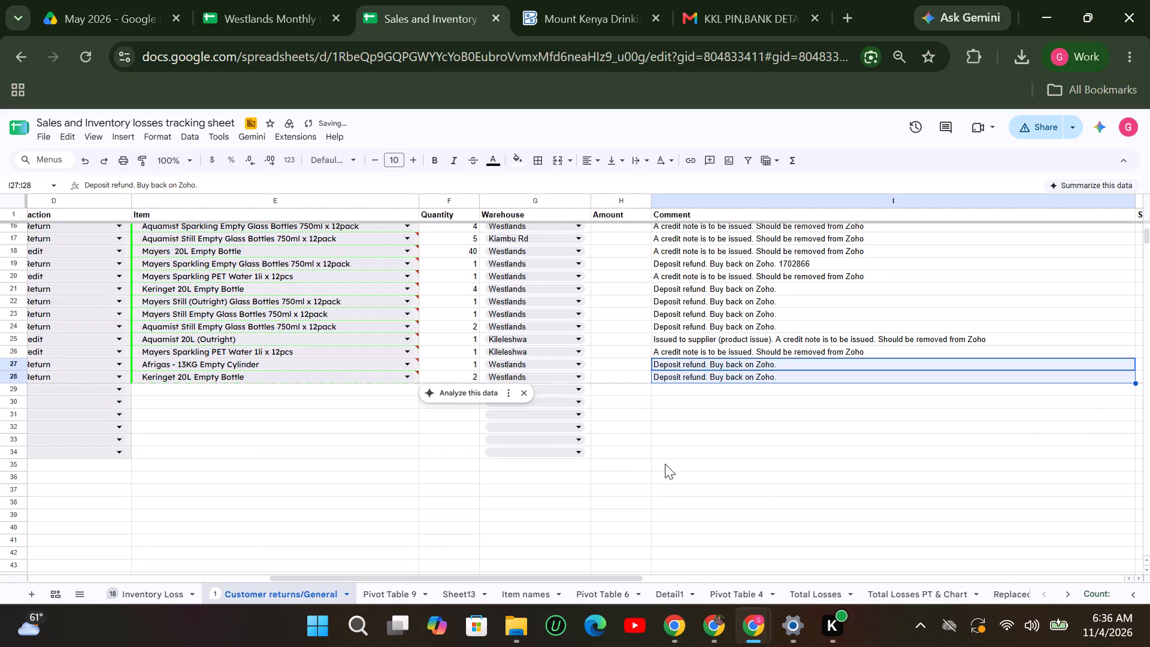
{"action": "left_click", "coordinate": [779, 451]}
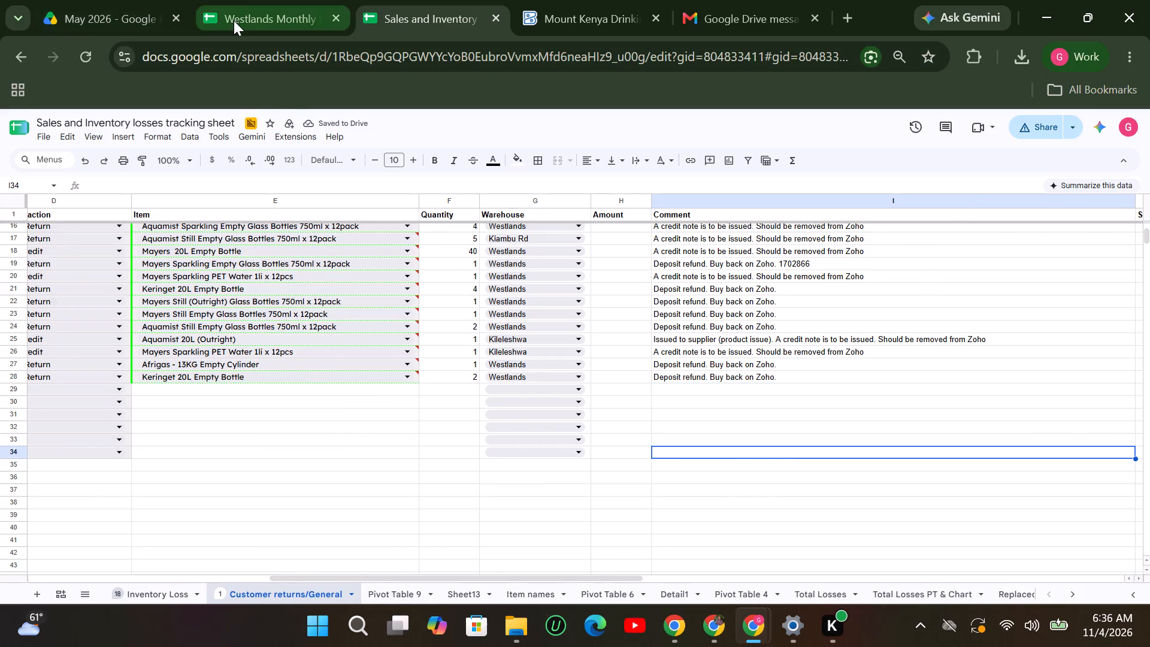
Review the next comments in the Westlands tracker and go to the one on LPG cell FX99 about the returned cylinder.
{"action": "left_click", "coordinate": [234, 20]}
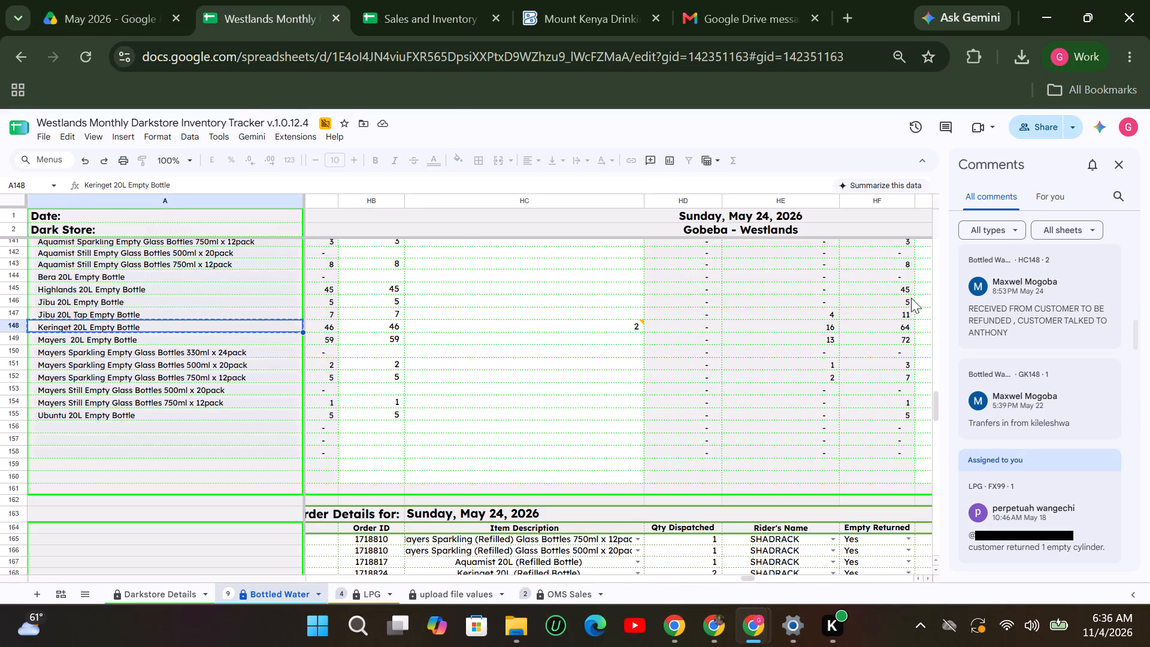
{"action": "scroll", "coordinate": [1051, 428], "scroll_direction": "down", "scroll_amount": 1}
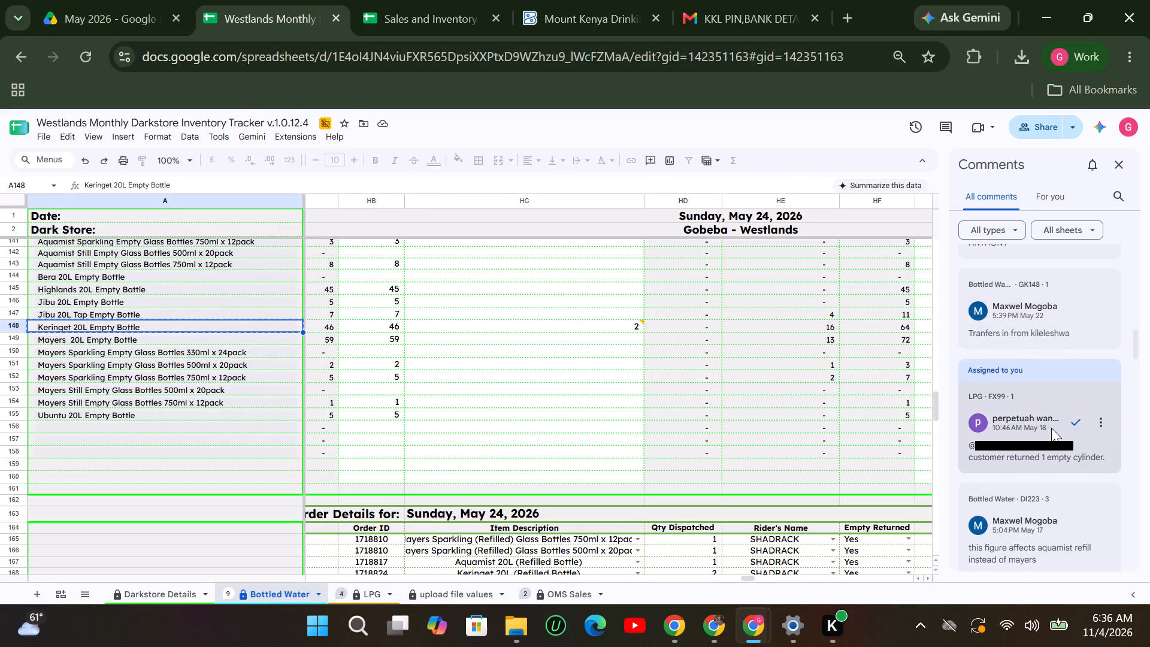
{"action": "scroll", "coordinate": [1051, 428], "scroll_direction": "down", "scroll_amount": 1}
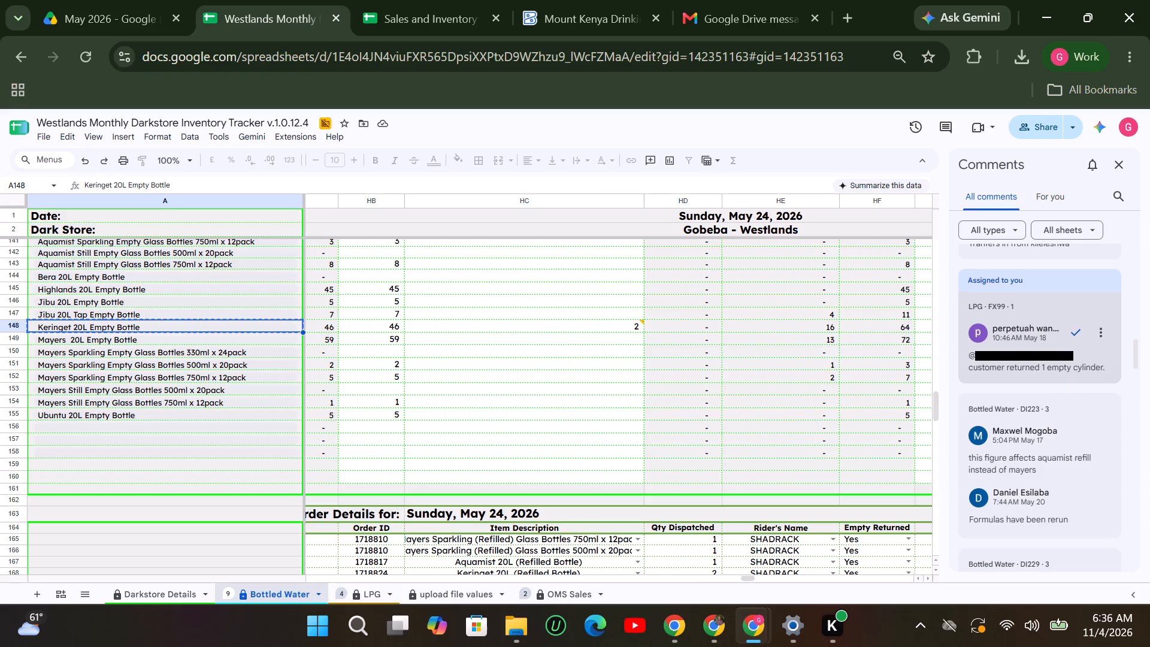
{"action": "left_click", "coordinate": [1049, 365]}
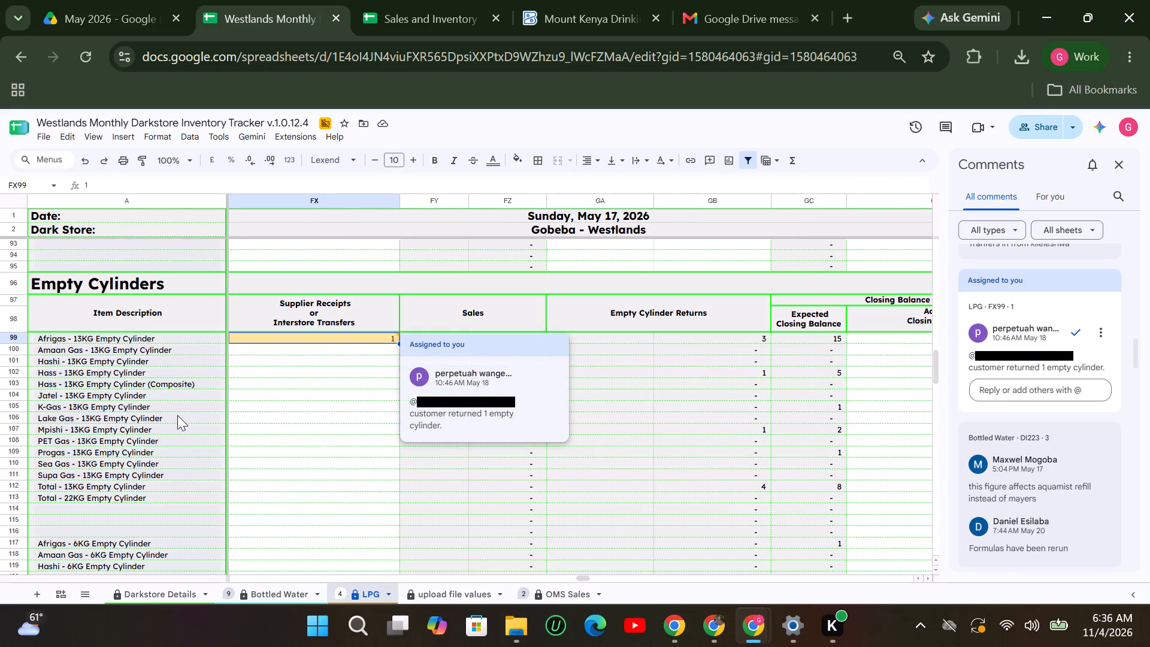
Copy the item name Afrigas - 13KG Empty Cylinder from Westlands LPG row 99 into E29 of Customer returns/General.
{"action": "left_click", "coordinate": [131, 338]}
{"action": "right_click", "coordinate": [131, 338]}
{"action": "left_click", "coordinate": [193, 235]}
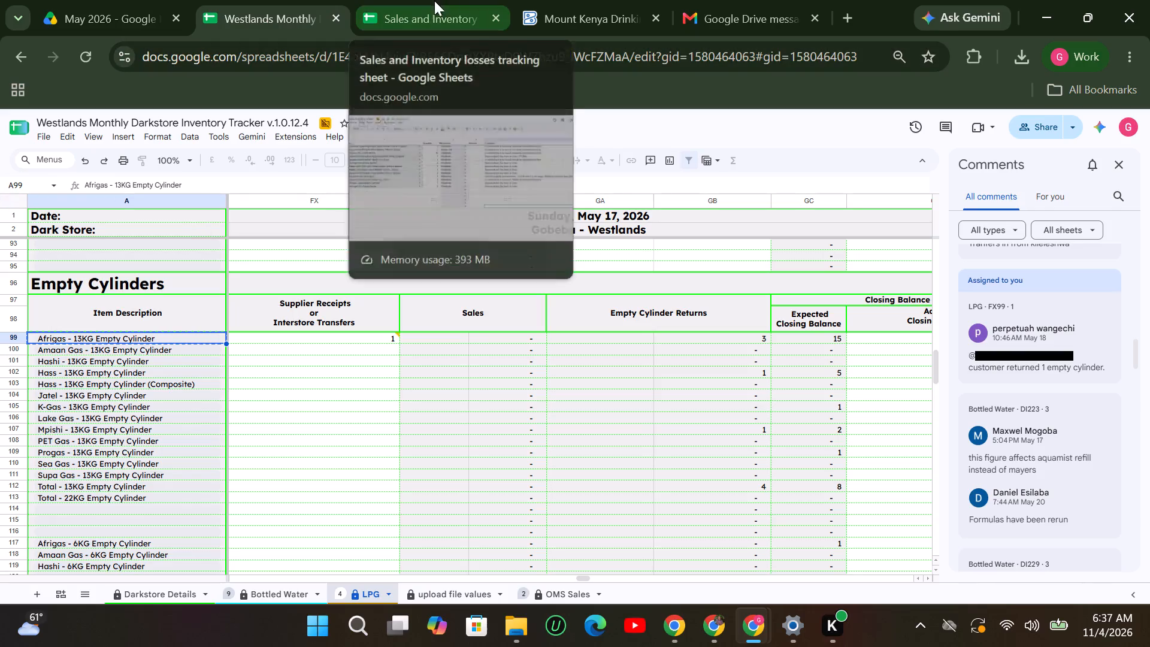
{"action": "left_click", "coordinate": [414, 13]}
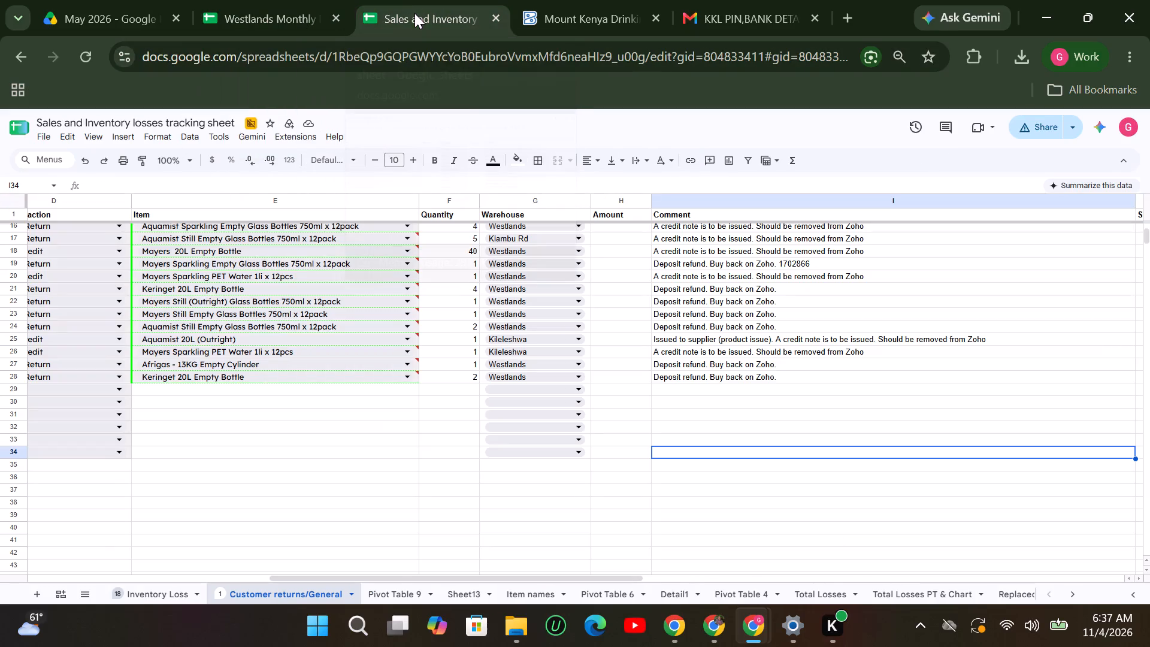
{"action": "right_click", "coordinate": [234, 392]}
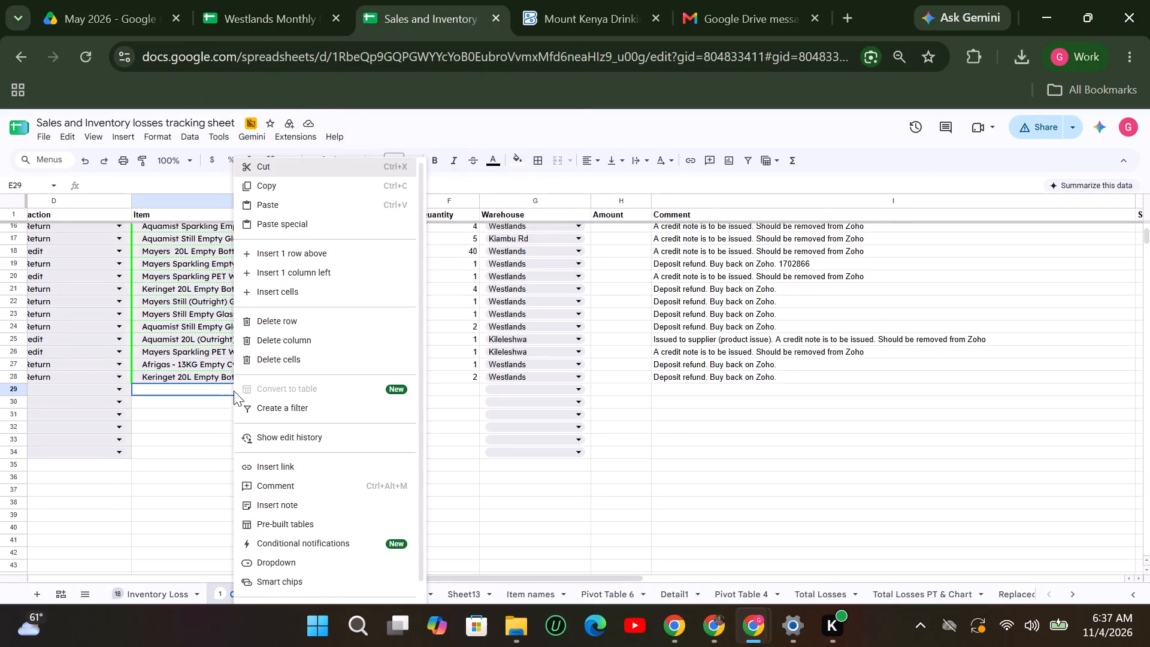
{"action": "left_click", "coordinate": [269, 209]}
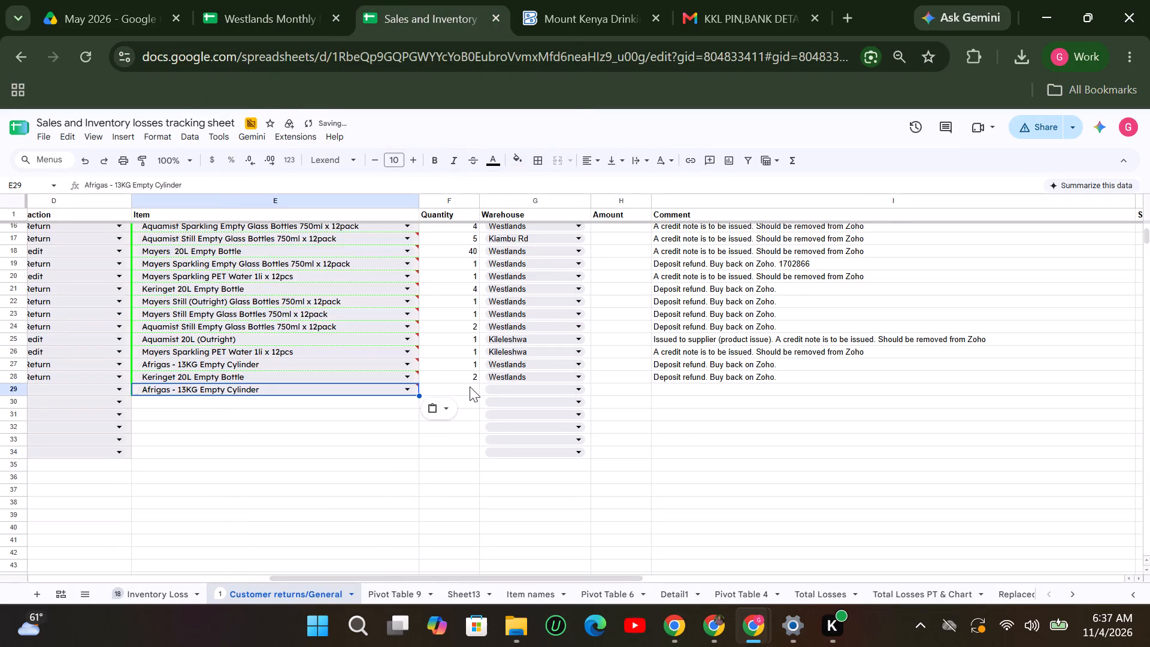
Enter a quantity of 1 and the warehouse Westlands for the Afrigas - 13KG Empty Cylinder return in row 29.
{"action": "left_click", "coordinate": [471, 388]}
{"action": "key", "text": "1"}
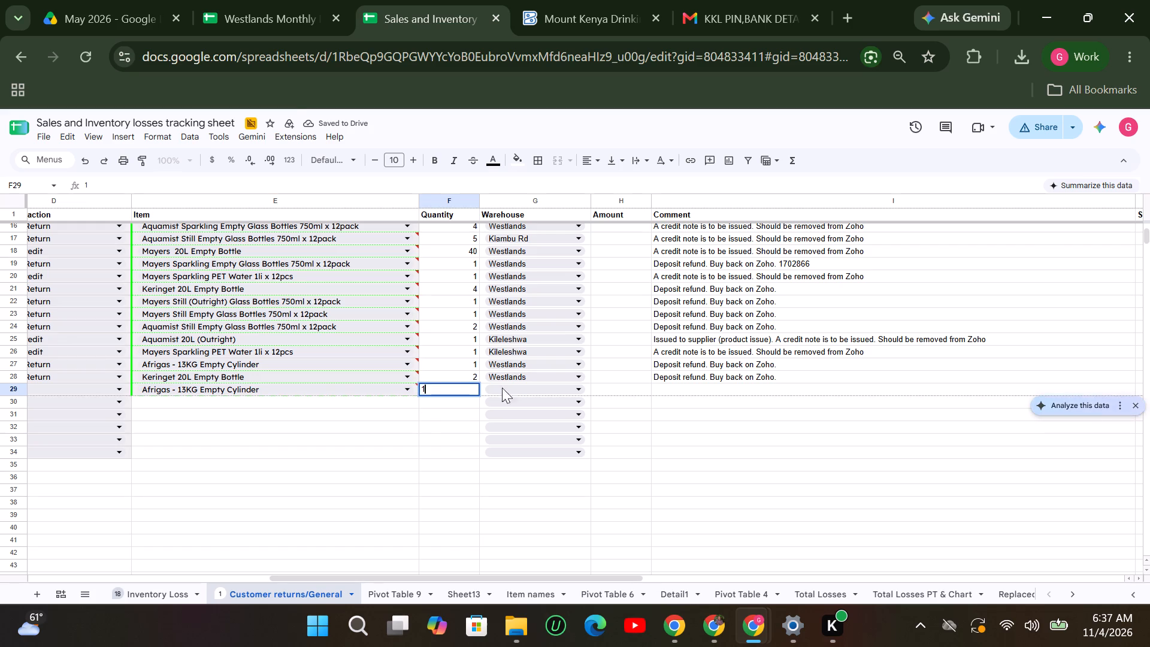
{"action": "left_click", "coordinate": [577, 388]}
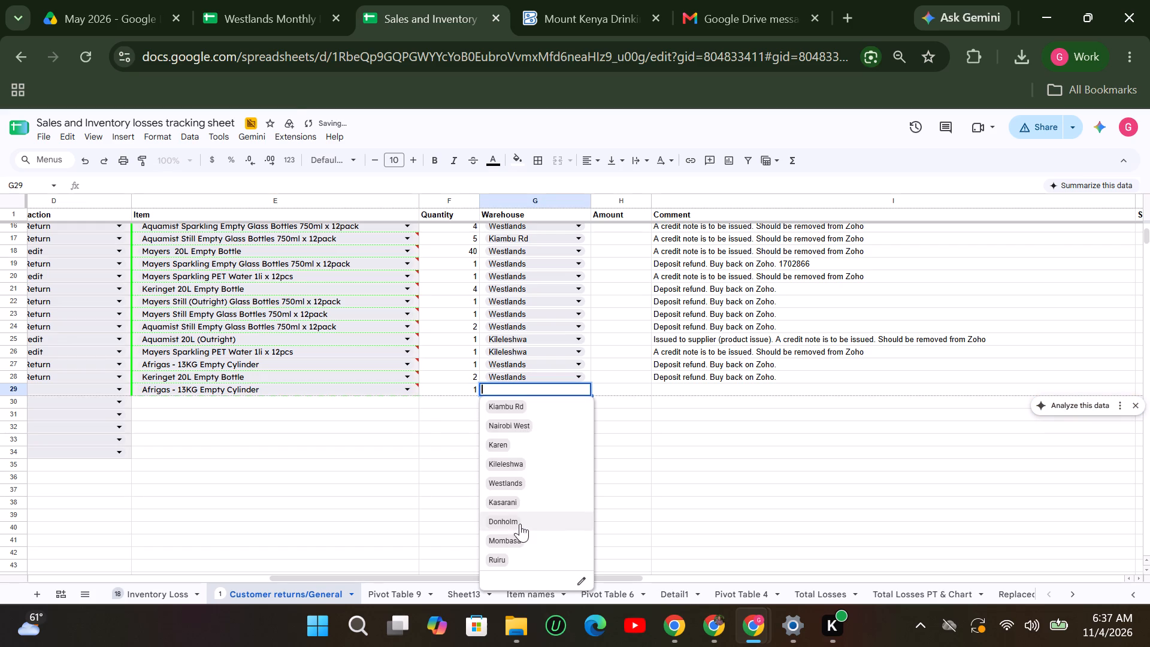
{"action": "left_click", "coordinate": [504, 479]}
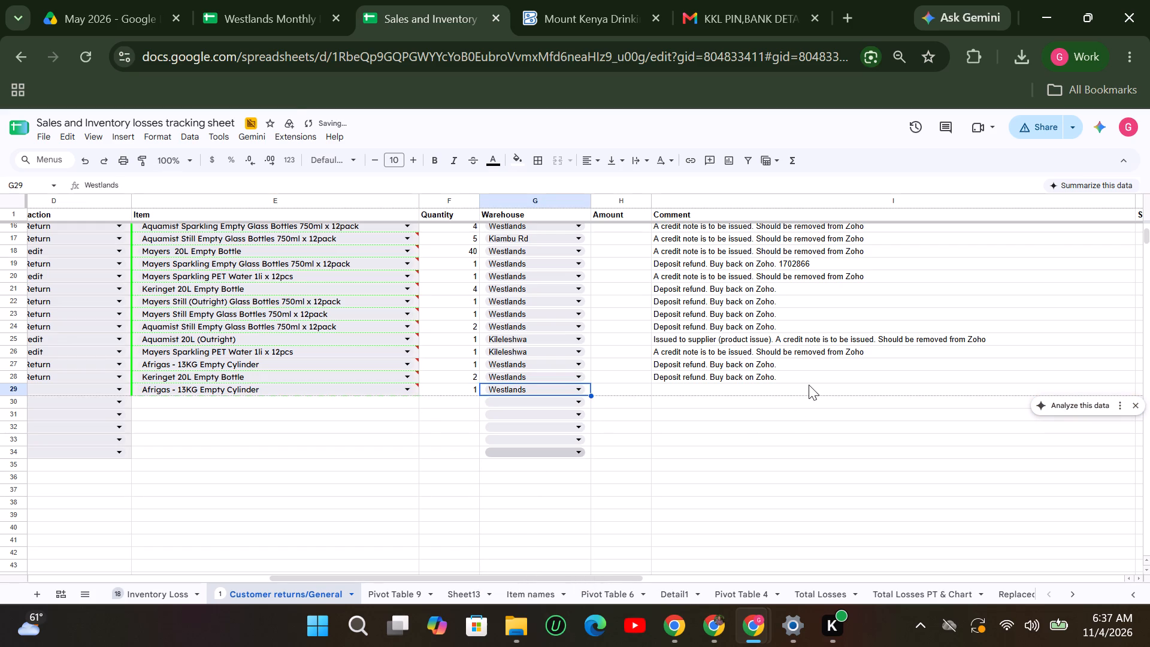
Fill the comment "Deposit refund. Buy back on Zoho." from I28 down to I29.
{"action": "left_click", "coordinate": [810, 377]}
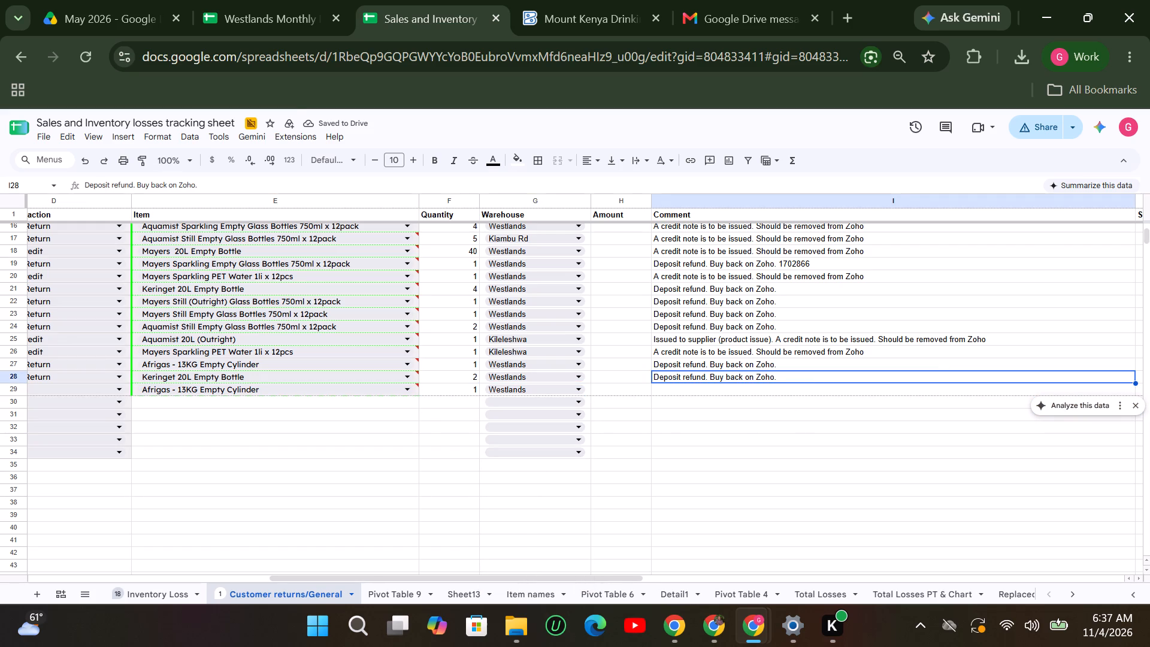
{"action": "left_click_drag", "start_coordinate": [1136, 381], "coordinate": [1136, 394]}
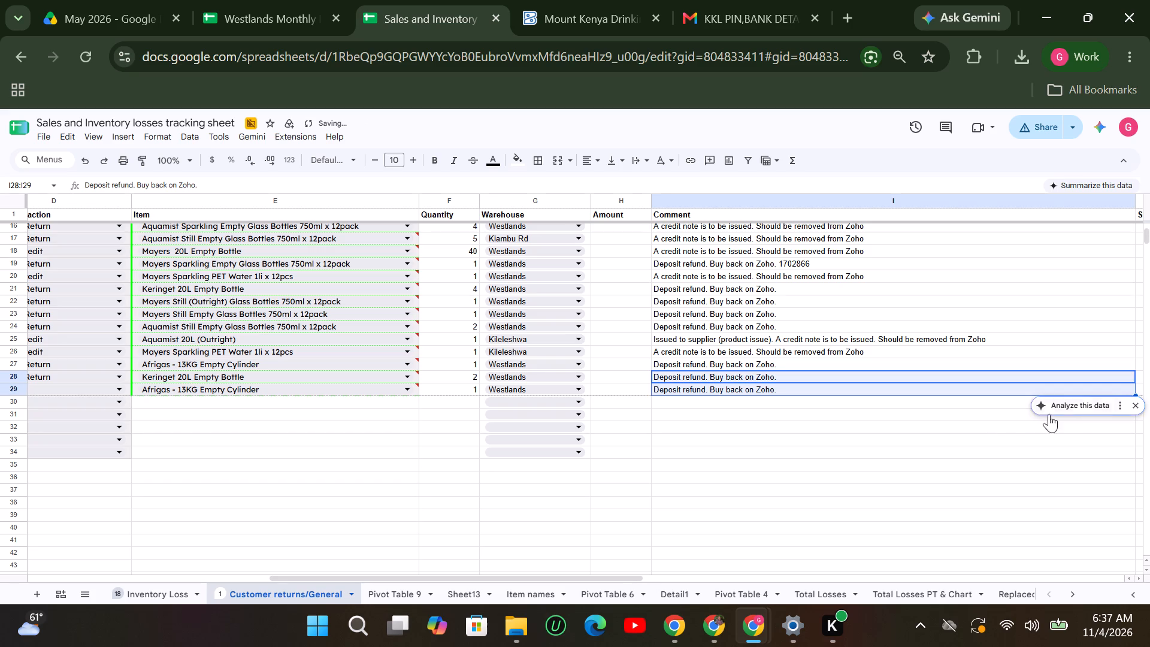
{"action": "left_click", "coordinate": [673, 489]}
Set the date of the row 29 return to 2026-05-17.
{"action": "left_click", "coordinate": [158, 578]}
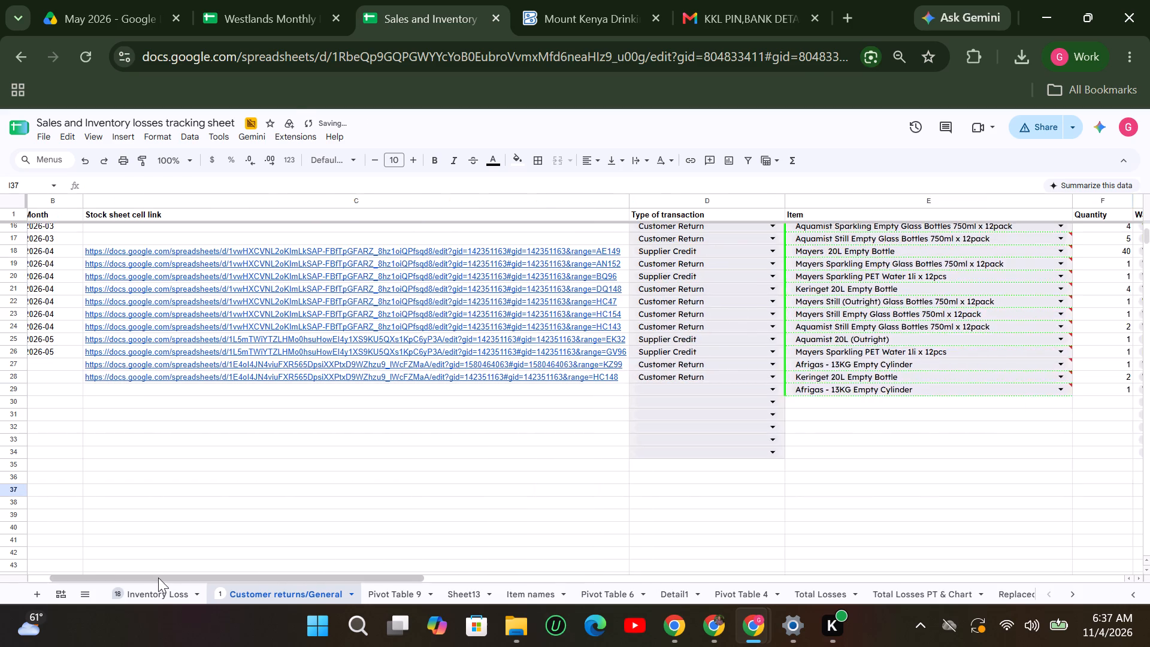
{"action": "left_click", "coordinate": [58, 388]}
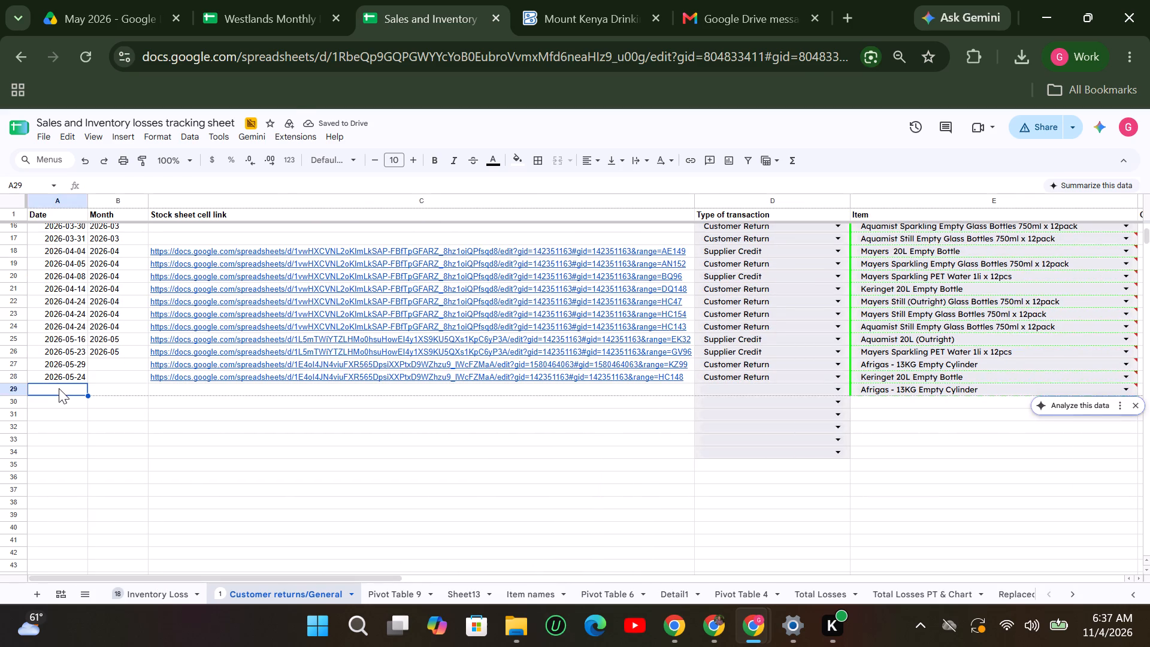
{"action": "type", "text": "2026"}
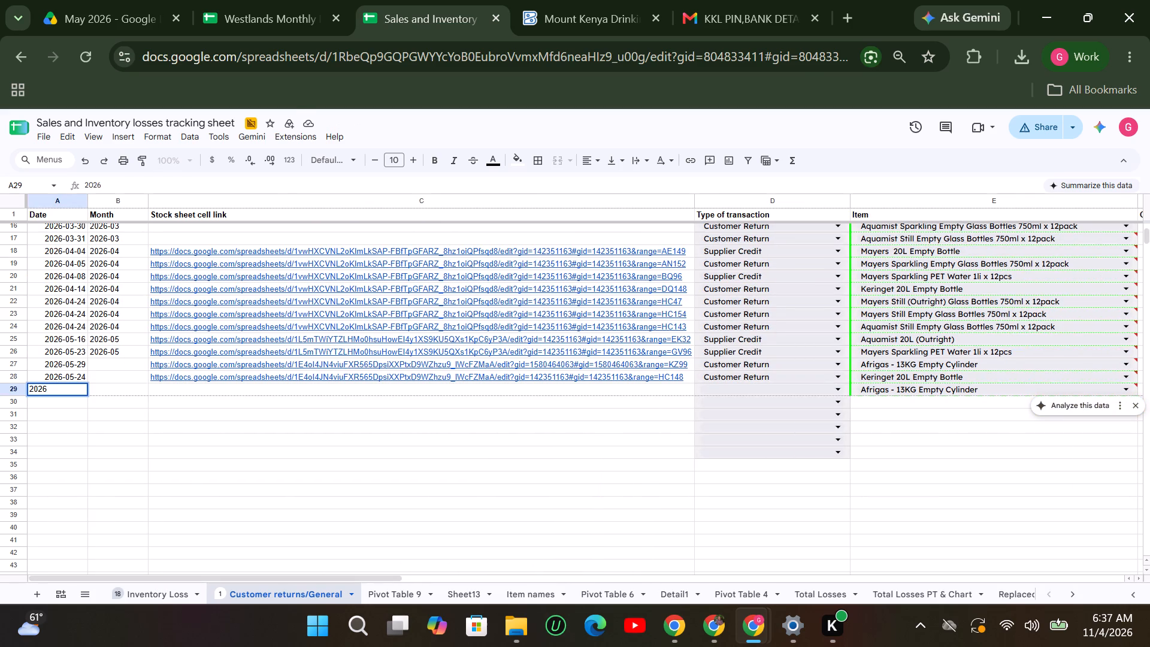
{"action": "type", "text": "-05"}
{"action": "type", "text": "-15"}
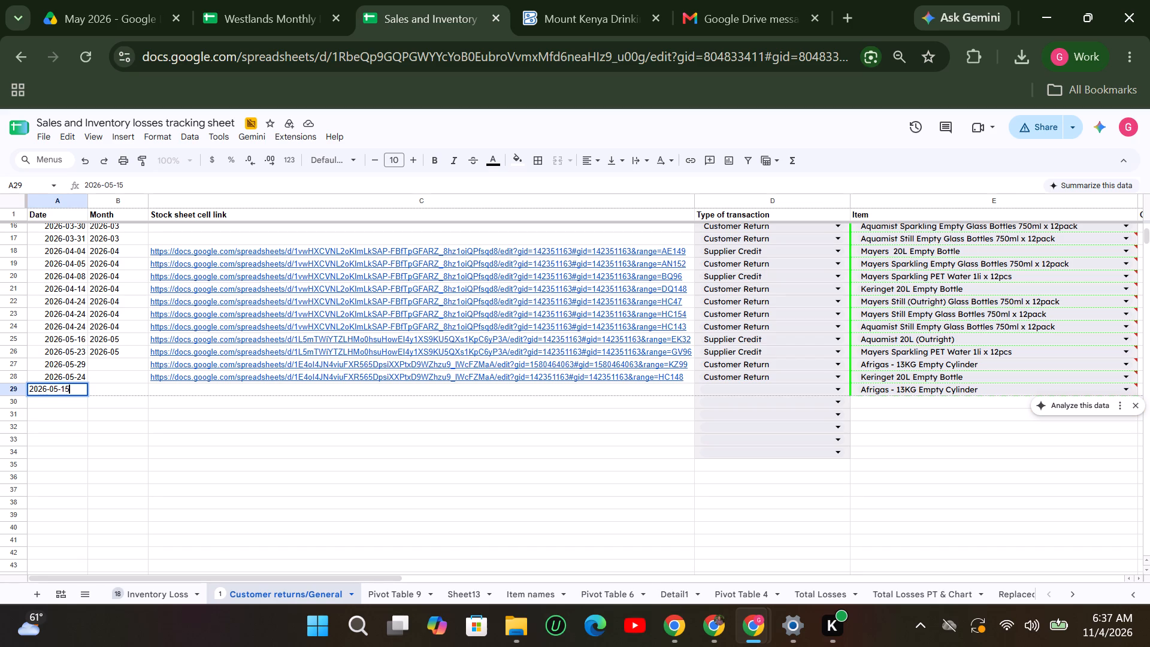
{"action": "key", "text": "BackSpace"}
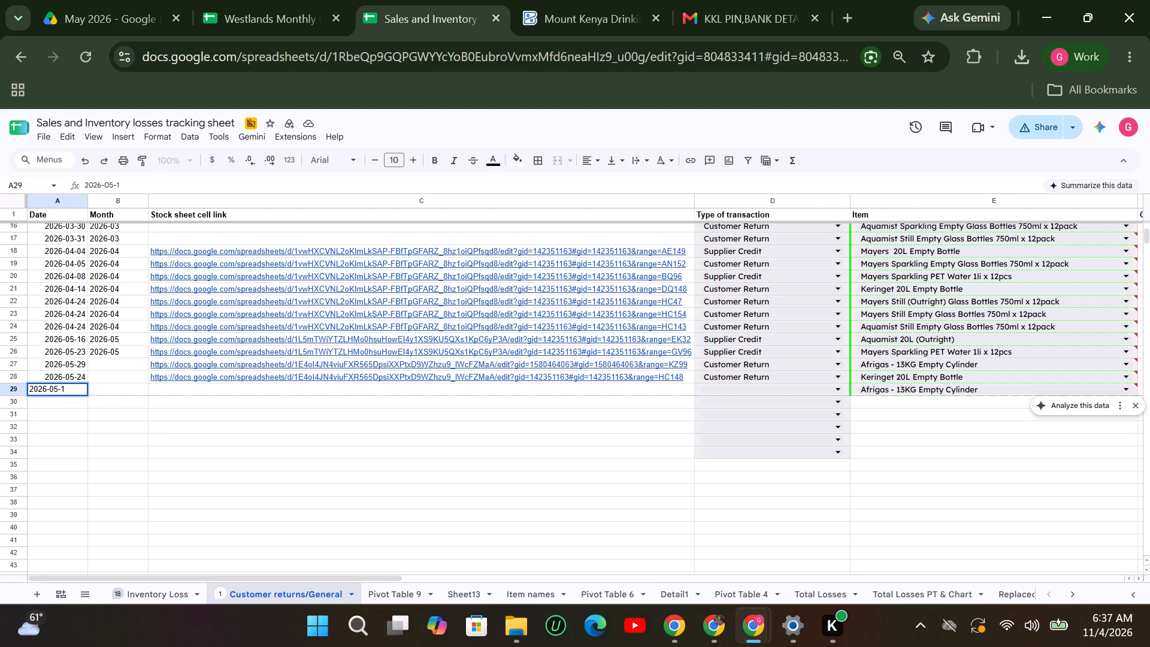
{"action": "key", "text": "7"}
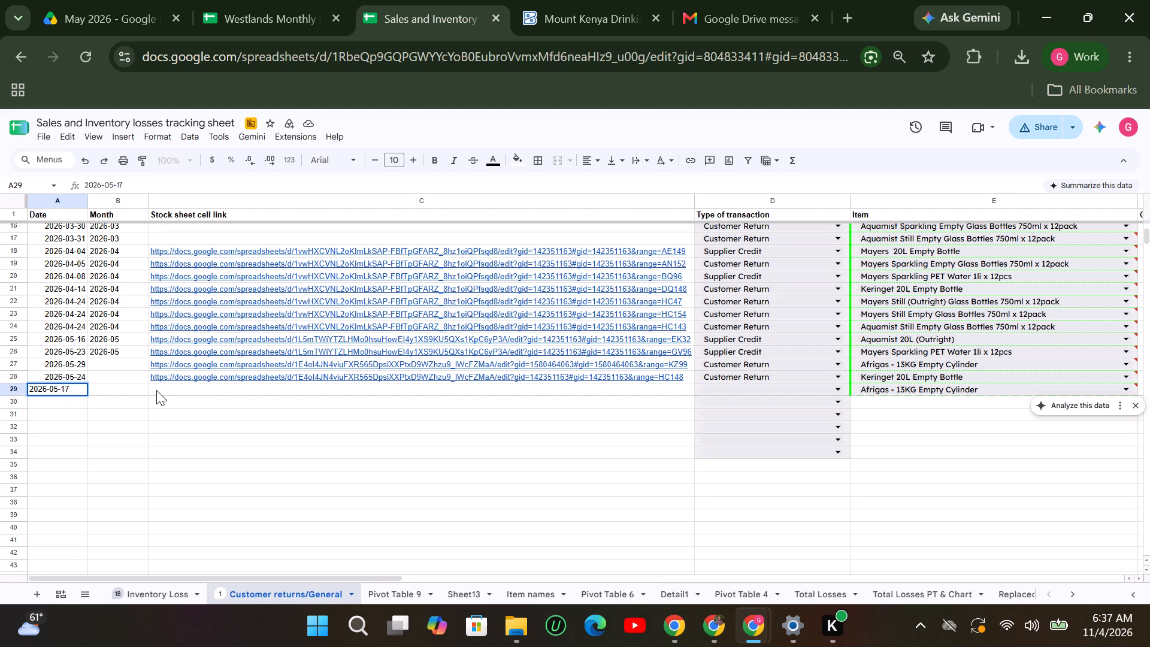
{"action": "left_click", "coordinate": [156, 390]}
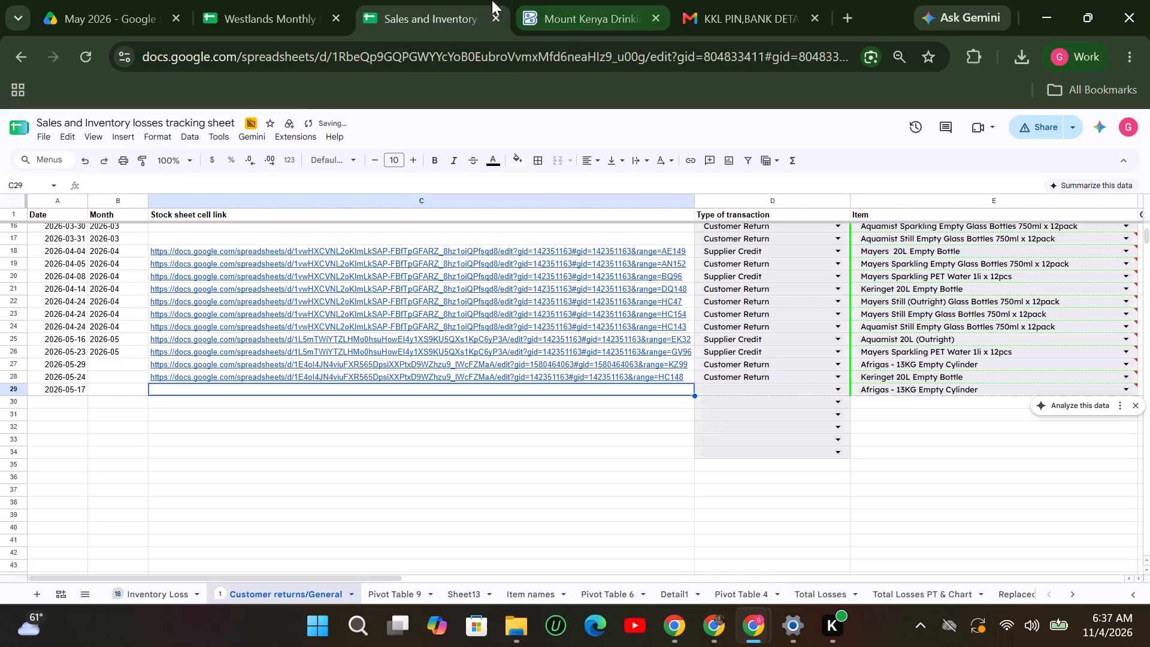
Copy the link to cell FX99 of the Westlands LPG sheet into C29 of Customer returns/General.
{"action": "left_click", "coordinate": [267, 9]}
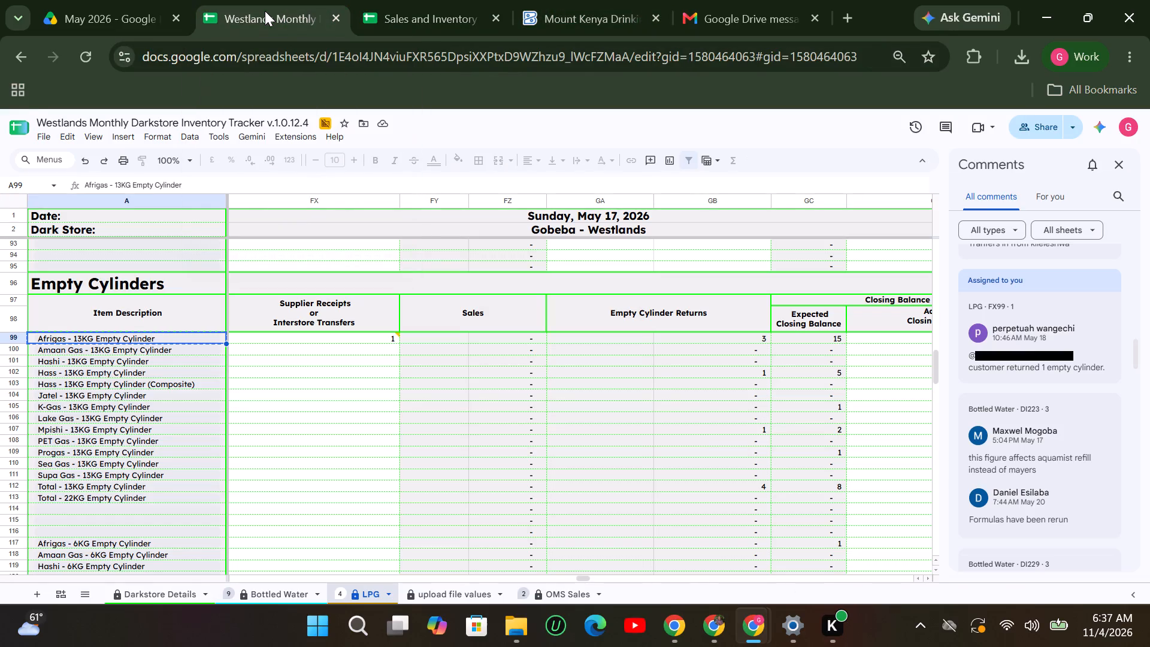
{"action": "right_click", "coordinate": [315, 338]}
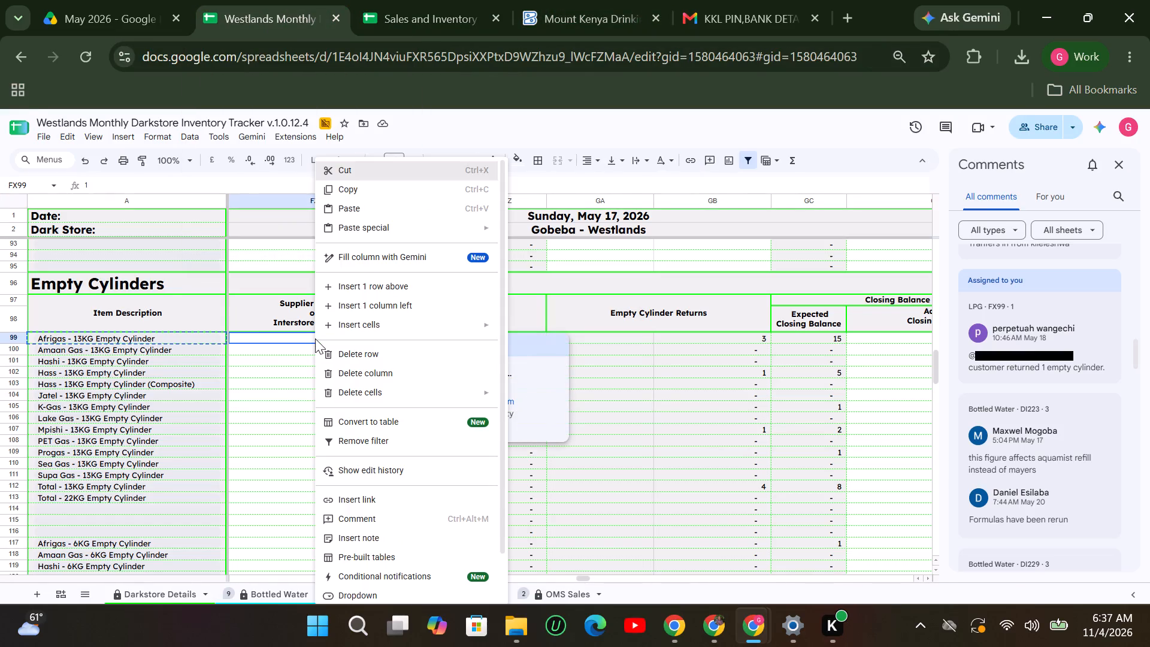
{"action": "scroll", "coordinate": [400, 530], "scroll_direction": "down", "scroll_amount": 4}
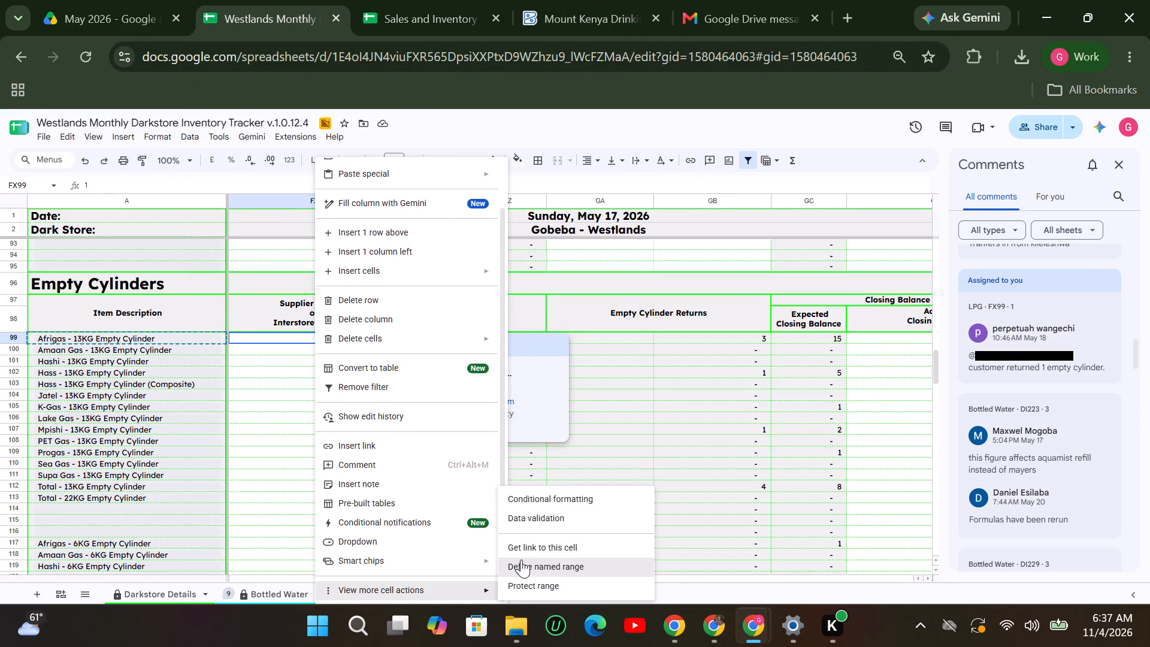
{"action": "left_click", "coordinate": [525, 550]}
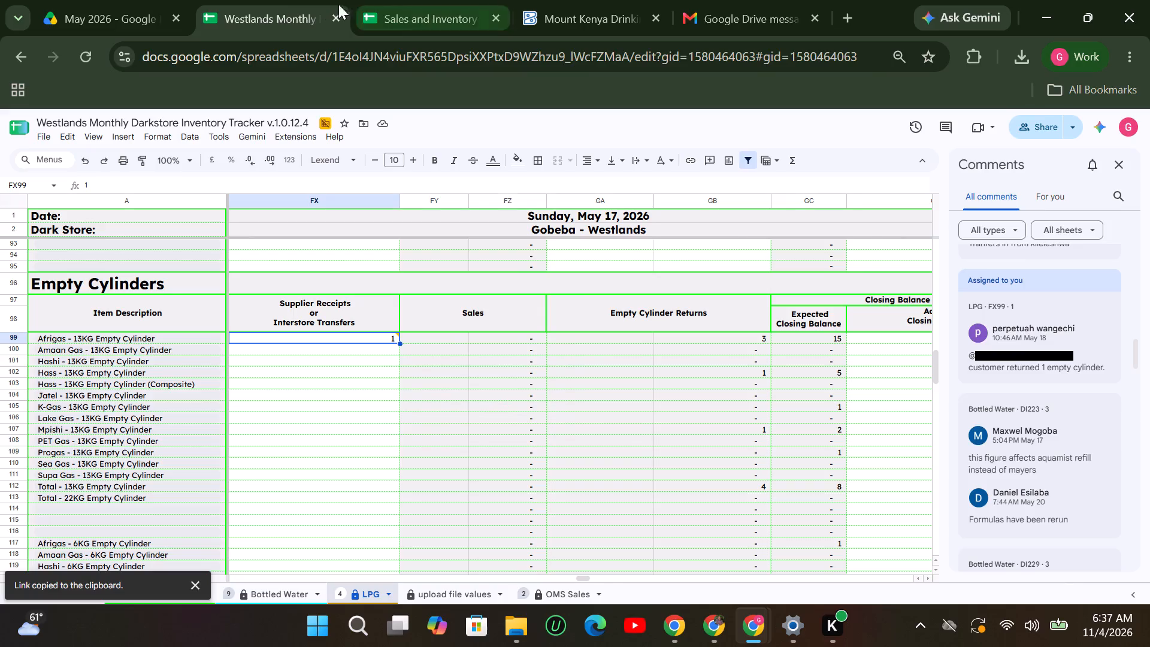
{"action": "left_click", "coordinate": [419, 18]}
{"action": "right_click", "coordinate": [238, 391]}
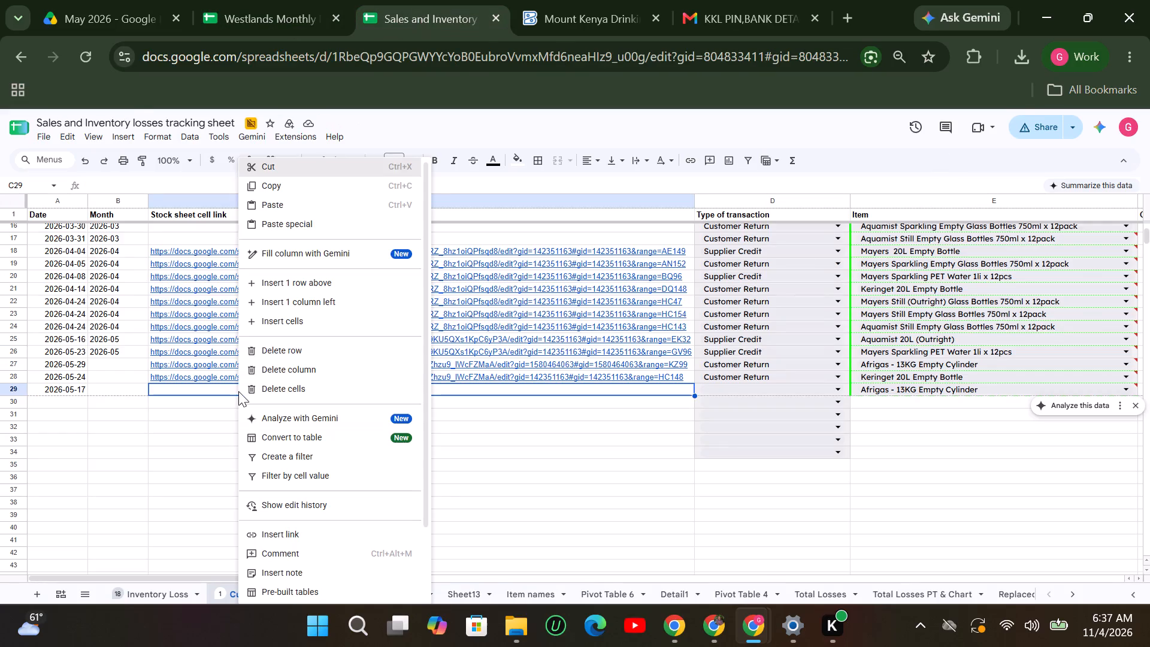
{"action": "left_click", "coordinate": [276, 206]}
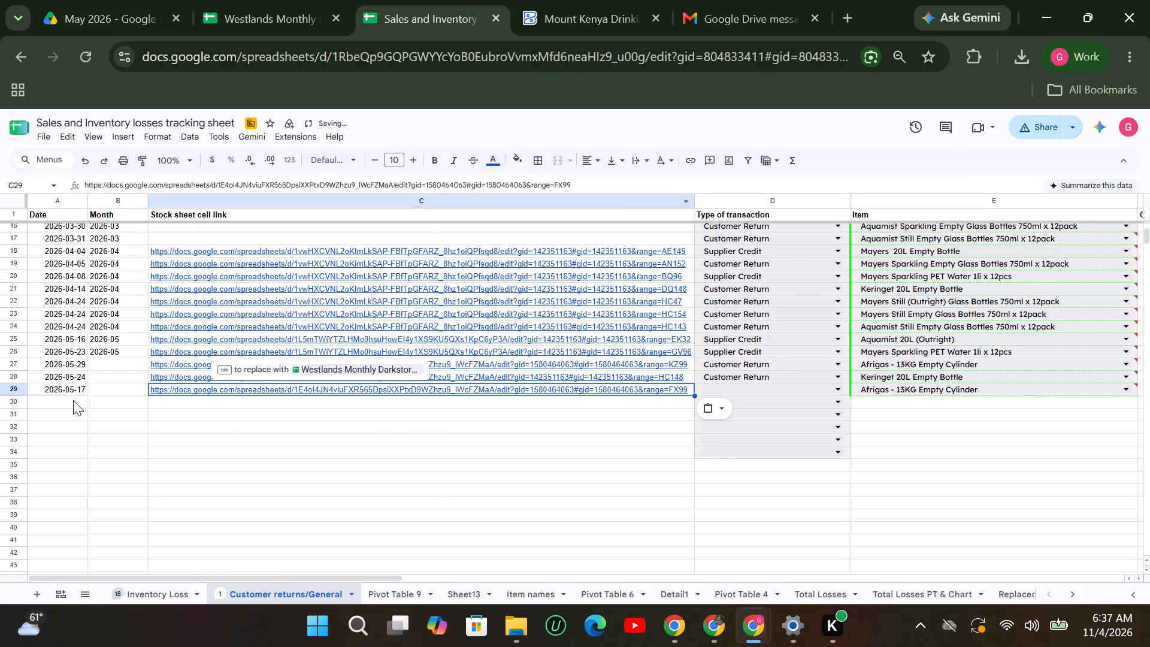
{"action": "left_click", "coordinate": [73, 401]}
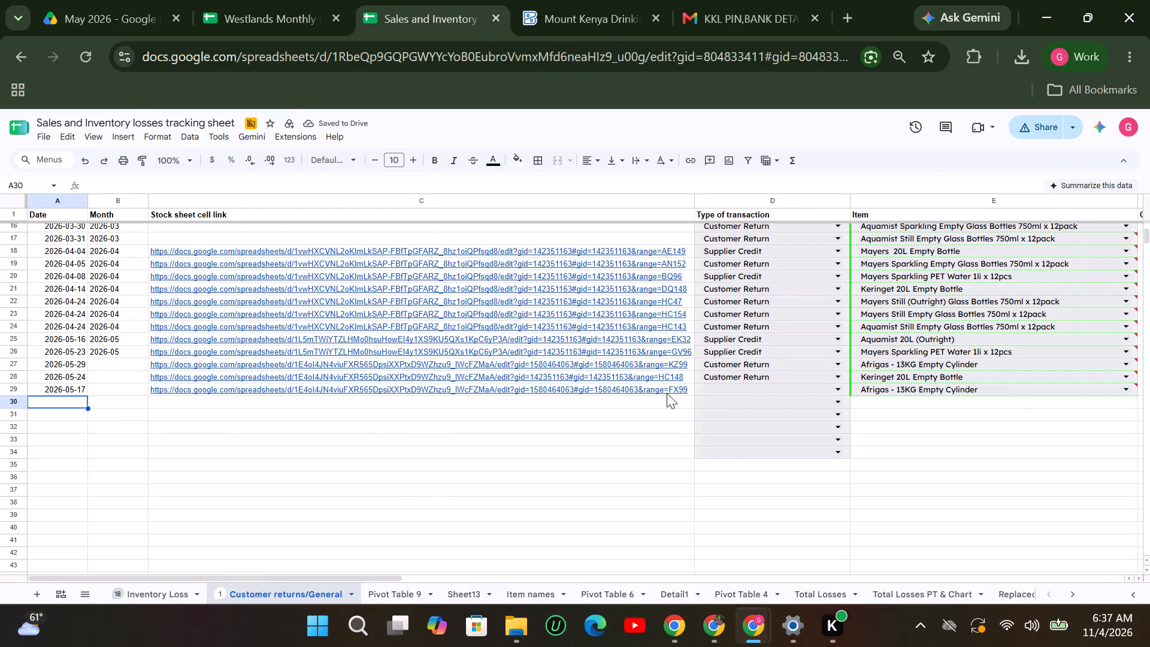
Set the type of transaction for the Afrigas - 13KG Empty Cylinder entry in row 29 to Customer Return.
{"action": "left_click", "coordinate": [840, 389]}
{"action": "left_click", "coordinate": [740, 404]}
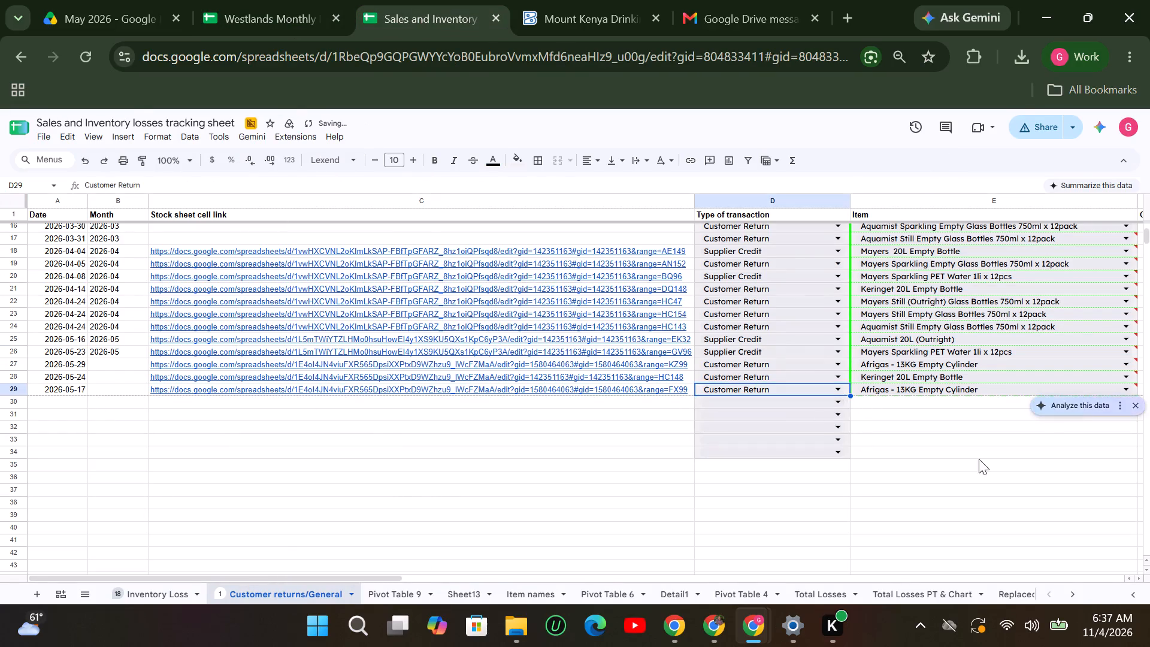
{"action": "left_click", "coordinate": [1078, 576]}
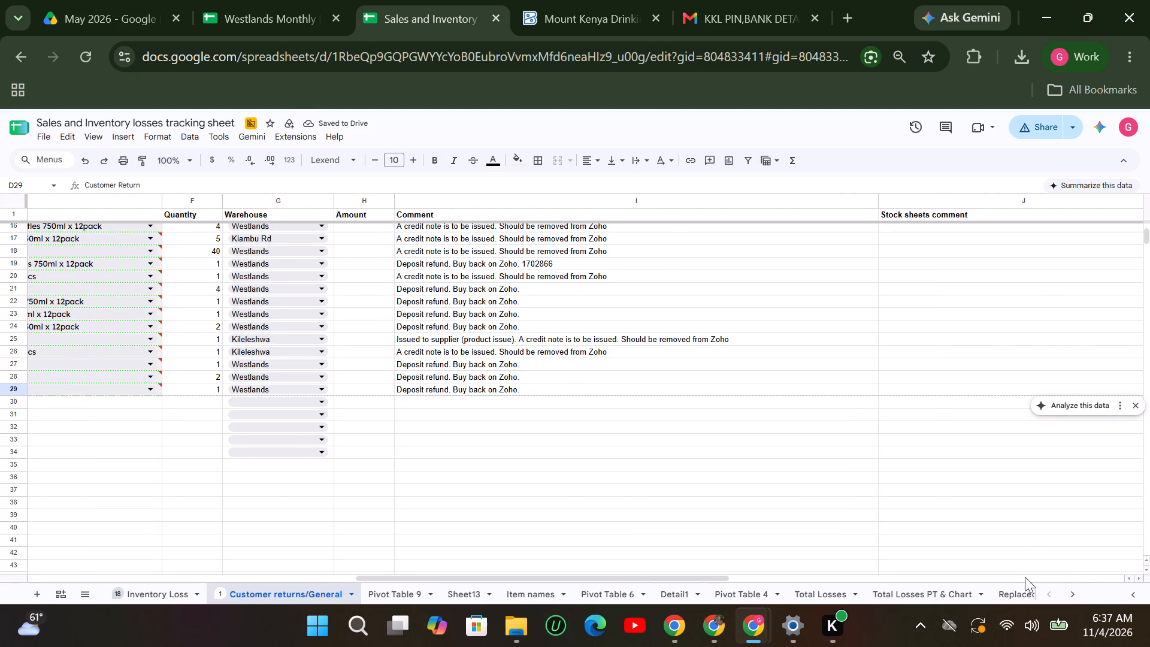
{"action": "left_click", "coordinate": [66, 581]}
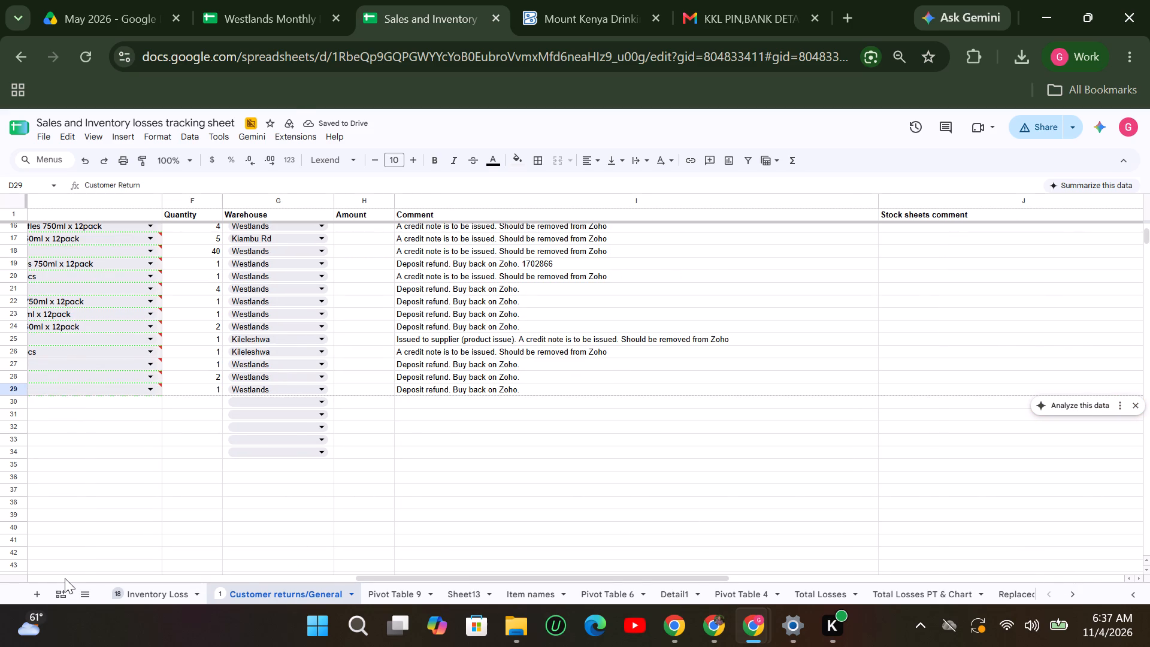
{"action": "left_click", "coordinate": [61, 577]}
{"action": "left_click", "coordinate": [61, 403]}
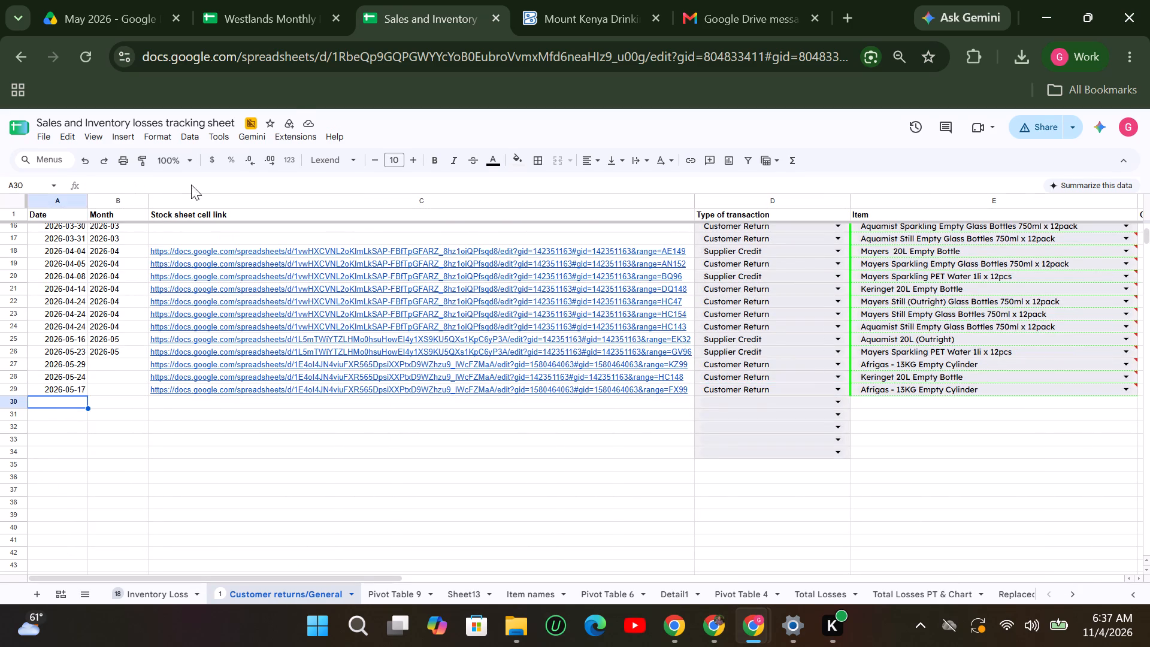
Read through the older comments in the Westlands Monthly Darkstore Inventory Tracker for further losses or returns.
{"action": "left_click", "coordinate": [286, 9]}
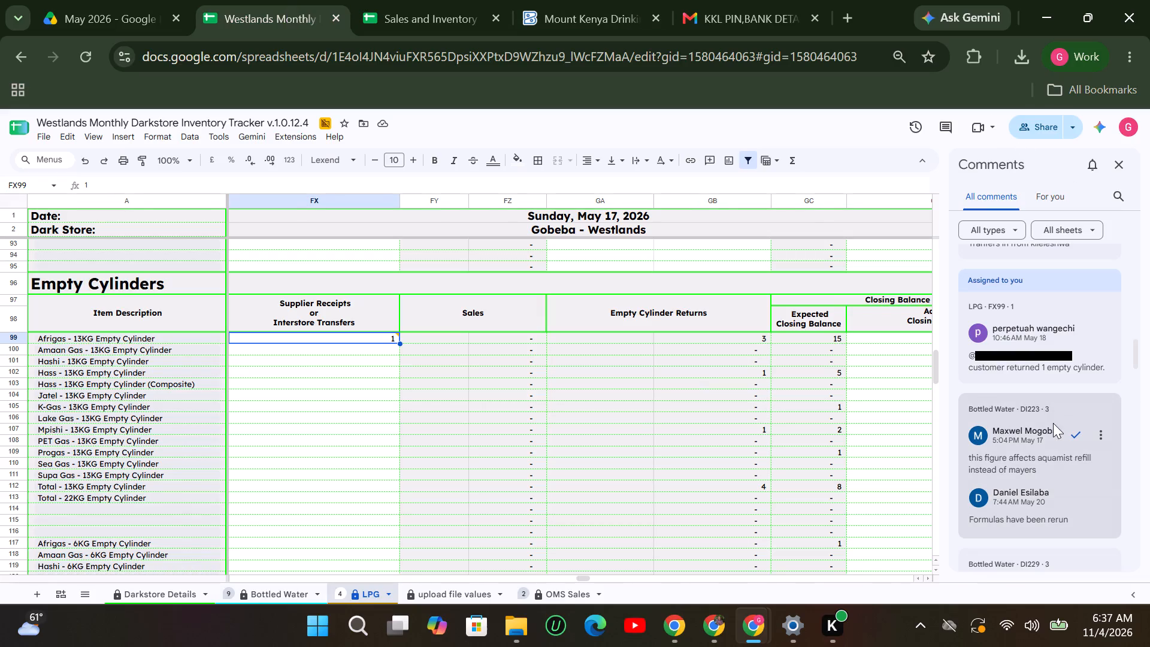
{"action": "scroll", "coordinate": [1053, 423], "scroll_direction": "down", "scroll_amount": 2}
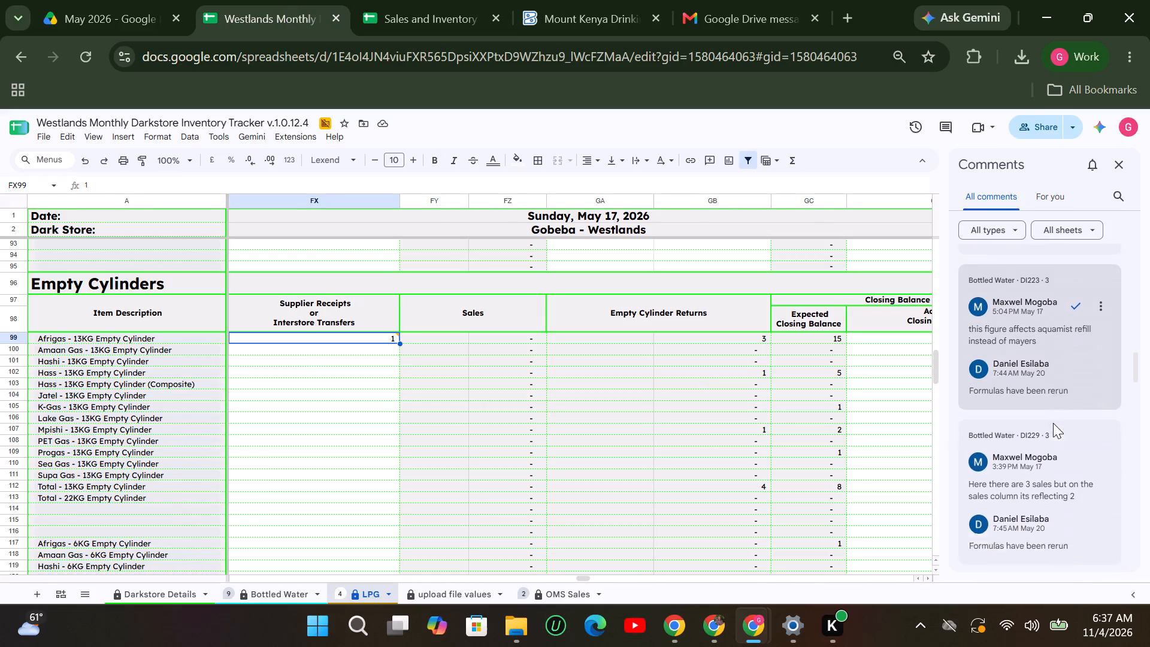
{"action": "scroll", "coordinate": [1053, 423], "scroll_direction": "down", "scroll_amount": 1}
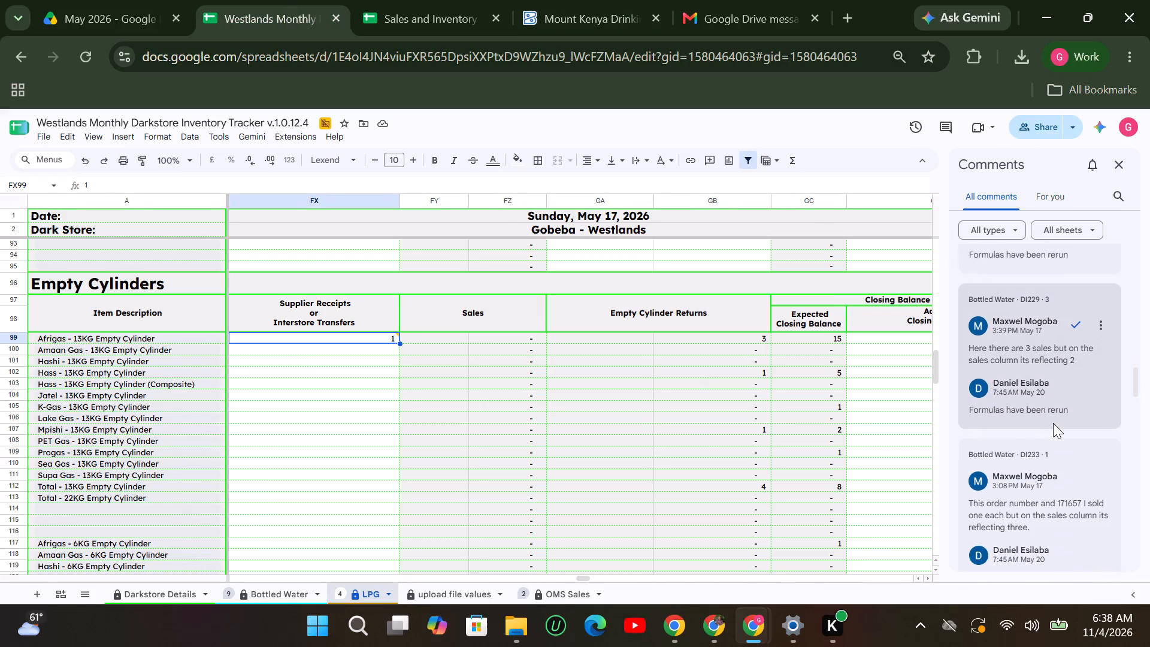
{"action": "scroll", "coordinate": [1053, 423], "scroll_direction": "up", "scroll_amount": 1}
{"action": "scroll", "coordinate": [1053, 423], "scroll_direction": "down", "scroll_amount": 1}
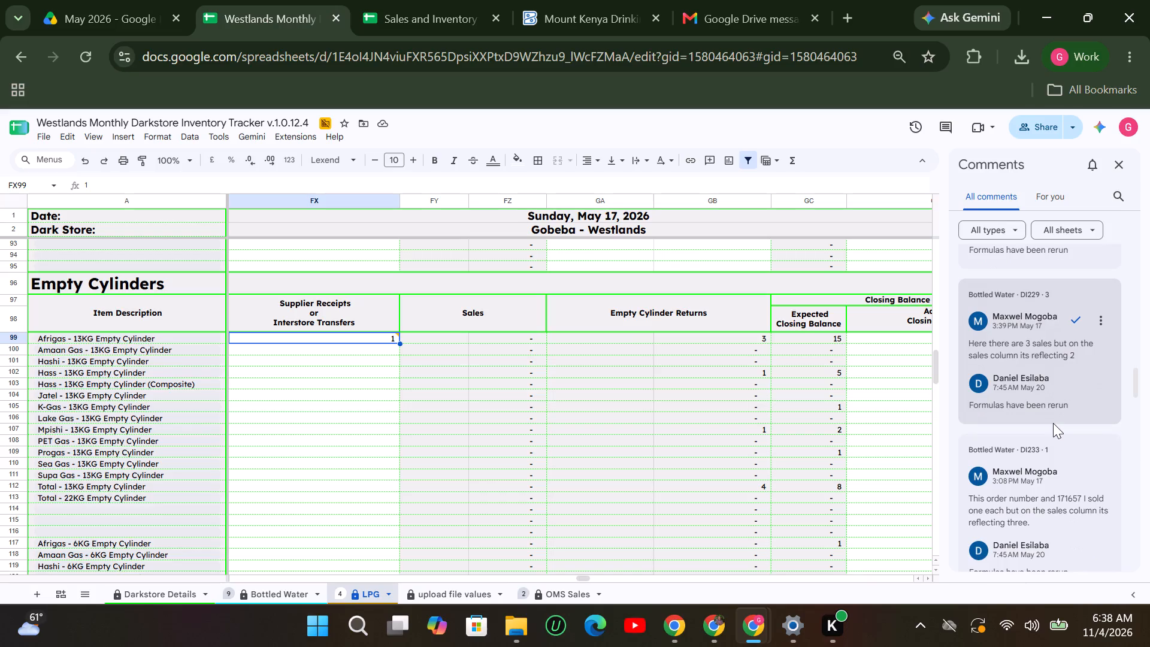
{"action": "scroll", "coordinate": [1053, 423], "scroll_direction": "down", "scroll_amount": 2}
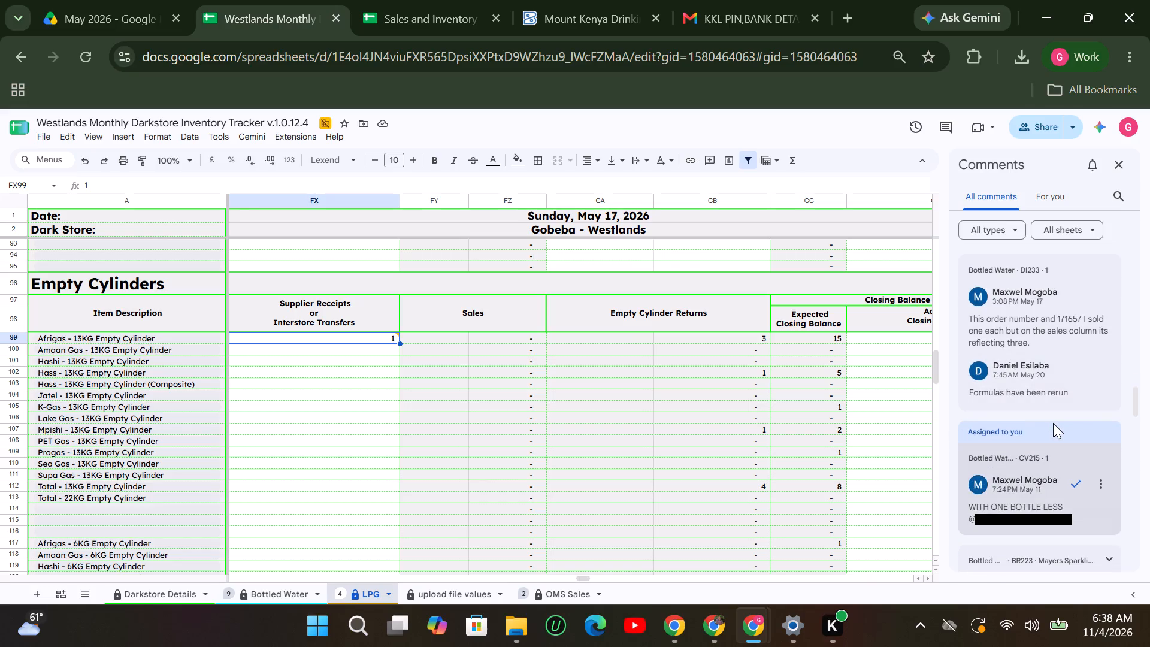
{"action": "scroll", "coordinate": [1053, 423], "scroll_direction": "down", "scroll_amount": 1}
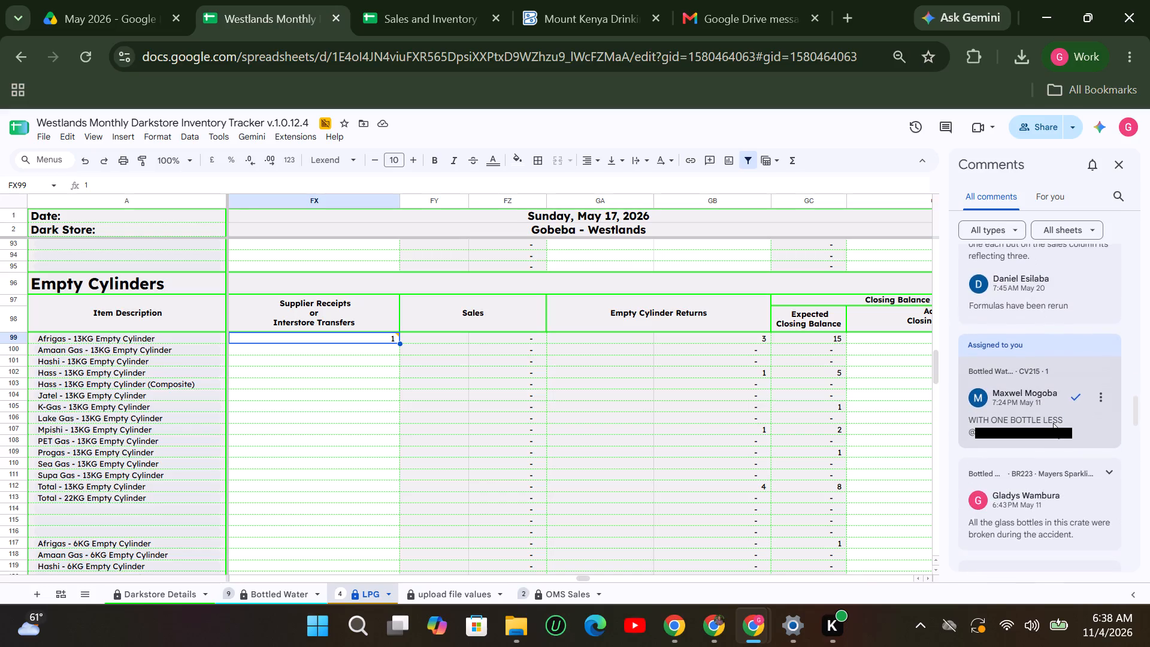
{"action": "scroll", "coordinate": [1053, 423], "scroll_direction": "down", "scroll_amount": 1}
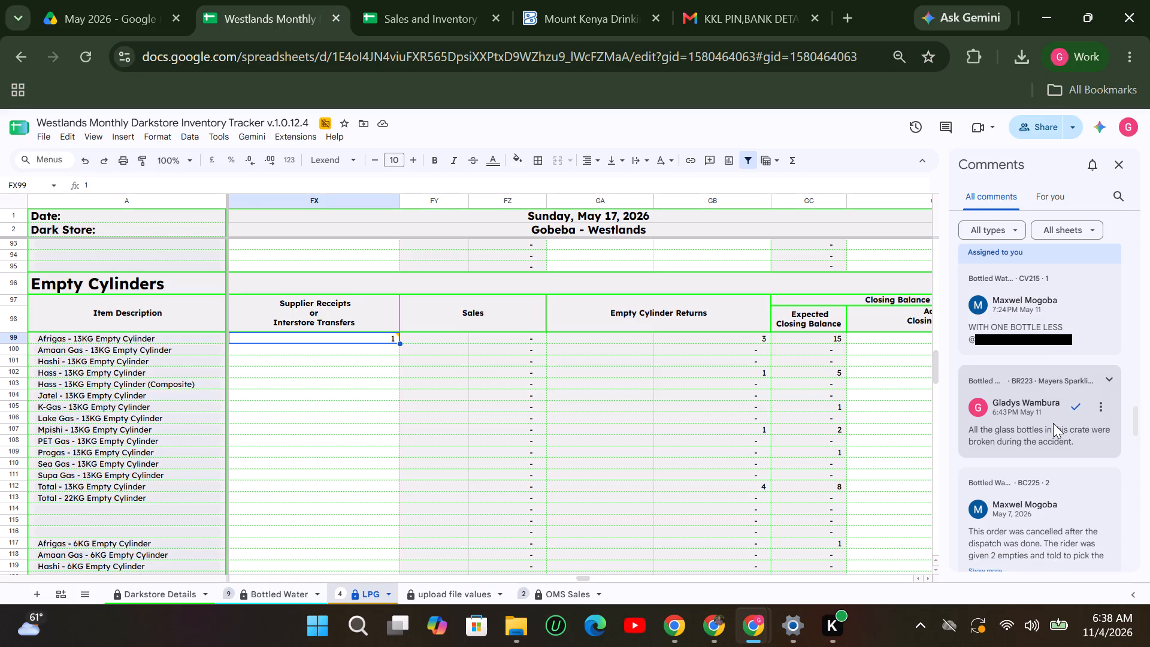
Examine the Bottled Water row 215 entry behind the "WITH ONE BOTTLE LESS" comment on CV215.
{"action": "left_click", "coordinate": [1024, 321]}
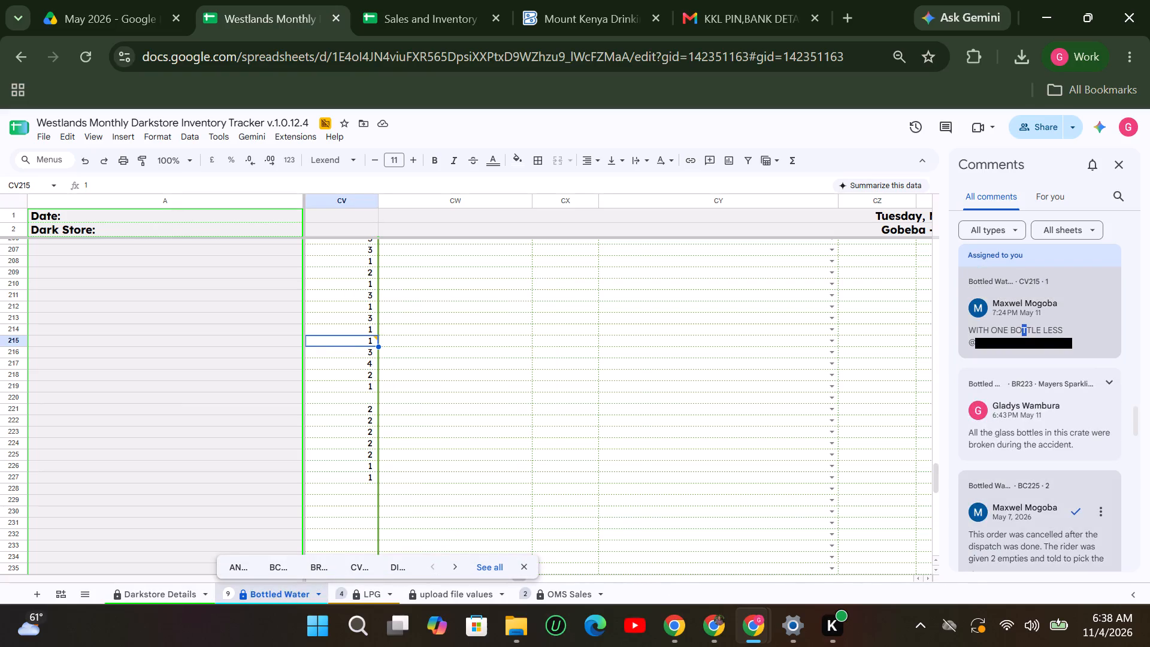
{"action": "left_click", "coordinate": [918, 578]}
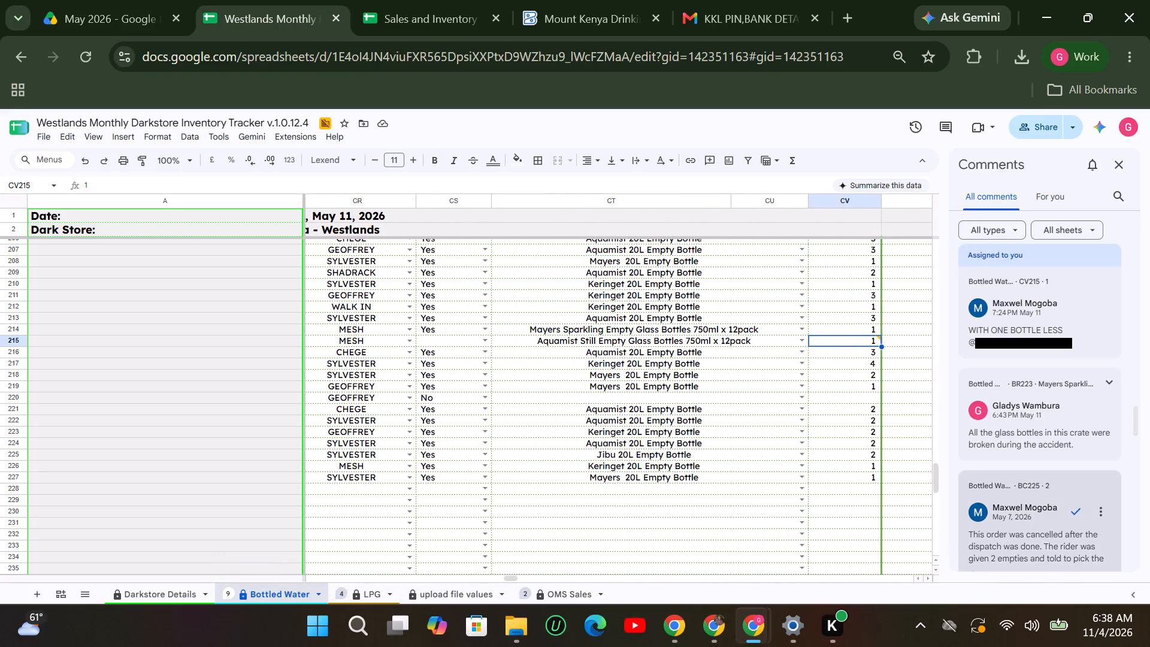
{"action": "scroll", "coordinate": [1004, 448], "scroll_direction": "down", "scroll_amount": 1}
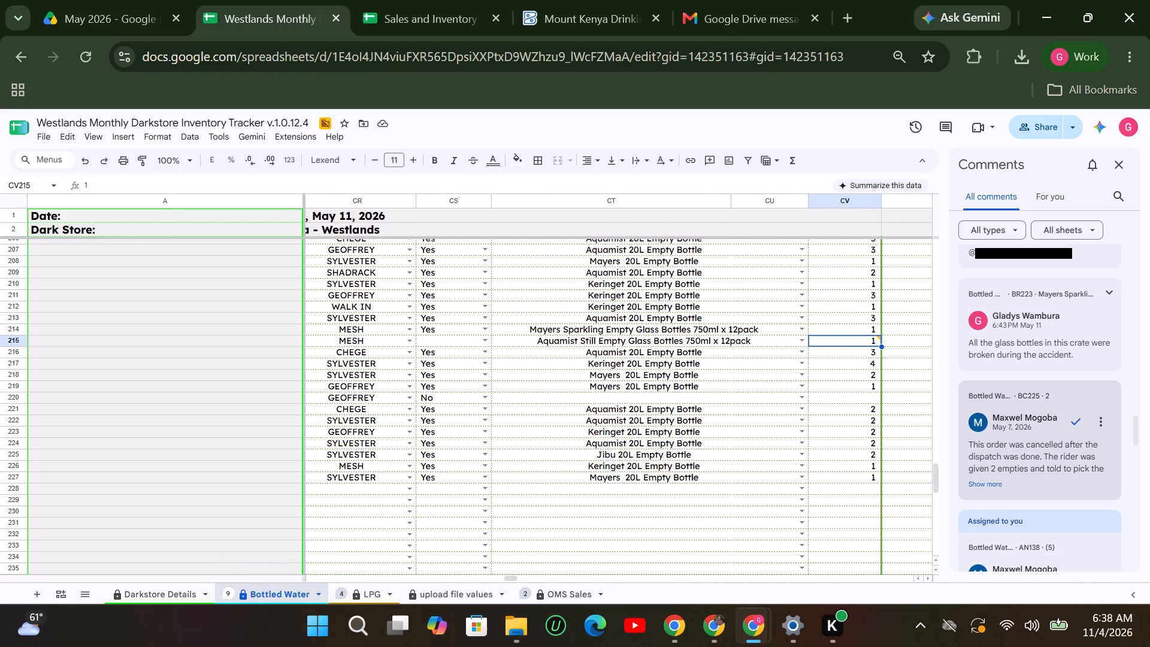
Examine the May 8 Bottled Water entry in row 223 behind the comment about glass bottles broken during the accident.
{"action": "left_click", "coordinate": [1021, 352]}
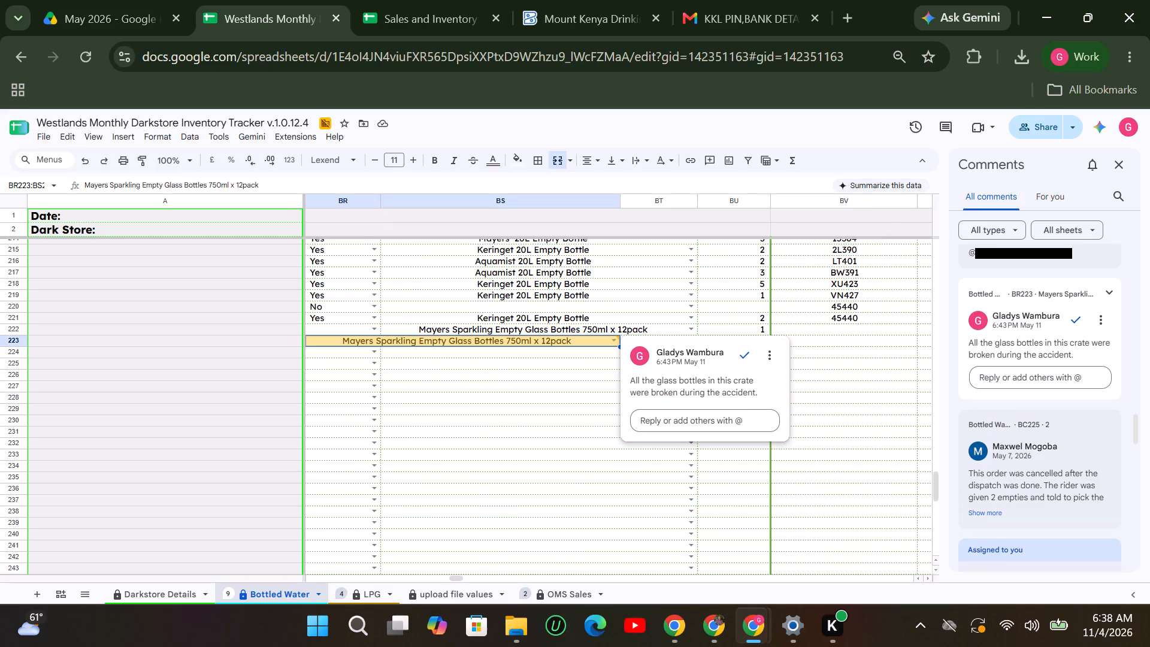
{"action": "triple_click", "coordinate": [917, 578]}
{"action": "double_click", "coordinate": [917, 578]}
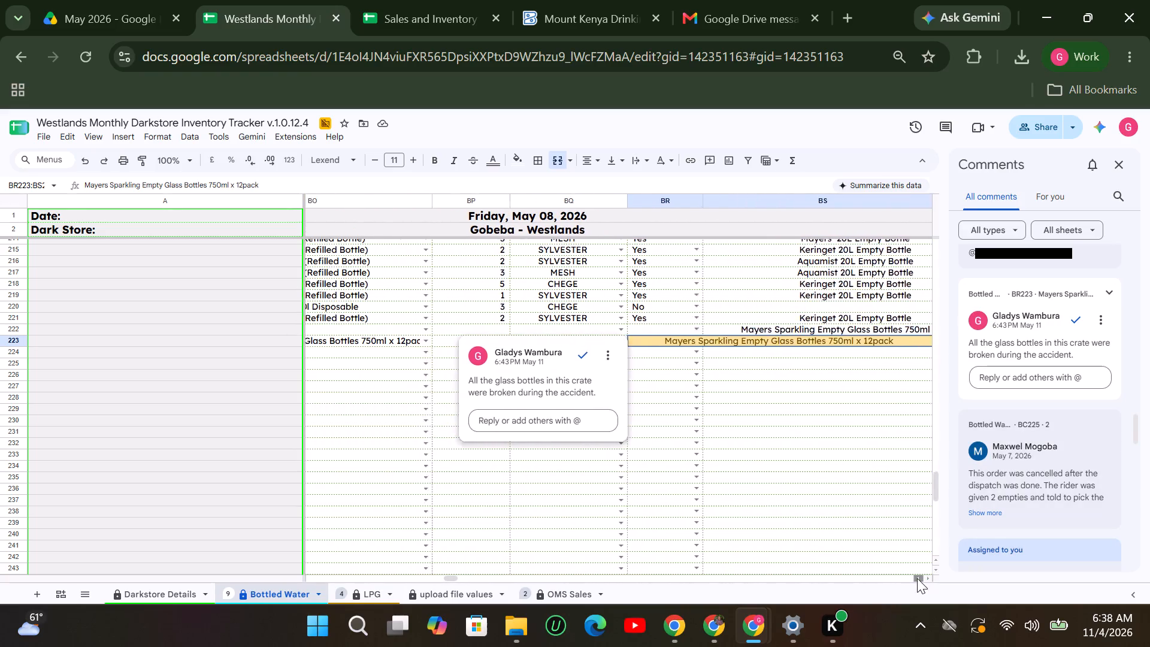
{"action": "left_click", "coordinate": [917, 578]}
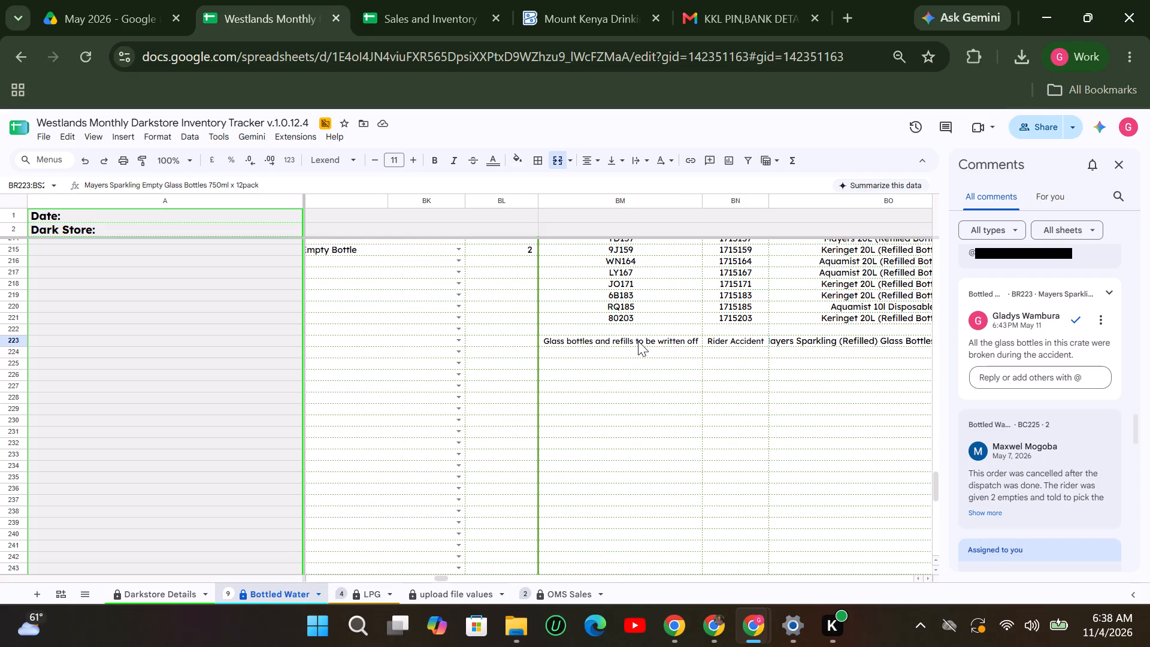
{"action": "left_click", "coordinate": [930, 576]}
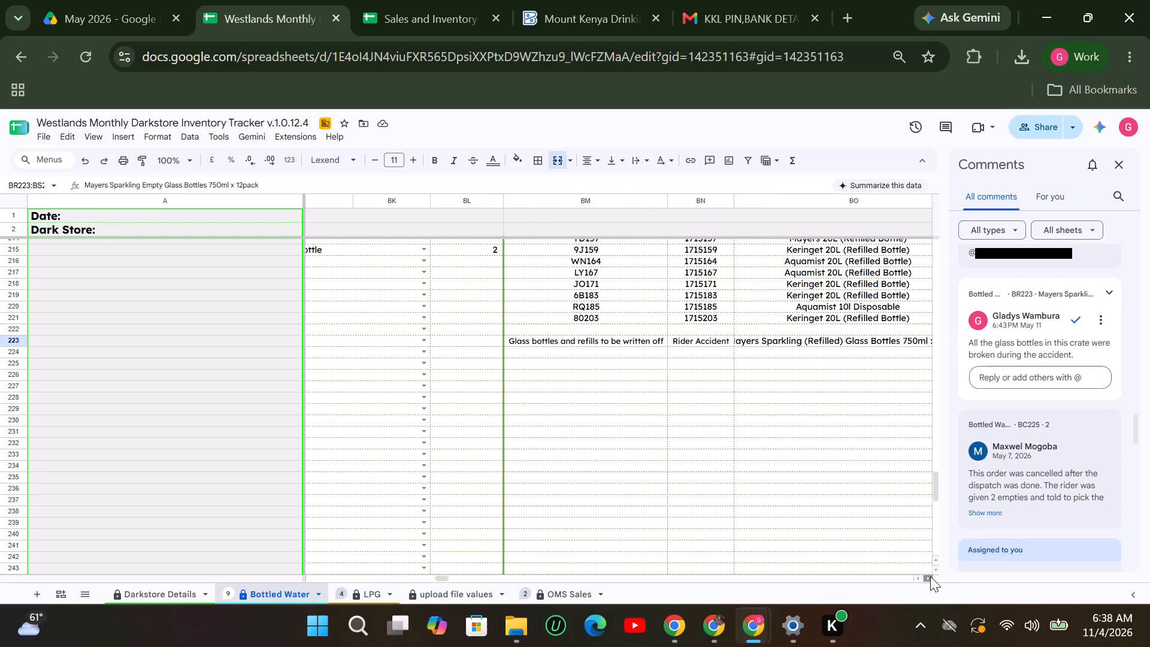
{"action": "left_click", "coordinate": [930, 576]}
{"action": "left_click", "coordinate": [930, 576]}
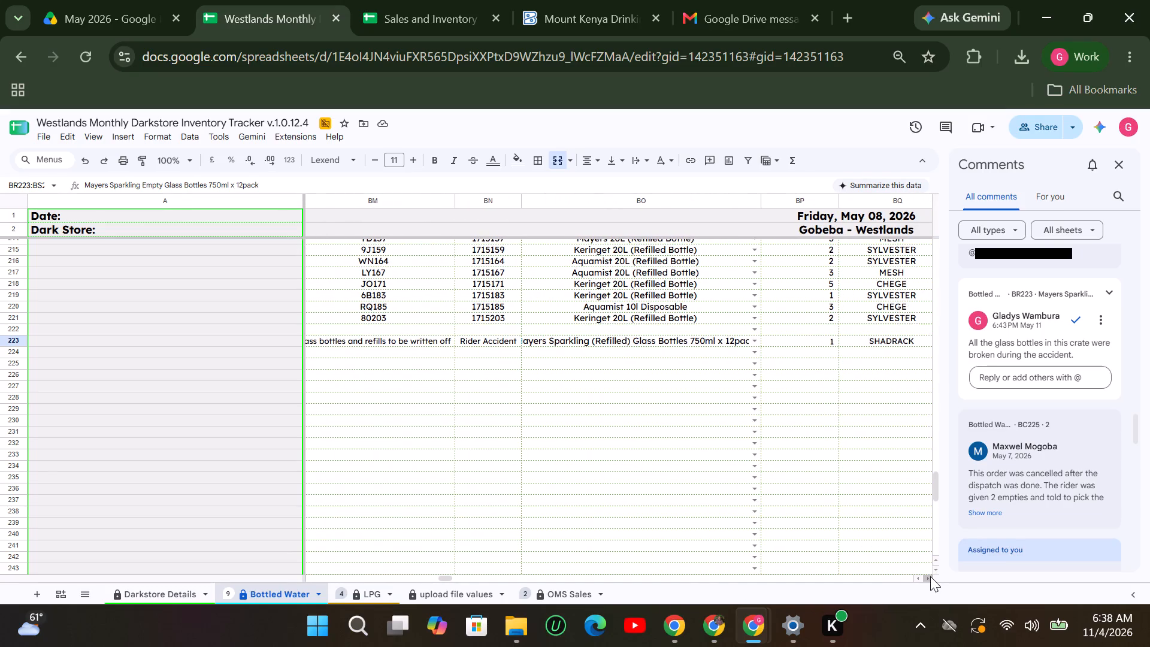
{"action": "double_click", "coordinate": [930, 576]}
{"action": "triple_click", "coordinate": [931, 576]}
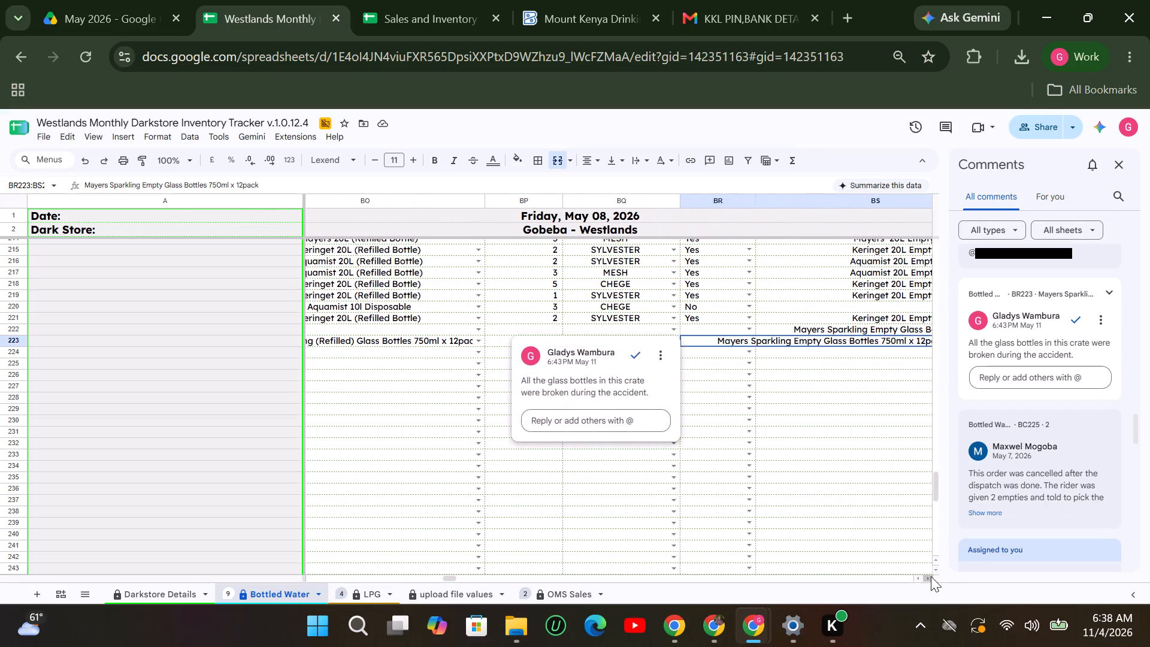
{"action": "left_click", "coordinate": [931, 576]}
{"action": "left_click", "coordinate": [931, 576]}
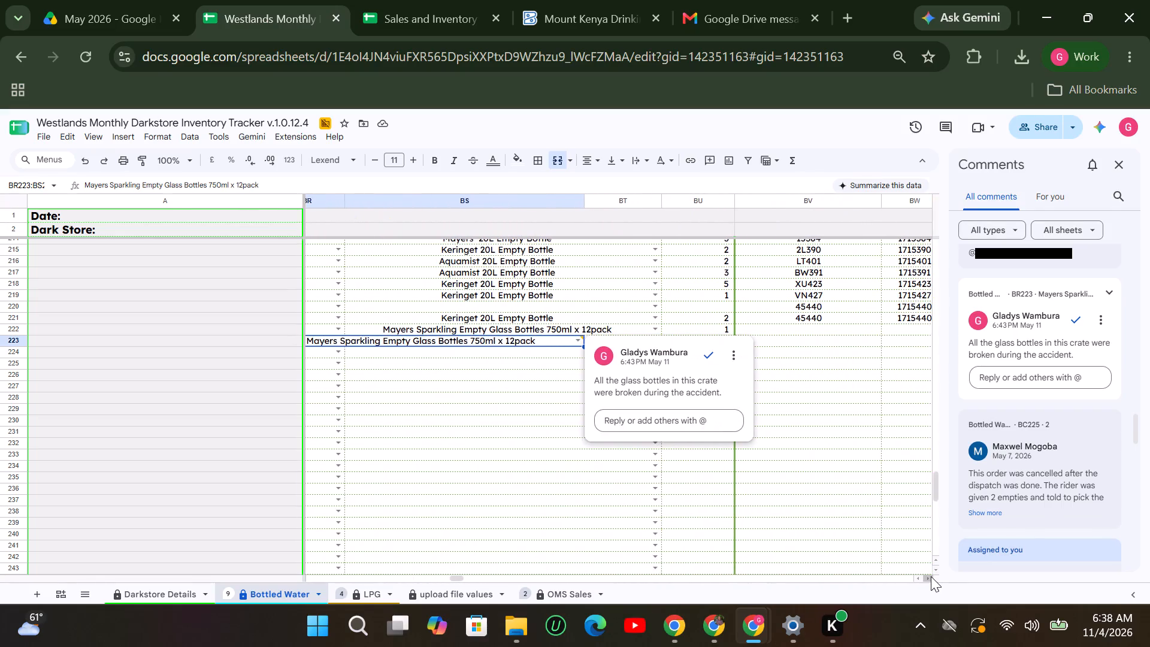
{"action": "left_click", "coordinate": [931, 576]}
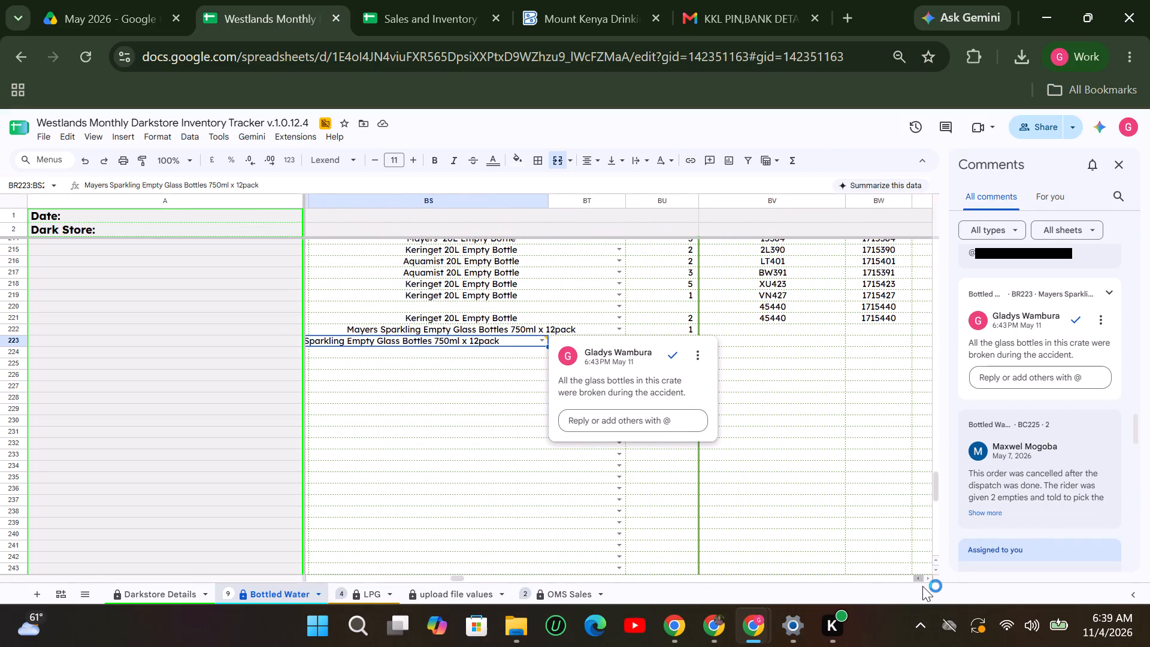
{"action": "triple_click", "coordinate": [915, 579]}
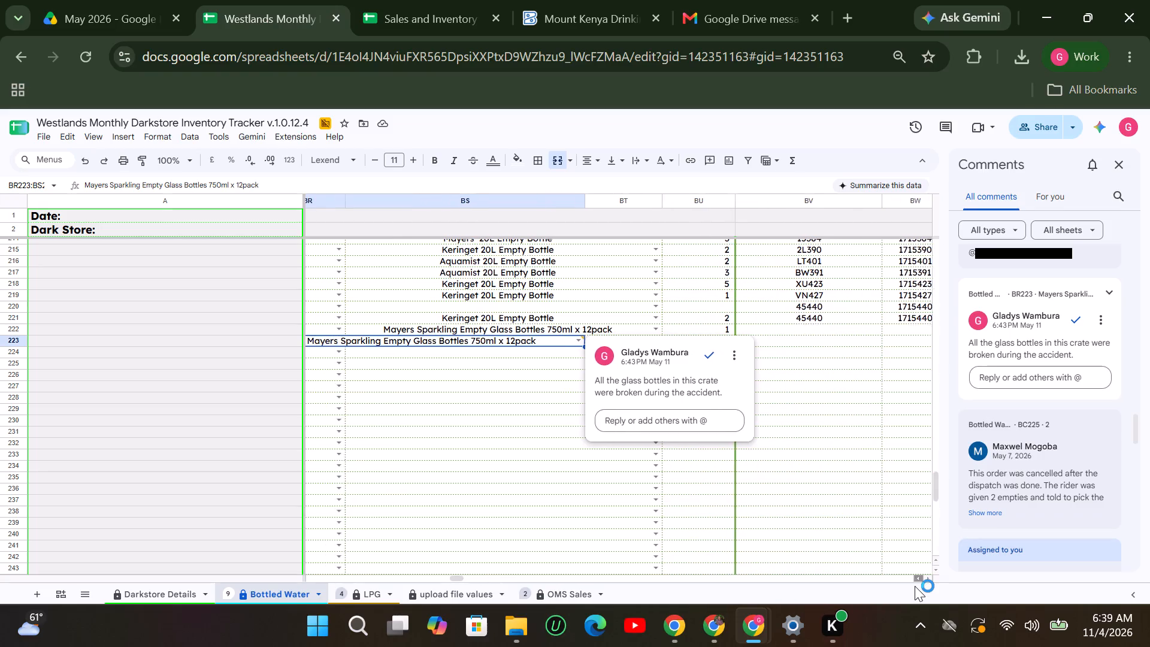
{"action": "triple_click", "coordinate": [915, 579]}
{"action": "triple_click", "coordinate": [915, 579]}
{"action": "triple_click", "coordinate": [915, 579]}
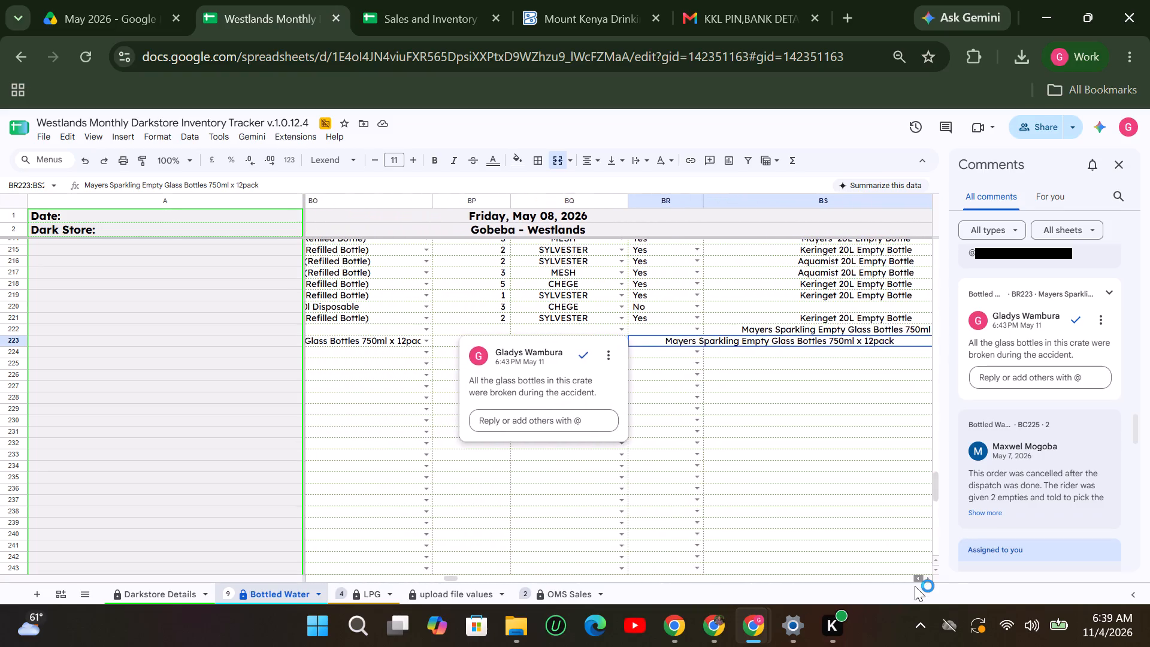
{"action": "triple_click", "coordinate": [915, 579]}
{"action": "left_click", "coordinate": [915, 579]}
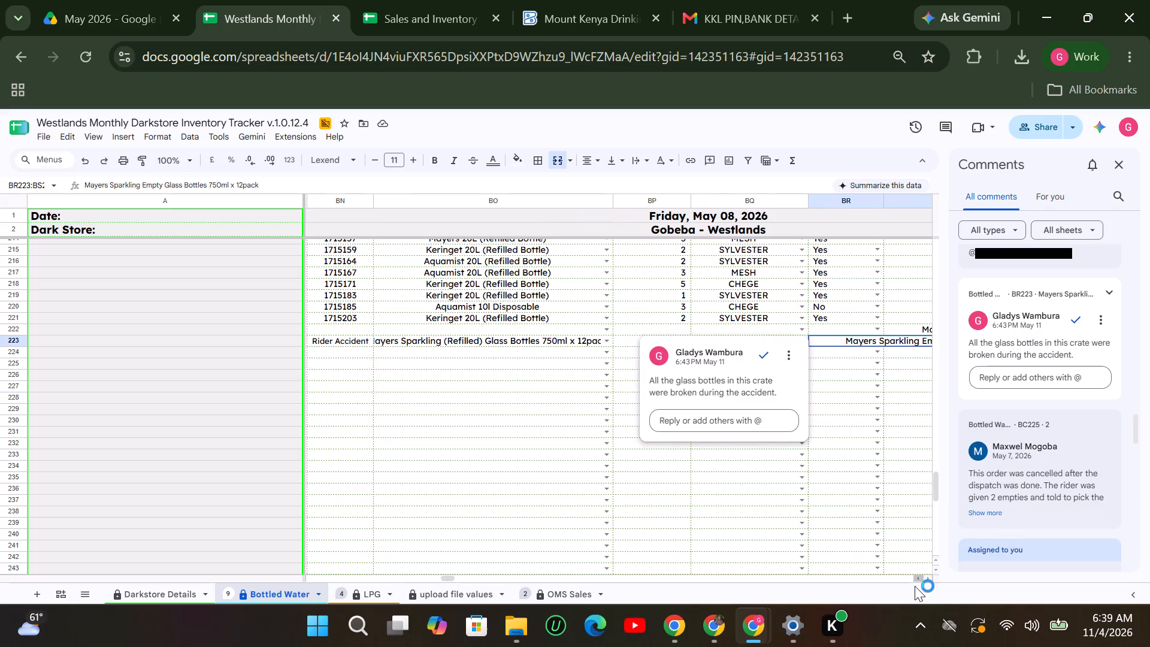
Copy Mayers Sparkling (Refilled) Glass Bottles 750ml x 12pack from BO223 of the Westlands tracker into H103 of the tracking sheet's Inventory Loss tab.
{"action": "left_click", "coordinate": [480, 341]}
{"action": "right_click", "coordinate": [480, 341]}
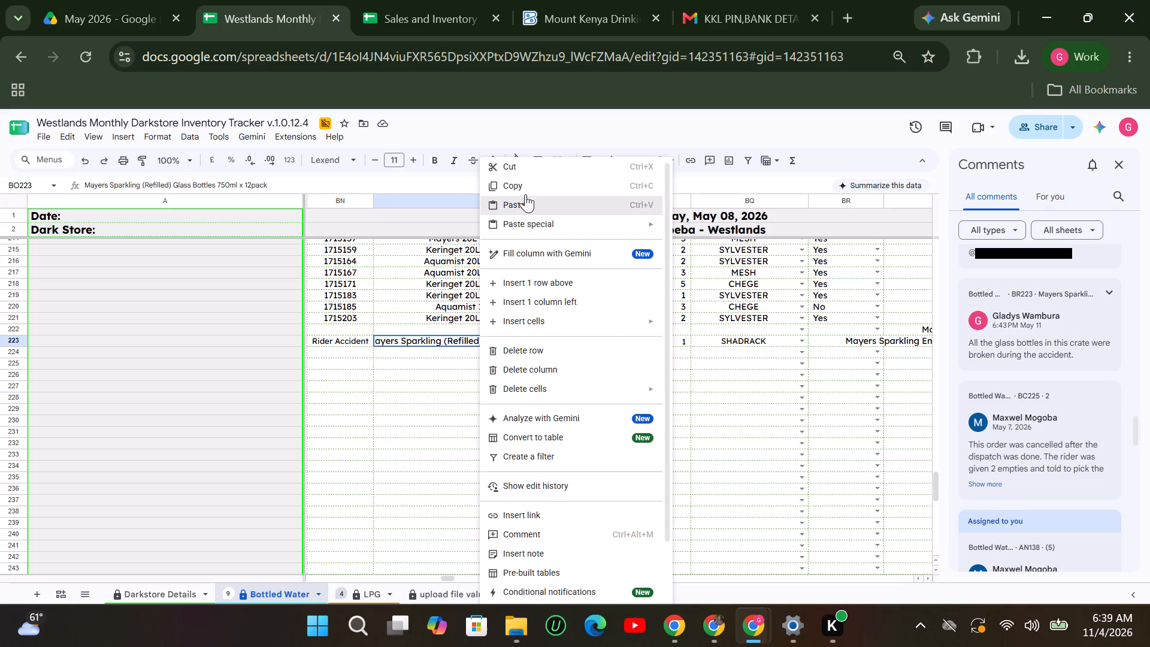
{"action": "left_click", "coordinate": [525, 189]}
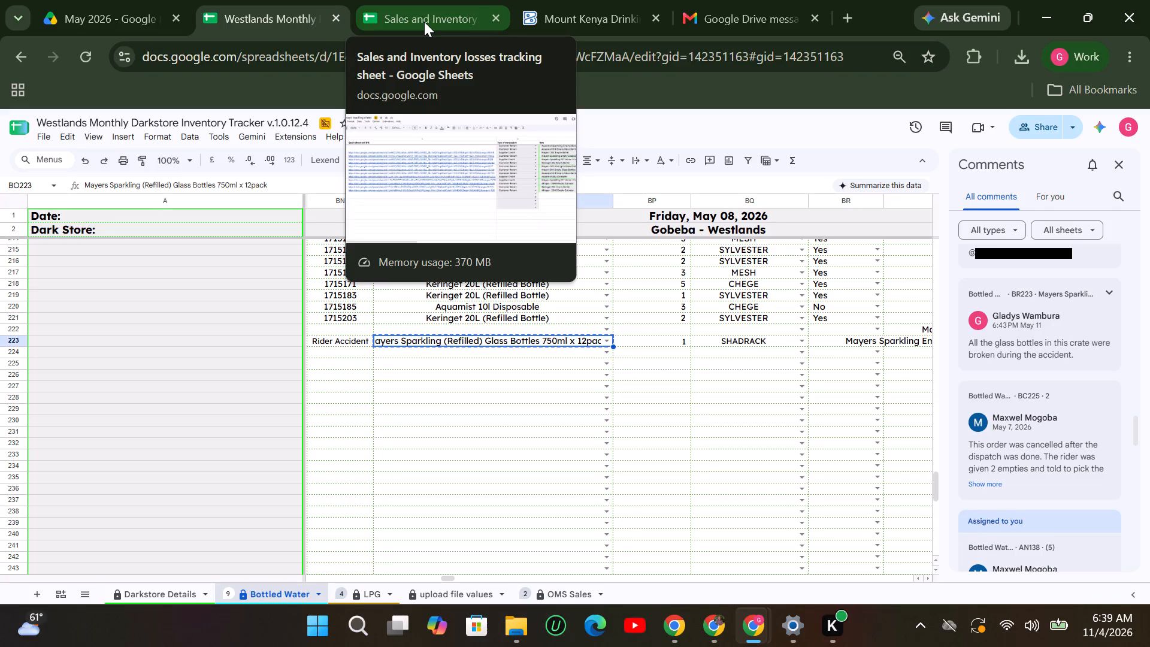
{"action": "left_click", "coordinate": [425, 22]}
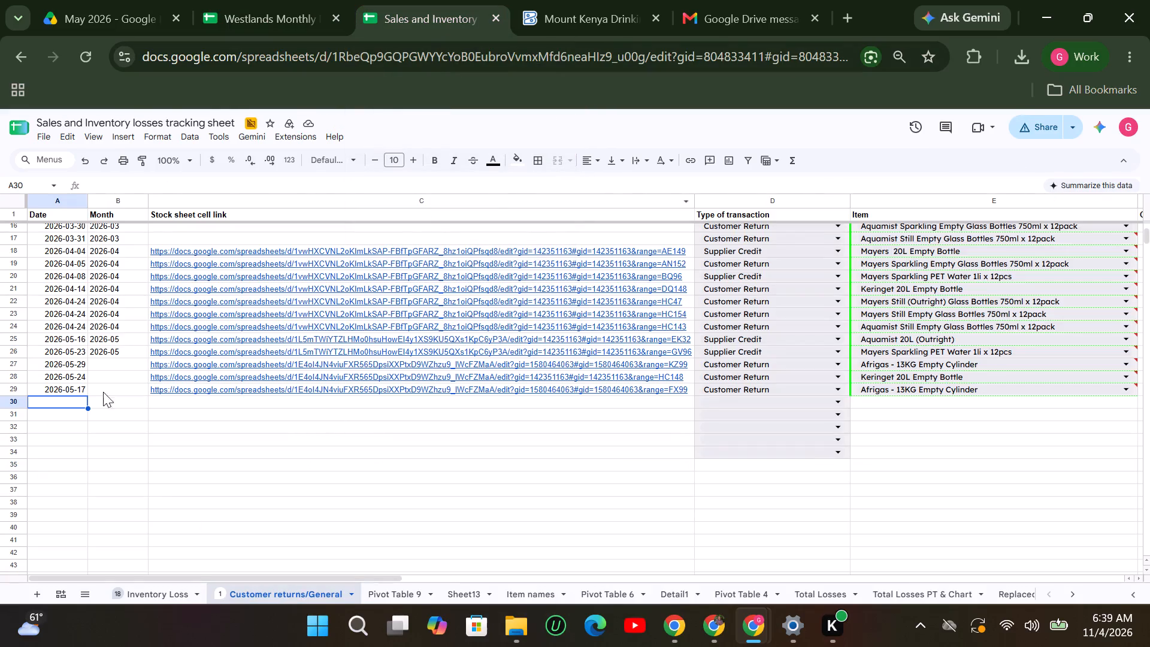
{"action": "left_click", "coordinate": [150, 593]}
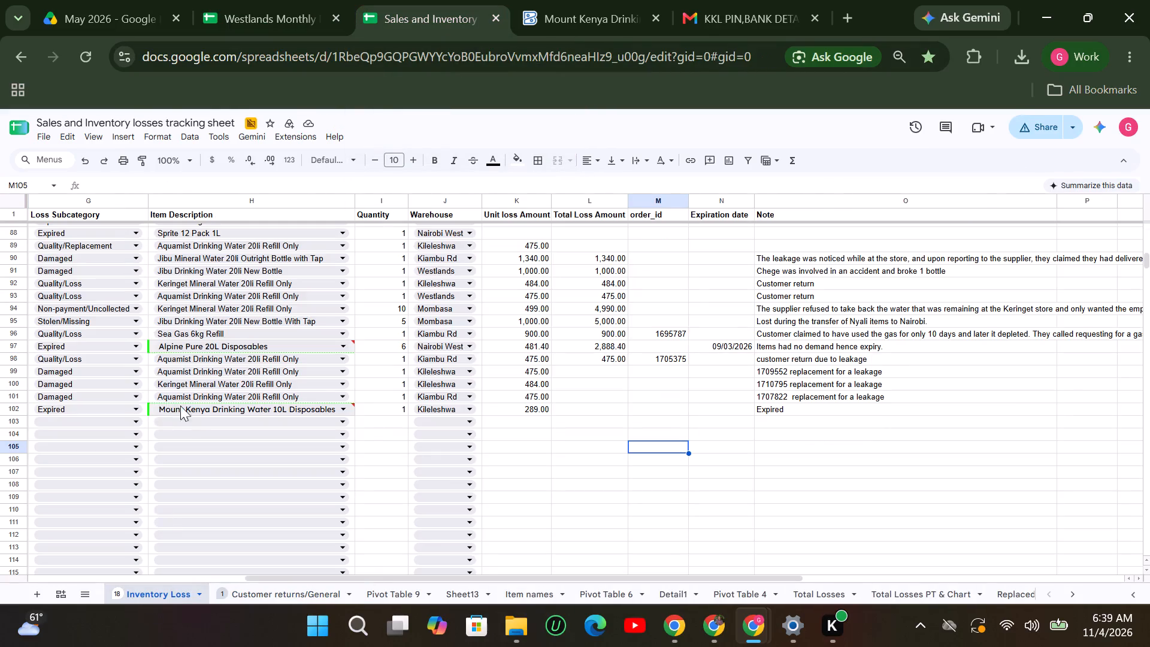
{"action": "right_click", "coordinate": [350, 424]}
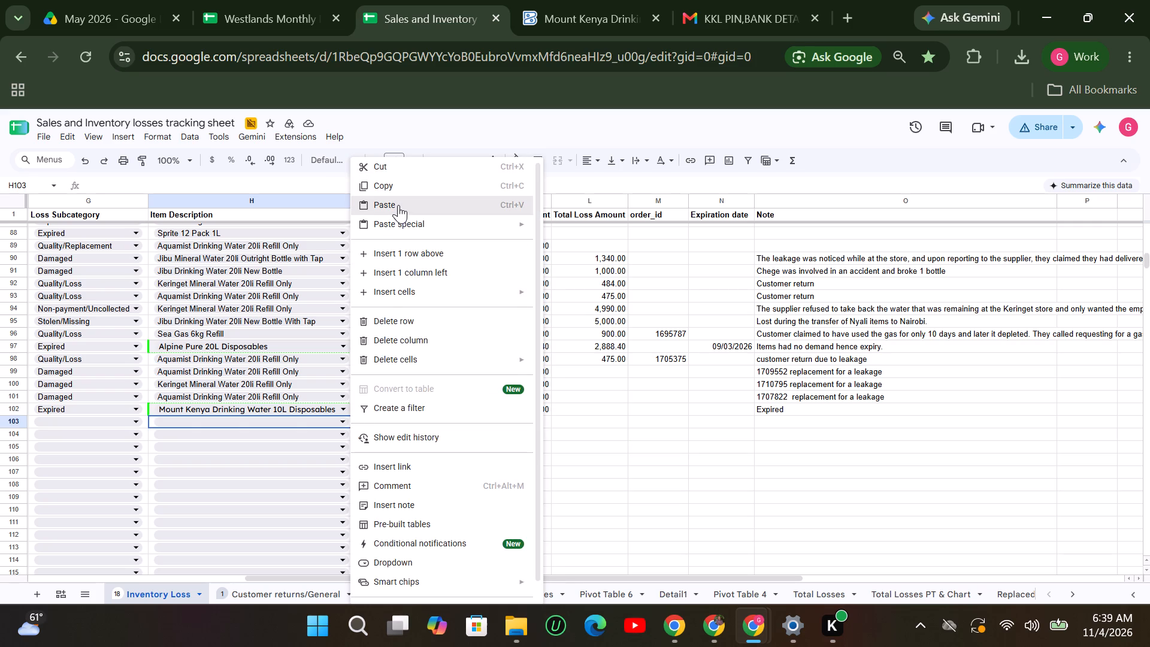
{"action": "left_click", "coordinate": [398, 205]}
{"action": "left_click", "coordinate": [388, 493]}
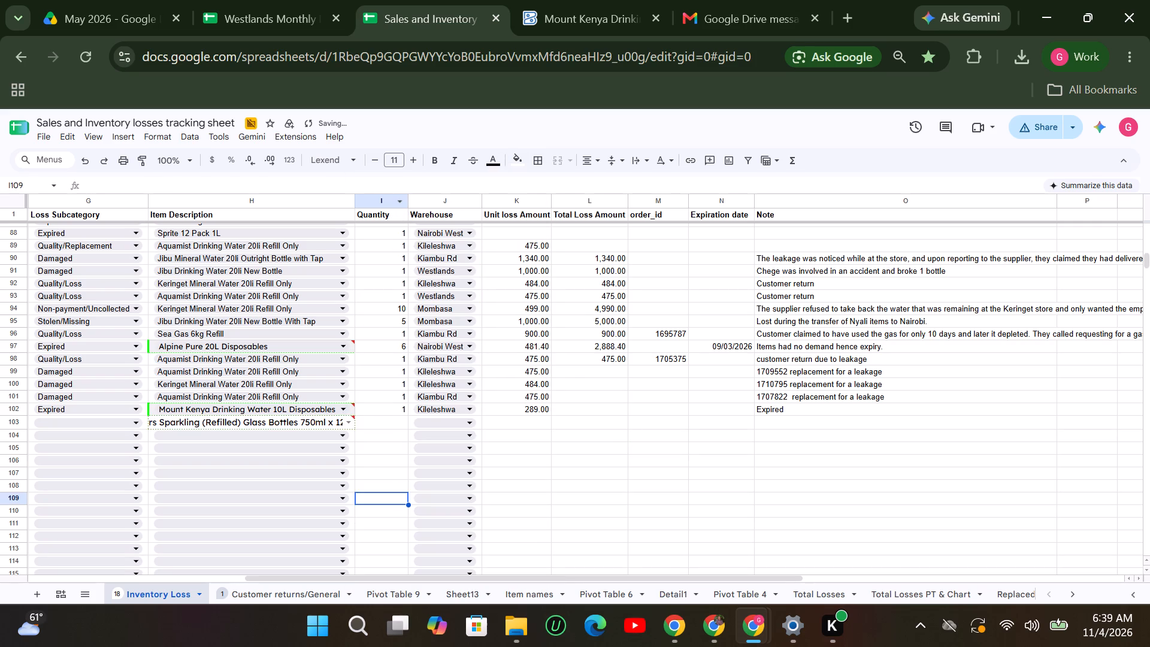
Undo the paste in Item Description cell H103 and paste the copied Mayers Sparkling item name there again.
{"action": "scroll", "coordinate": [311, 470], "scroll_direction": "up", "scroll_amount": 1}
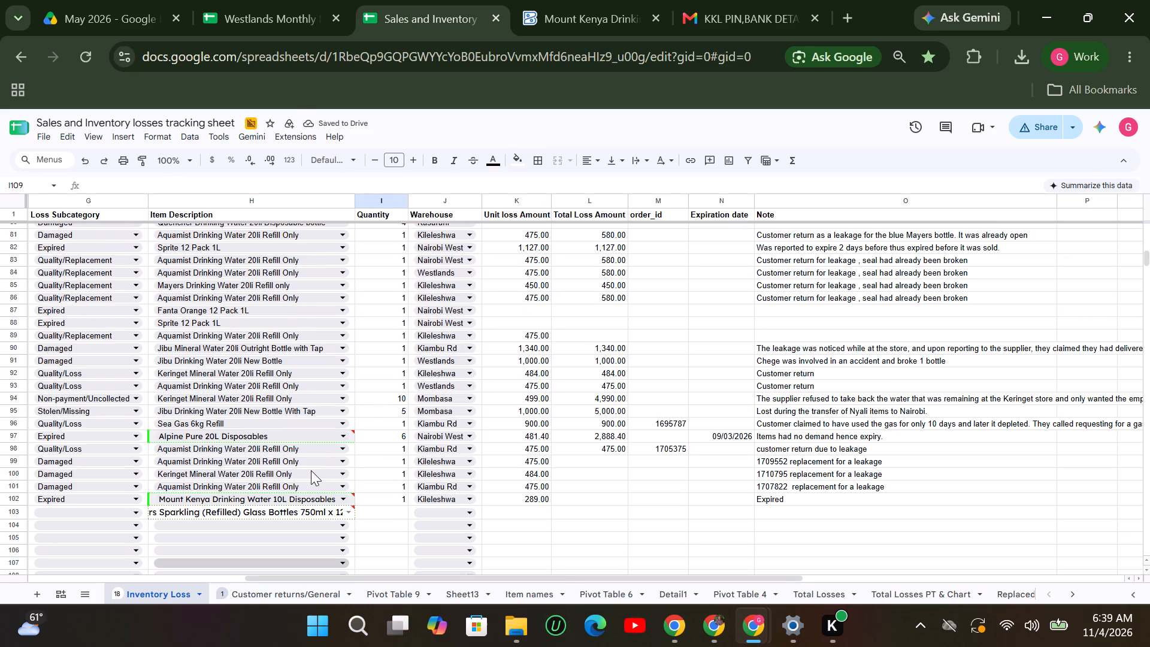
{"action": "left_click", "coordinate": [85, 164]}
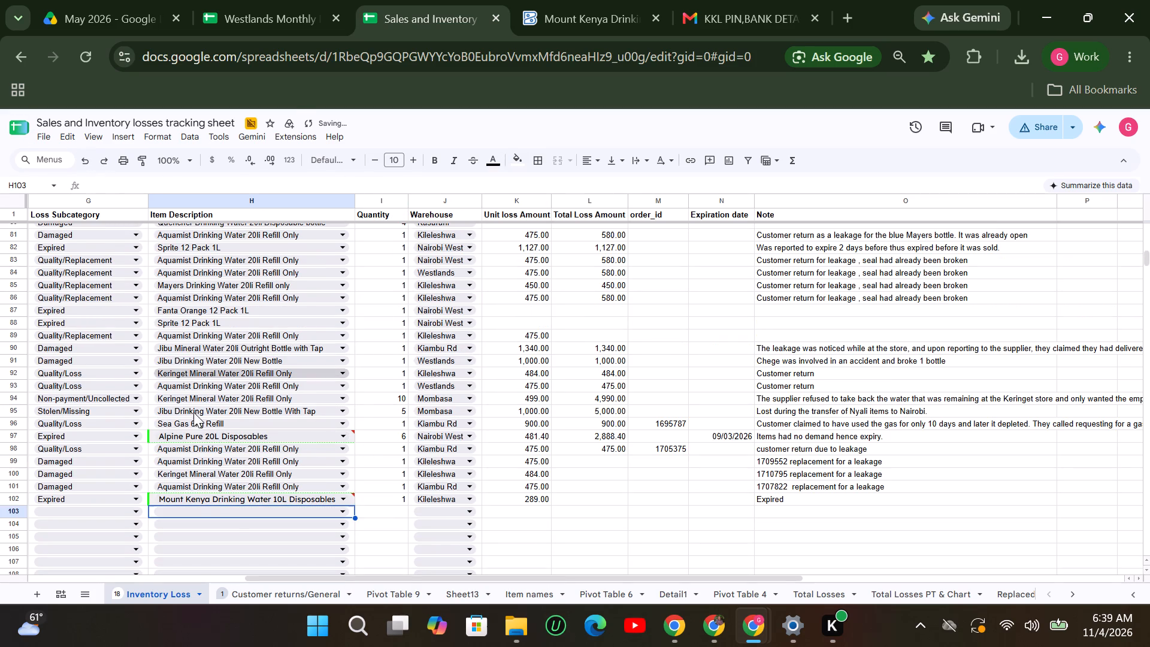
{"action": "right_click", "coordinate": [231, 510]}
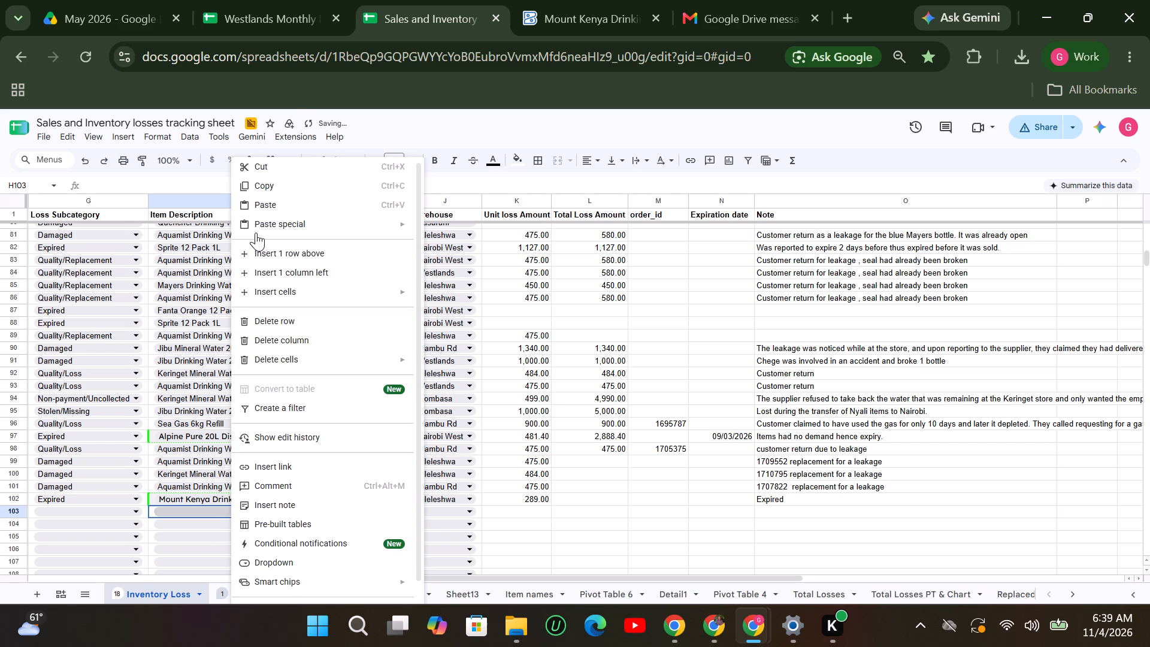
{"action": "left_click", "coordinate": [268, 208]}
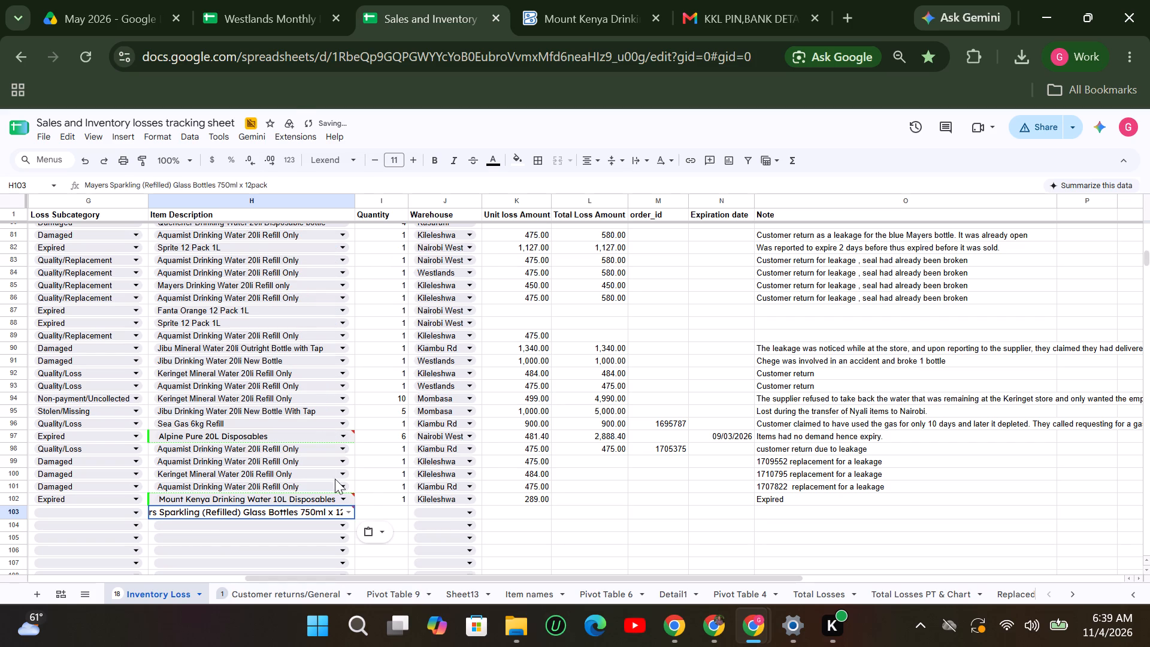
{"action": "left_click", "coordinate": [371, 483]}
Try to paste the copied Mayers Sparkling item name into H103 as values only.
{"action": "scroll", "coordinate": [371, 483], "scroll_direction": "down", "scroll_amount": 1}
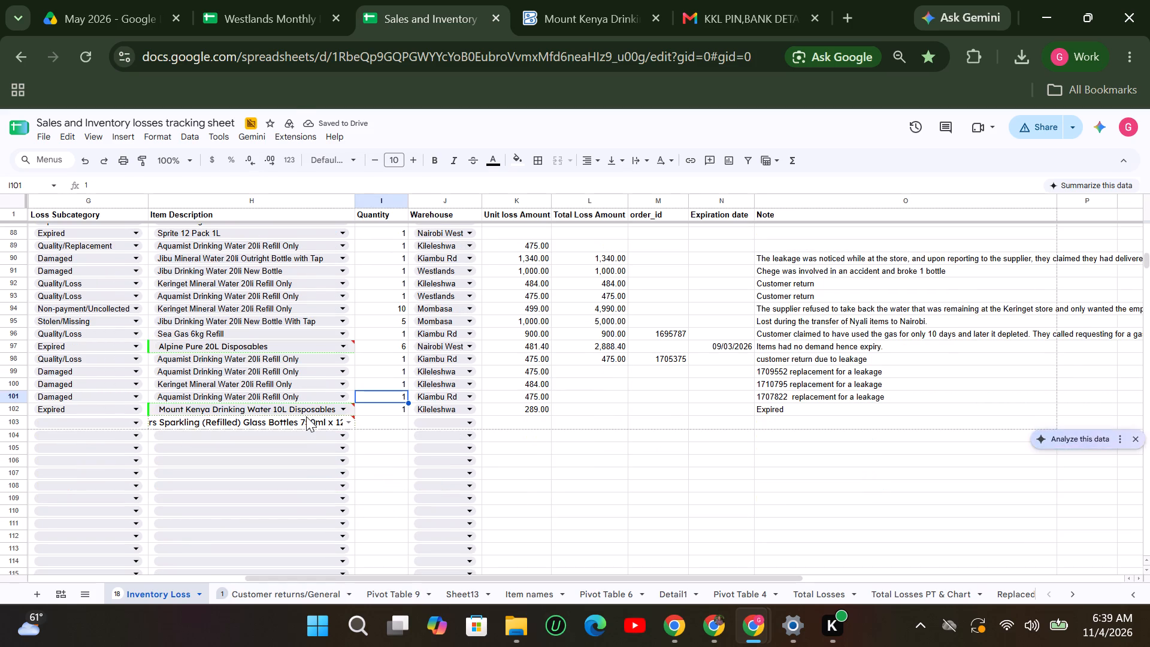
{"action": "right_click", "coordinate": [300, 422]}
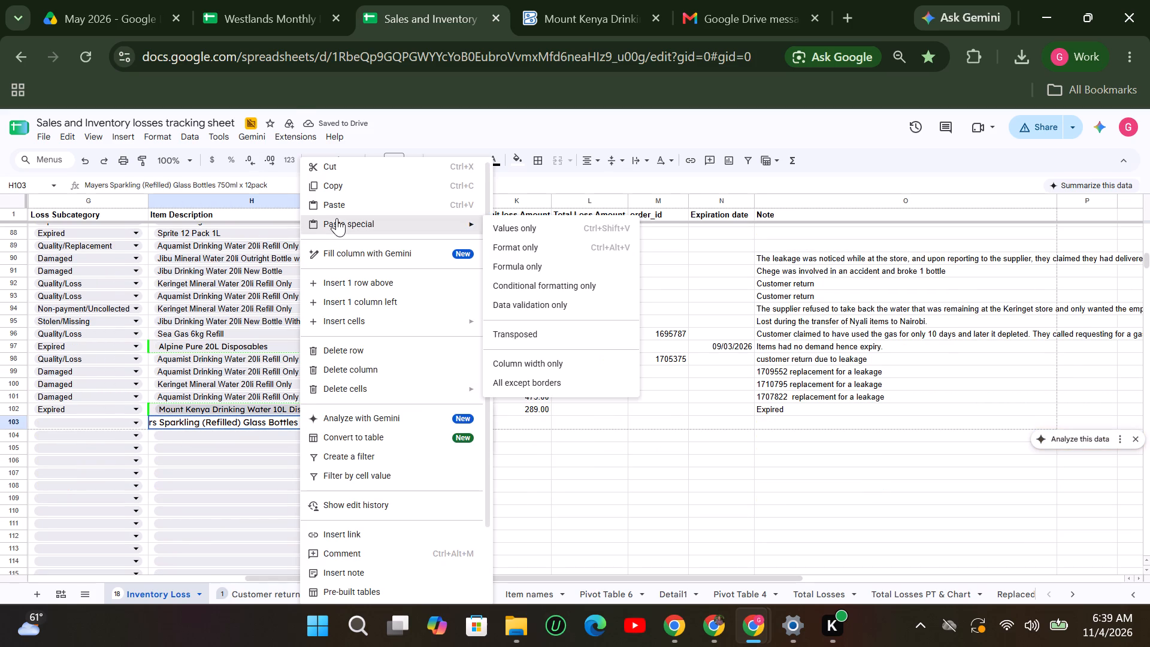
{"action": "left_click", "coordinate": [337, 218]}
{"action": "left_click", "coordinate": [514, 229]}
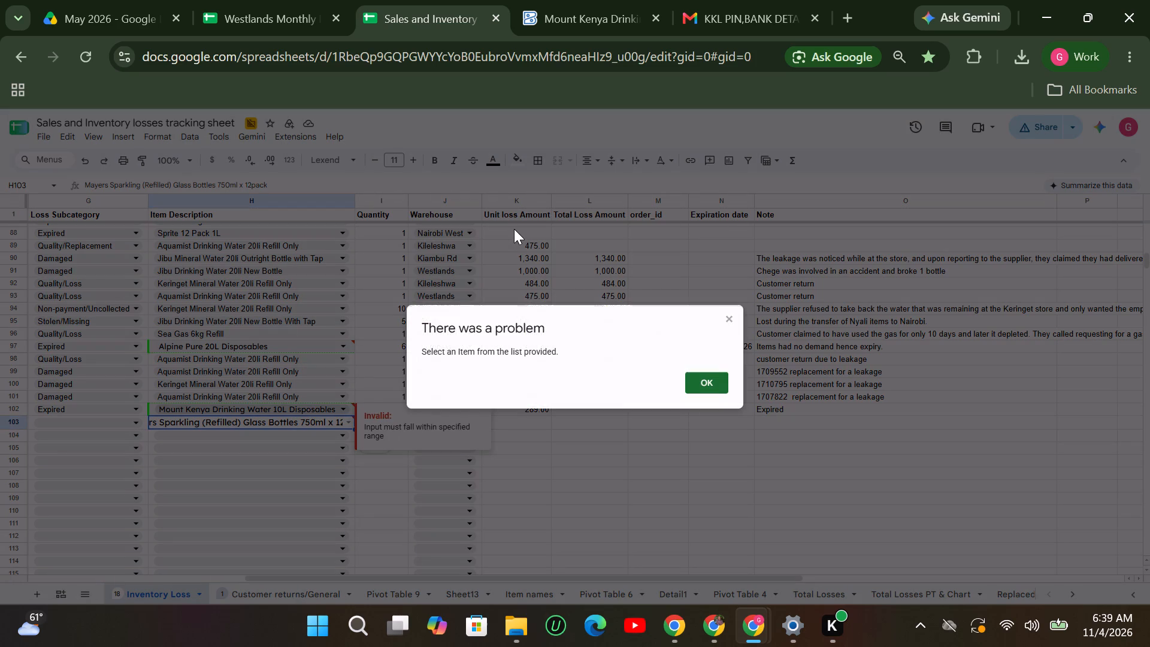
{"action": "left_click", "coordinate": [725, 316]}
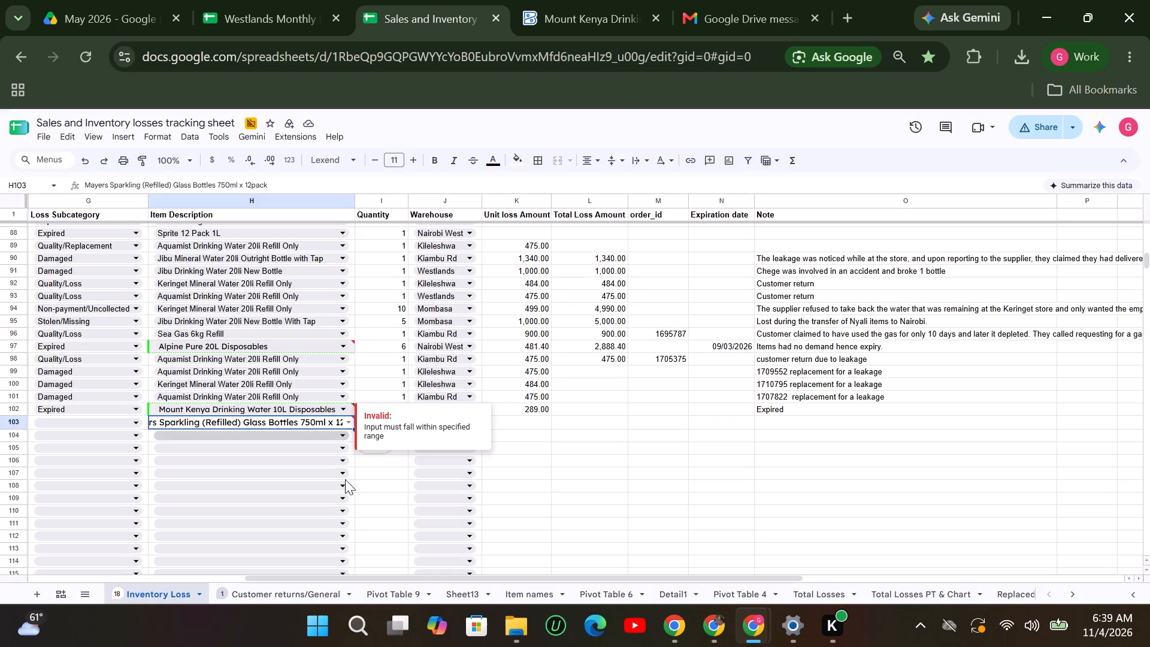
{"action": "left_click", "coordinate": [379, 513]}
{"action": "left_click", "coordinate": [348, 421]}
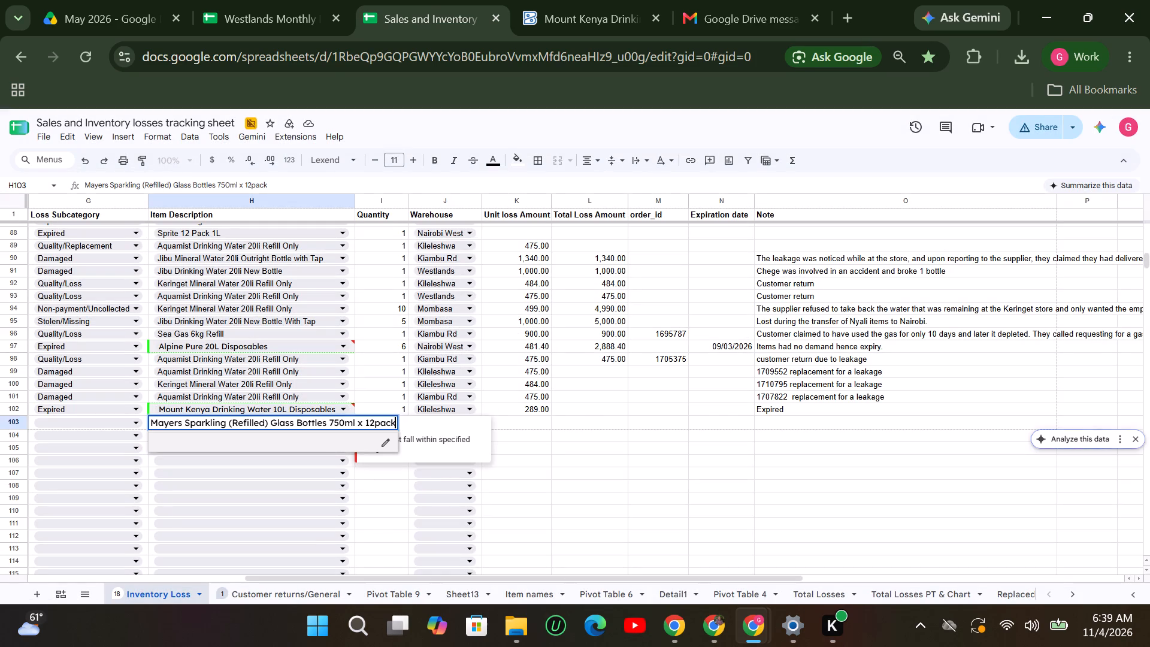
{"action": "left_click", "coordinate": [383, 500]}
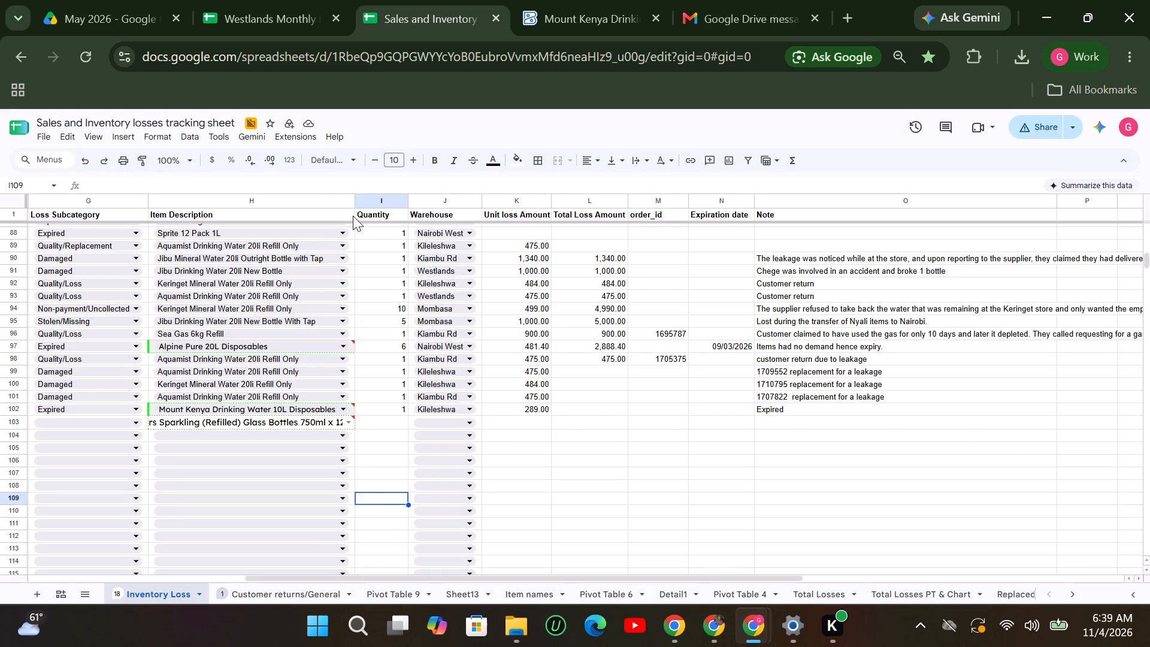
Widen the Item Description column until the full Mayers Sparkling item name fits.
{"action": "left_click_drag", "start_coordinate": [355, 199], "coordinate": [386, 198]}
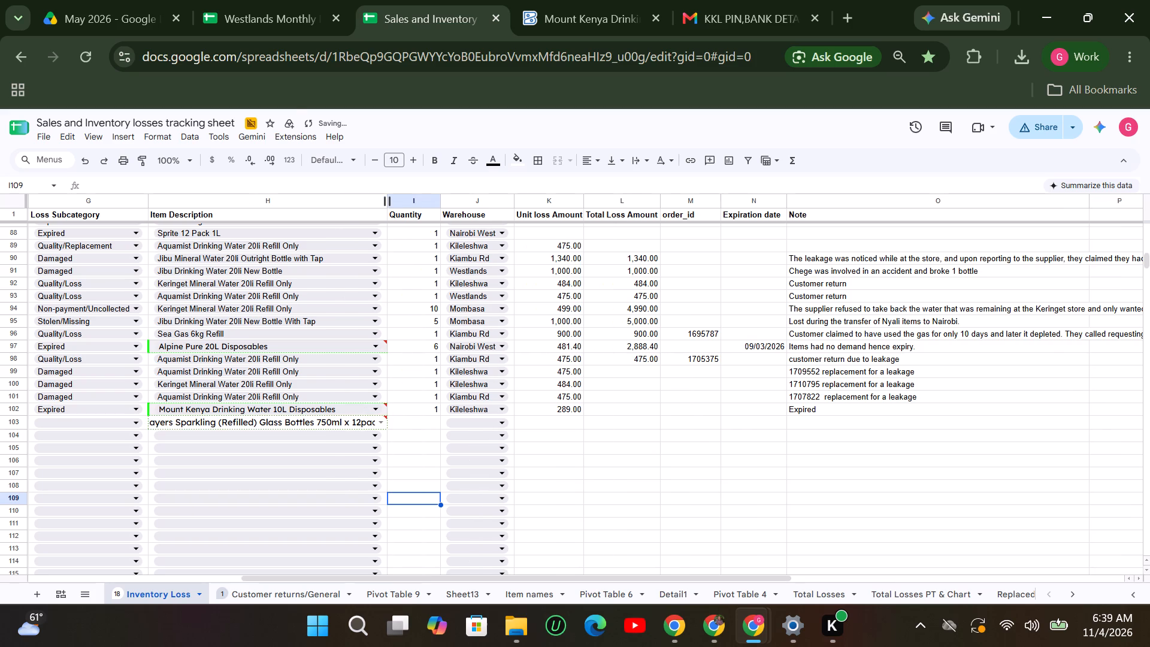
{"action": "left_click_drag", "start_coordinate": [386, 198], "coordinate": [431, 198]}
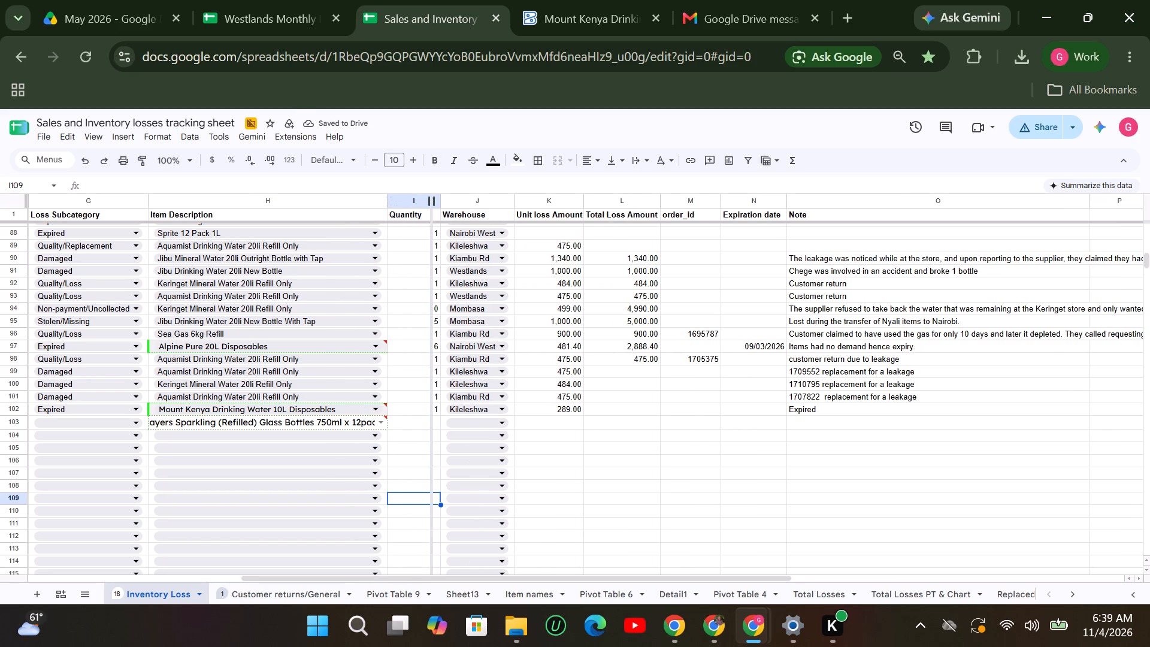
{"action": "left_click_drag", "start_coordinate": [431, 198], "coordinate": [420, 198]}
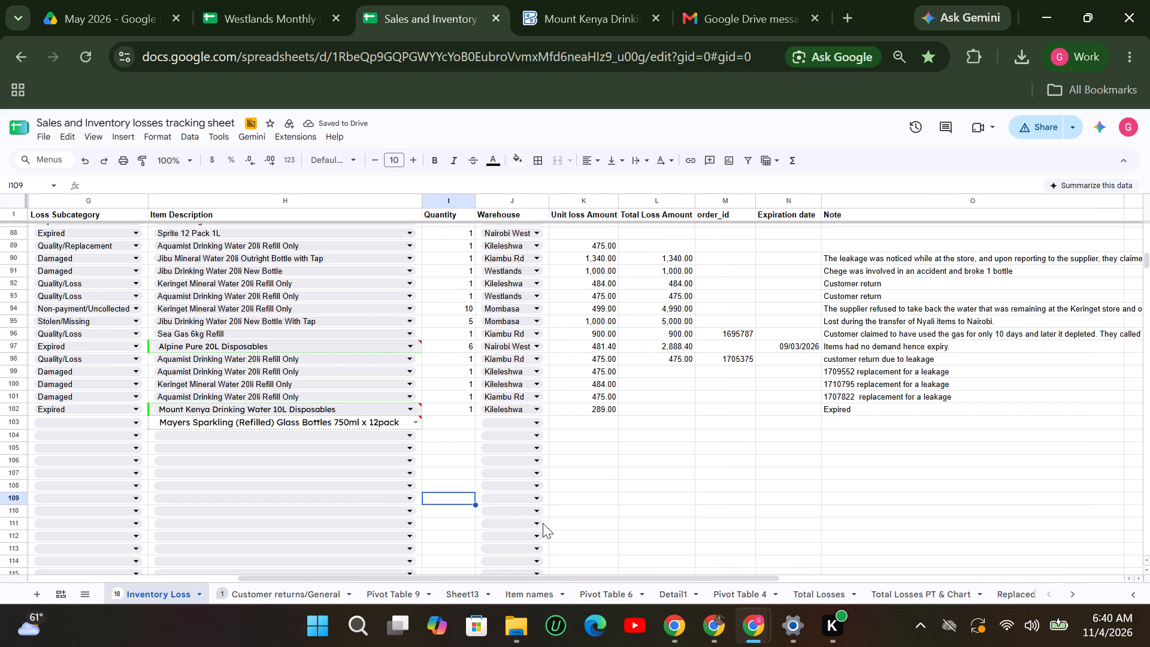
Fill in the Mayers Sparkling entry in row 103 with quantity 12, warehouse Westlands and loss subcategory Damaged.
{"action": "scroll", "coordinate": [543, 523], "scroll_direction": "down", "scroll_amount": 1}
{"action": "left_click", "coordinate": [456, 332]}
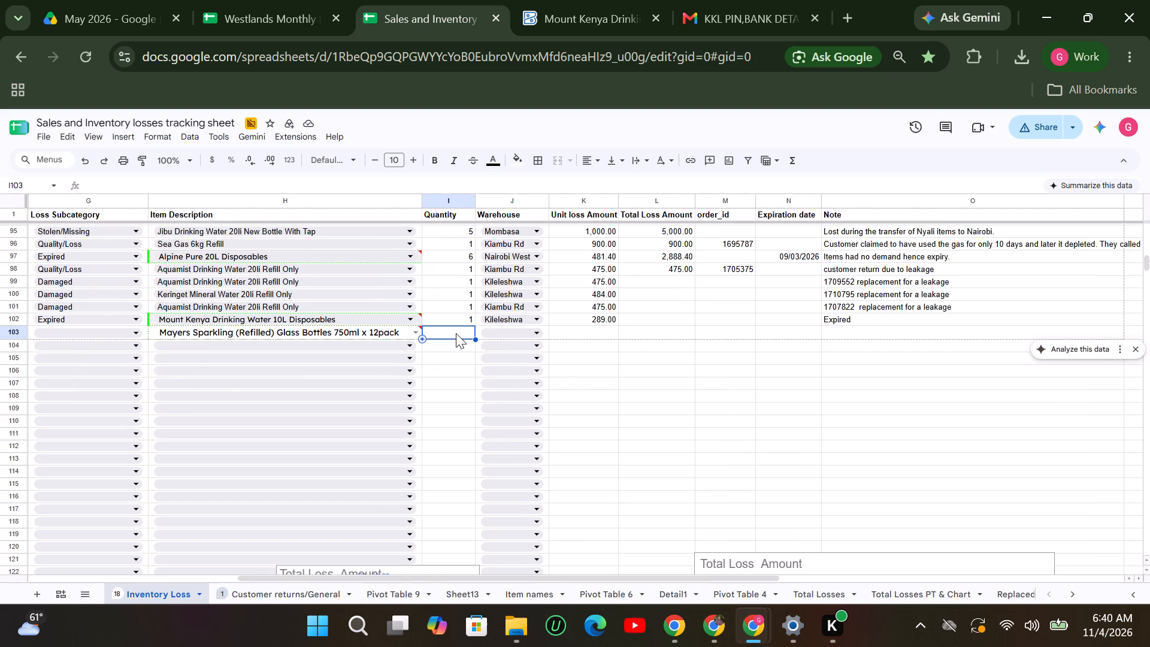
{"action": "type", "text": "12"}
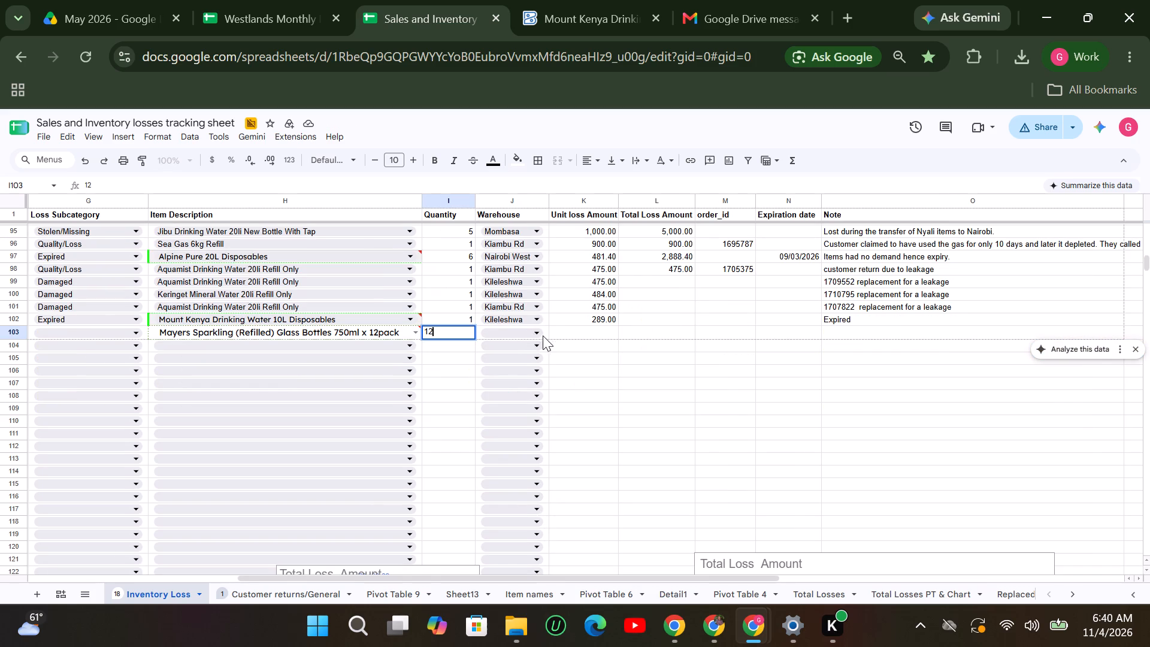
{"action": "left_click", "coordinate": [533, 335]}
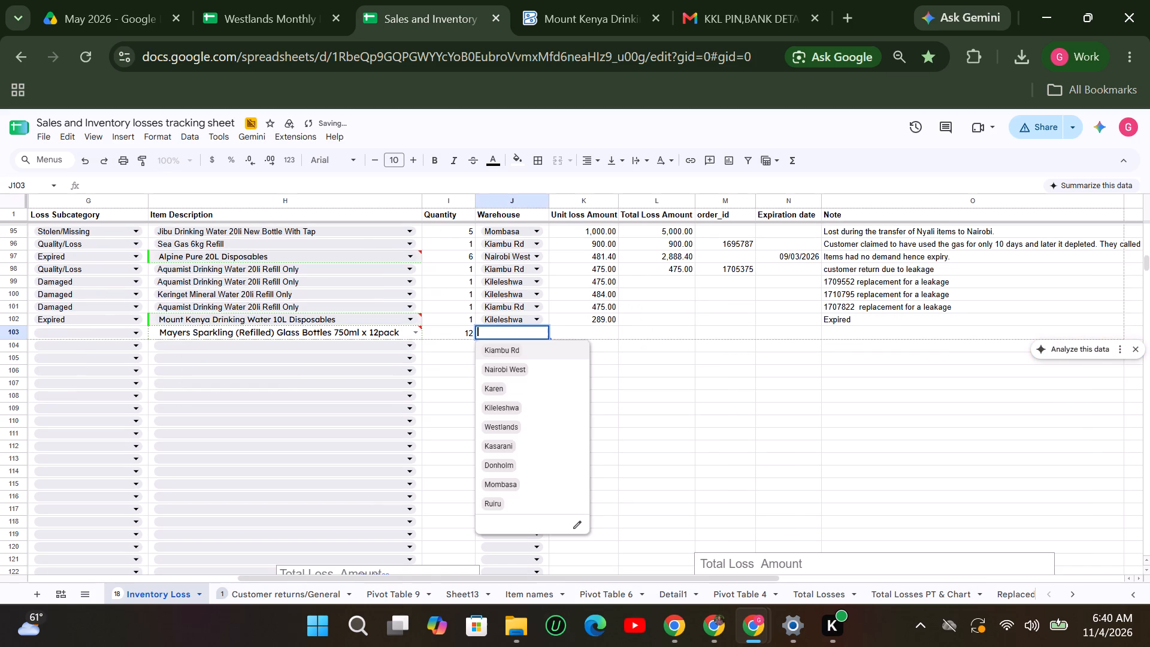
{"action": "left_click", "coordinate": [506, 422]}
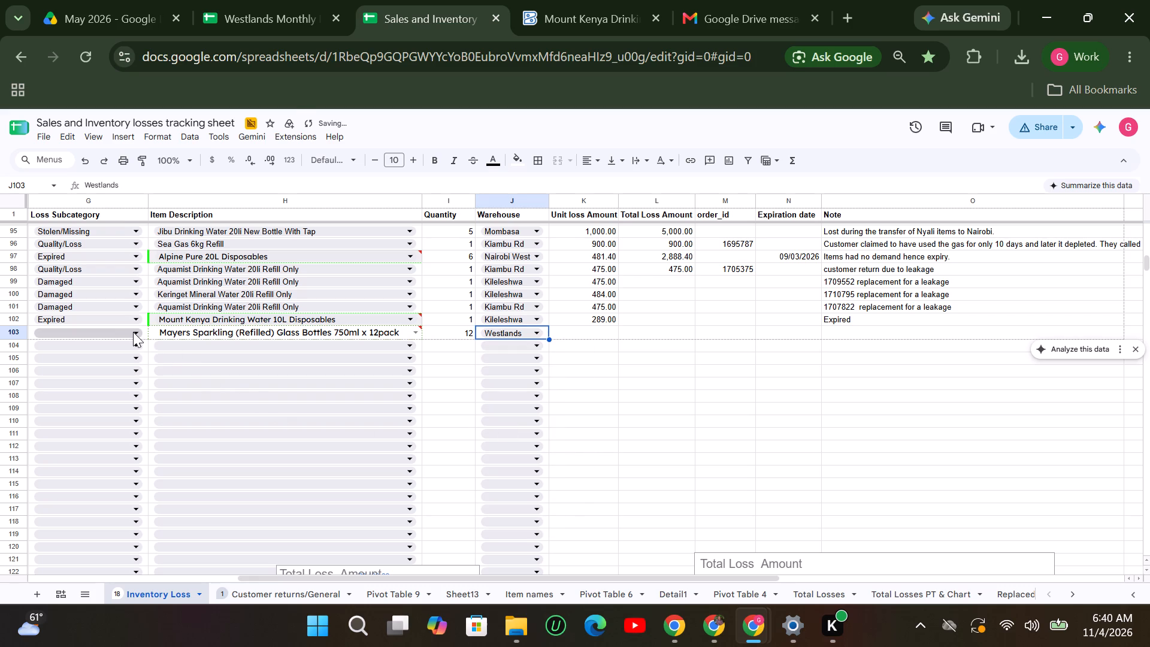
{"action": "left_click", "coordinate": [133, 332]}
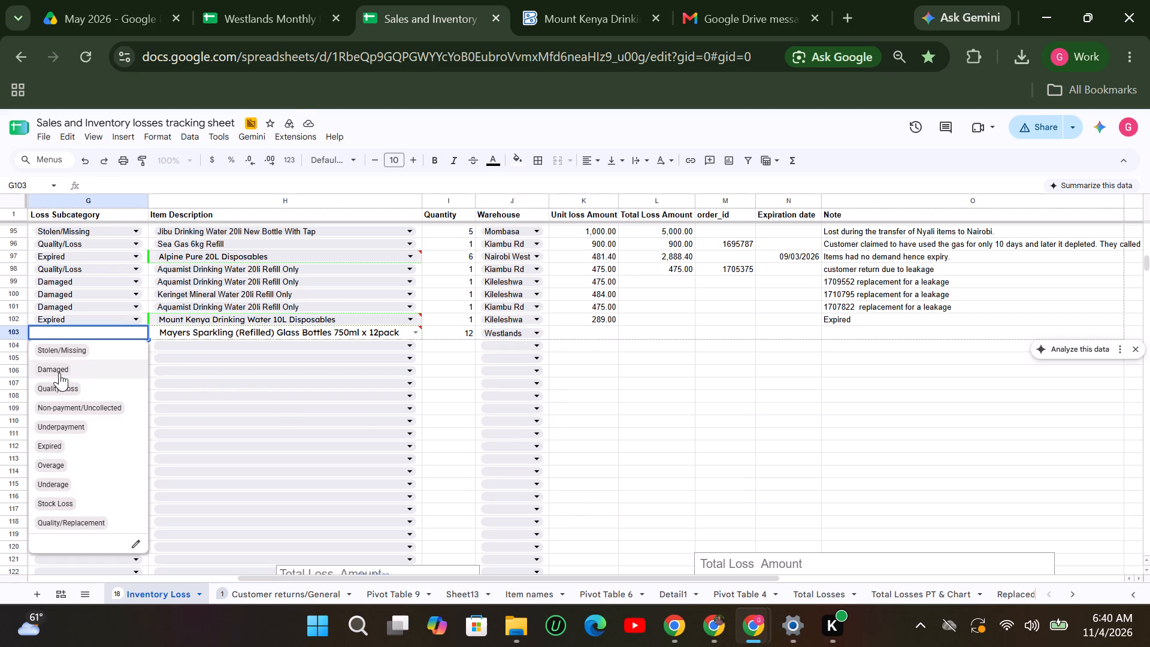
{"action": "left_click", "coordinate": [59, 373]}
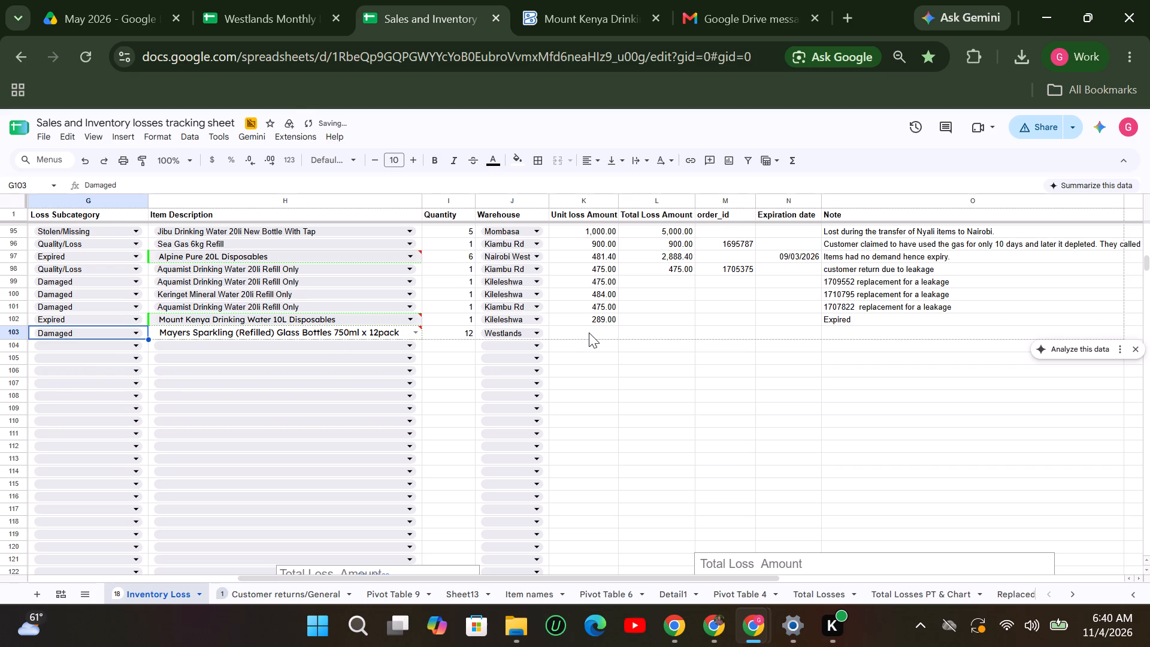
Enter the note "Rider accident" for the Mayers Sparkling loss in row 103.
{"action": "left_click", "coordinate": [854, 335]}
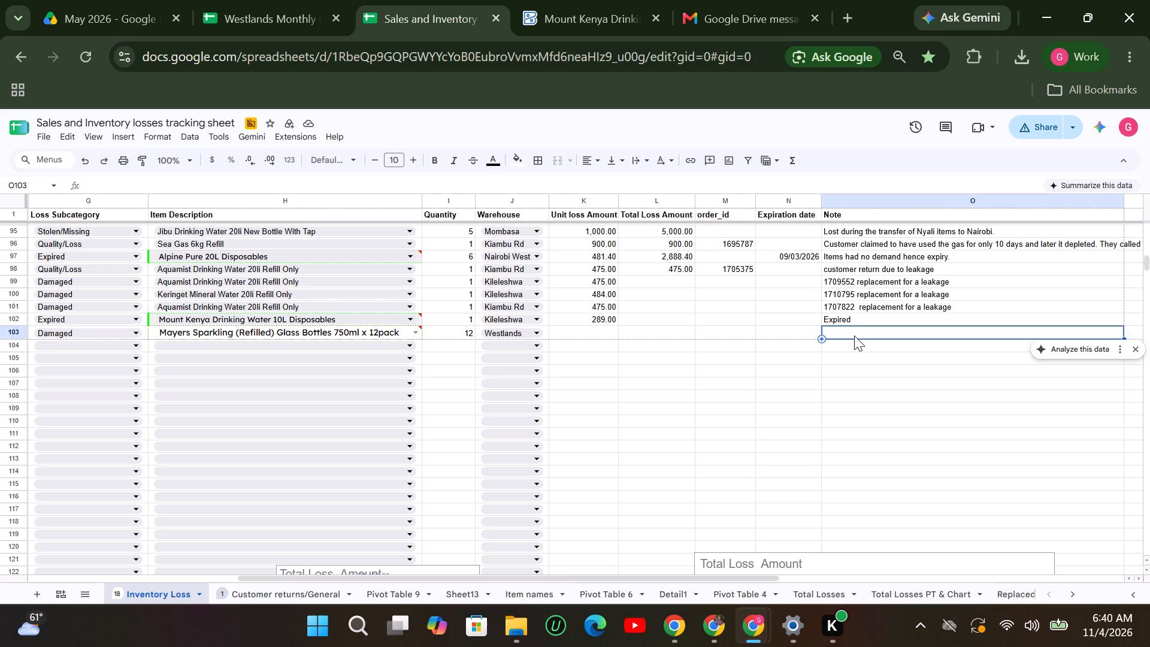
{"action": "type", "text": "ider"}
{"action": "key", "text": "space"}
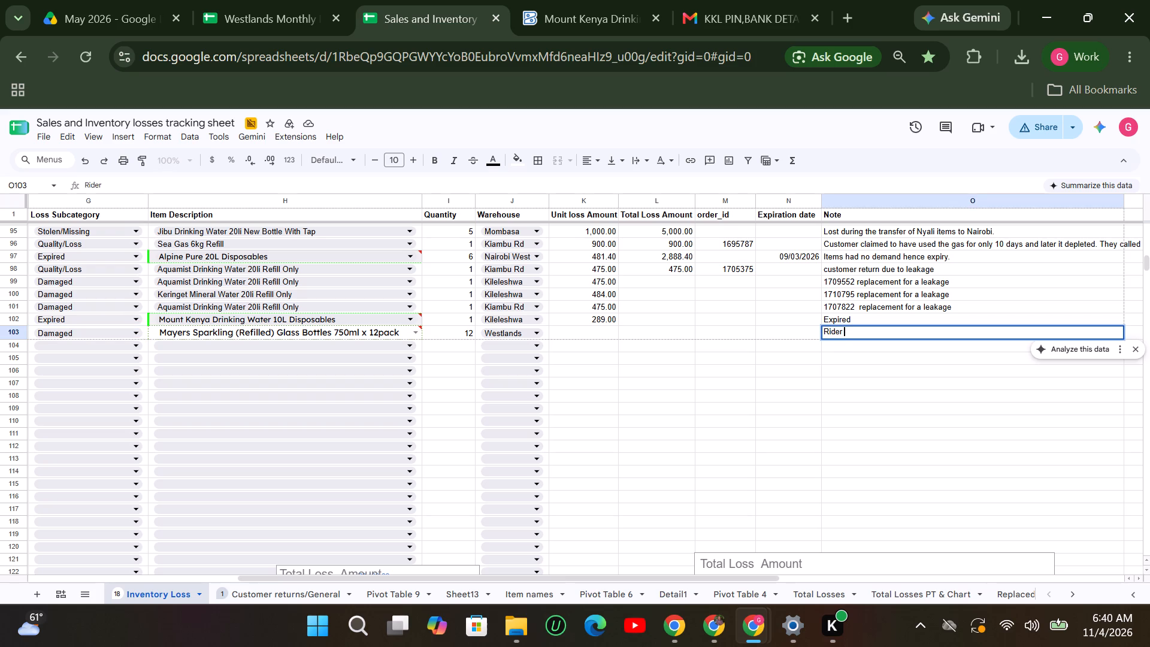
{"action": "key", "text": "a"}
{"action": "type", "text": "ccidente"}
{"action": "key", "text": "BackSpace"}
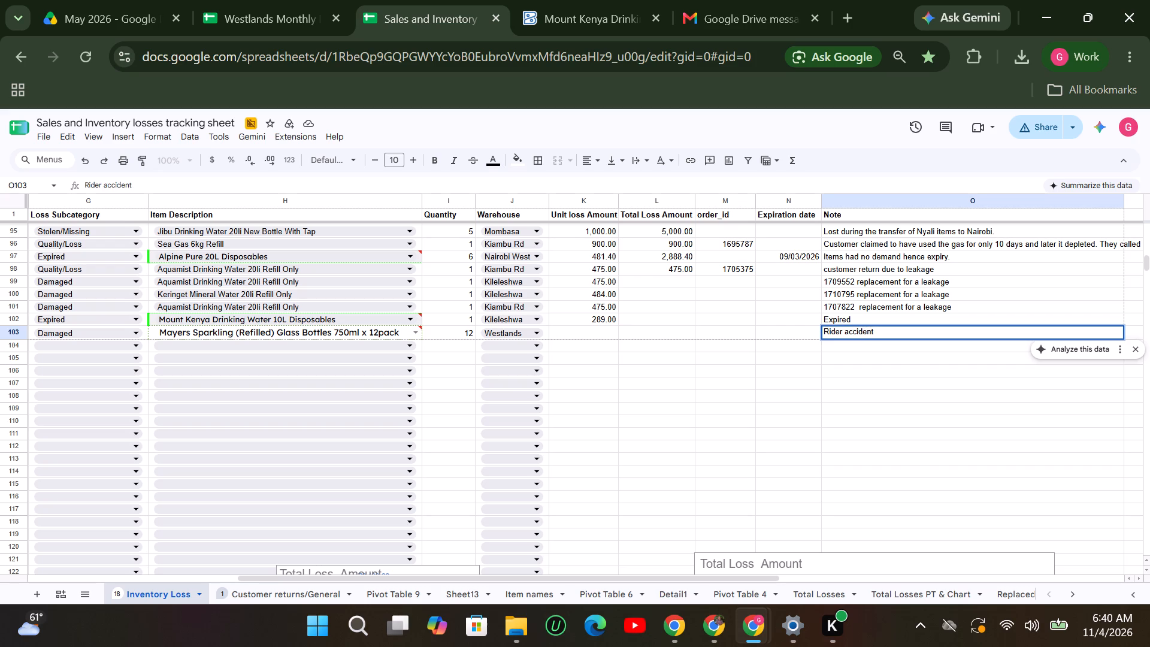
{"action": "left_click", "coordinate": [667, 381]}
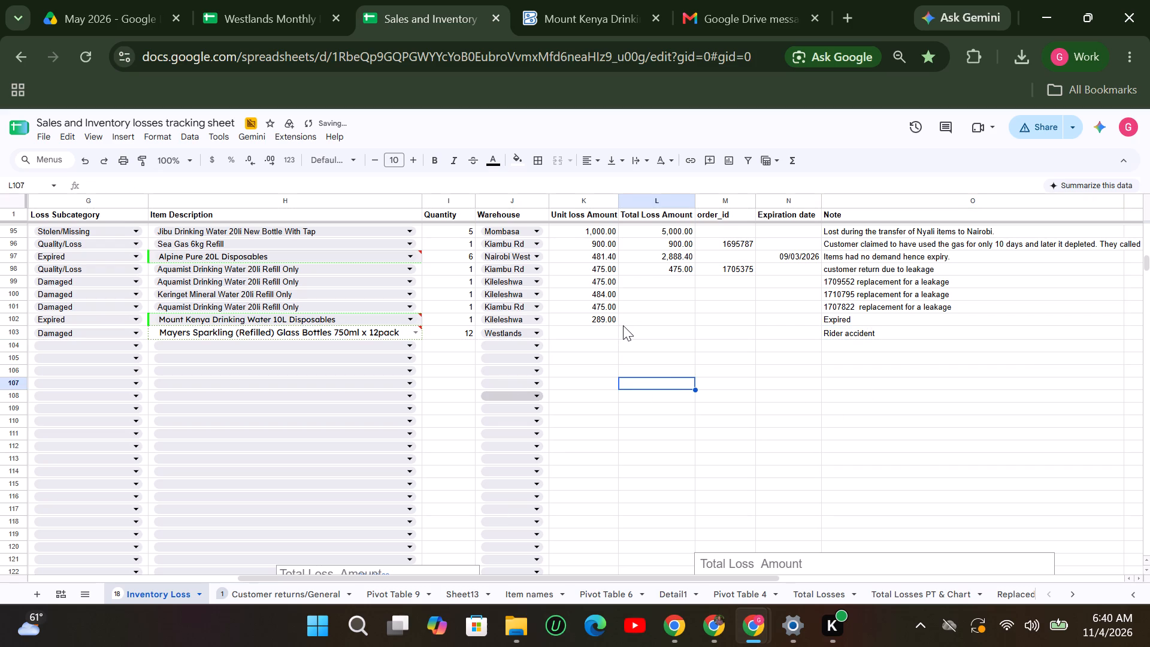
Classify the row 103 loss with item category Water and Botte and mark it as In transit.
{"action": "left_click", "coordinate": [90, 578]}
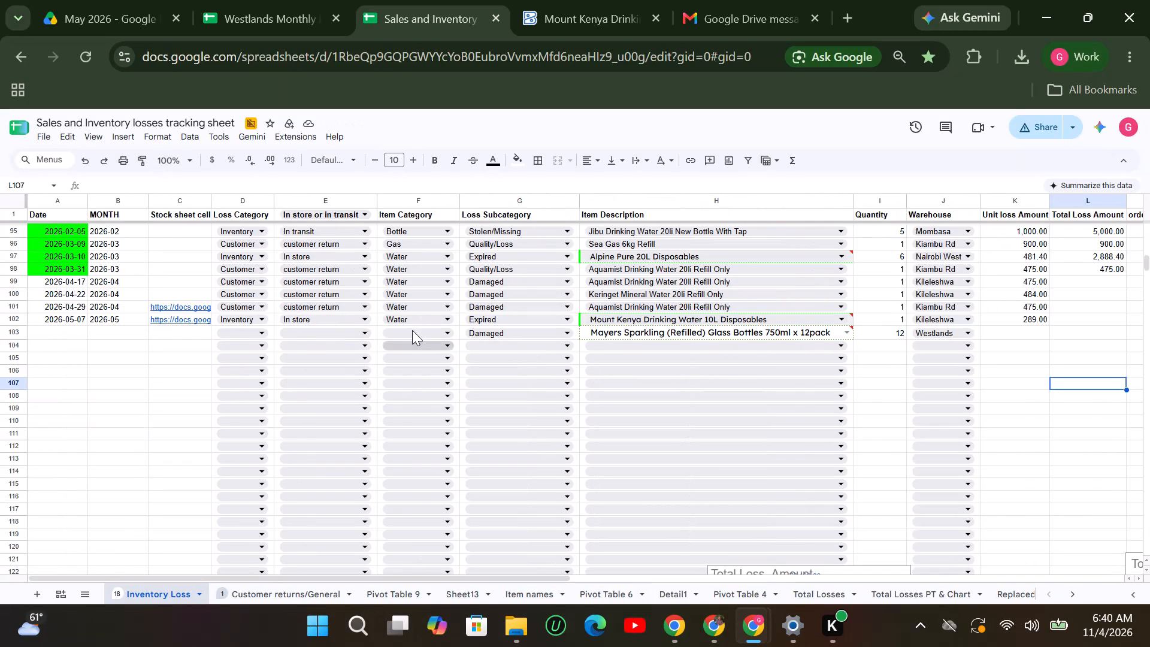
{"action": "left_click", "coordinate": [448, 331]}
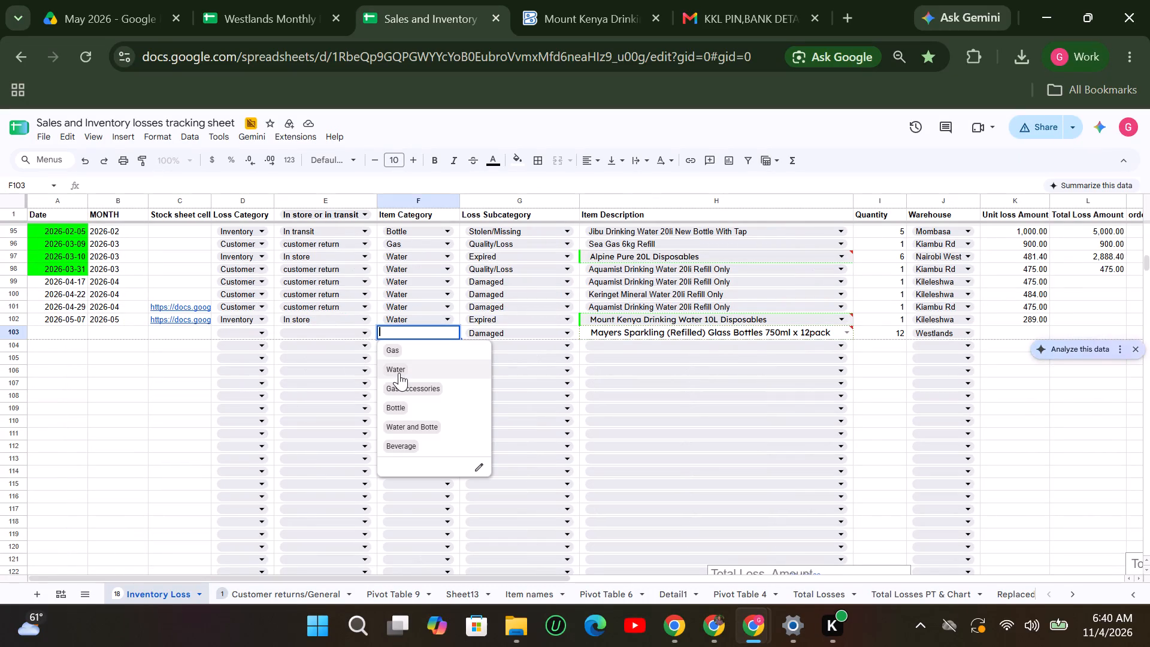
{"action": "left_click", "coordinate": [403, 426]}
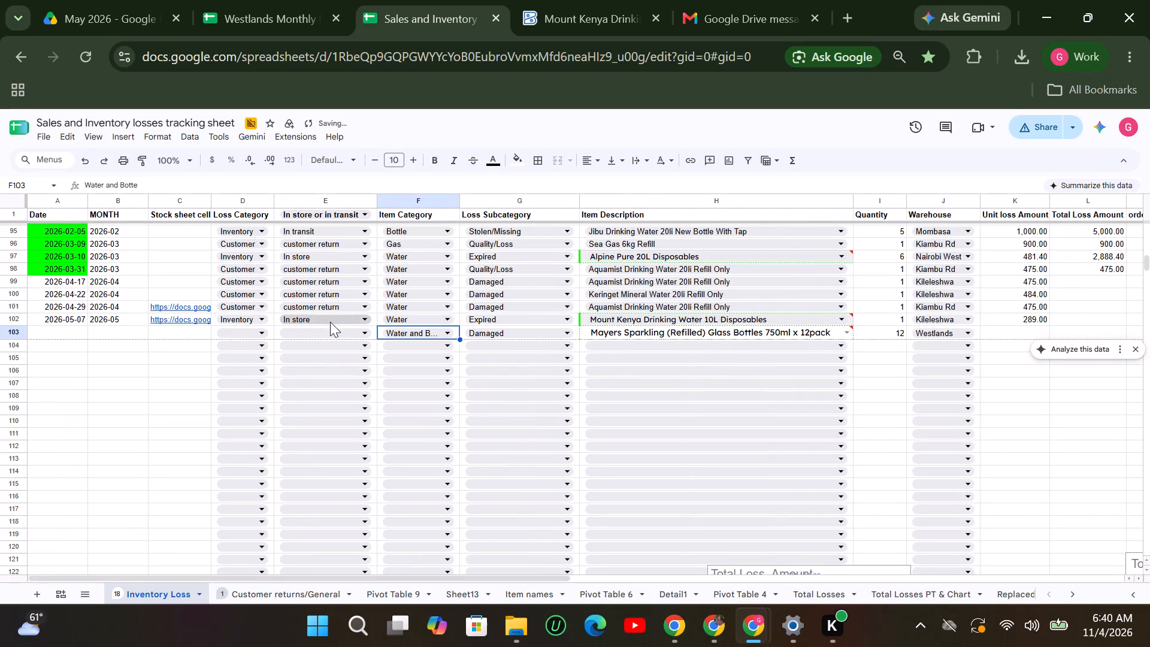
{"action": "left_click", "coordinate": [363, 332]}
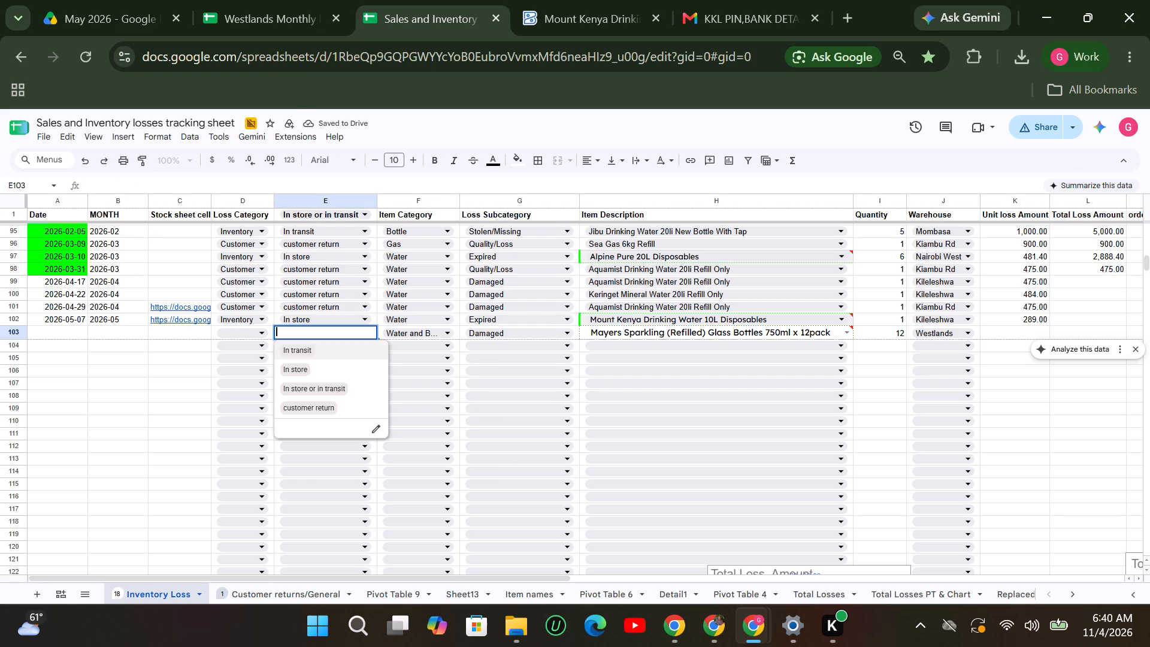
{"action": "left_click", "coordinate": [302, 352]}
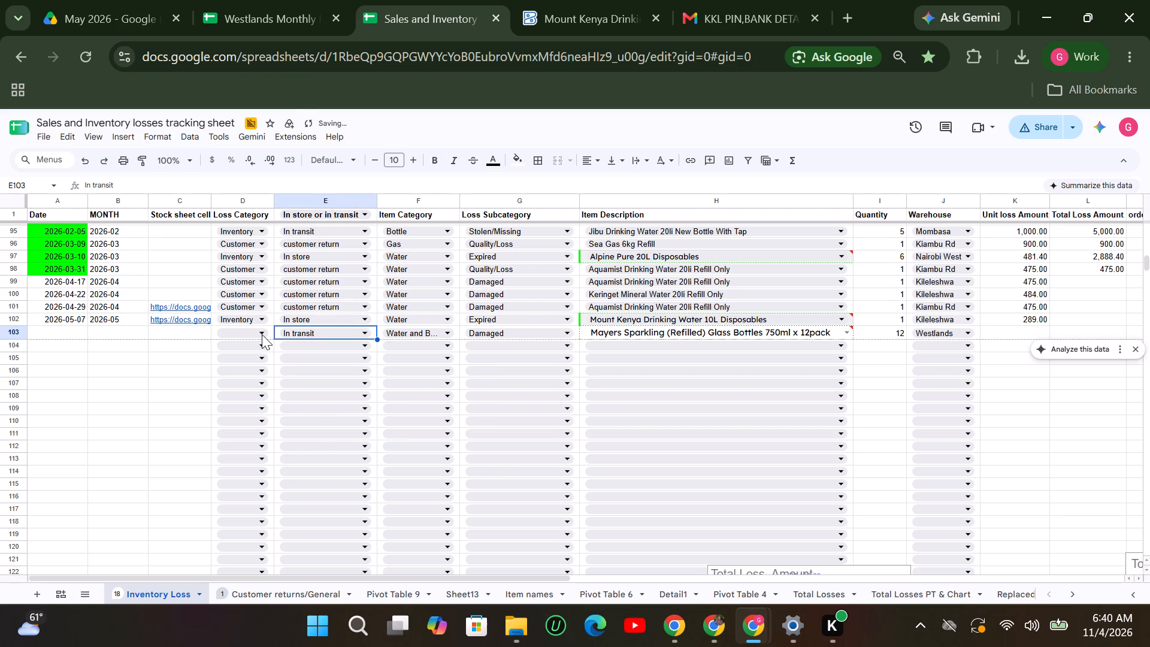
Set the loss category of the Mayers Sparkling entry in row 103 to Inventory.
{"action": "left_click", "coordinate": [262, 334]}
{"action": "left_click", "coordinate": [230, 391]}
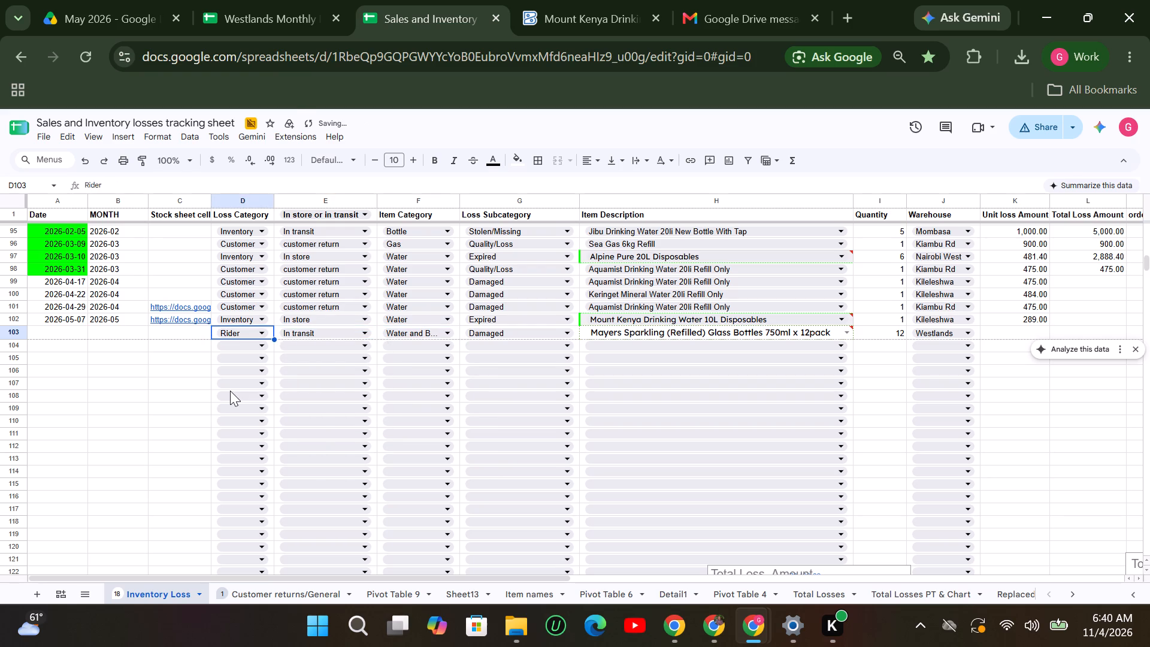
{"action": "left_click", "coordinate": [261, 336]}
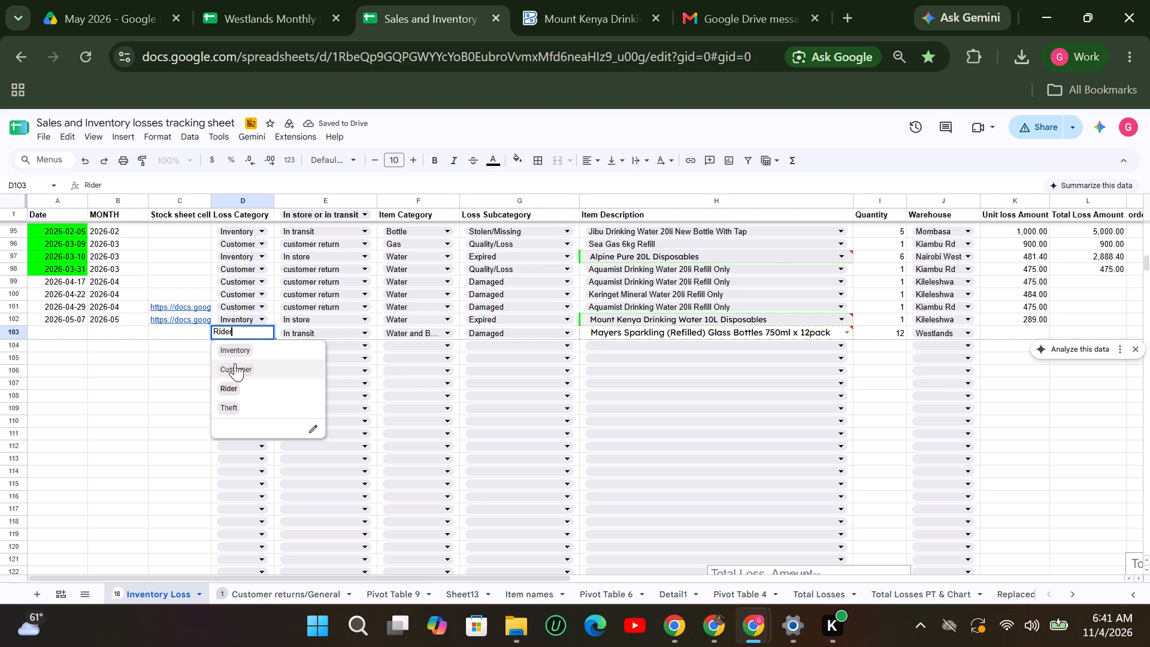
{"action": "left_click", "coordinate": [238, 353]}
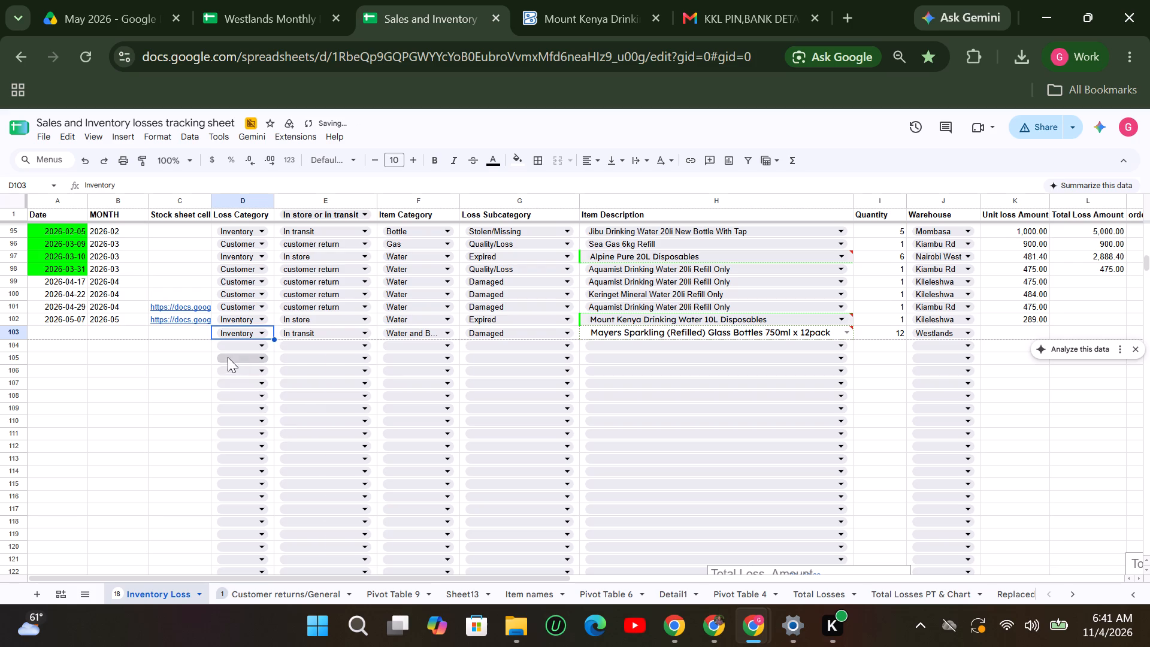
Enter the date 2026-05-08 for the row 103 loss, checking it against the Westlands tracker.
{"action": "left_click", "coordinate": [64, 334]}
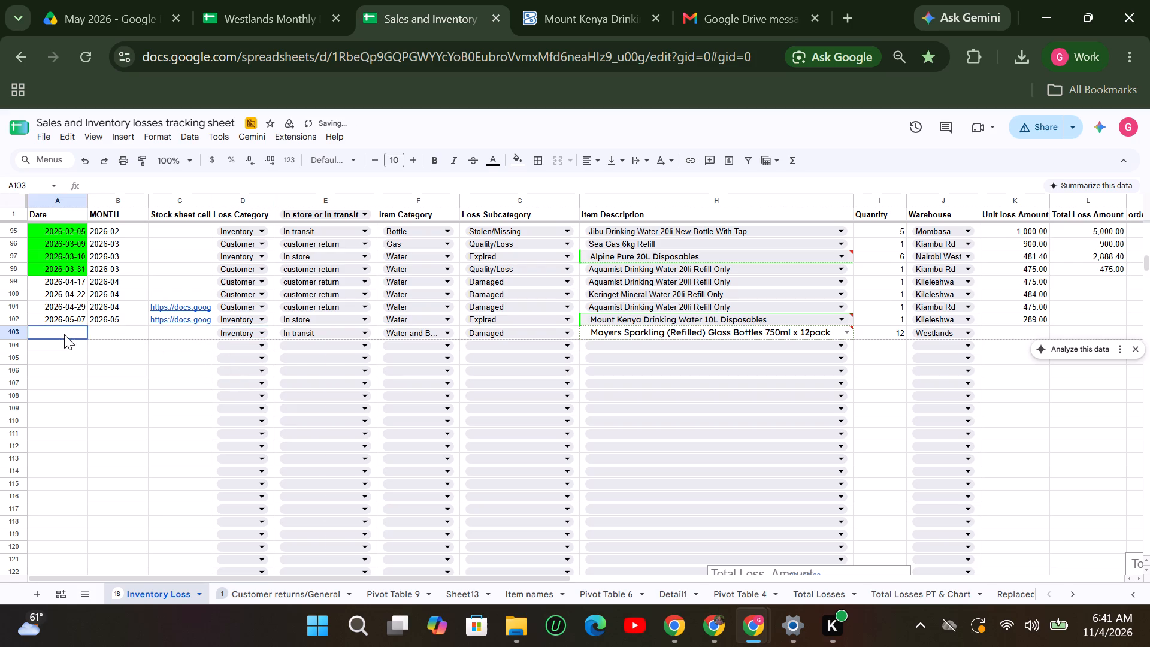
{"action": "left_click", "coordinate": [247, 21]}
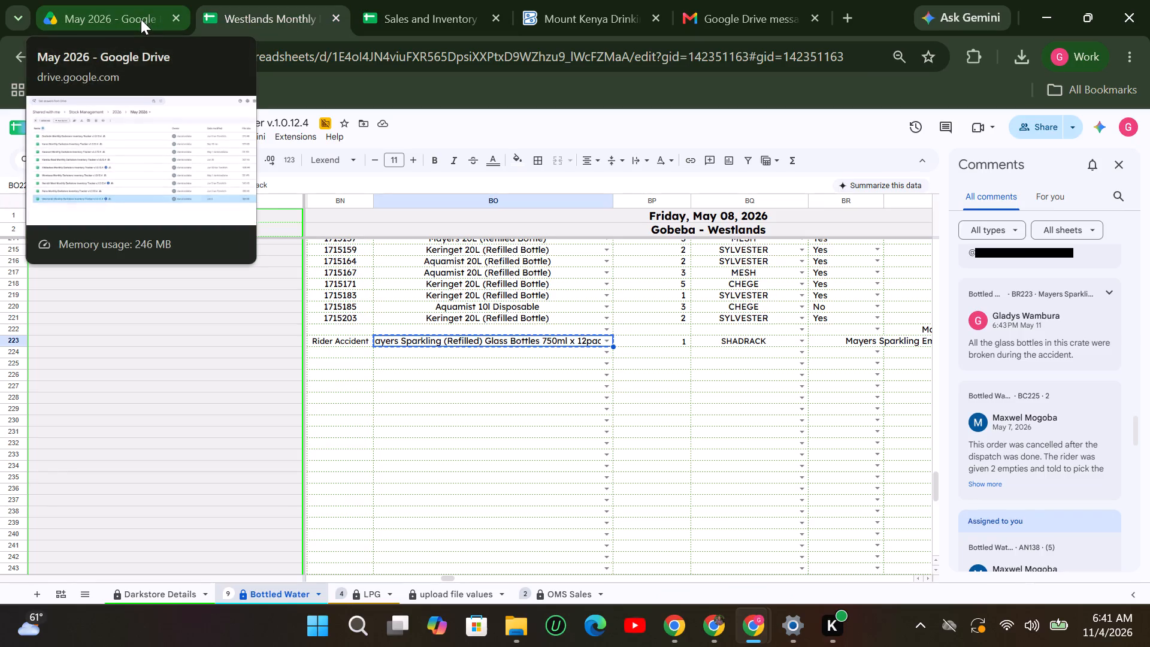
{"action": "left_click", "coordinate": [405, 17]}
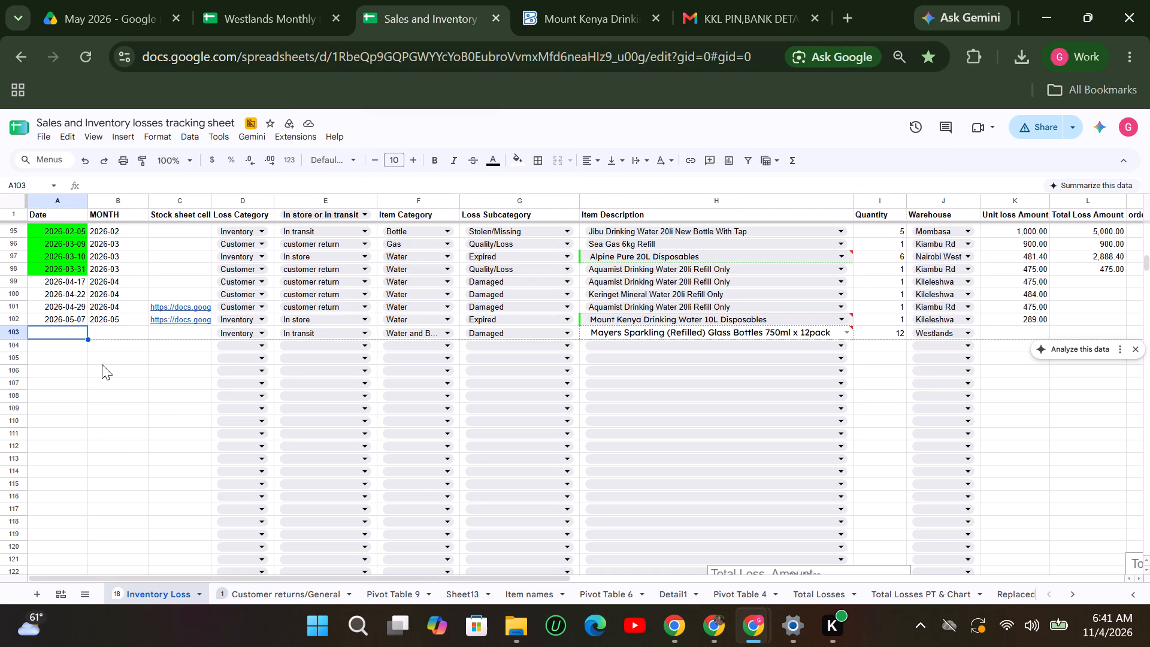
{"action": "type", "text": "22"}
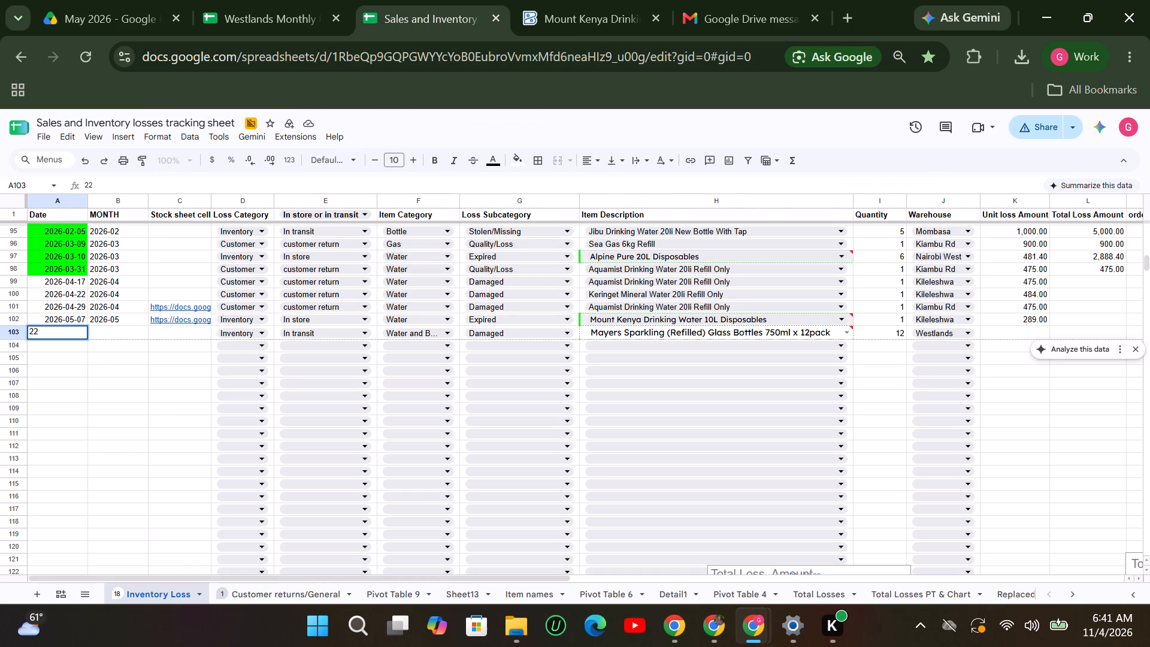
{"action": "key", "text": "BackSpace"}
{"action": "type", "text": "020"}
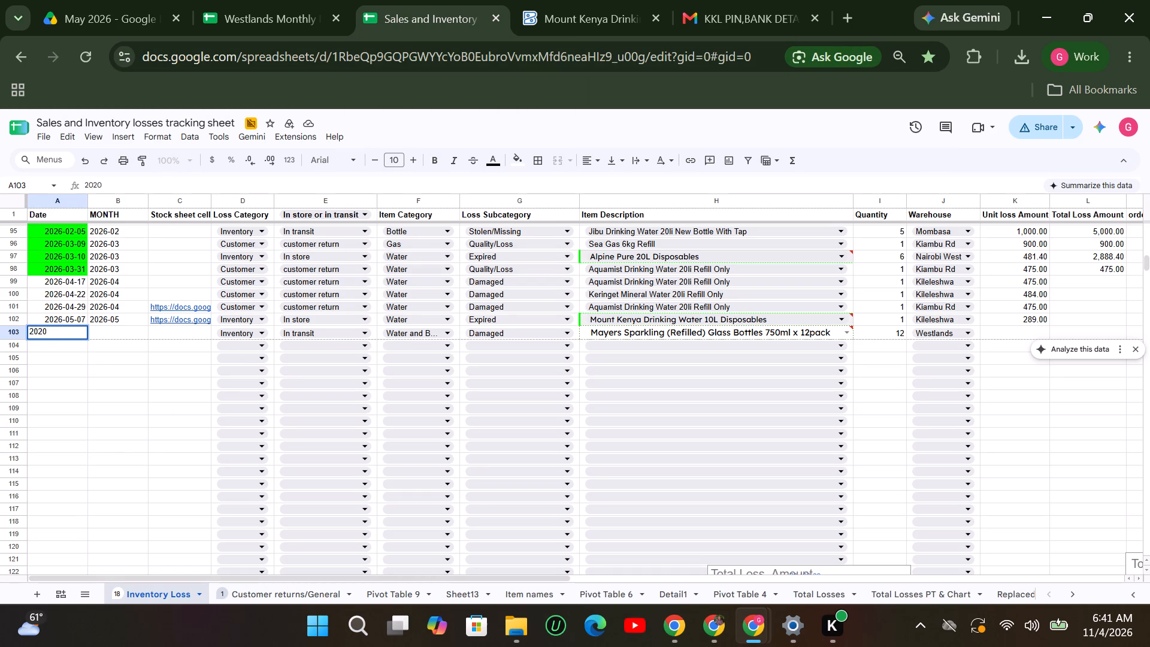
{"action": "key", "text": "BackSpace"}
{"action": "type", "text": "6-05=08"}
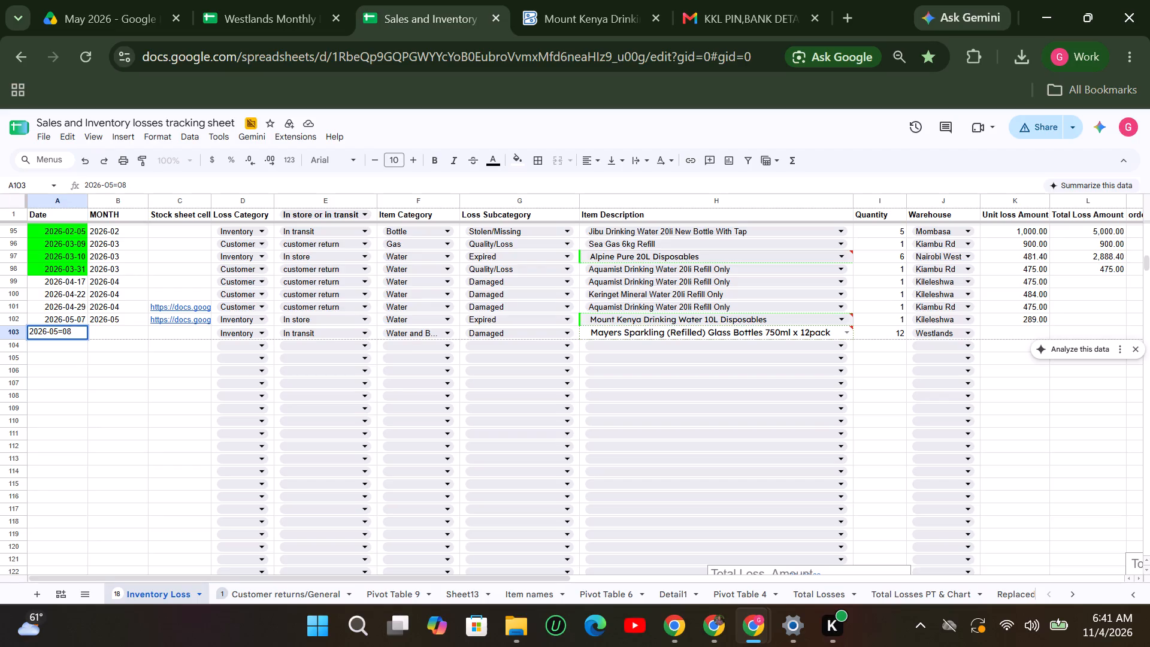
{"action": "key", "text": "BackSpace"}
{"action": "key", "text": "BackSpace"}
{"action": "key", "text": "BackSpace"}
{"action": "type", "text": "-08"}
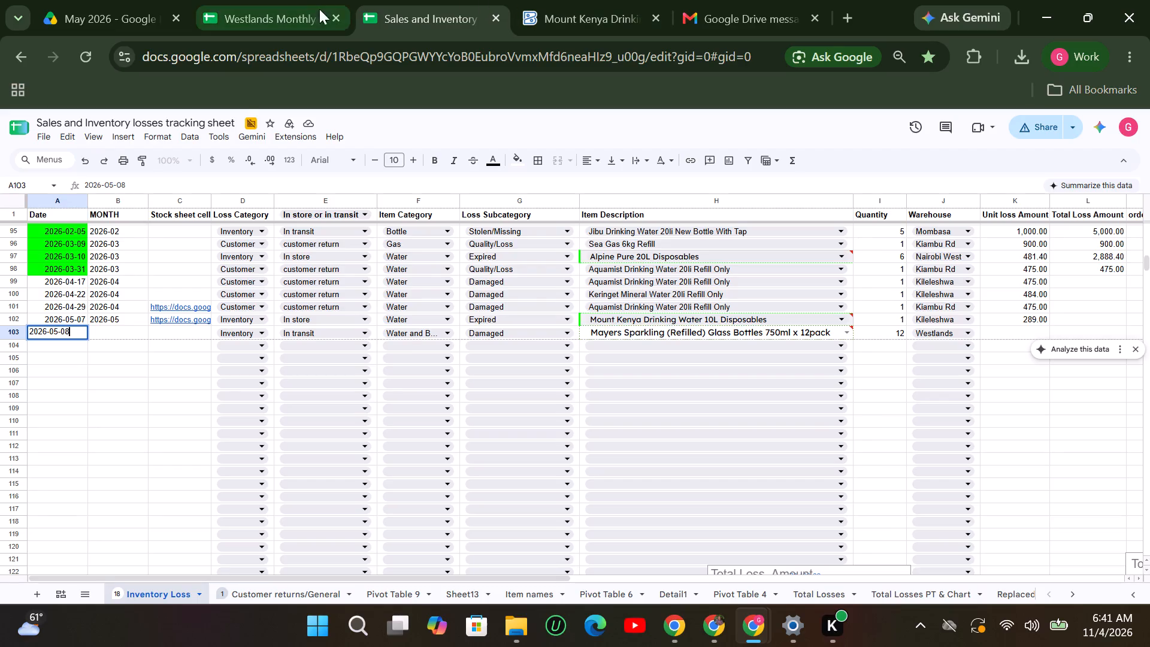
{"action": "left_click", "coordinate": [266, 14]}
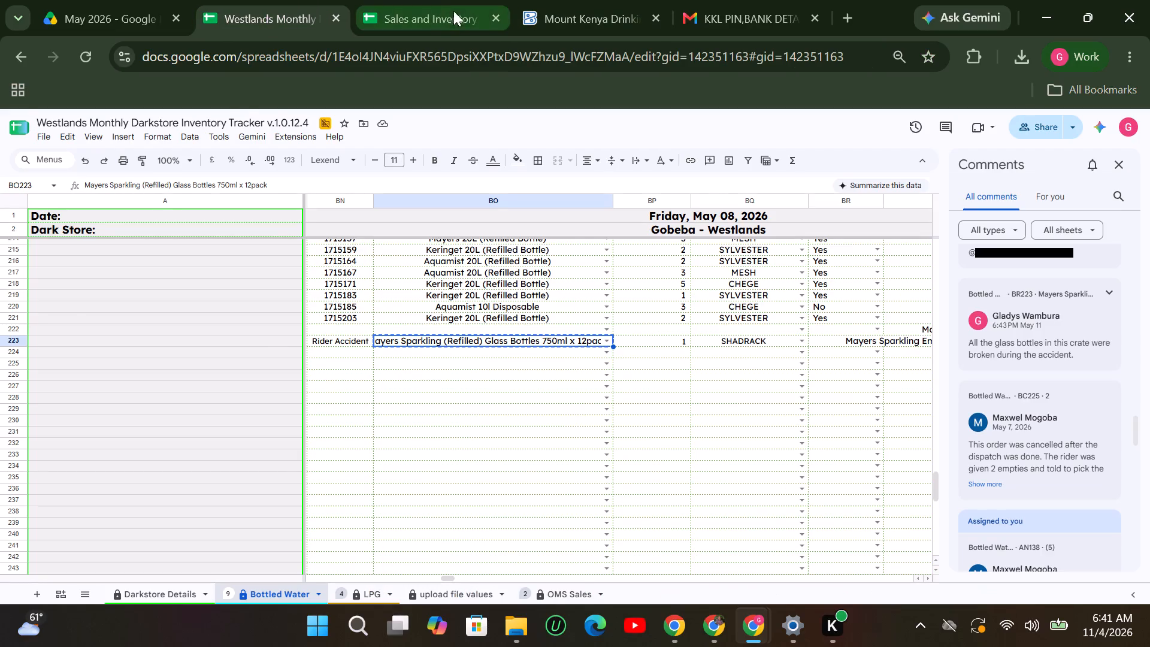
{"action": "left_click", "coordinate": [422, 17]}
{"action": "left_click", "coordinate": [134, 334]}
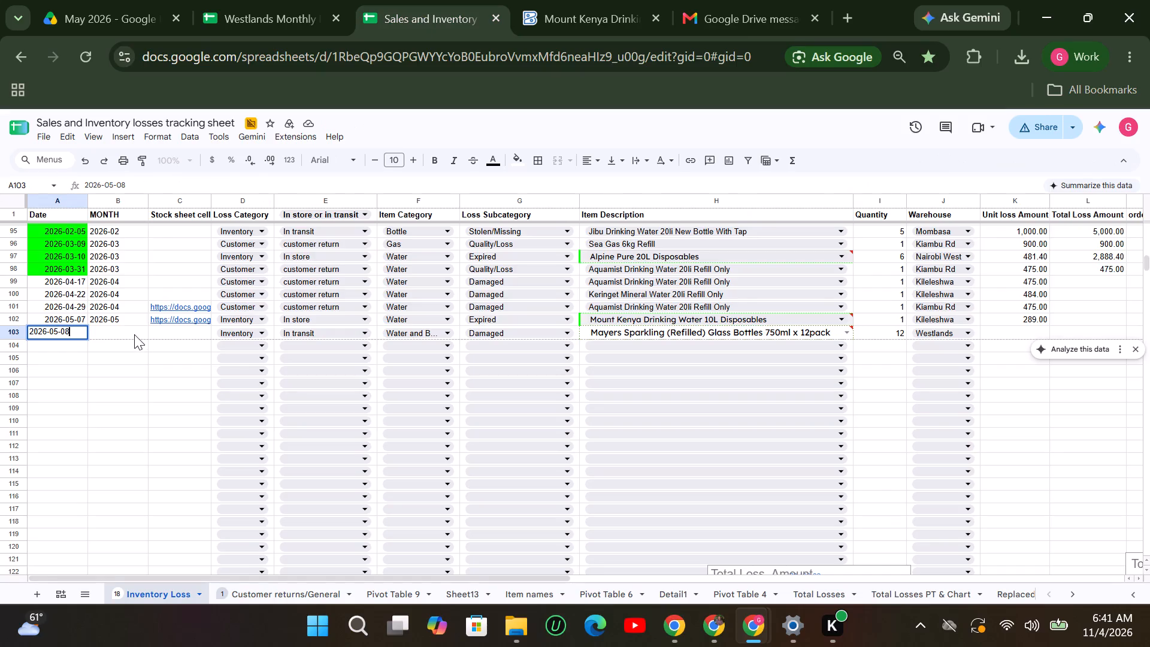
Copy the link to the Rider Accident cell BN223 in the Westlands tracker and paste it as row 103's stock sheet cell link.
{"action": "left_click", "coordinate": [170, 333]}
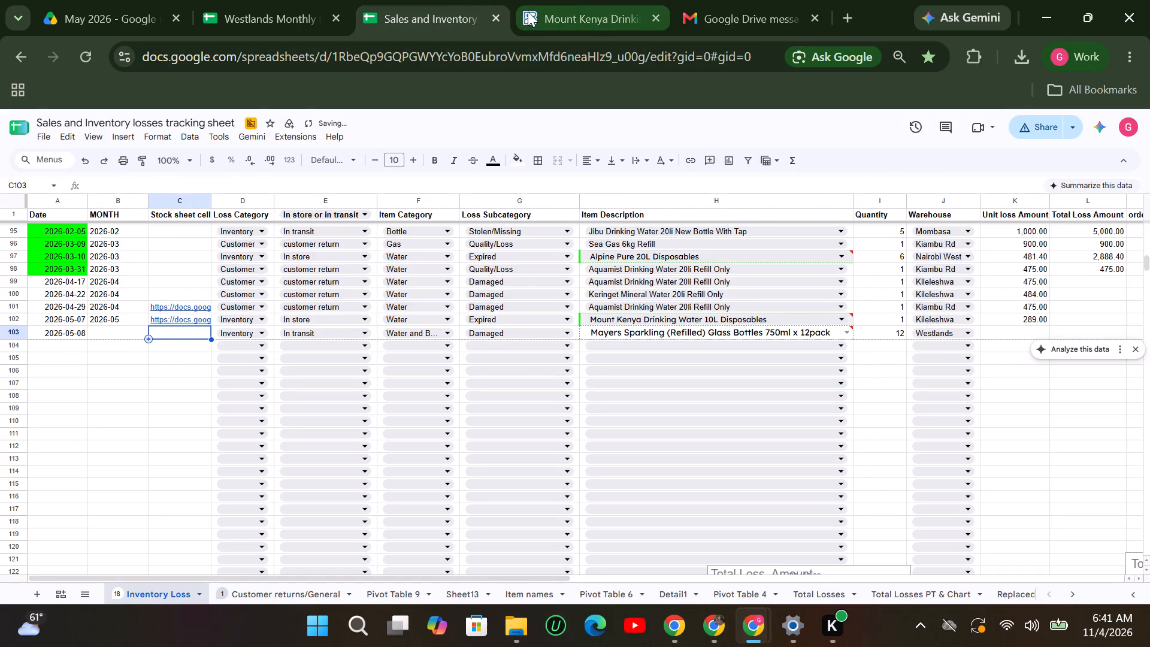
{"action": "left_click", "coordinate": [232, 13]}
{"action": "right_click", "coordinate": [346, 344]}
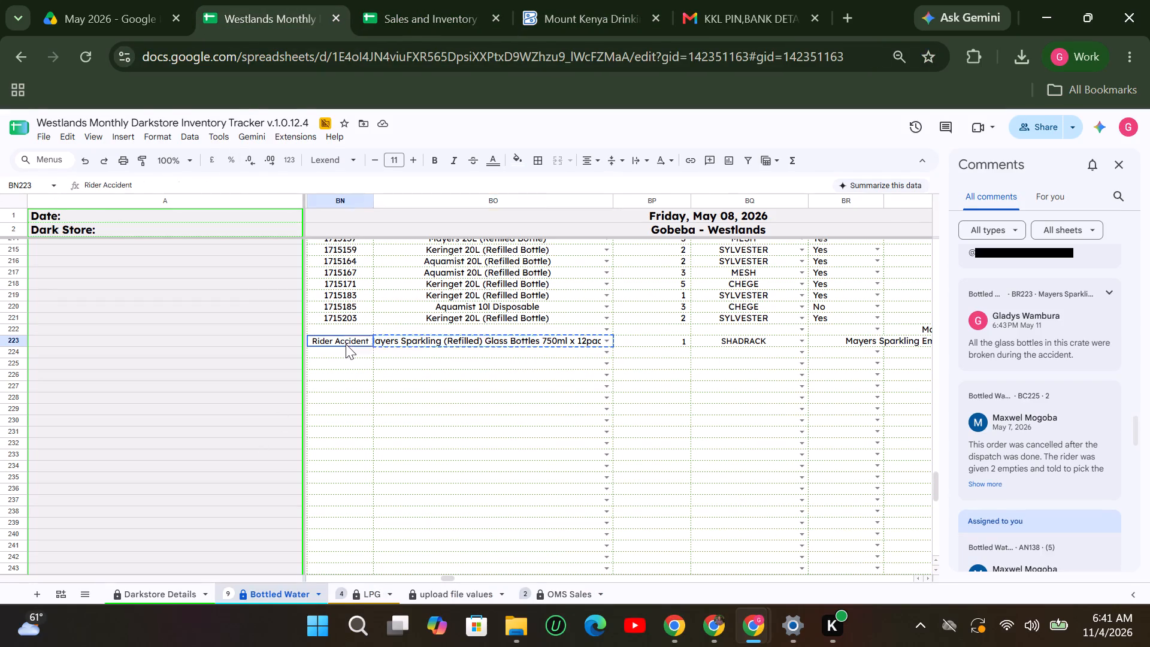
{"action": "scroll", "coordinate": [411, 559], "scroll_direction": "down", "scroll_amount": 3}
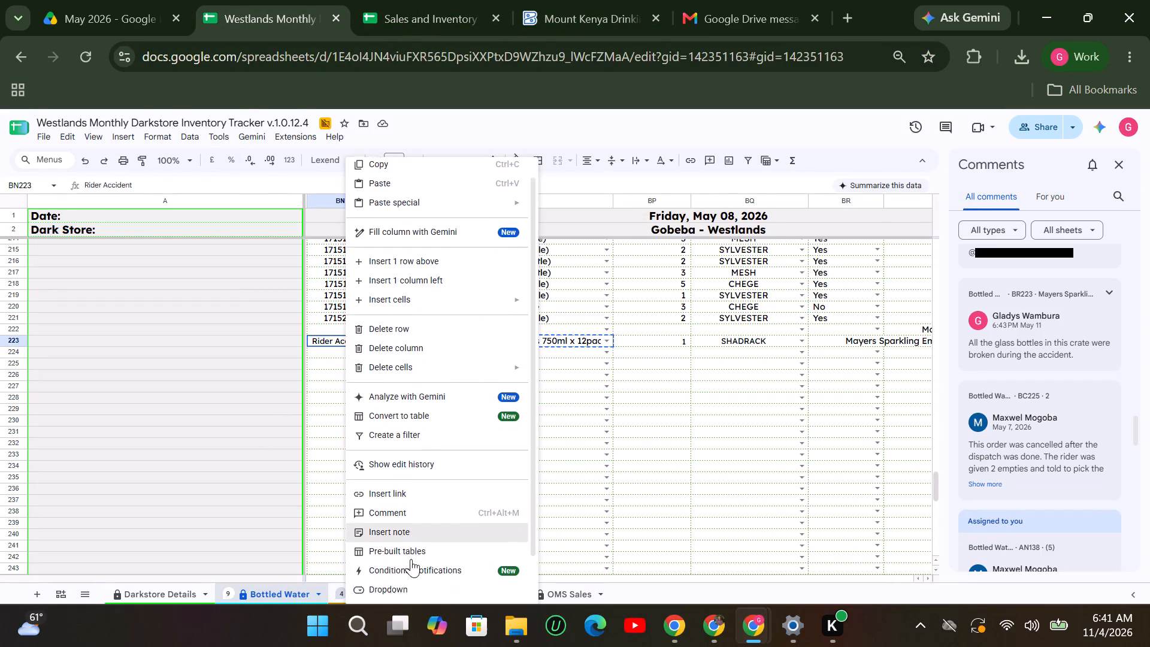
{"action": "scroll", "coordinate": [411, 559], "scroll_direction": "down", "scroll_amount": 5}
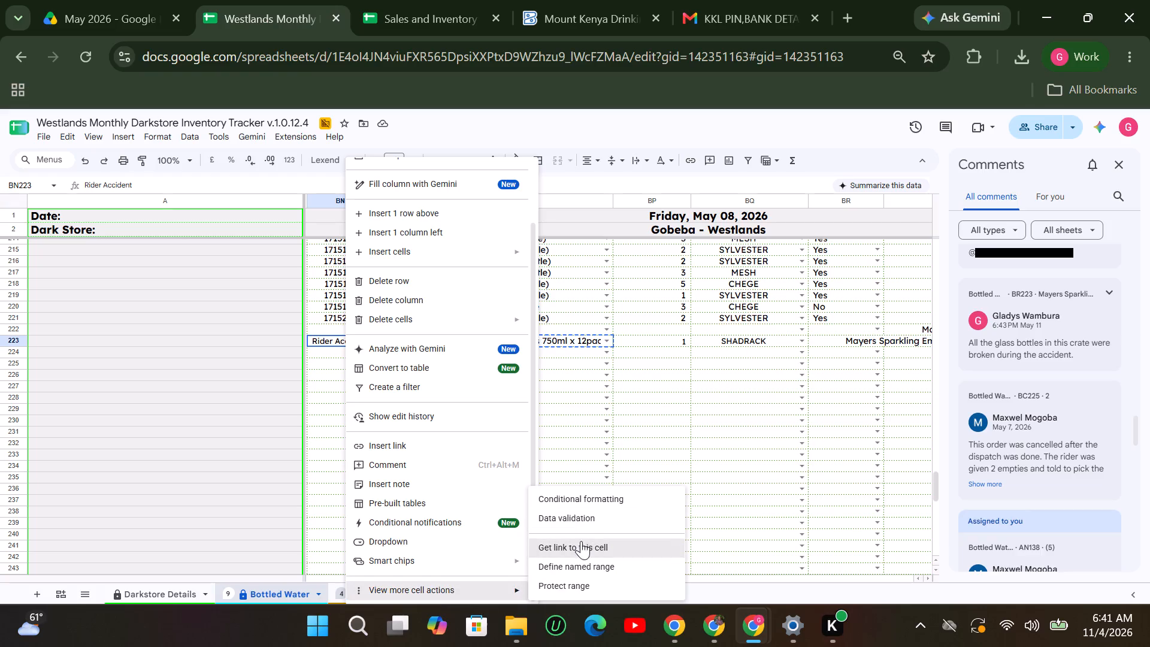
{"action": "left_click", "coordinate": [579, 545]}
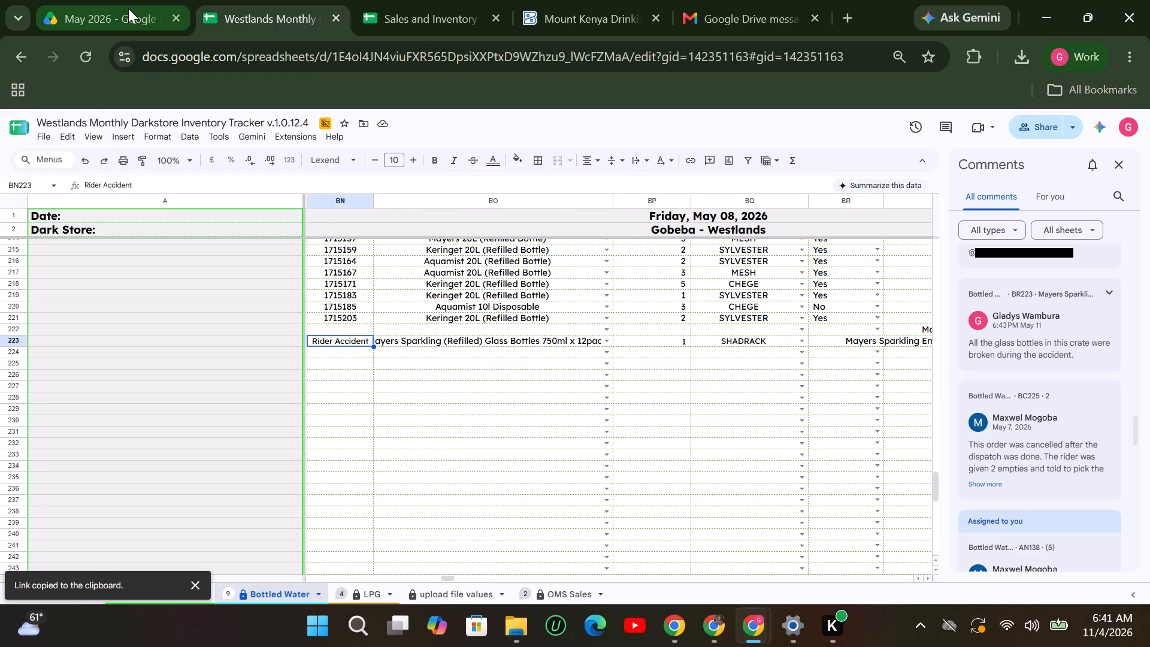
{"action": "left_click", "coordinate": [128, 8]}
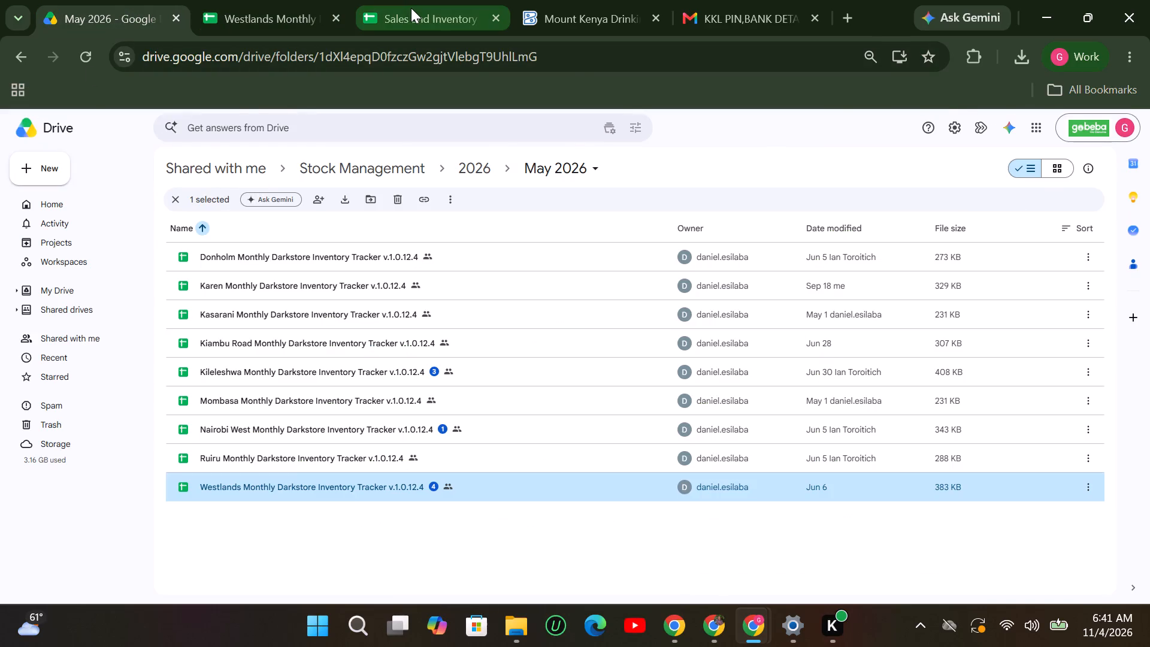
{"action": "left_click", "coordinate": [411, 8]}
{"action": "right_click", "coordinate": [174, 332]}
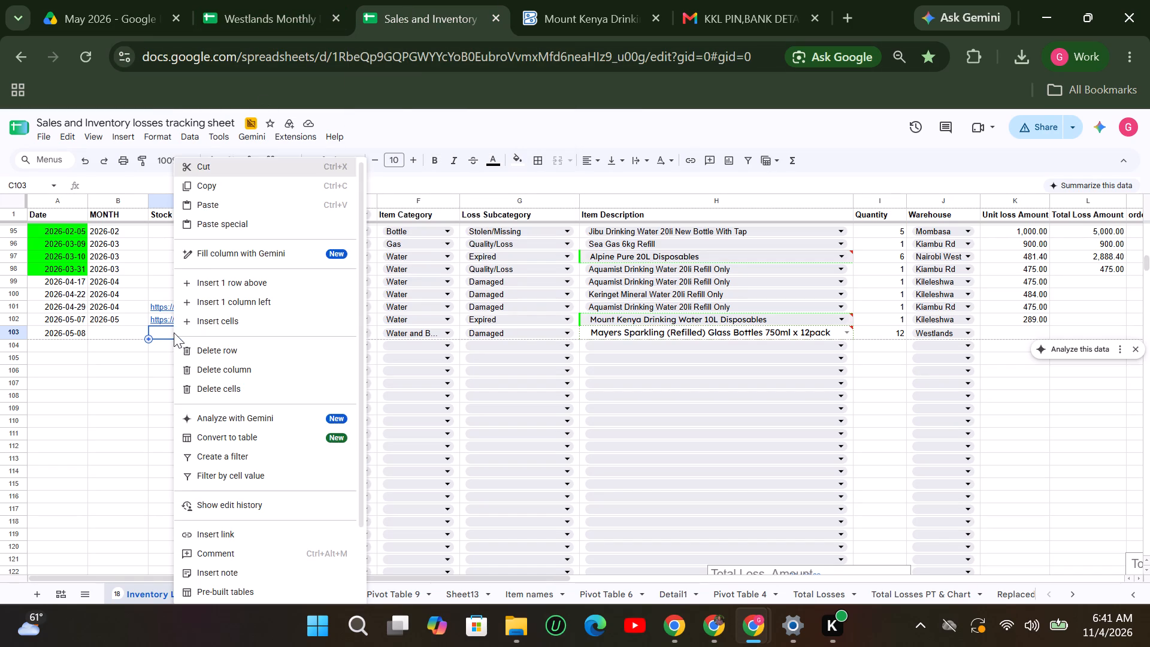
{"action": "left_click", "coordinate": [220, 205]}
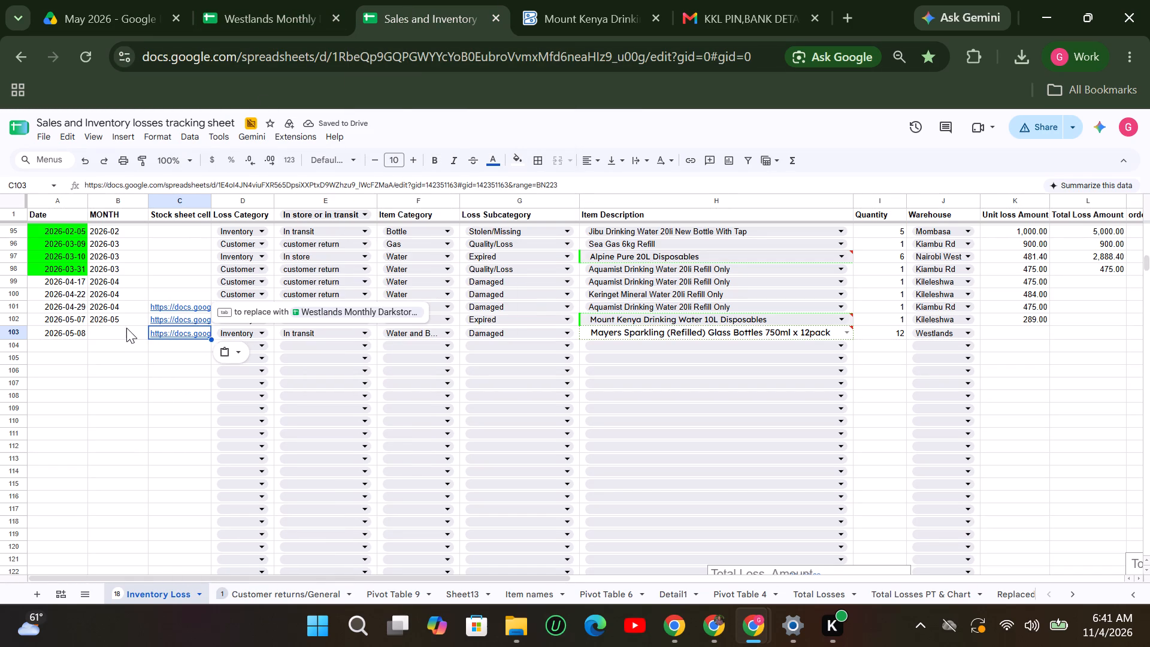
Fill the MONTH formula from row 102 down into row 103.
{"action": "left_click", "coordinate": [111, 319]}
{"action": "left_click_drag", "start_coordinate": [149, 328], "coordinate": [150, 336]}
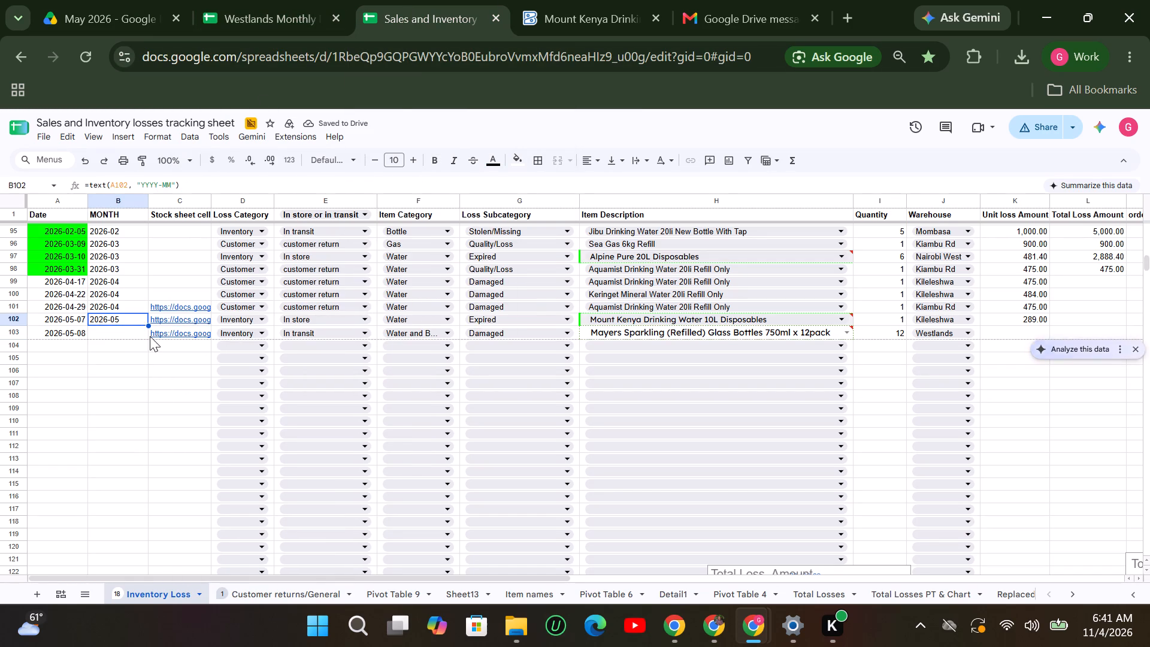
{"action": "left_click_drag", "start_coordinate": [150, 336], "coordinate": [141, 343]}
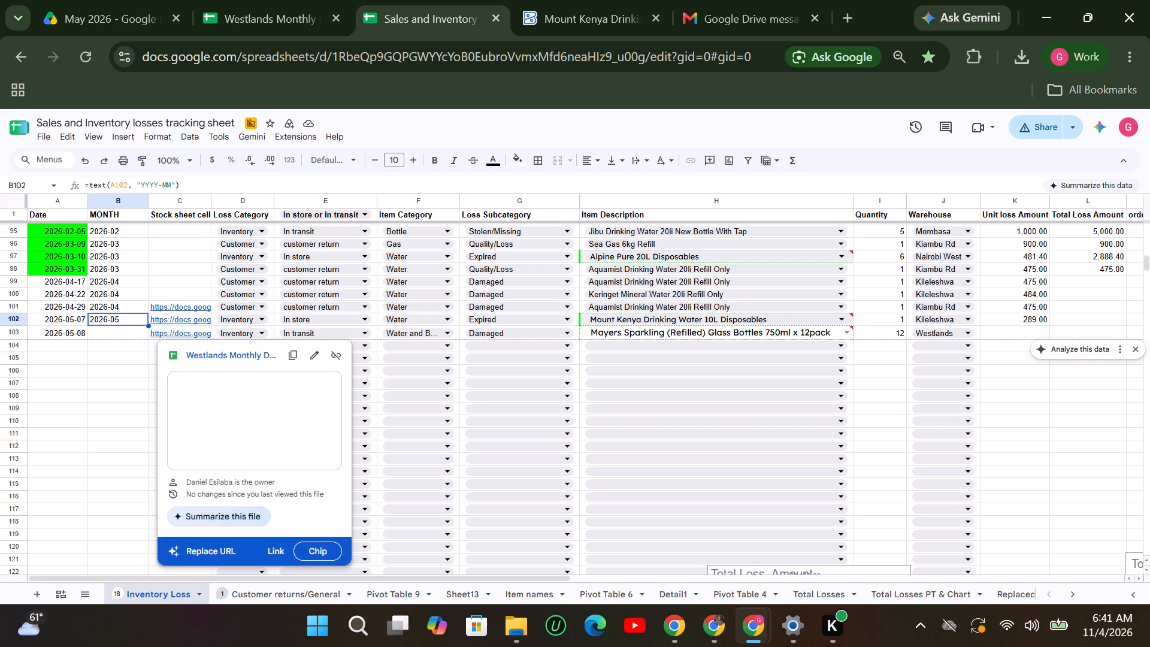
{"action": "left_click_drag", "start_coordinate": [149, 325], "coordinate": [145, 335]}
{"action": "left_click", "coordinate": [172, 389]}
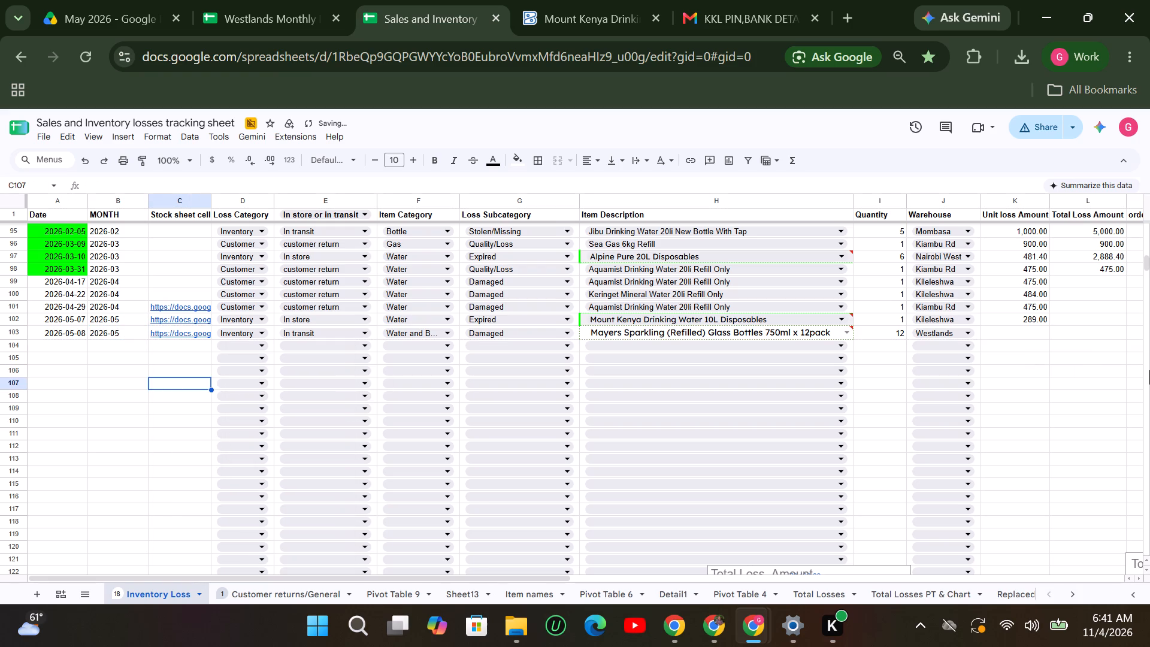
Extend the row 103 note to "Rider accident: Write off the 12 glass bottles and the refills. The crate was returned to the store.".
{"action": "left_click", "coordinate": [1142, 580]}
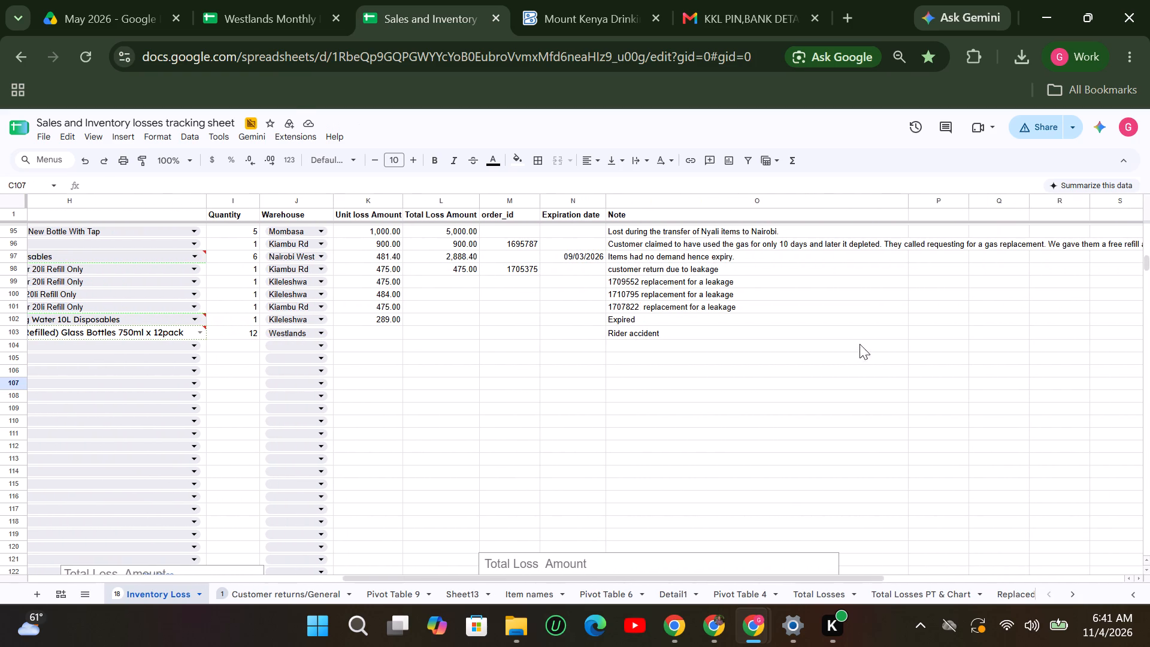
{"action": "triple_click", "coordinate": [689, 333]}
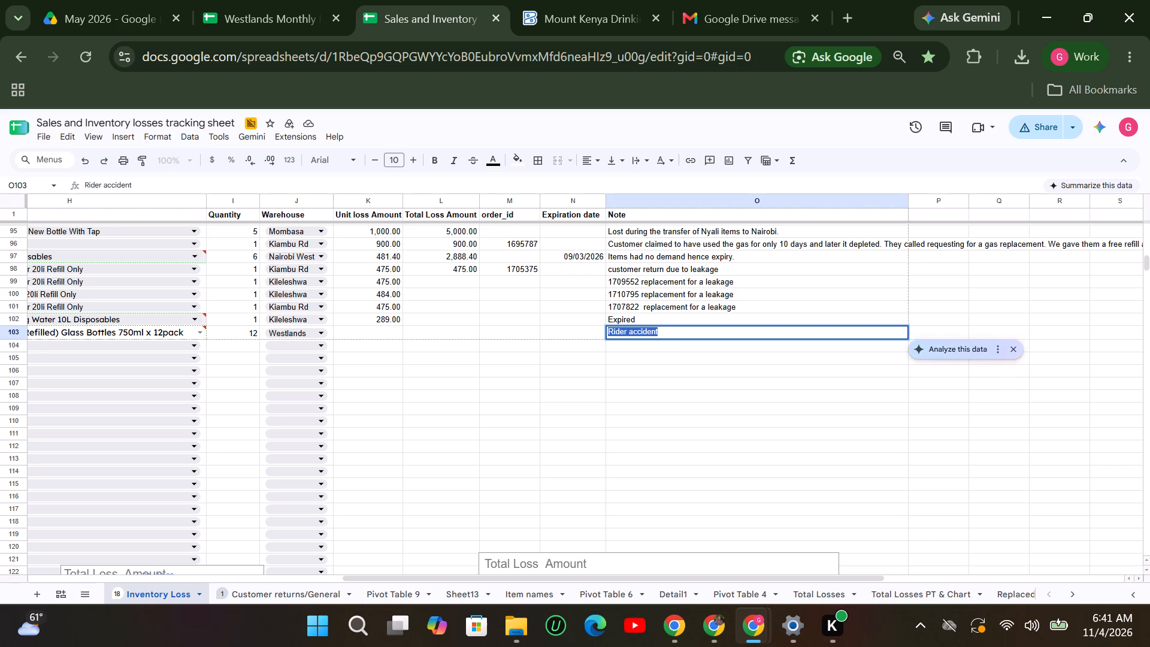
{"action": "left_click", "coordinate": [691, 331]}
{"action": "type", "text": ":"}
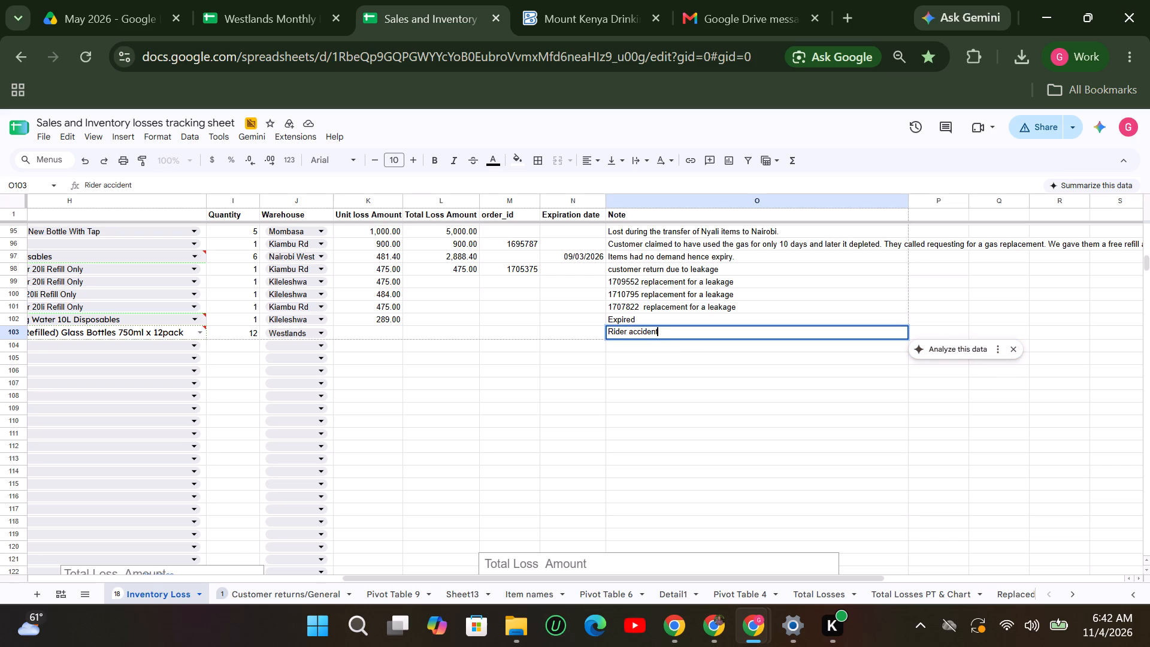
{"action": "key", "text": "space"}
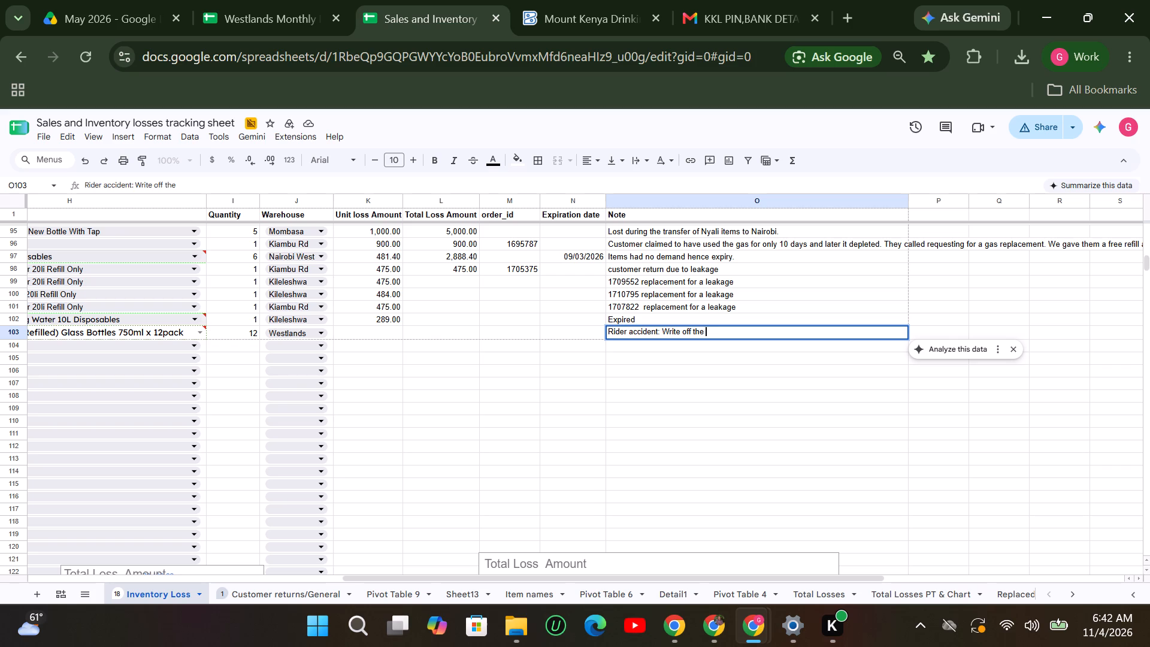
{"action": "type", "text": "12"}
{"action": "key", "text": "space"}
{"action": "type", "text": "glass bottles and the refills"}
{"action": "type", "text": "."}
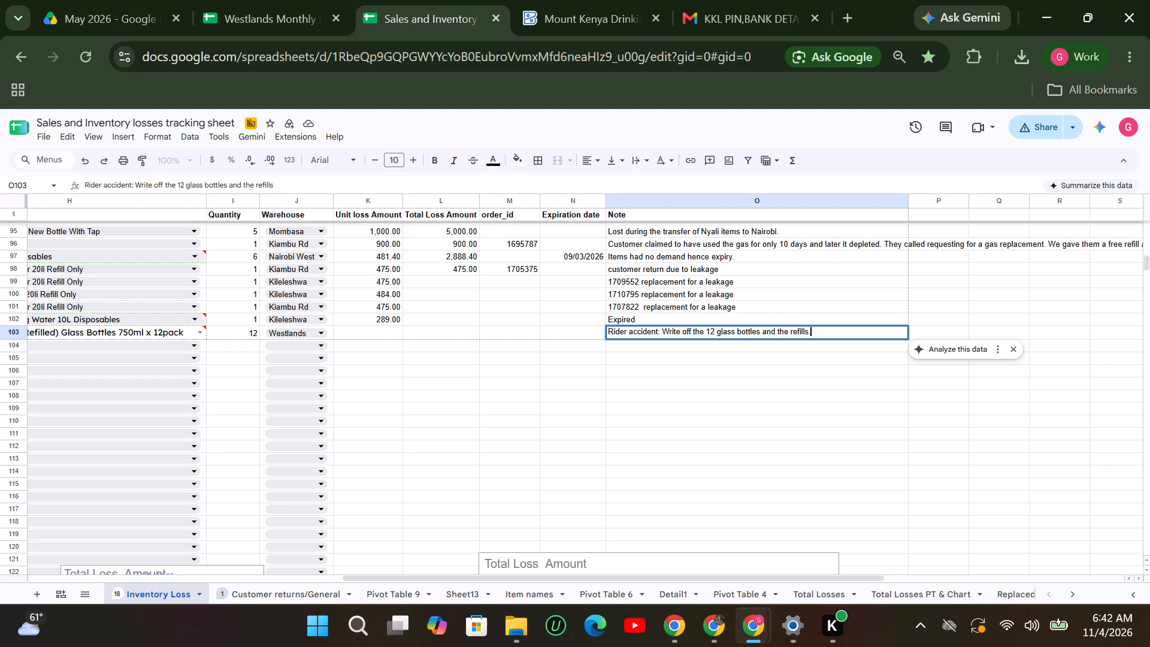
{"action": "key", "text": "space"}
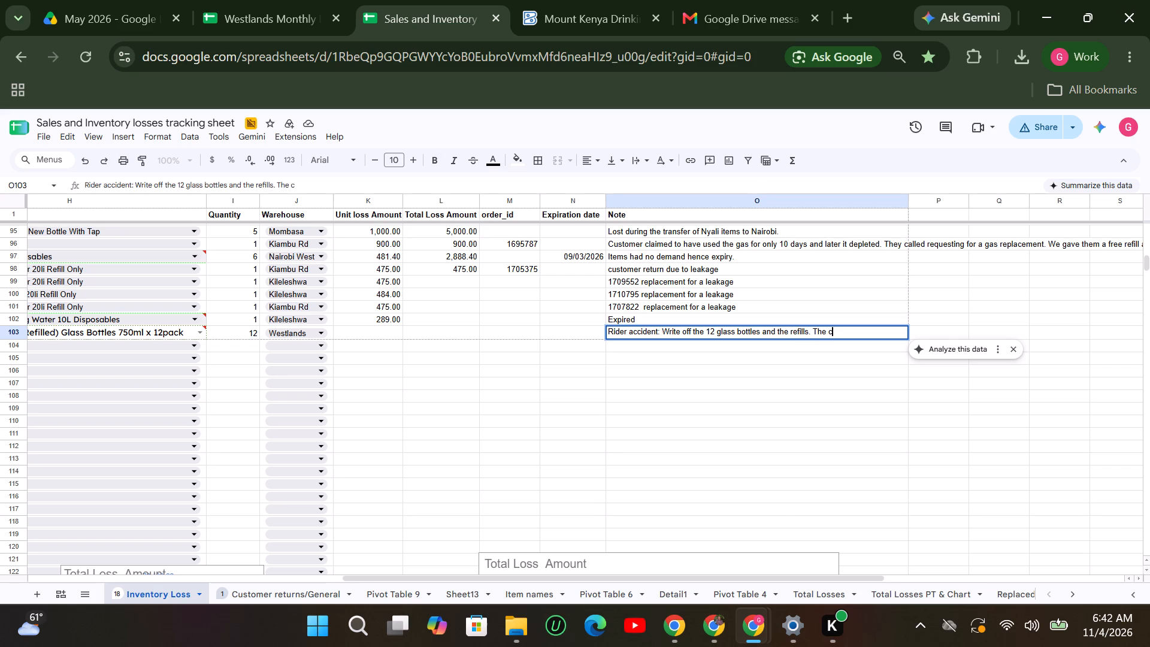
{"action": "type", "text": "was returned"}
{"action": "key", "text": "space"}
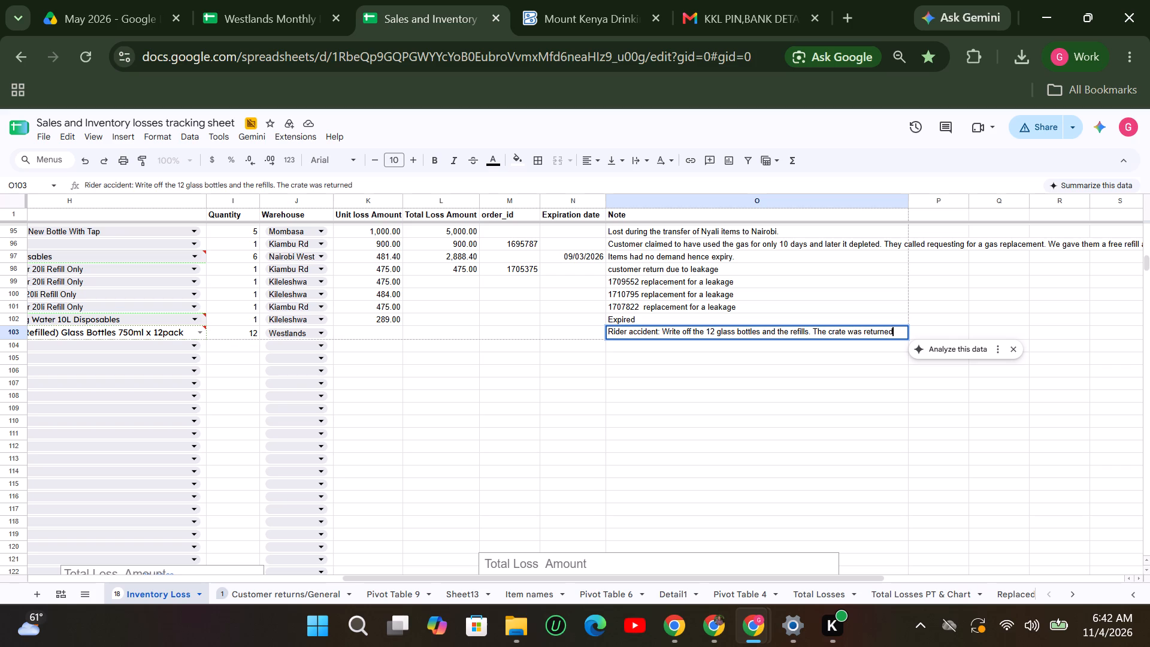
{"action": "type", "text": "to the store."}
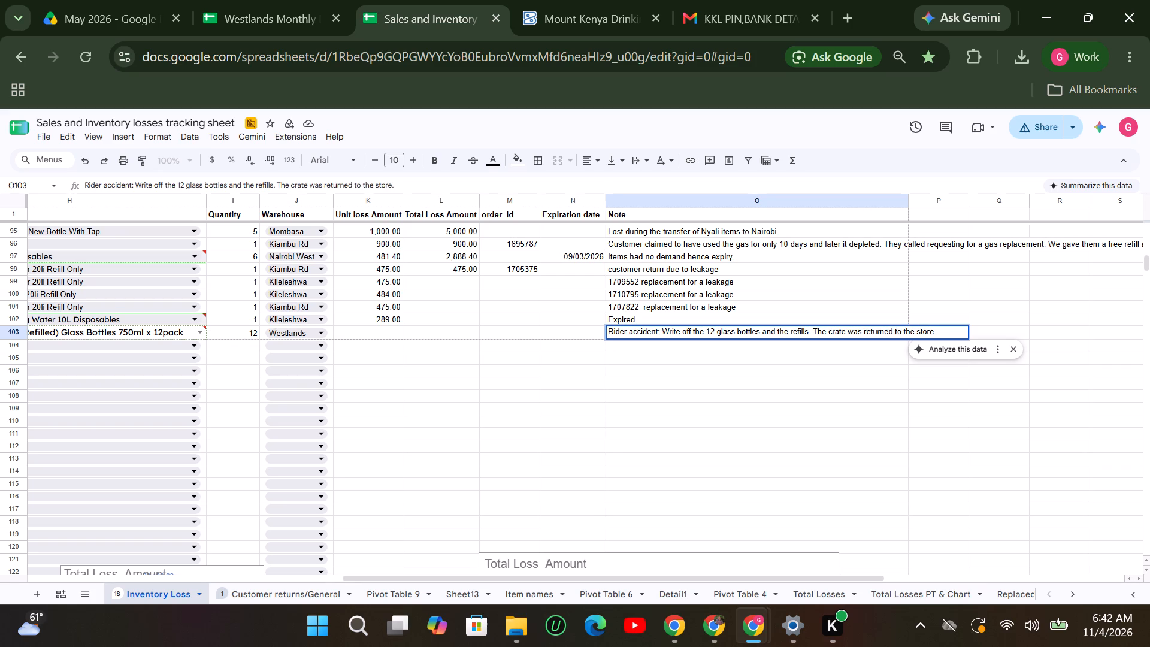
{"action": "left_click", "coordinate": [666, 424]}
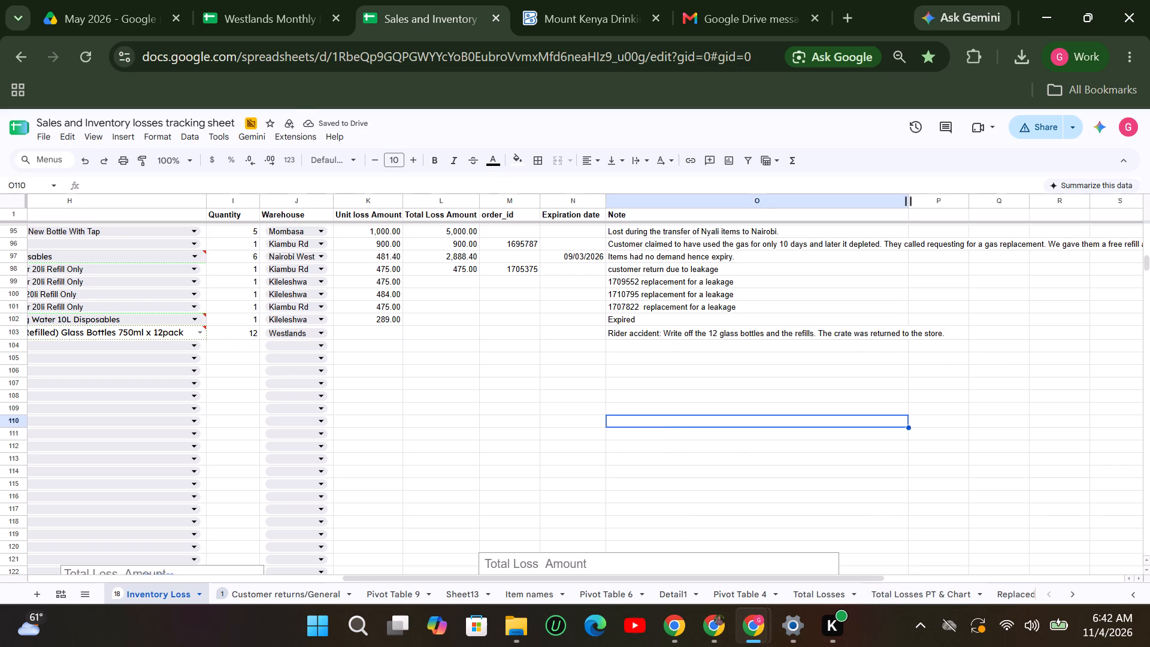
Widen the Note column until the full row 103 note fits.
{"action": "left_click_drag", "start_coordinate": [909, 198], "coordinate": [955, 188]}
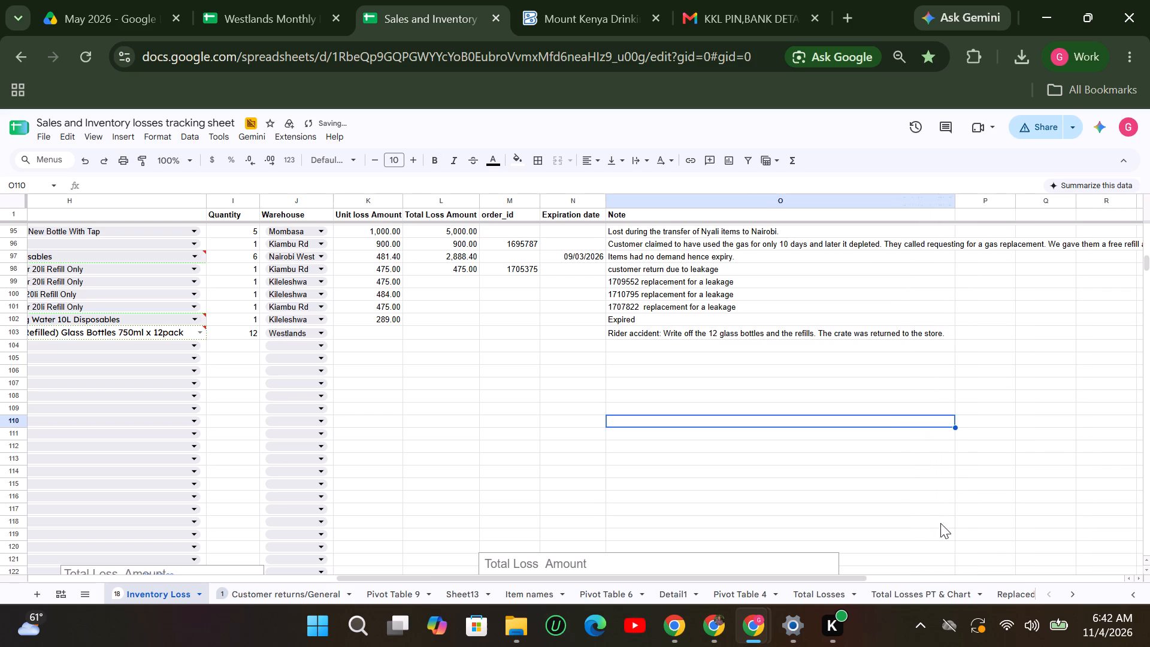
Select the Unit loss Amount cell for the Mayers Sparkling entry in row 103.
{"action": "left_click", "coordinate": [1127, 580]}
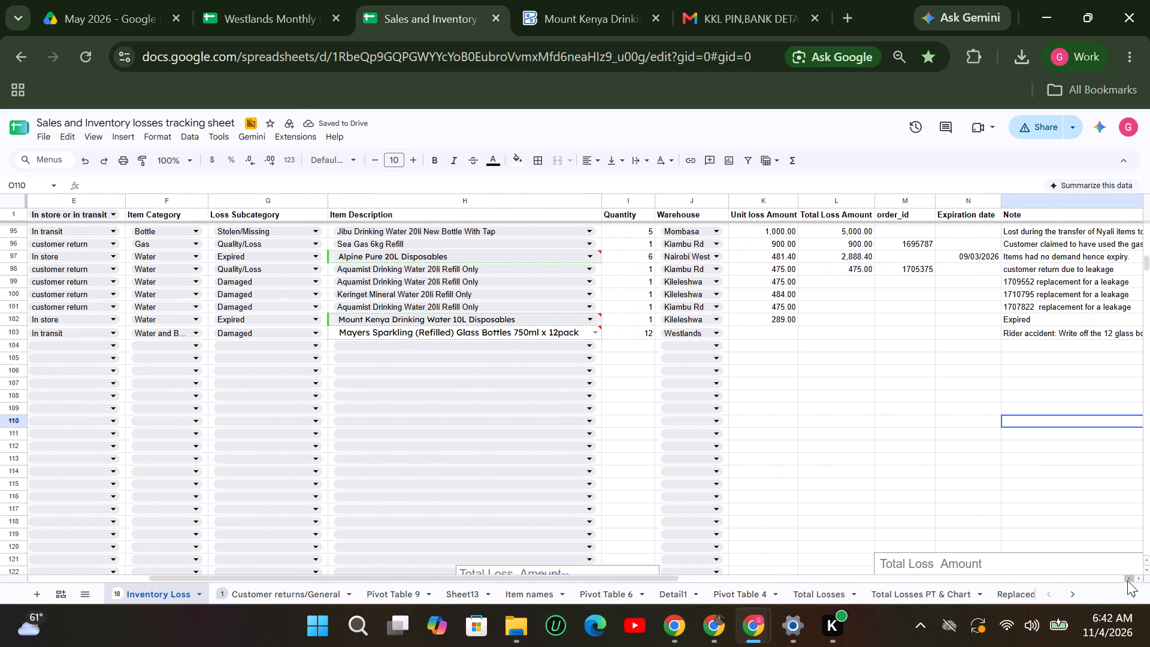
{"action": "left_click", "coordinate": [759, 337]}
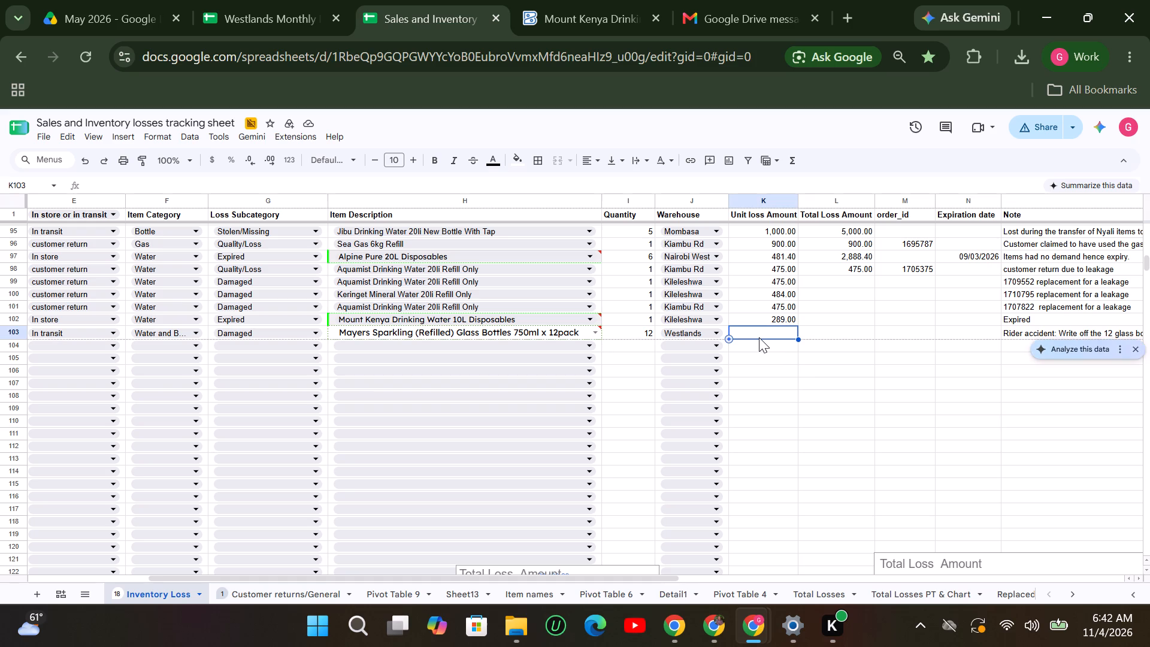
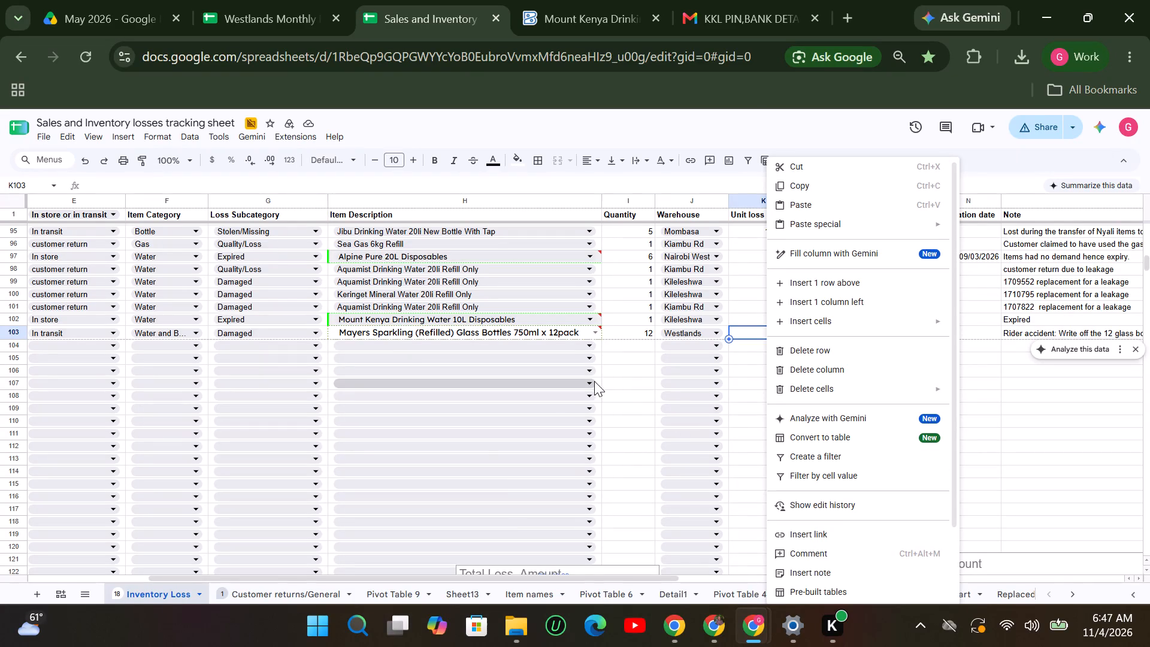
Enter 1955.76 as the Unit loss Amount for the Mayers Sparkling entry in row 103.
{"action": "left_click", "coordinate": [634, 378]}
{"action": "left_click", "coordinate": [749, 332]}
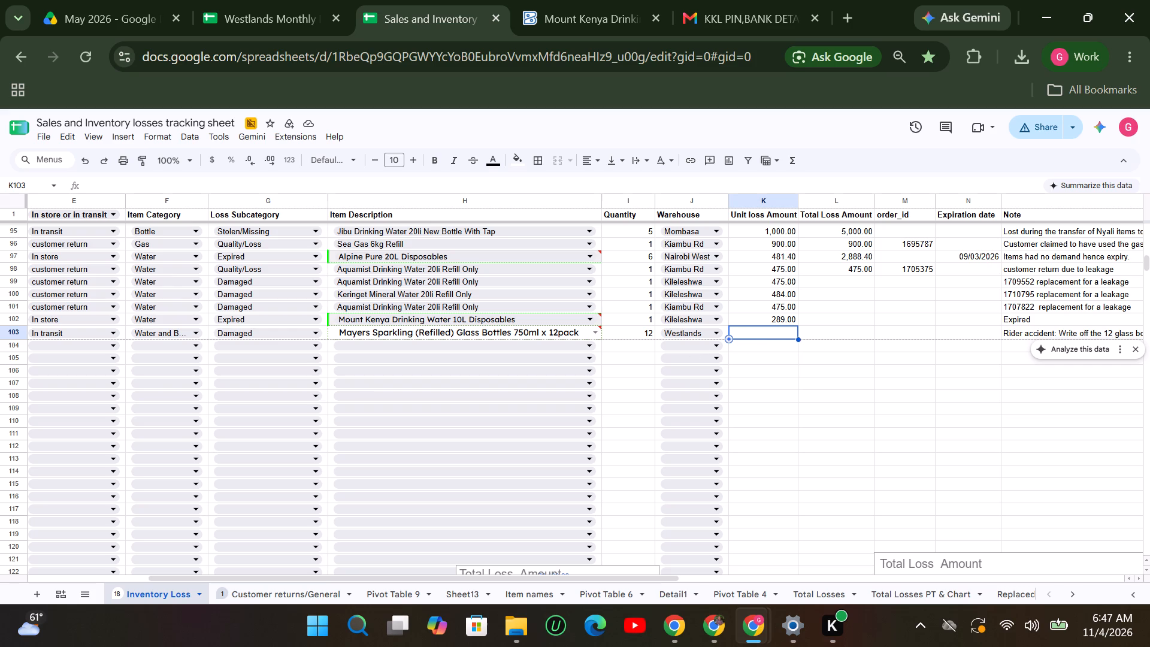
{"action": "key", "text": "1"}
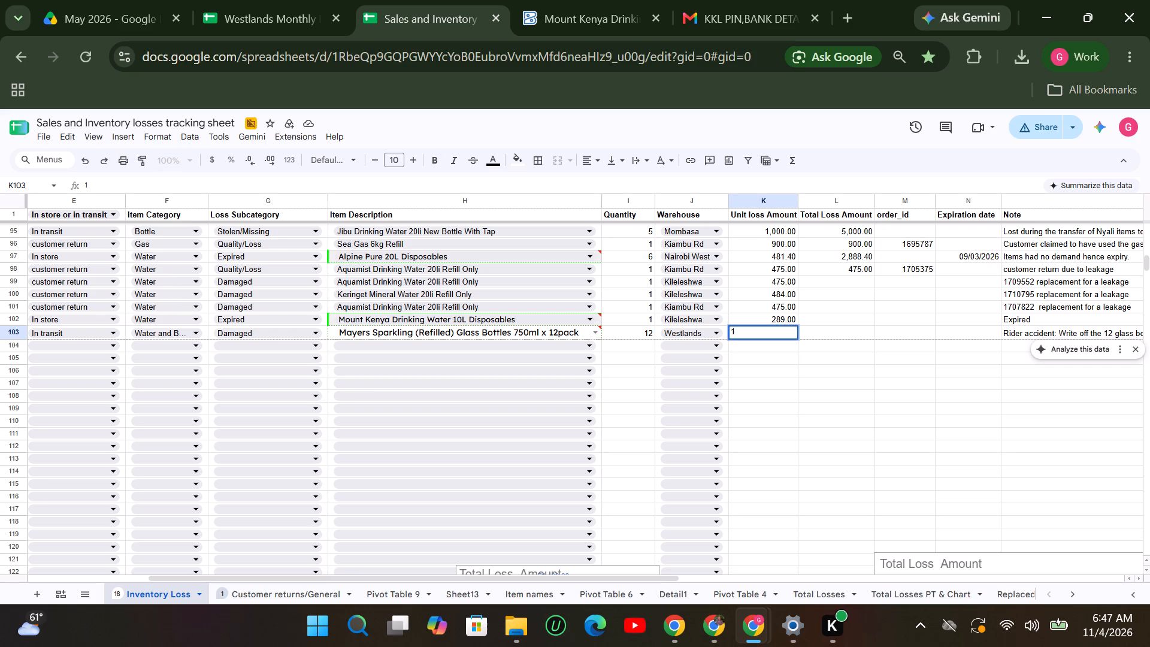
{"action": "key", "text": "9"}
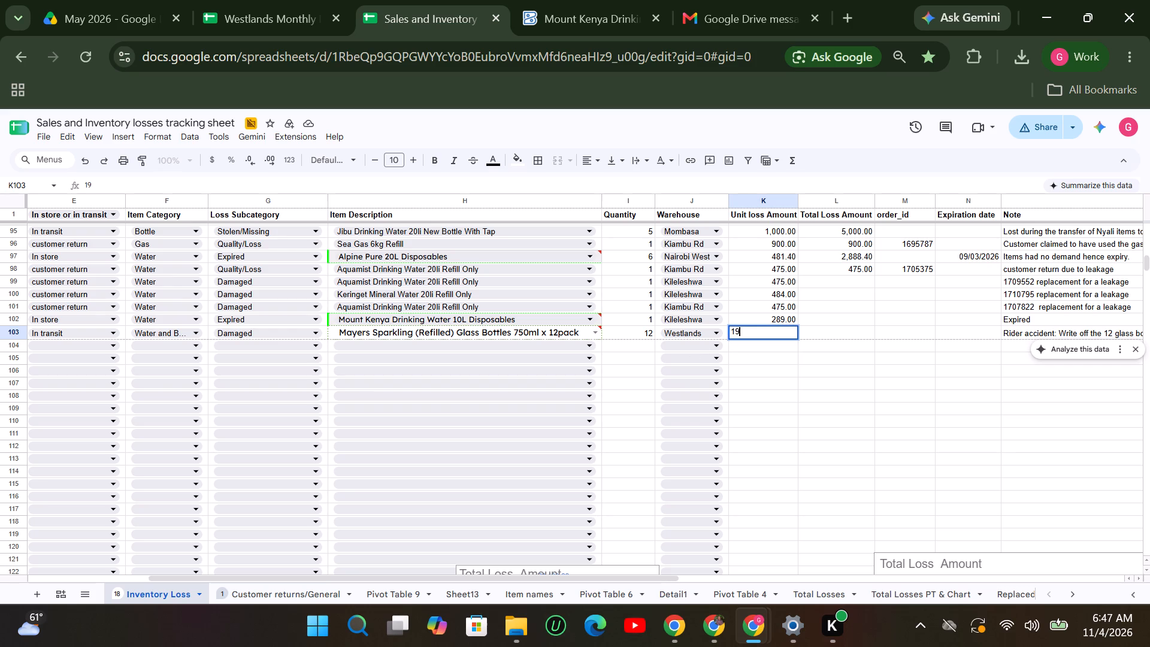
{"action": "type", "text": "55"}
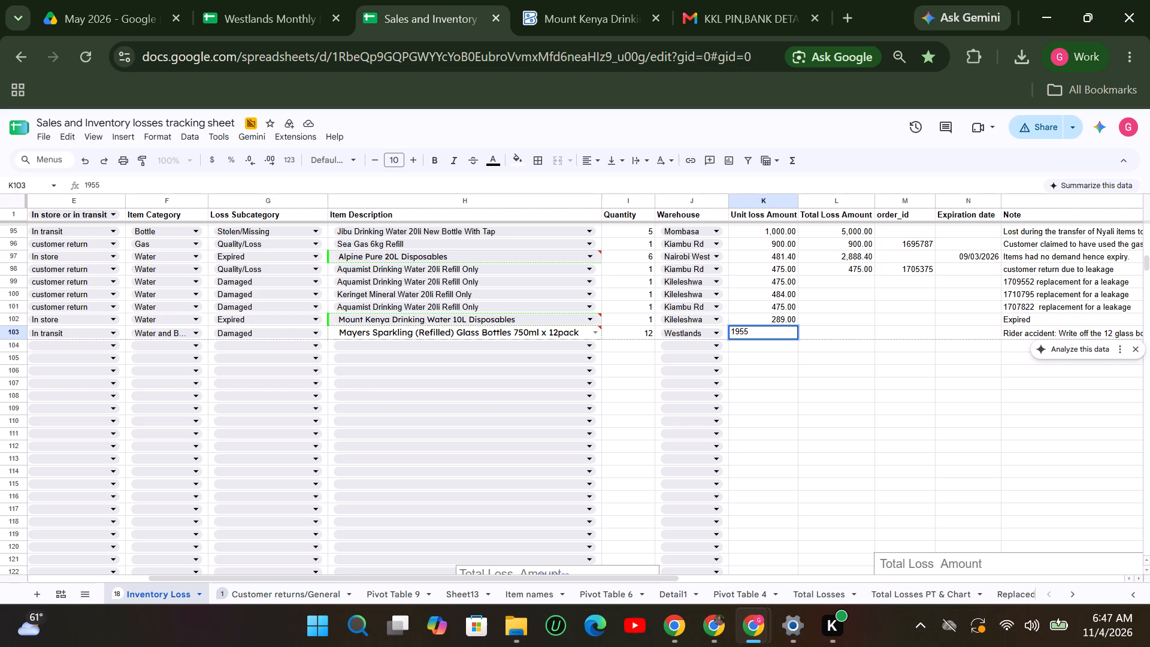
{"action": "type", "text": ".76"}
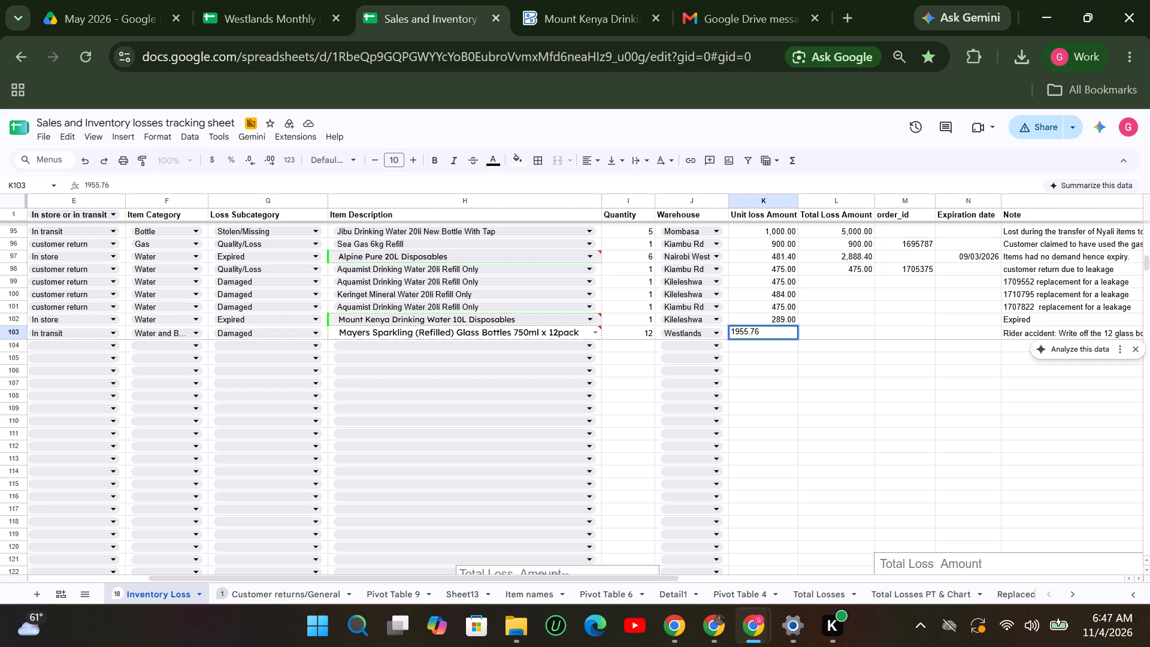
{"action": "left_click", "coordinate": [1115, 330]}
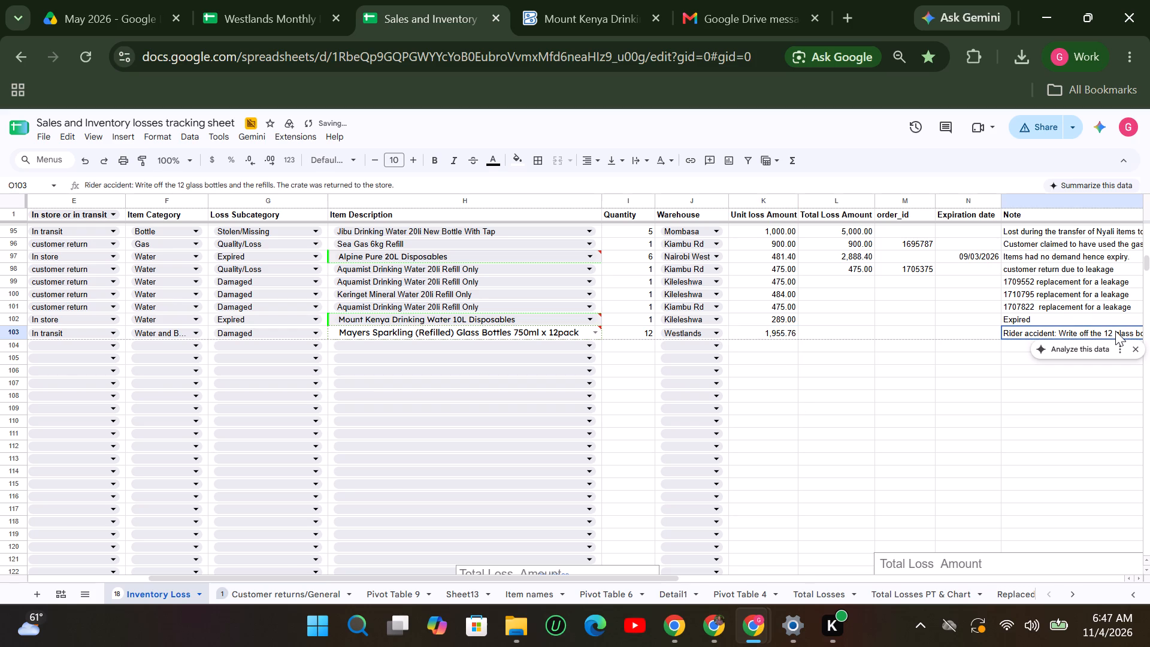
{"action": "key", "text": "Right"}
{"action": "key", "text": "Right"}
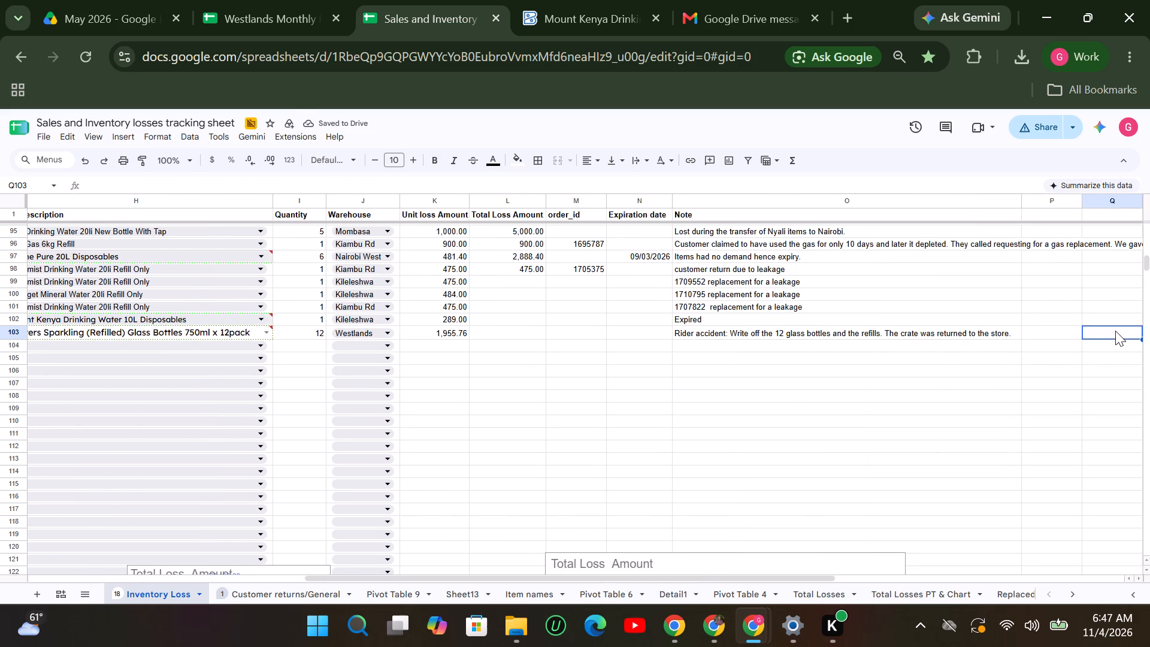
{"action": "double_click", "coordinate": [1003, 336]}
{"action": "key", "text": "space"}
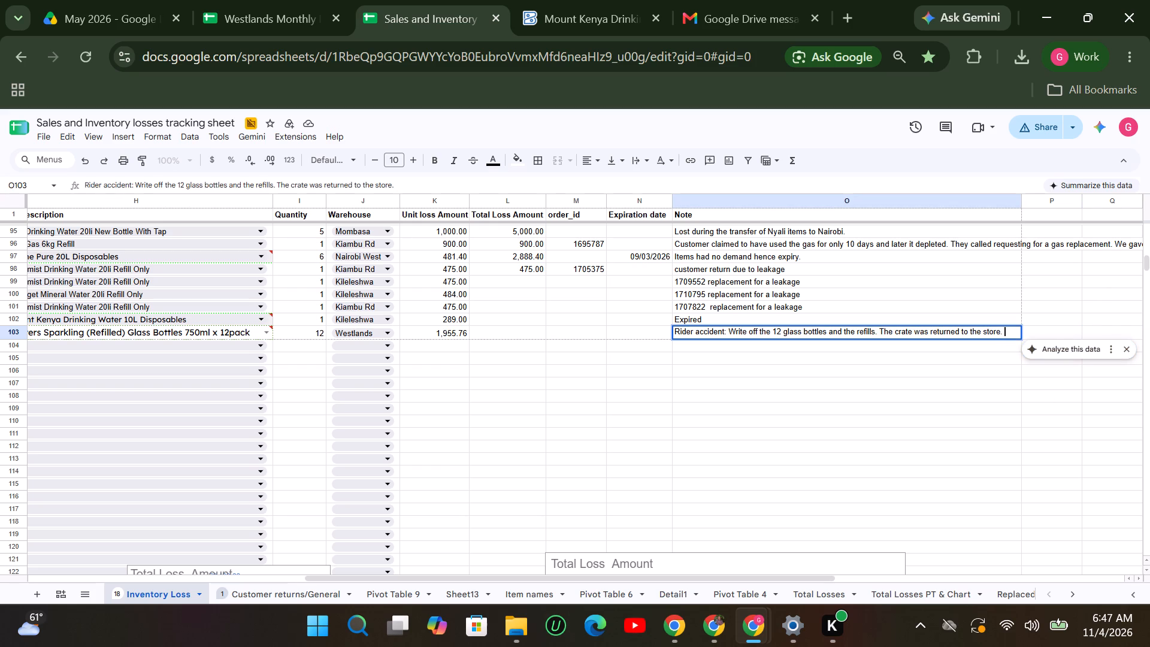
{"action": "type", "text": "refills"}
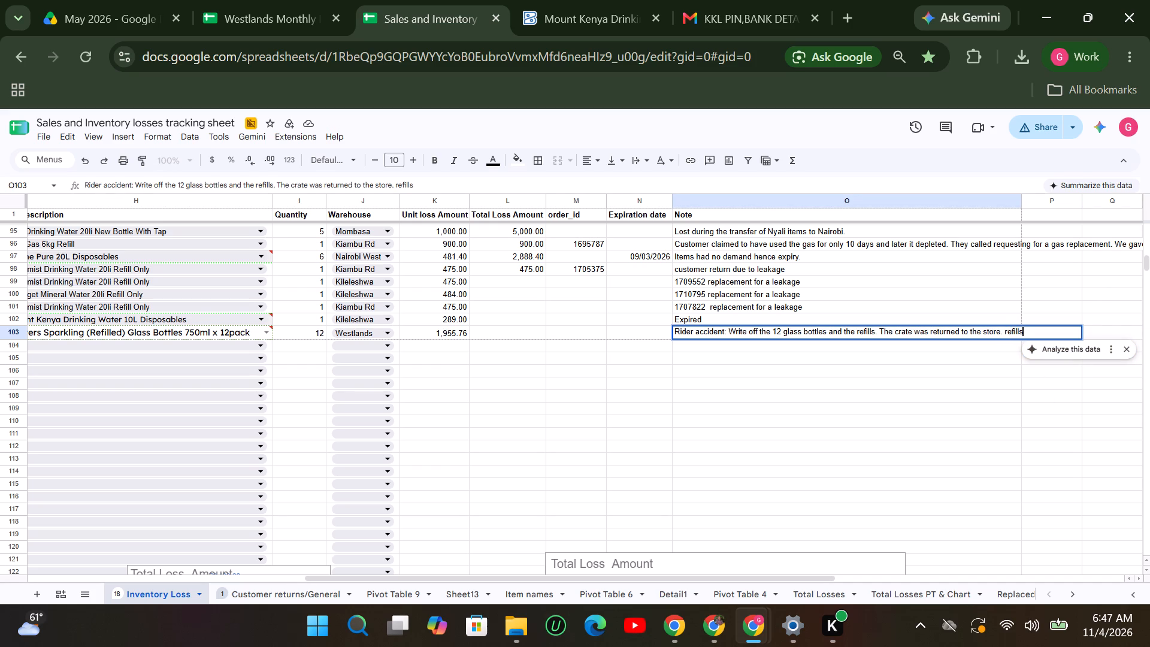
{"action": "key", "text": "space"}
{"action": "type", "text": "@"}
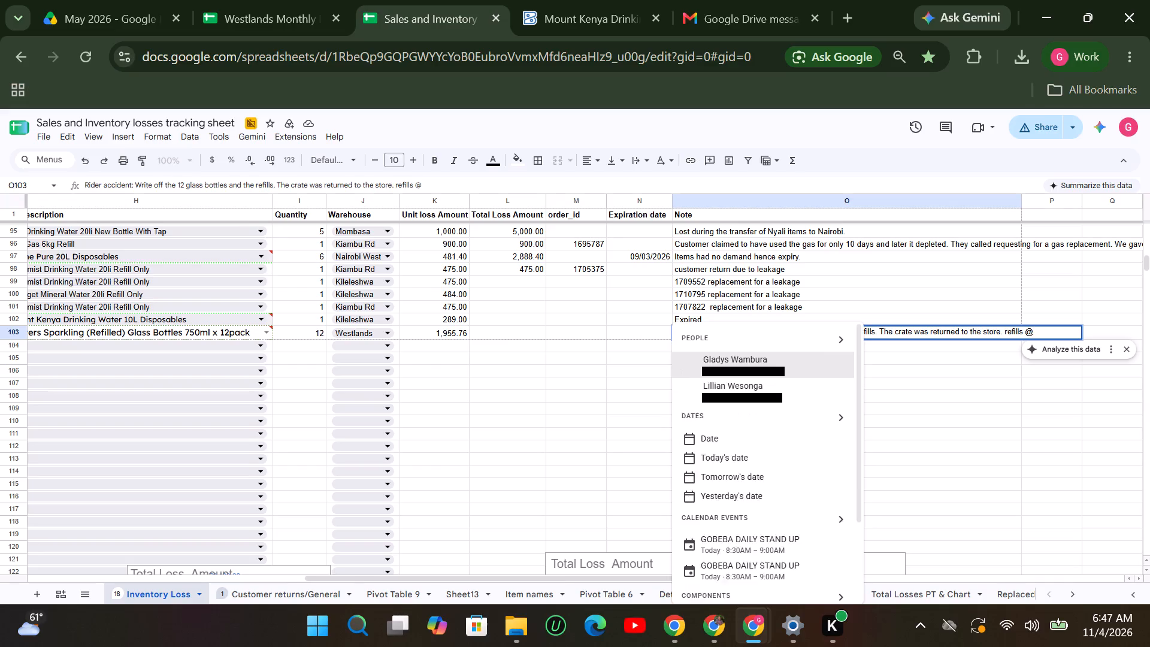
{"action": "type", "text": "842."}
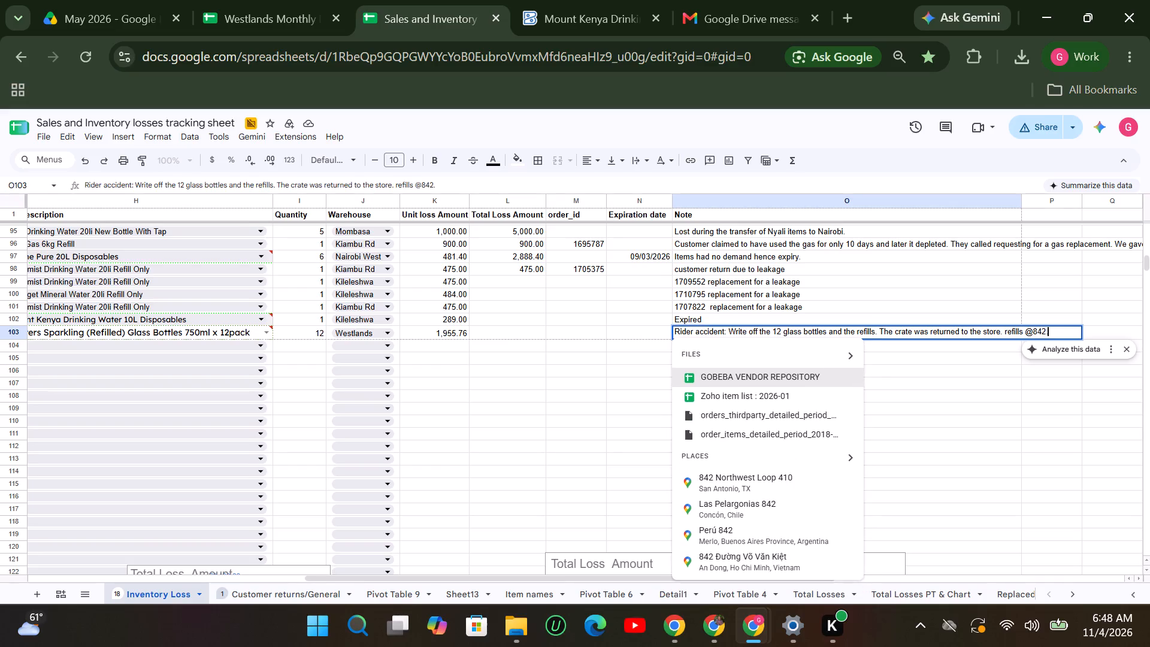
{"action": "type", "text": "16"}
{"action": "key", "text": "space"}
{"action": "type", "text": "an"}
{"action": "type", "text": "d"}
{"action": "key", "text": "space"}
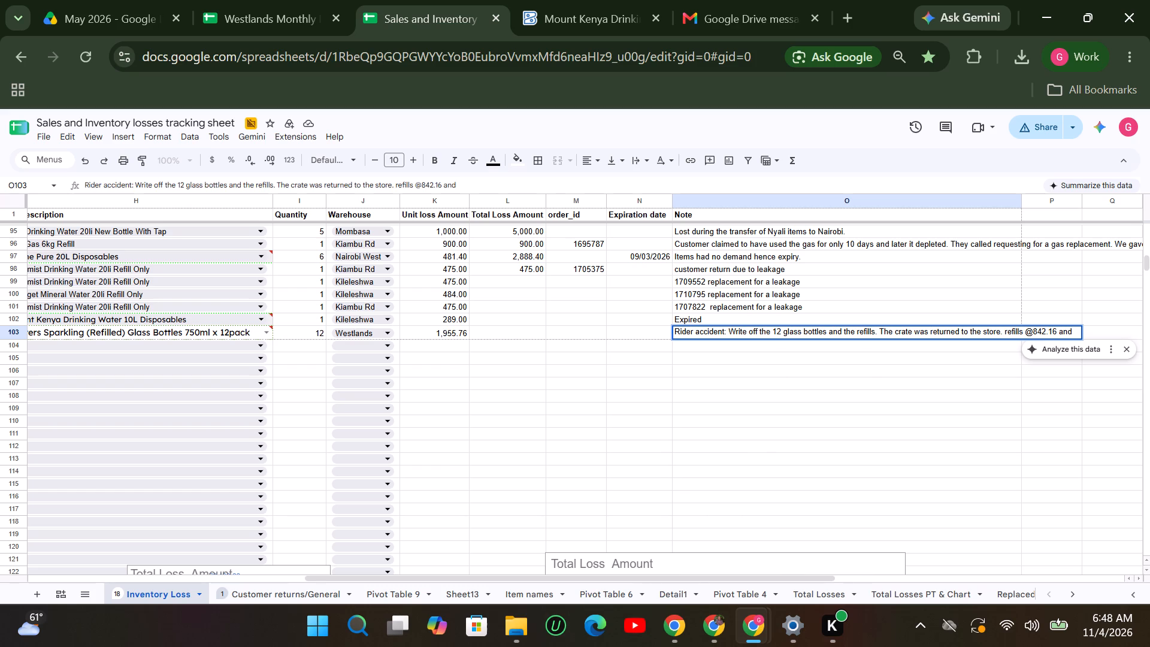
{"action": "type", "text": "do"}
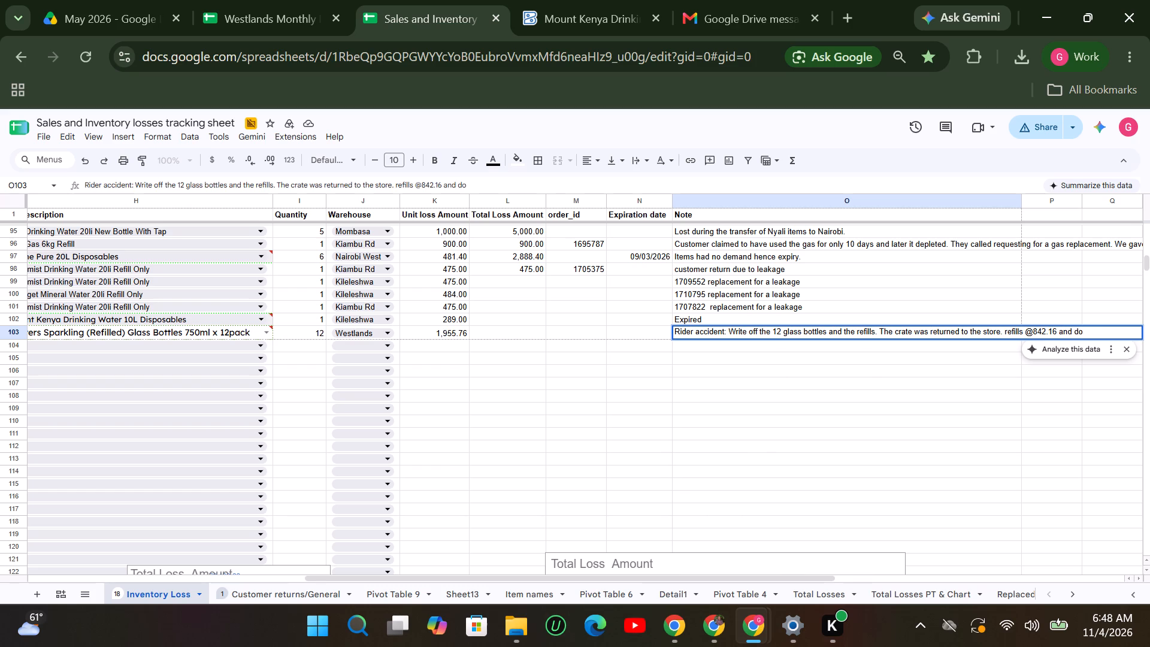
{"action": "key", "text": "BackSpace"}
{"action": "key", "text": "BackSpace"}
{"action": "type", "text": "glass bottle depossit"}
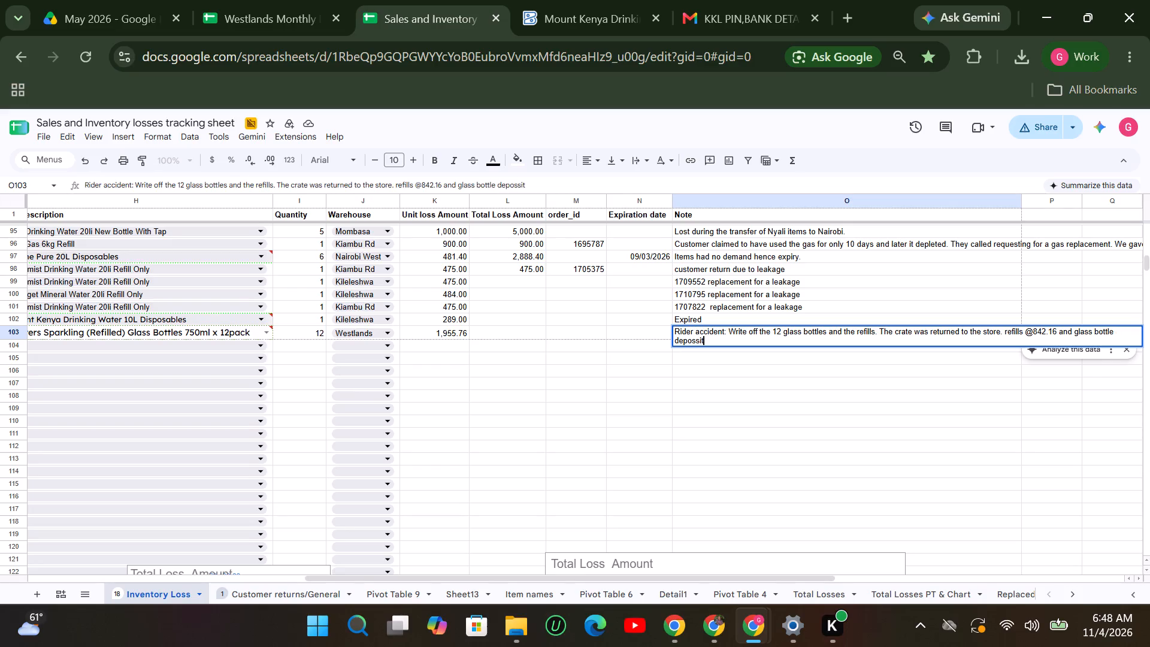
{"action": "key", "text": "BackSpace"}
{"action": "key", "text": "BackSpace"}
{"action": "key", "text": "BackSpace"}
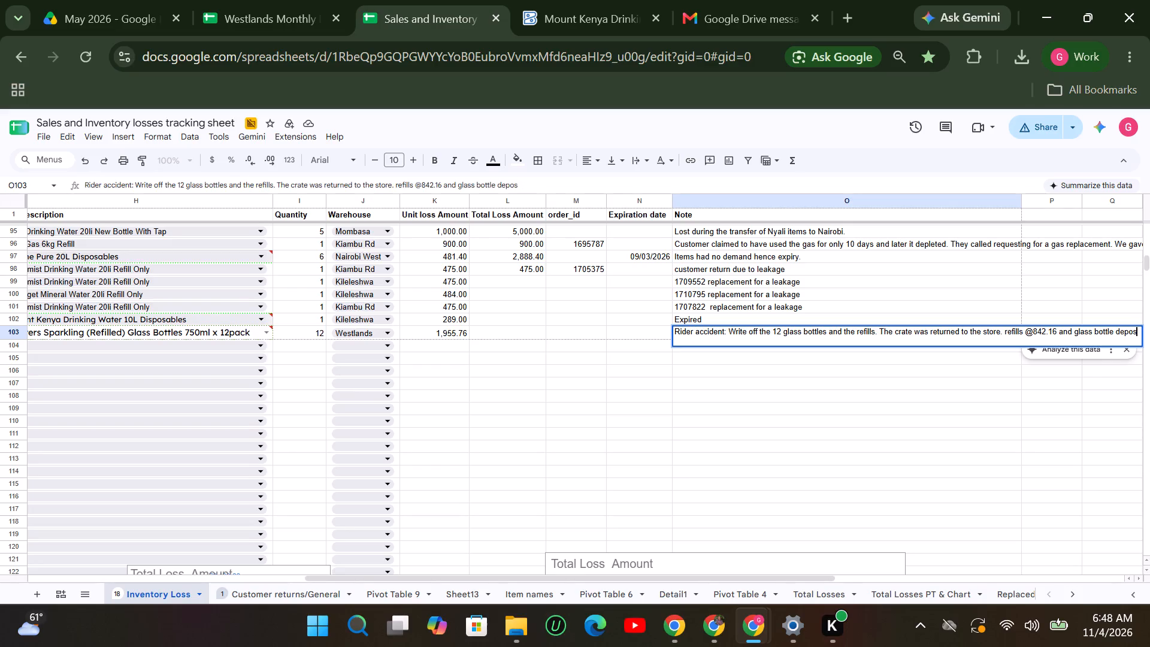
{"action": "type", "text": "it @"}
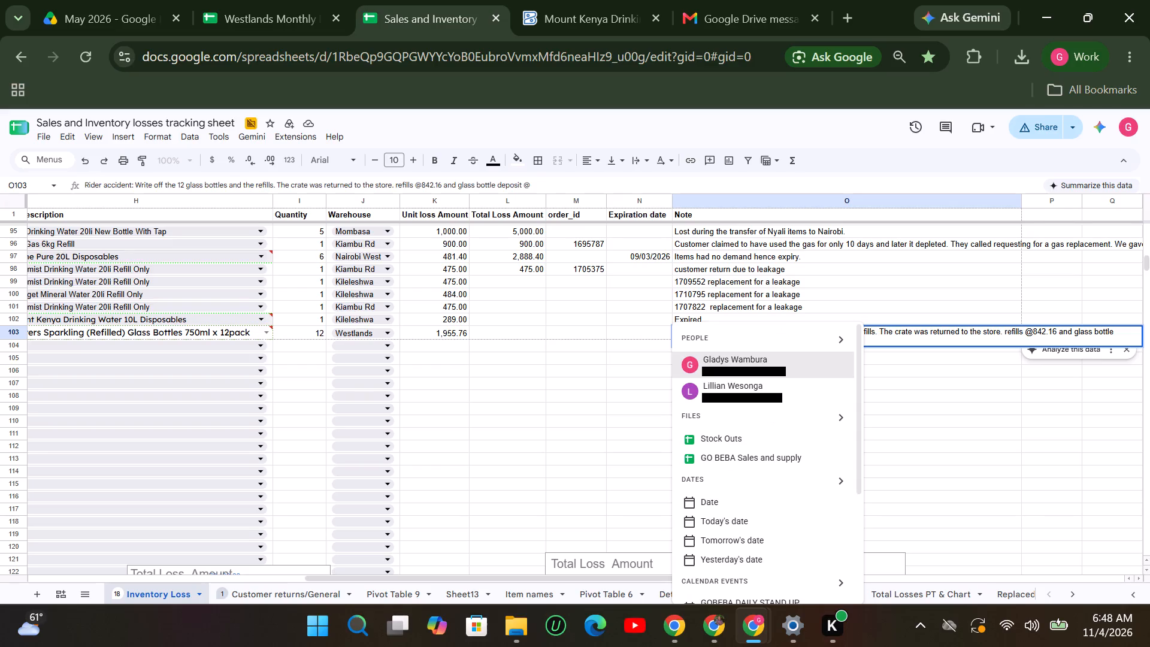
{"action": "type", "text": "113"}
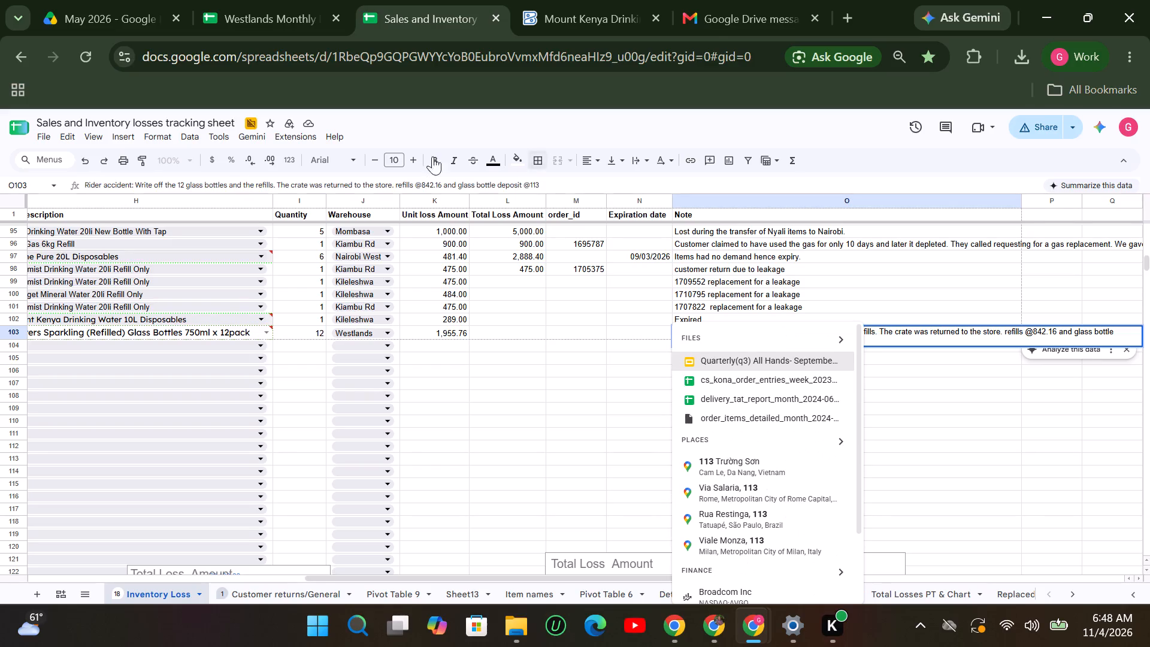
{"action": "left_click", "coordinate": [944, 333]}
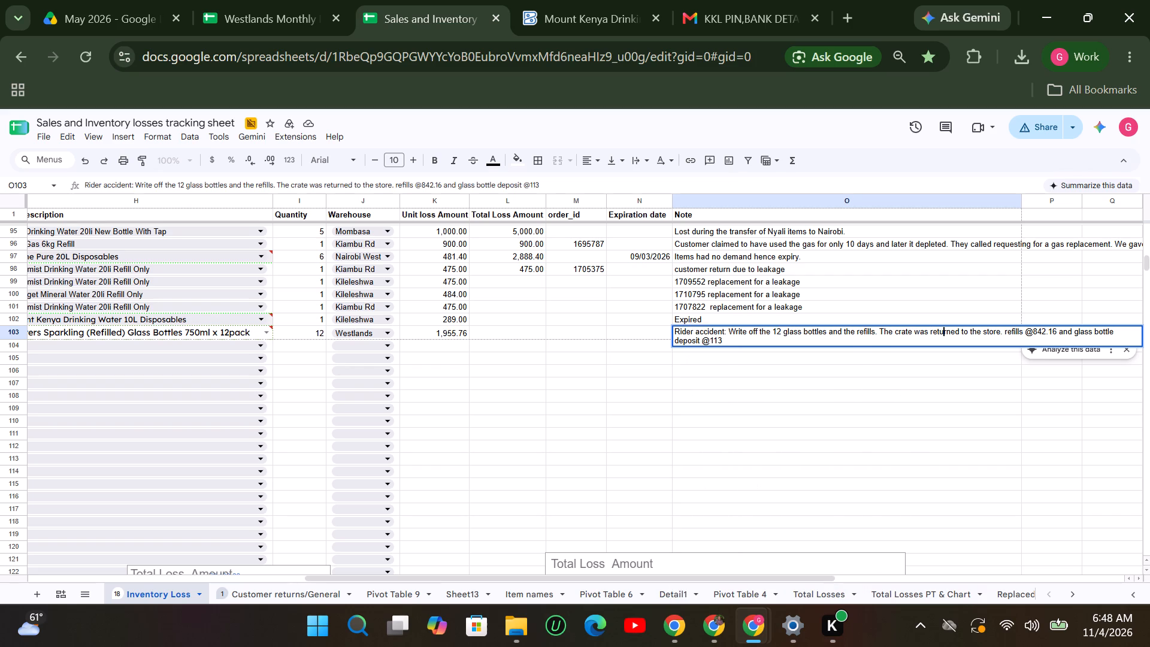
{"action": "left_click", "coordinate": [713, 339]}
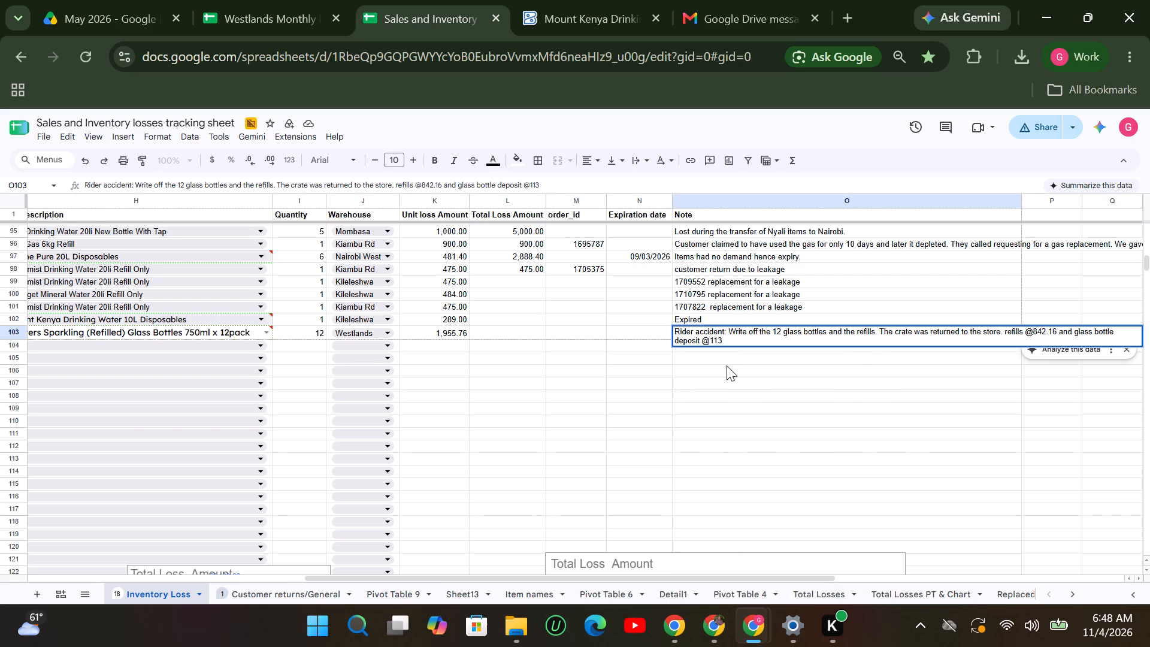
{"action": "key", "text": "1"}
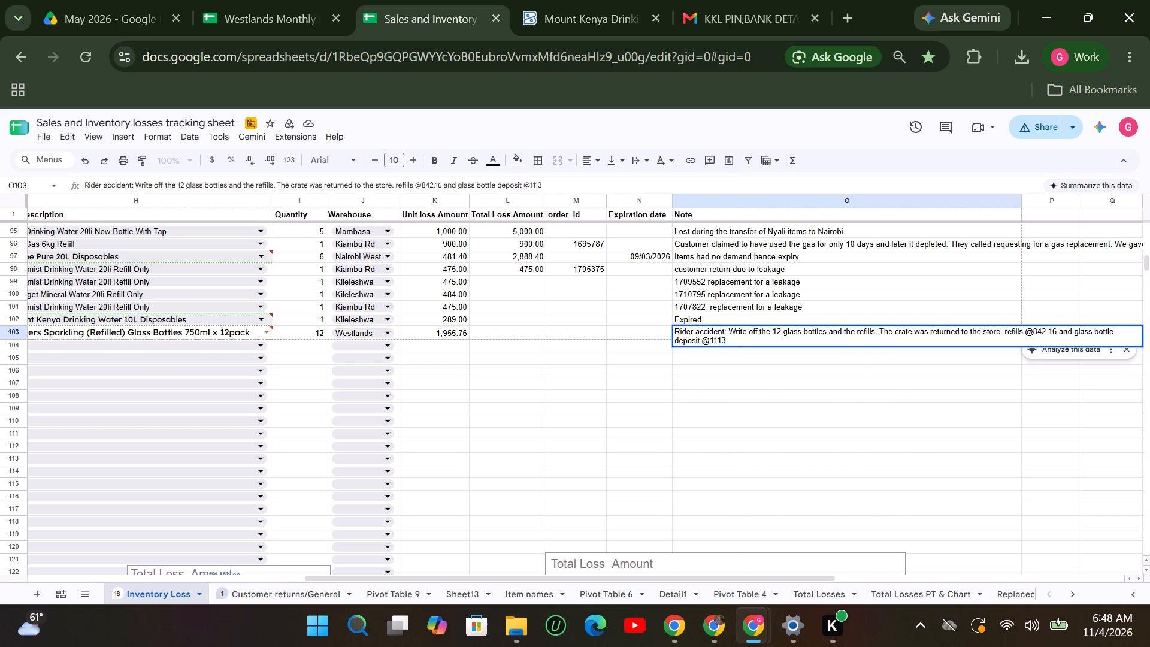
{"action": "key", "text": "Right"}
{"action": "key", "text": "Right"}
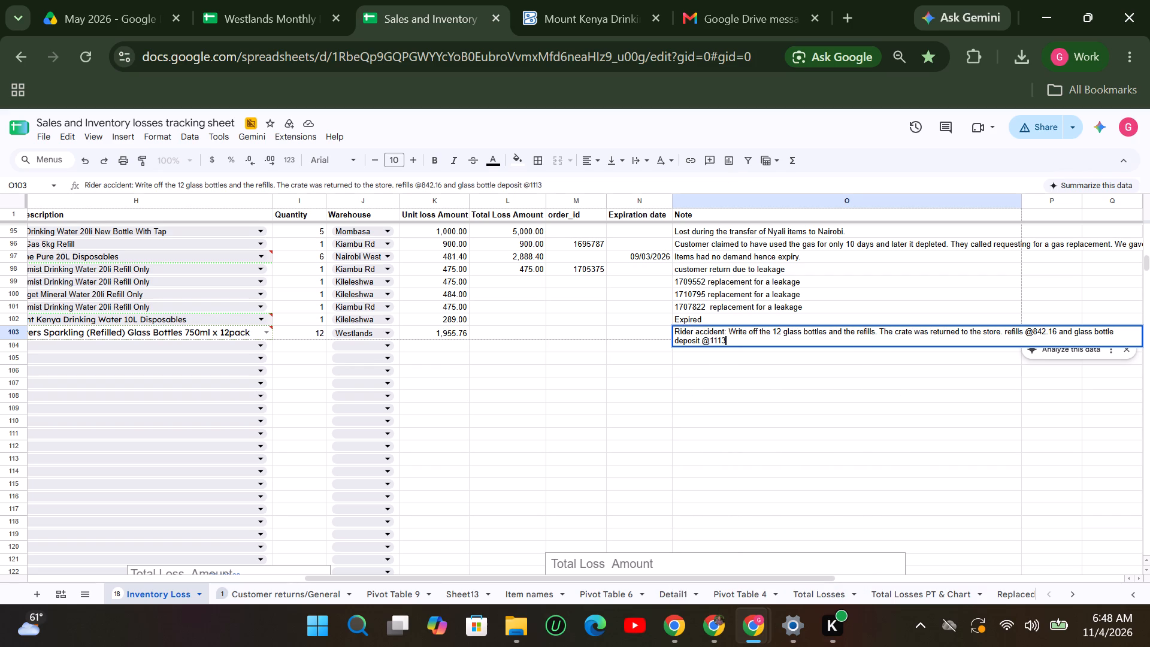
{"action": "key", "text": "period"}
{"action": "type", "text": "60"}
{"action": "key", "text": "period"}
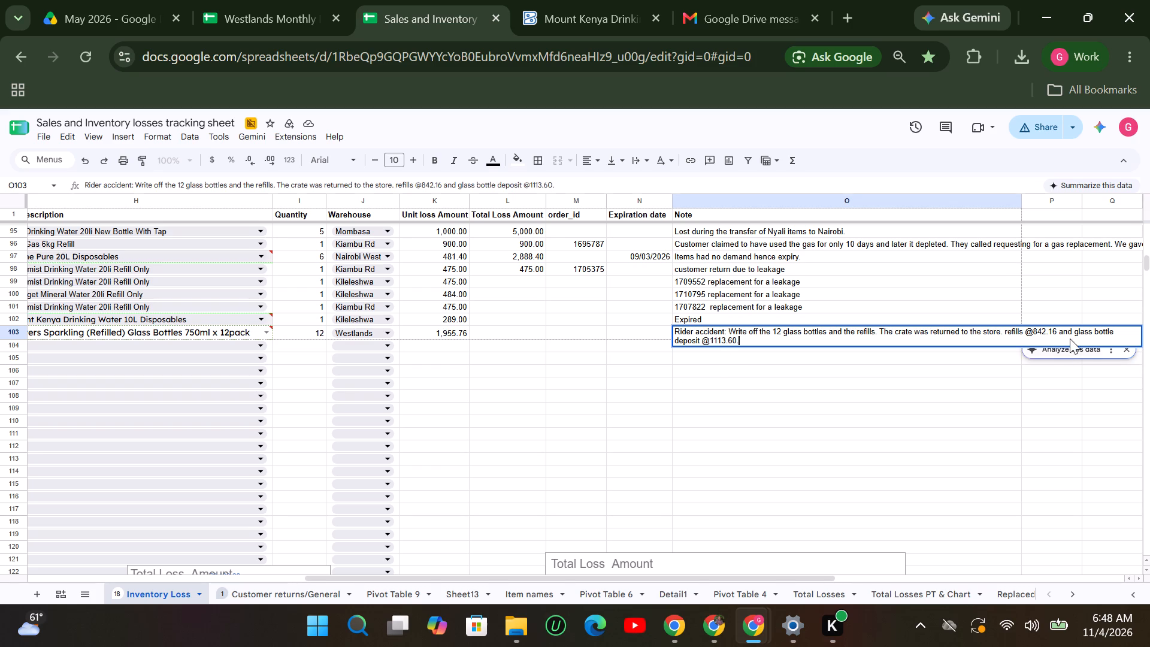
Capitalise "Refills" at the start of the last sentence in the row 103 note.
{"action": "left_click", "coordinate": [1008, 328]}
{"action": "key", "text": "BackSpace"}
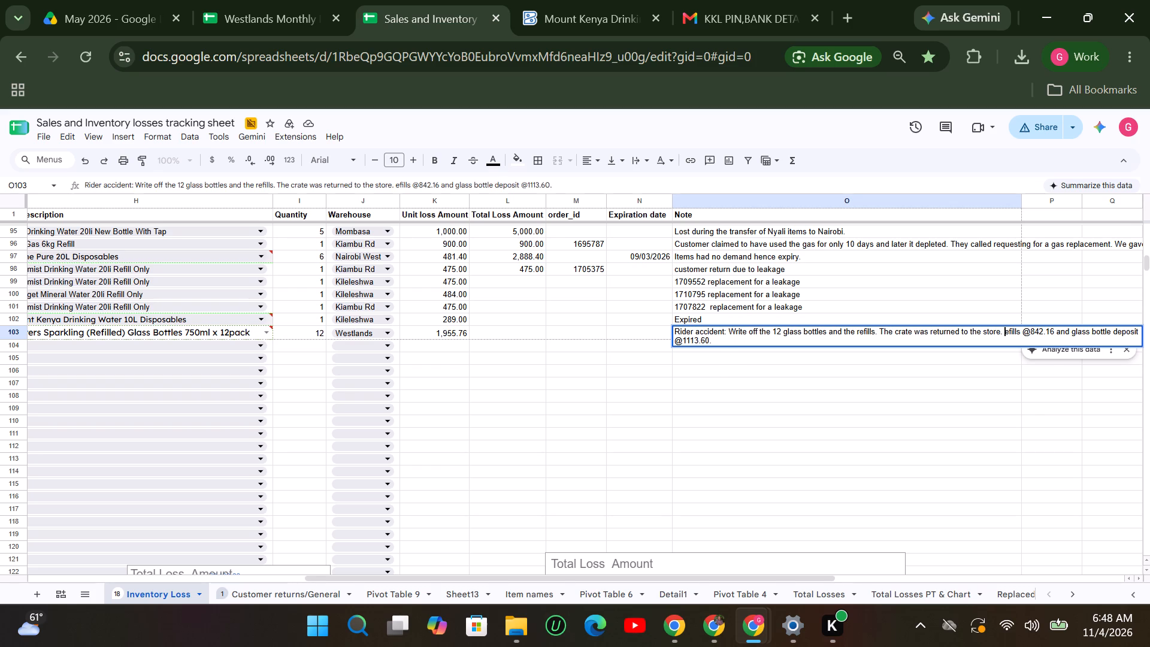
{"action": "key", "text": "r"}
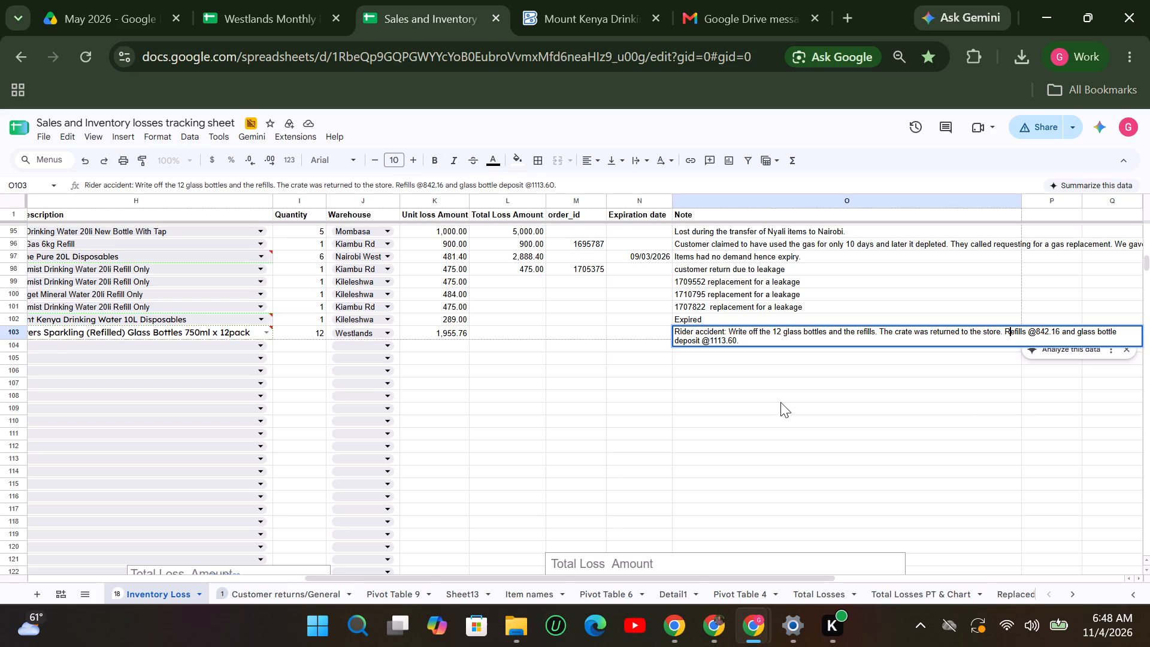
{"action": "left_click", "coordinate": [785, 355]}
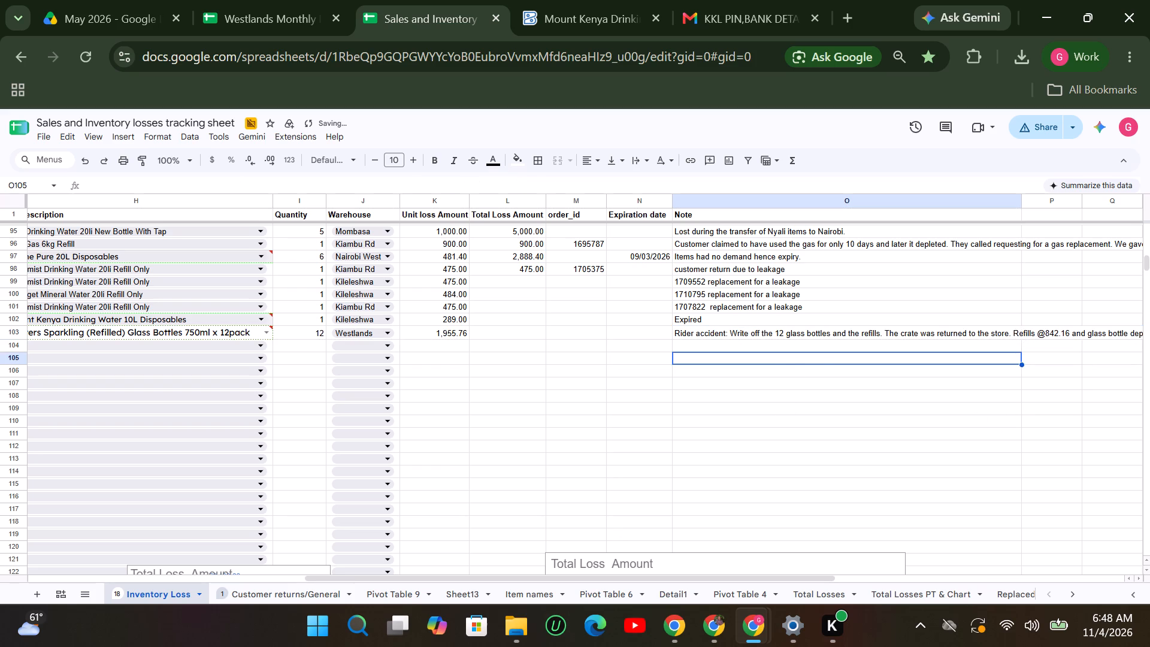
Widen the Note column until the extended row 103 note fits on one line.
{"action": "left_click_drag", "start_coordinate": [1021, 196], "coordinate": [1149, 176]}
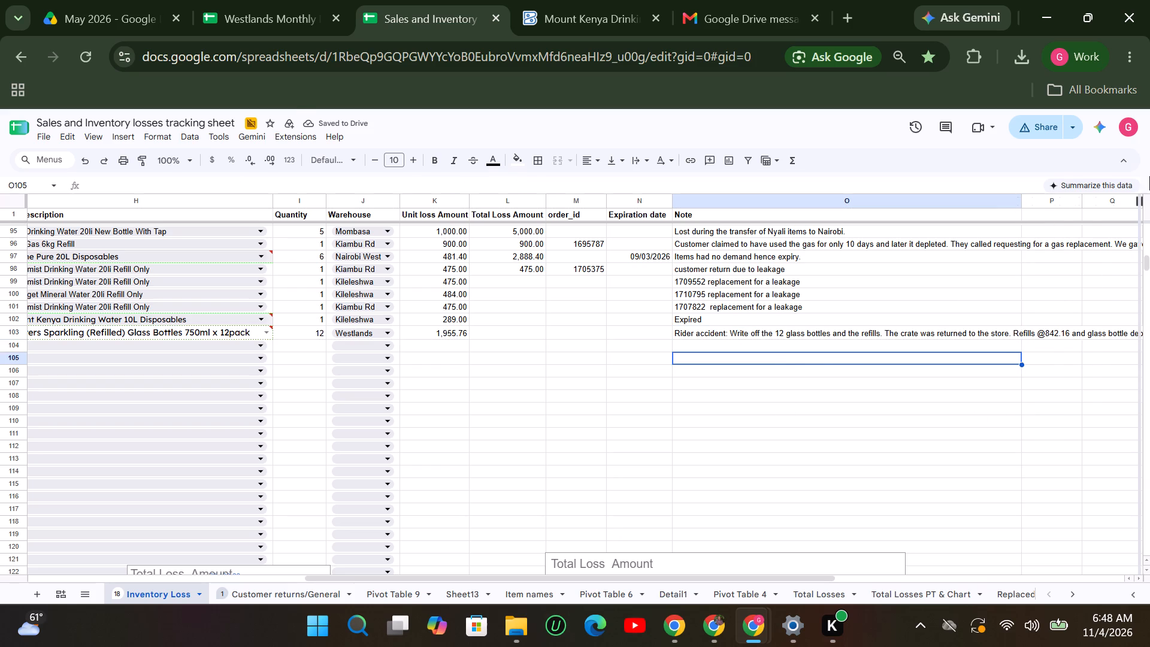
{"action": "left_click_drag", "start_coordinate": [1149, 176], "coordinate": [1149, 170]}
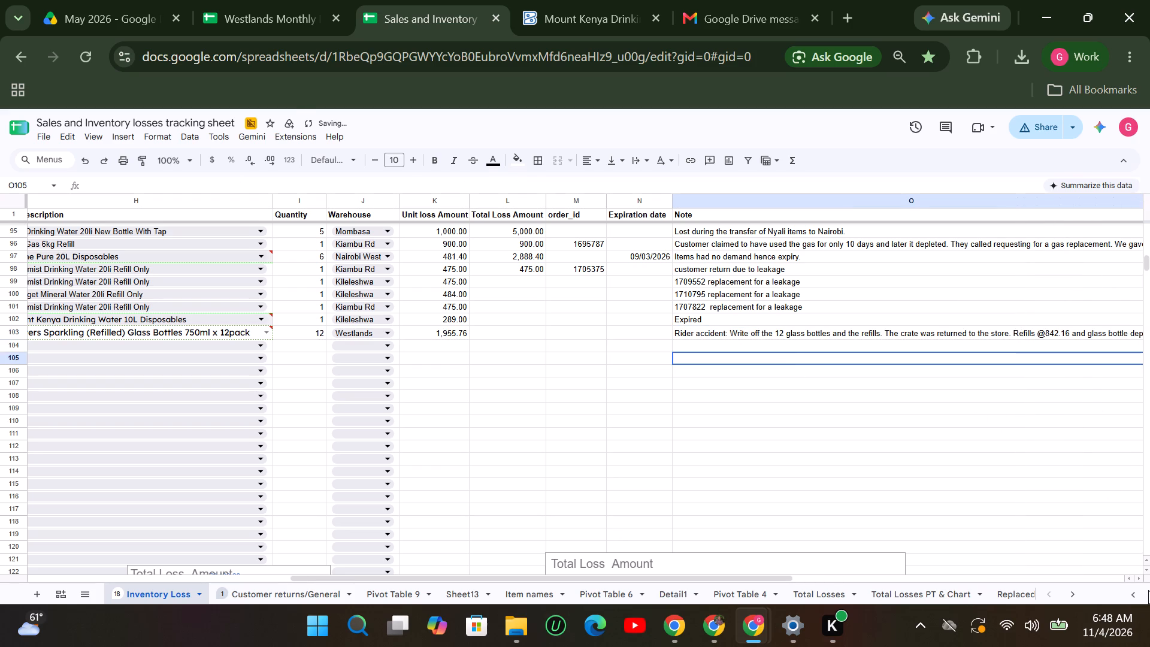
{"action": "triple_click", "coordinate": [1139, 575]}
{"action": "triple_click", "coordinate": [1139, 575]}
{"action": "left_click", "coordinate": [1139, 575]}
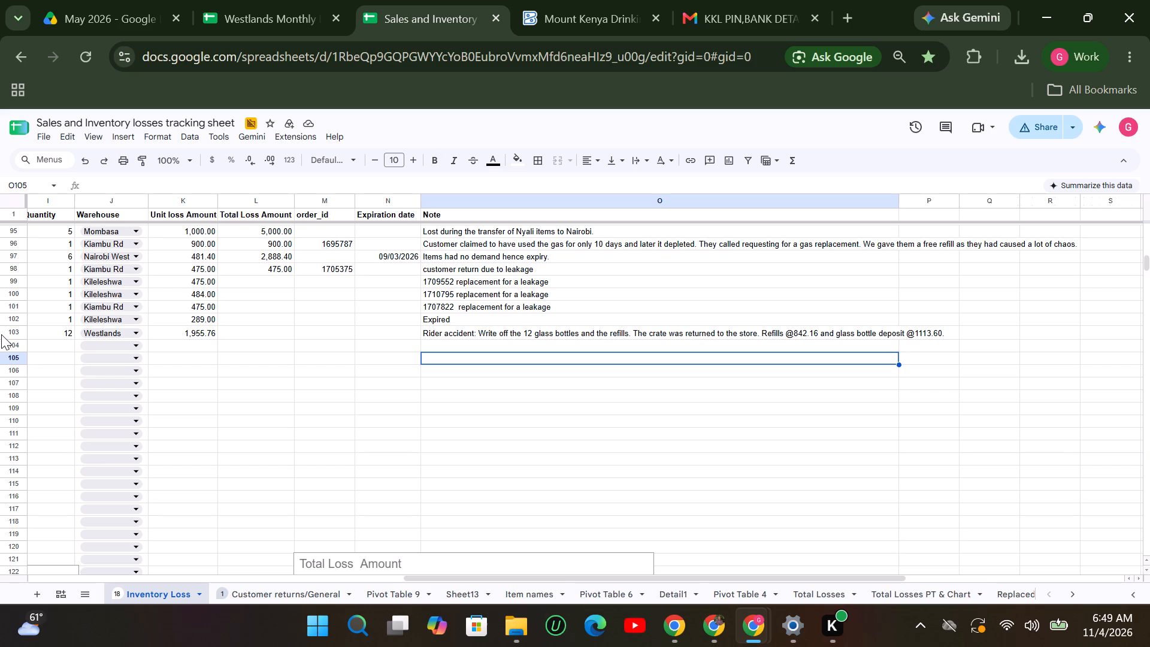
Select the empty Date cell in row 104.
{"action": "left_click", "coordinate": [38, 578]}
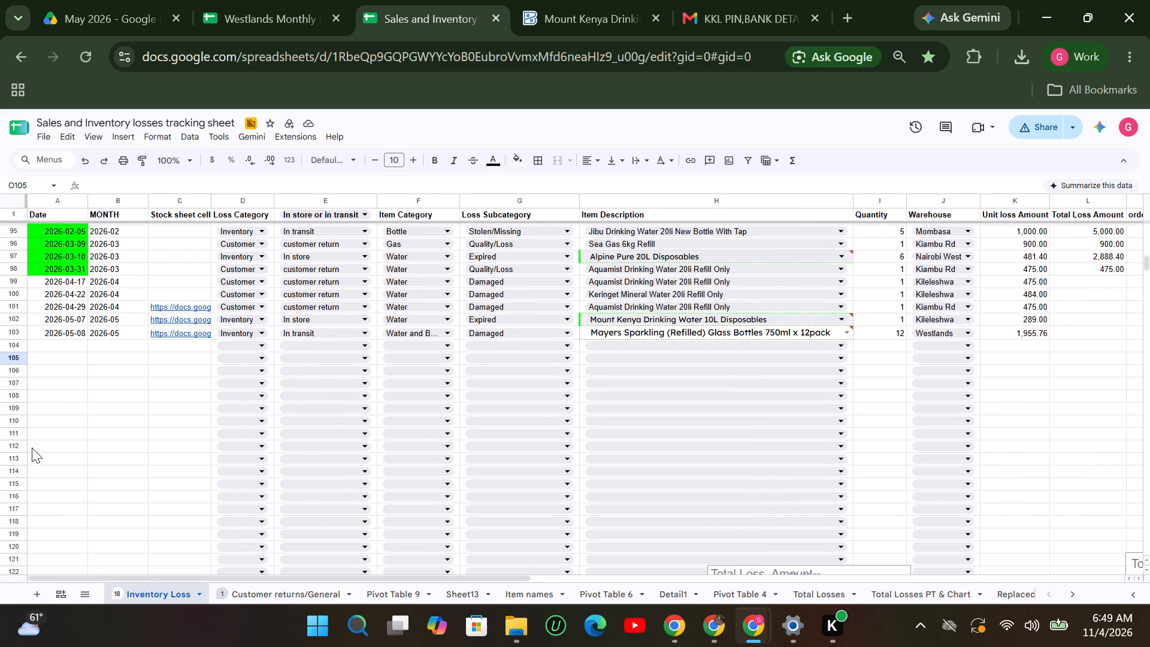
{"action": "left_click", "coordinate": [52, 343]}
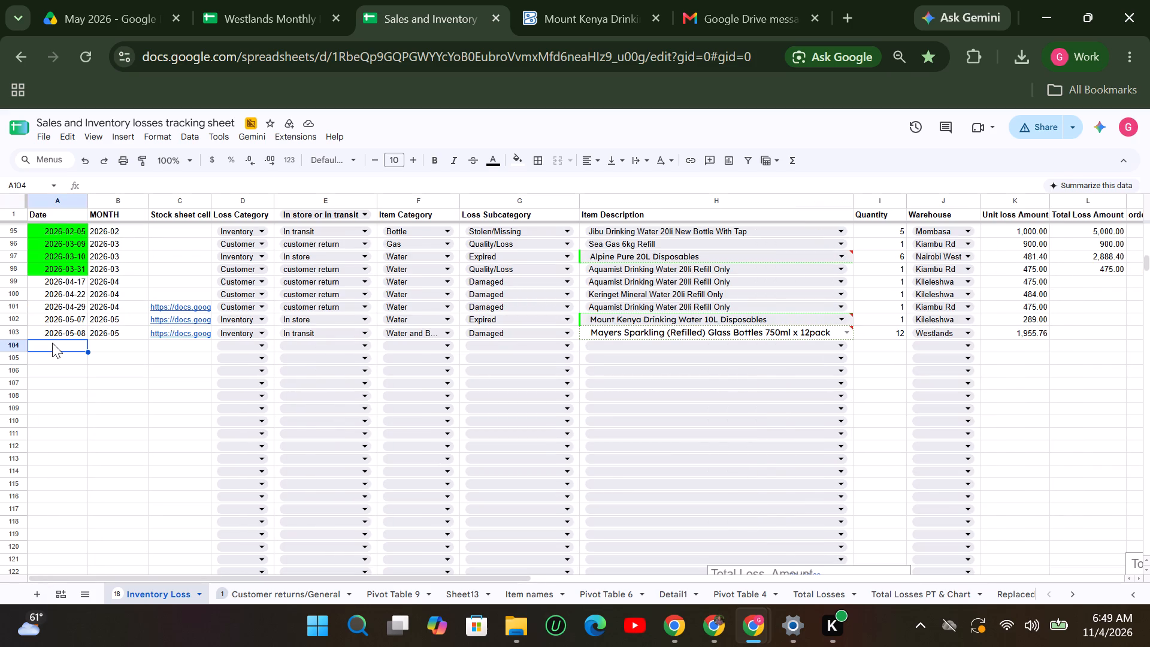
Switch to Zoho Books and search the items for "MAYERS", opening the full results list.
{"action": "left_click", "coordinate": [591, 12]}
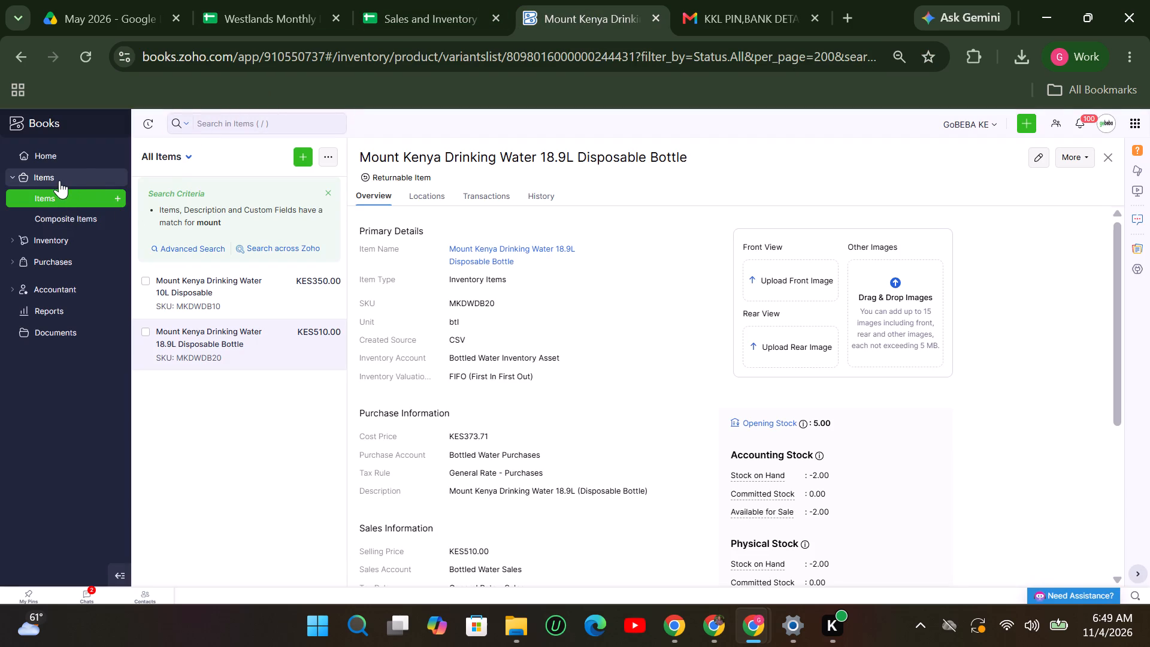
{"action": "left_click", "coordinate": [233, 130]}
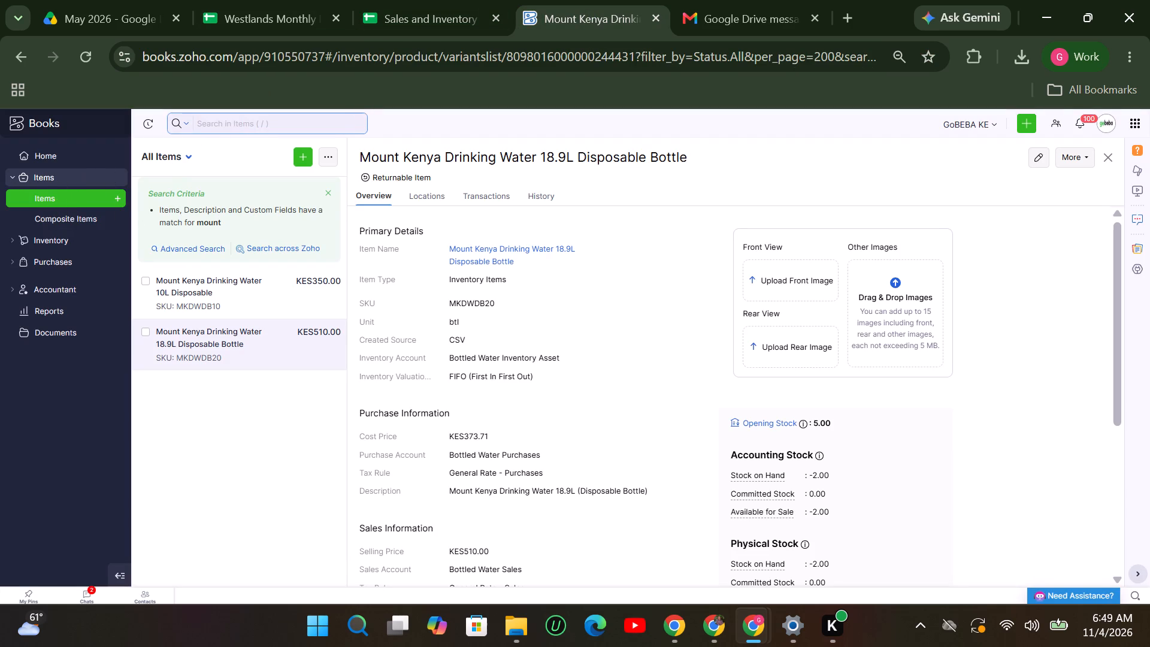
{"action": "type", "text": "MAYERS"}
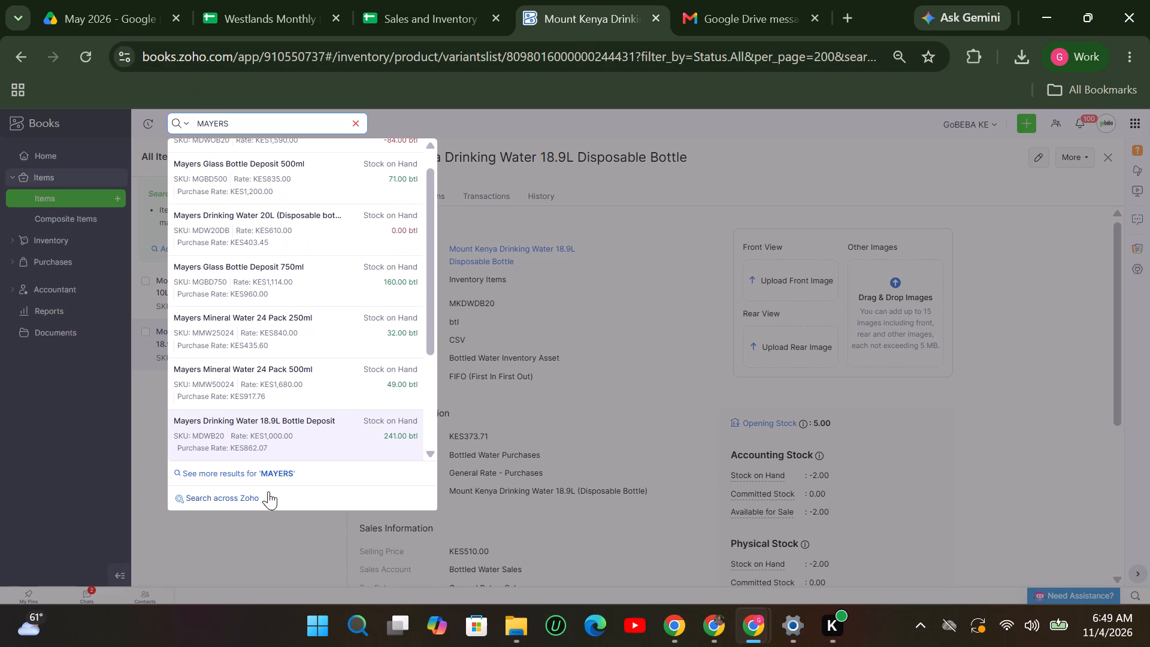
{"action": "left_click", "coordinate": [273, 473]}
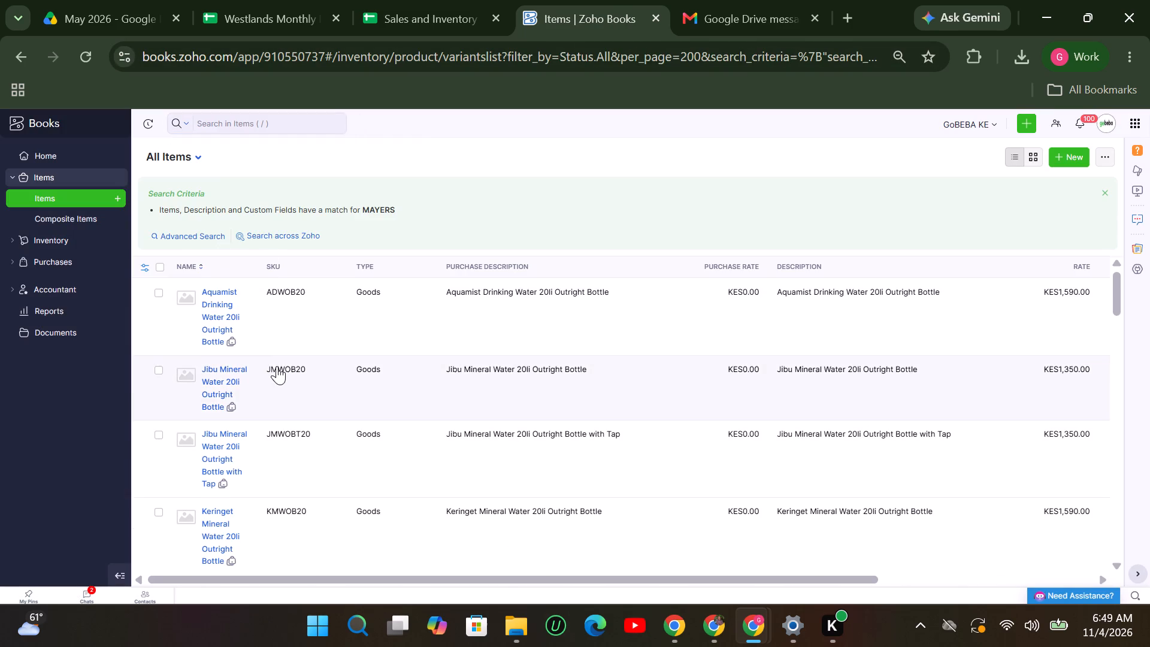
Search the items for "MAYERS" again and look through the results list.
{"action": "scroll", "coordinate": [277, 366], "scroll_direction": "down", "scroll_amount": 4}
{"action": "scroll", "coordinate": [277, 366], "scroll_direction": "up", "scroll_amount": 12}
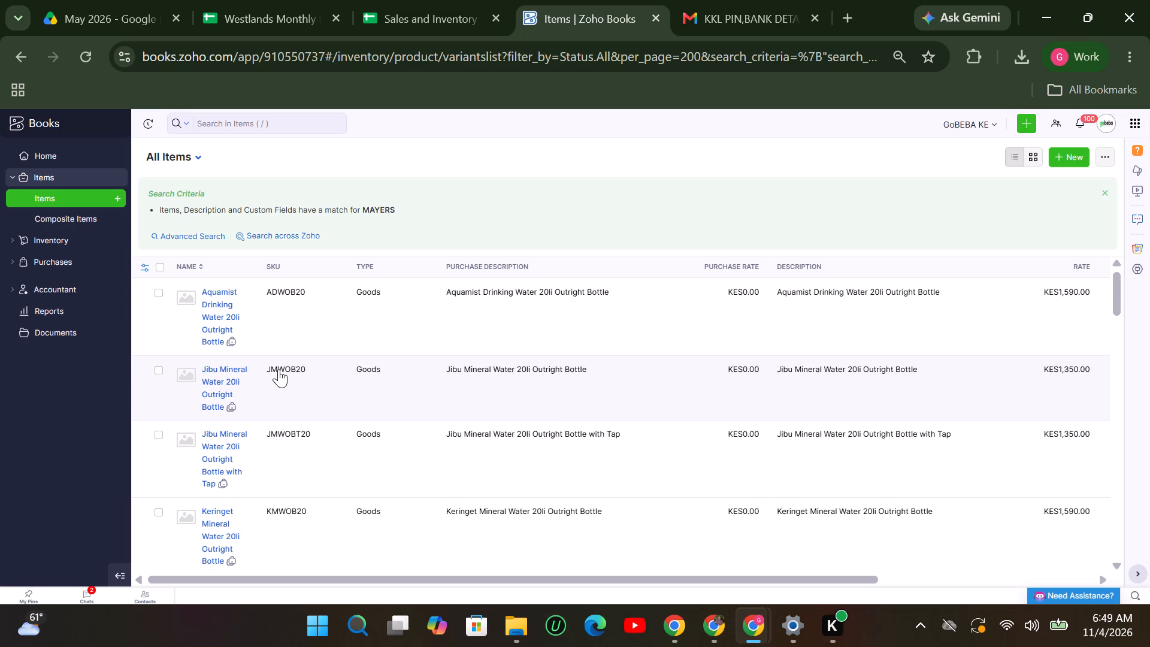
{"action": "scroll", "coordinate": [279, 369], "scroll_direction": "down", "scroll_amount": 5}
{"action": "scroll", "coordinate": [279, 369], "scroll_direction": "up", "scroll_amount": 4}
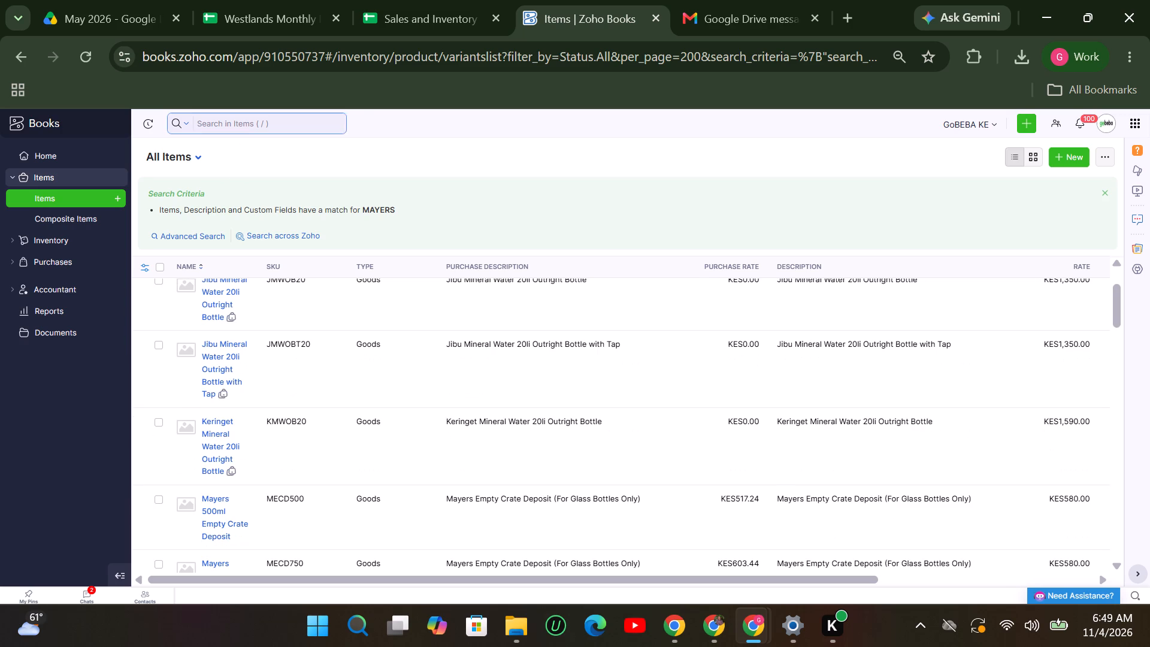
{"action": "left_click", "coordinate": [232, 122]}
{"action": "type", "text": "MAYERS"}
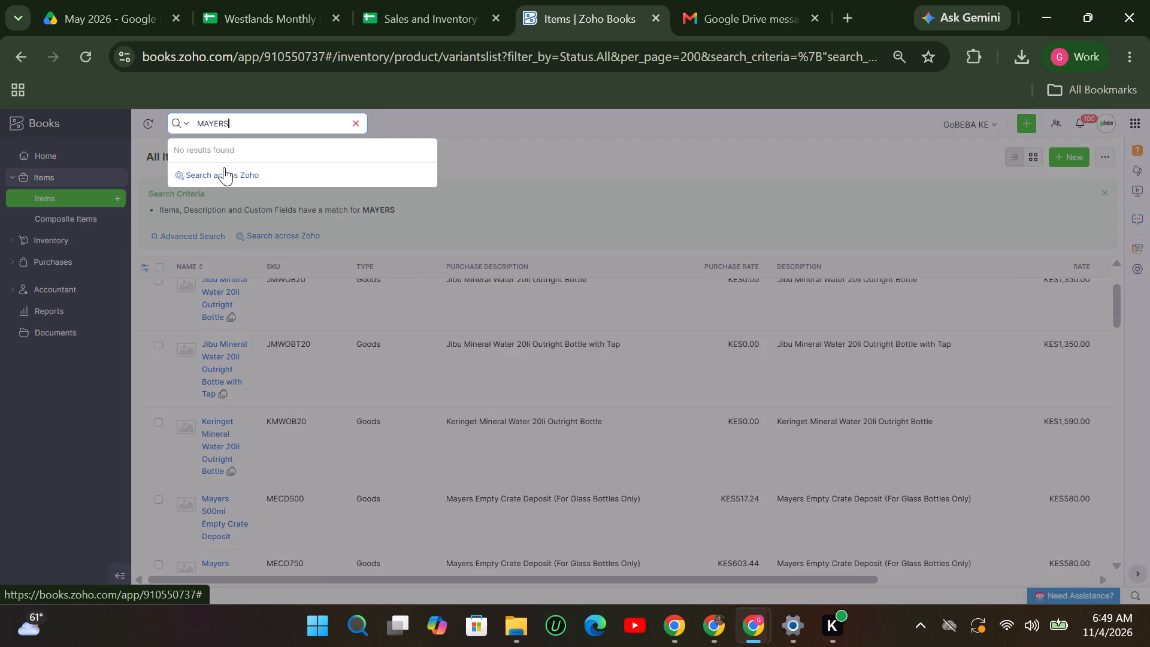
{"action": "key", "text": "Return"}
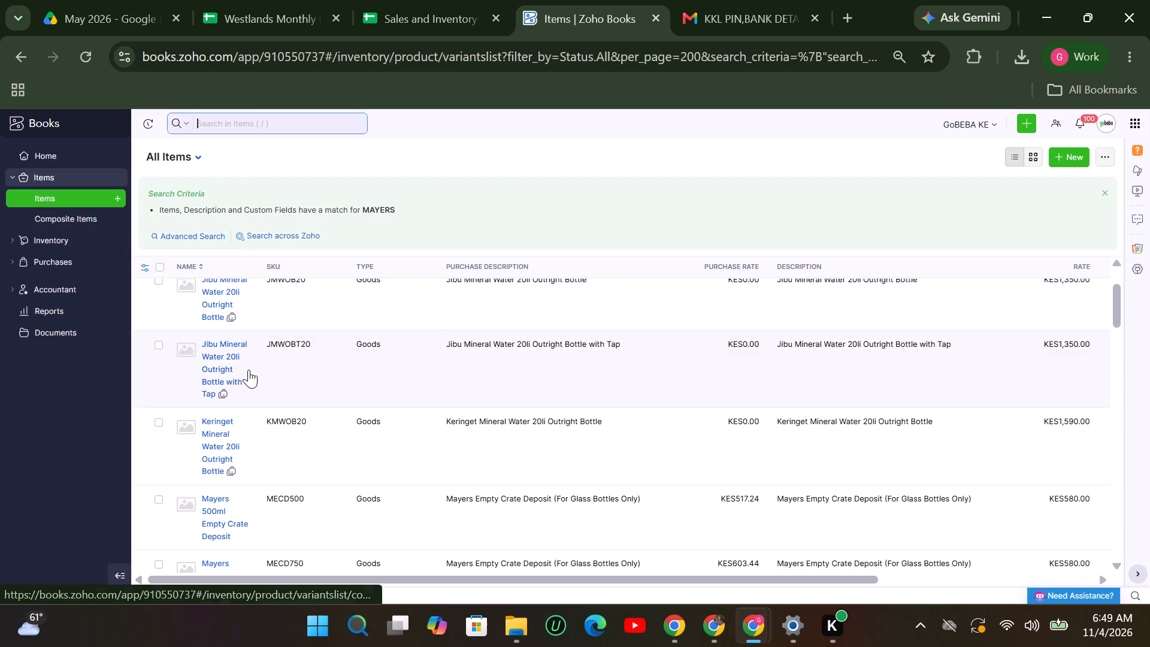
{"action": "scroll", "coordinate": [249, 370], "scroll_direction": "up", "scroll_amount": 15}
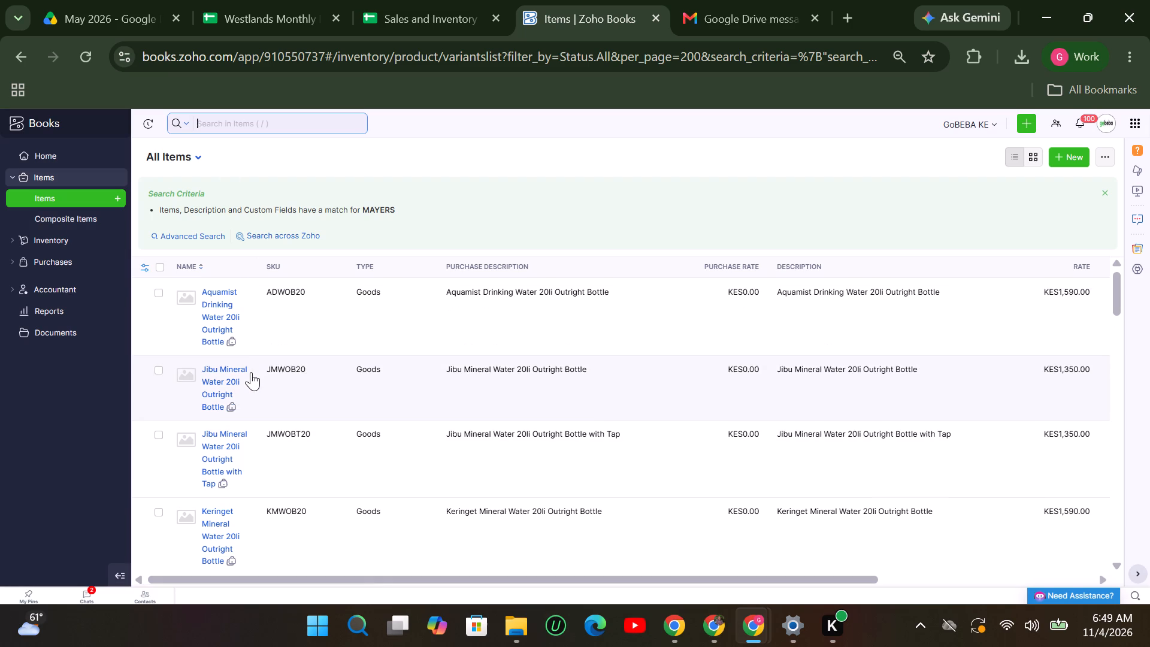
Open the Aquamist Drinking Water 20li Outright Bottle item and examine its overview and associated items.
{"action": "left_click", "coordinate": [223, 306]}
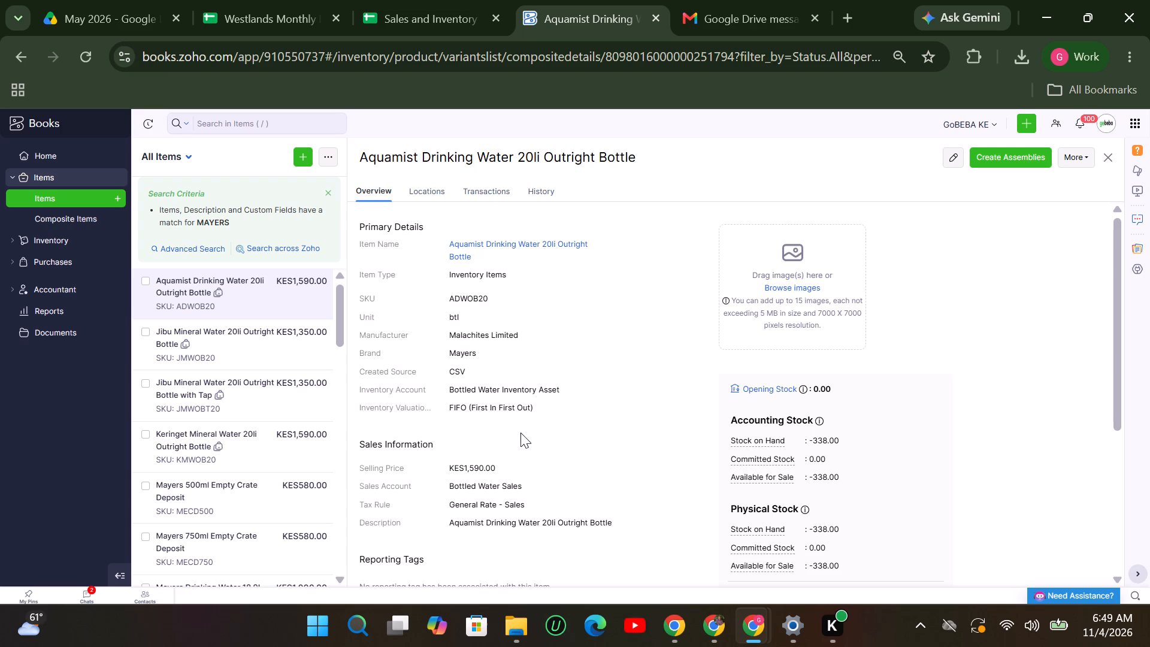
{"action": "scroll", "coordinate": [552, 485], "scroll_direction": "down", "scroll_amount": 4}
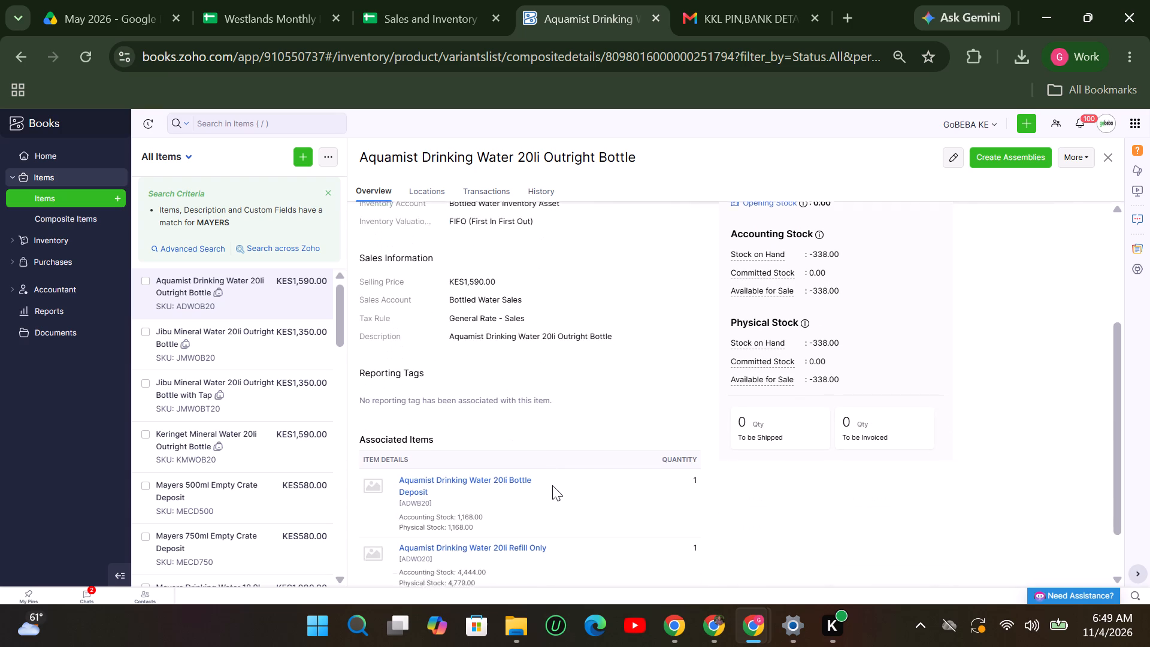
{"action": "scroll", "coordinate": [552, 485], "scroll_direction": "down", "scroll_amount": 1}
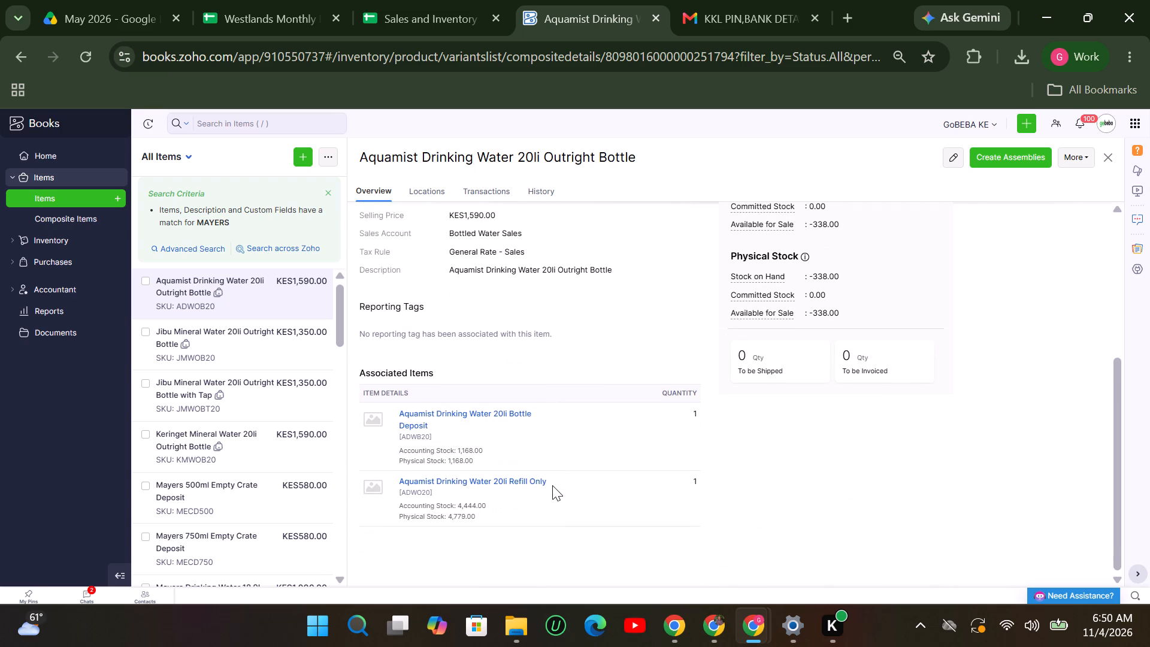
Open the Jibu Mineral Water 20li Outright Bottle item and examine its overview and associated items.
{"action": "left_click", "coordinate": [202, 352]}
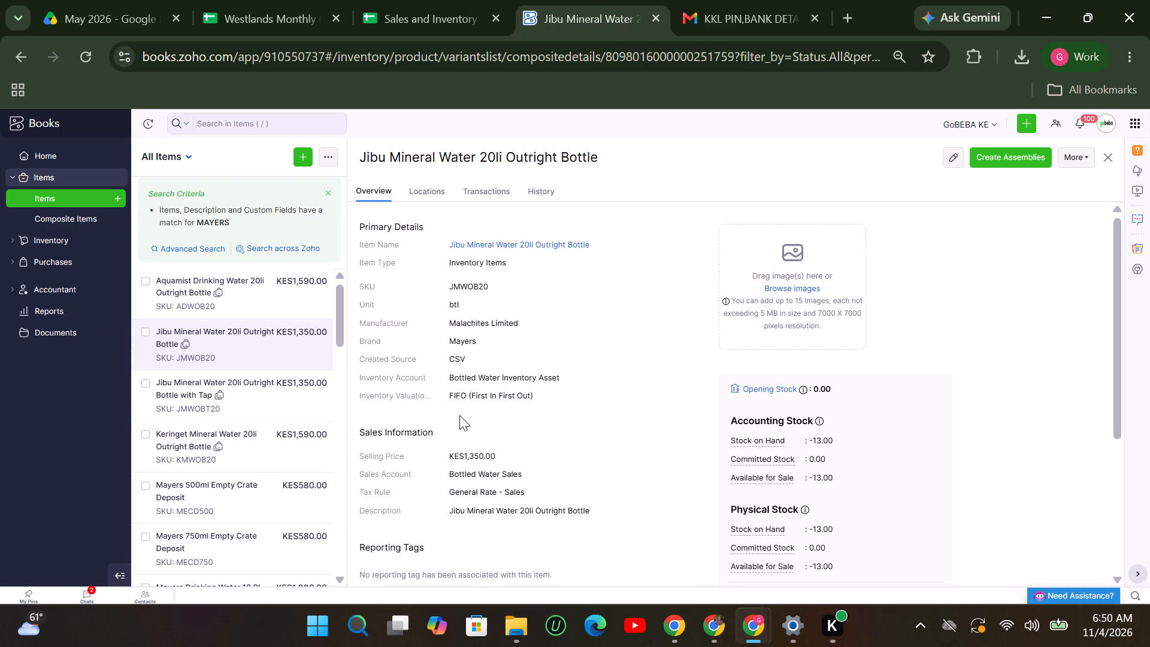
{"action": "scroll", "coordinate": [488, 444], "scroll_direction": "down", "scroll_amount": 3}
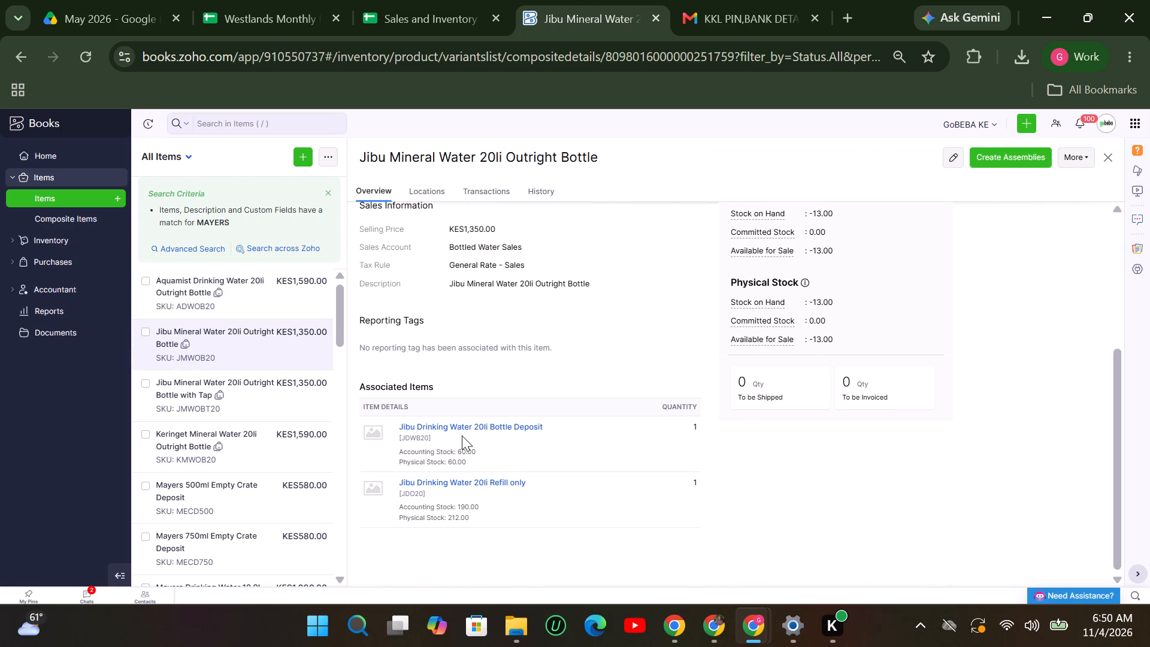
Open the Keringet Mineral Water 20li Outright Bottle item and examine its overview and associated items.
{"action": "left_click", "coordinate": [231, 445]}
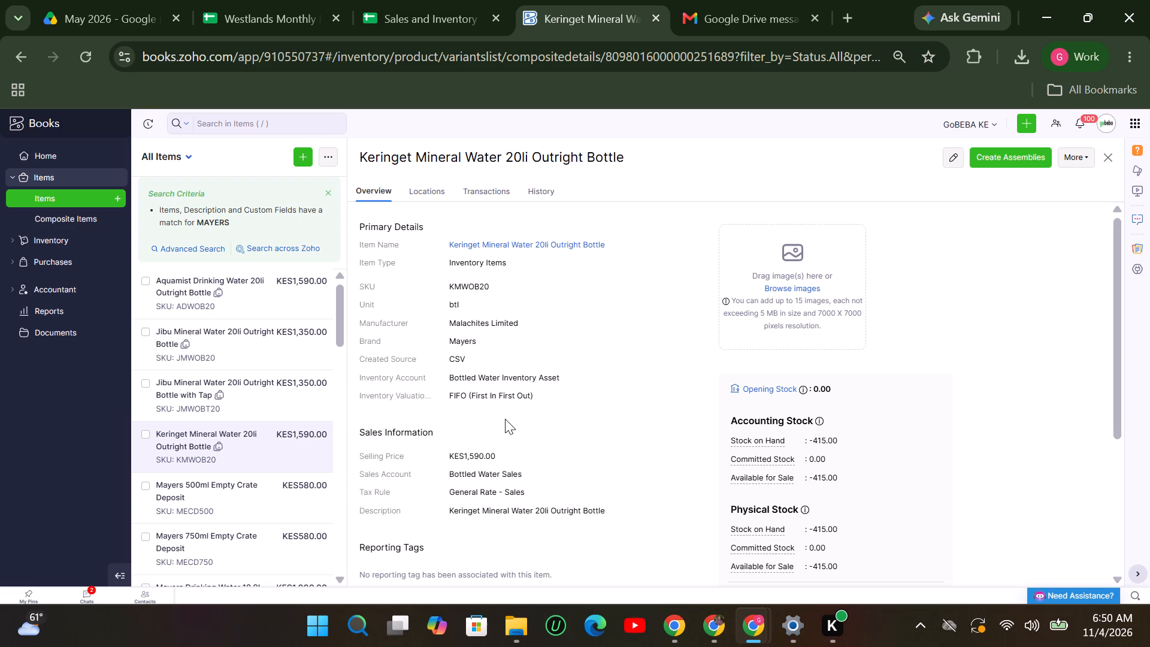
{"action": "scroll", "coordinate": [505, 419], "scroll_direction": "down", "scroll_amount": 3}
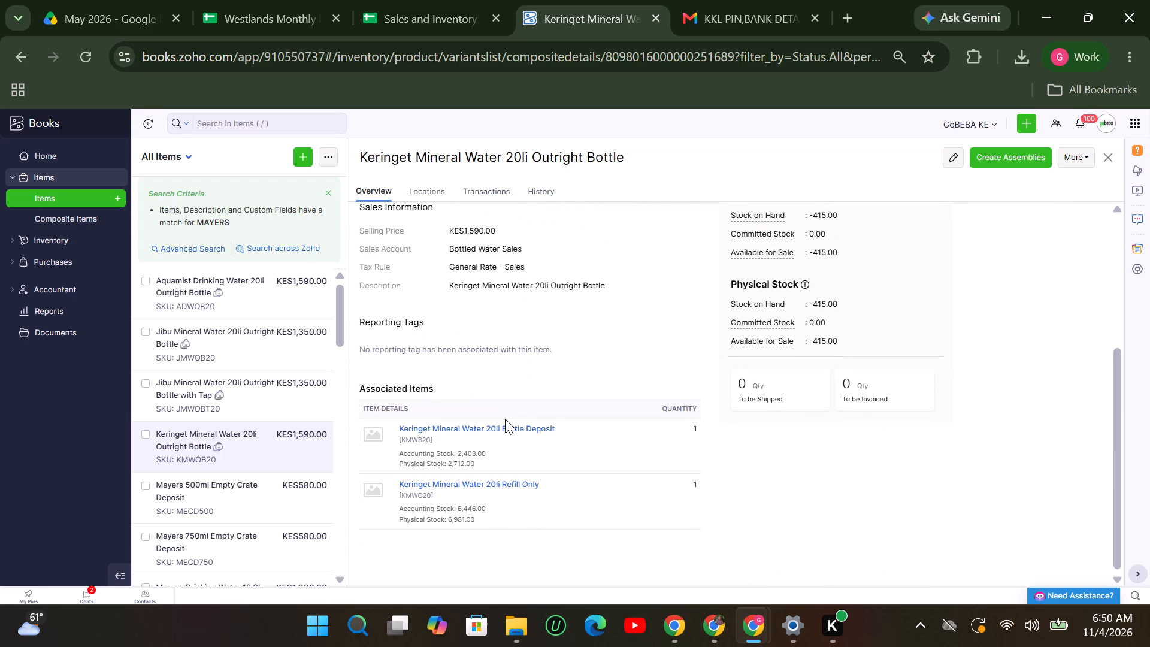
{"action": "scroll", "coordinate": [505, 419], "scroll_direction": "up", "scroll_amount": 7}
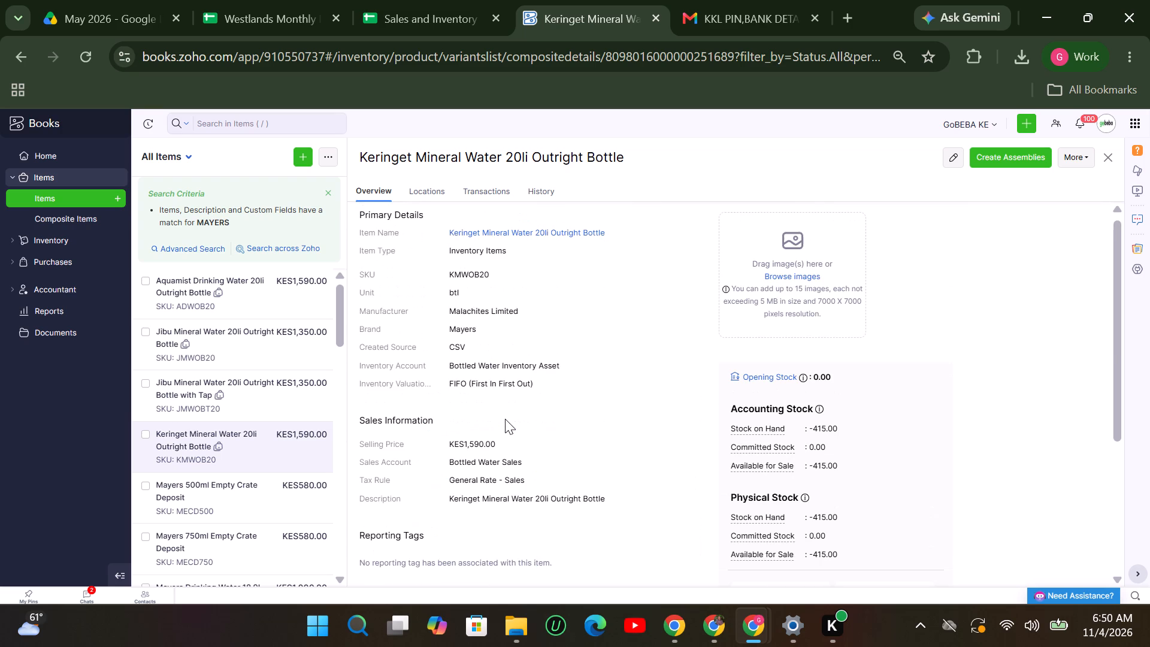
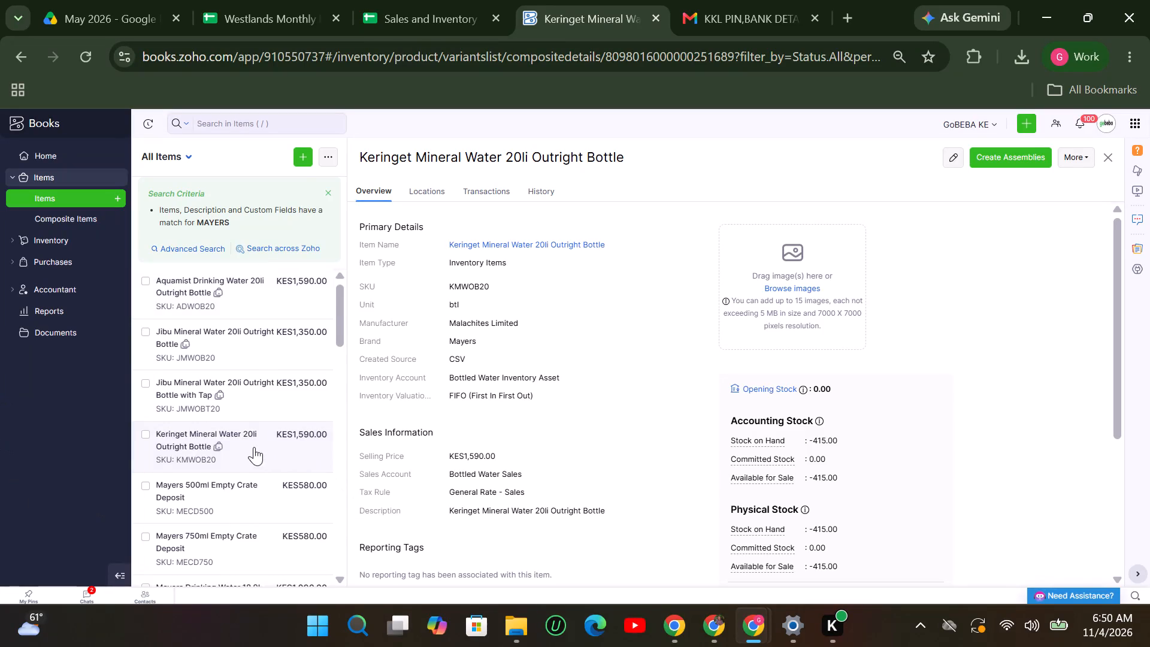
Close the Keringet Mineral Water item and look through the full list of MAYERS items with their purchase rates.
{"action": "scroll", "coordinate": [254, 447], "scroll_direction": "down", "scroll_amount": 2}
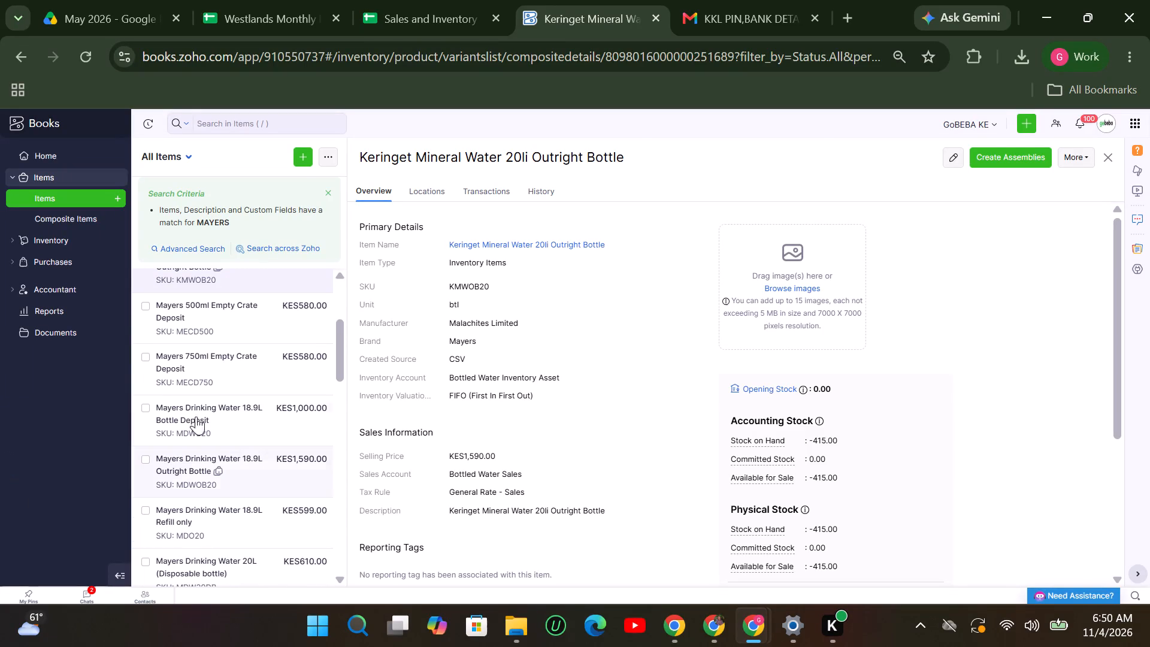
{"action": "left_click", "coordinate": [1106, 155]}
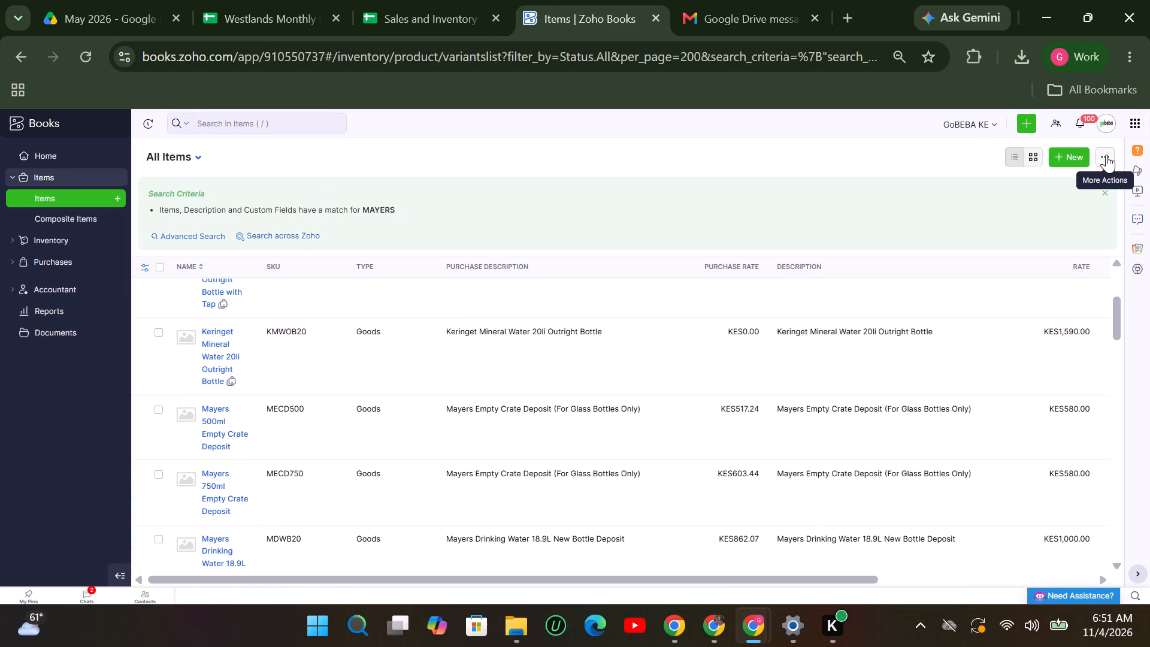
{"action": "scroll", "coordinate": [332, 449], "scroll_direction": "down", "scroll_amount": 5}
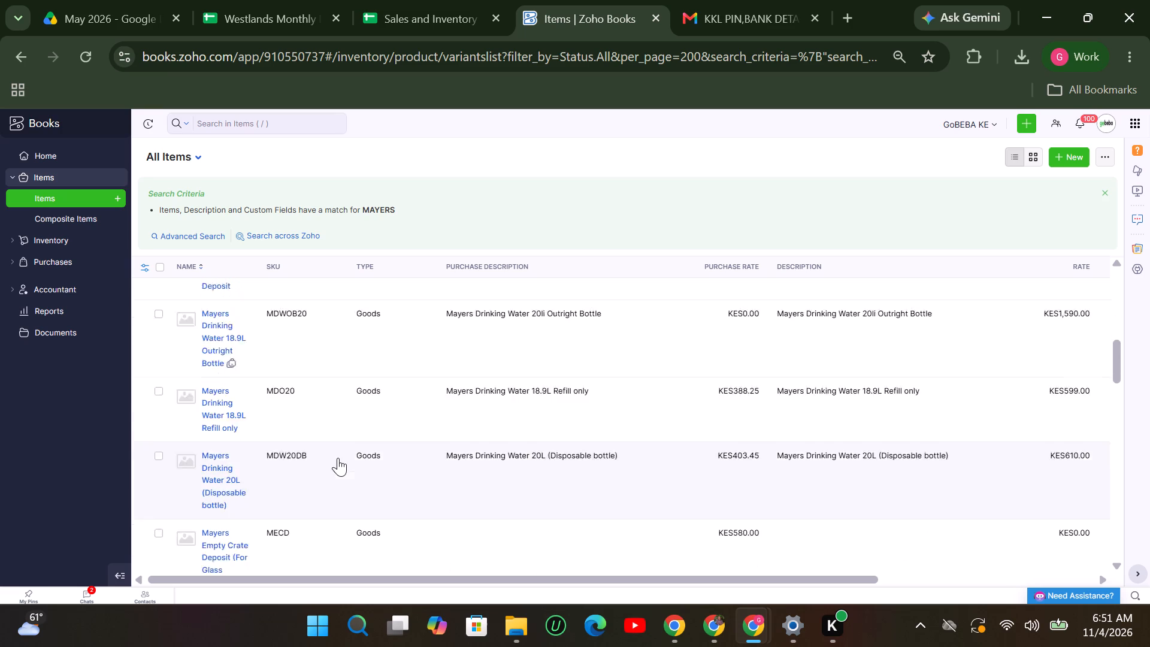
{"action": "scroll", "coordinate": [338, 458], "scroll_direction": "down", "scroll_amount": 1}
{"action": "scroll", "coordinate": [248, 451], "scroll_direction": "down", "scroll_amount": 3}
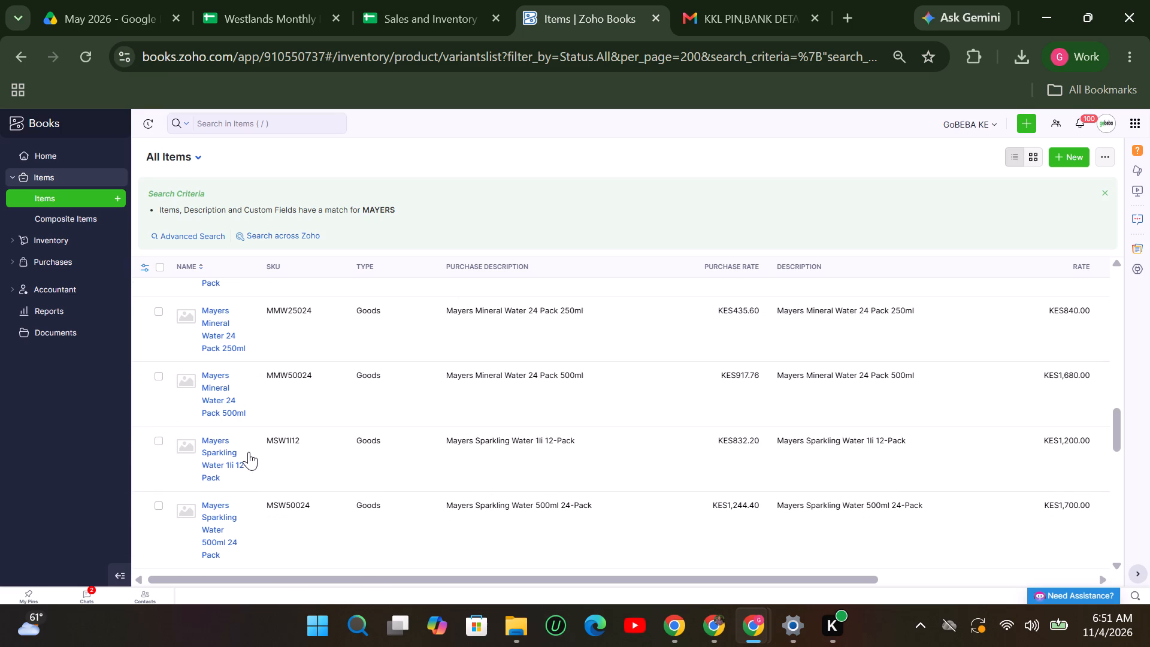
{"action": "scroll", "coordinate": [249, 452], "scroll_direction": "down", "scroll_amount": 1}
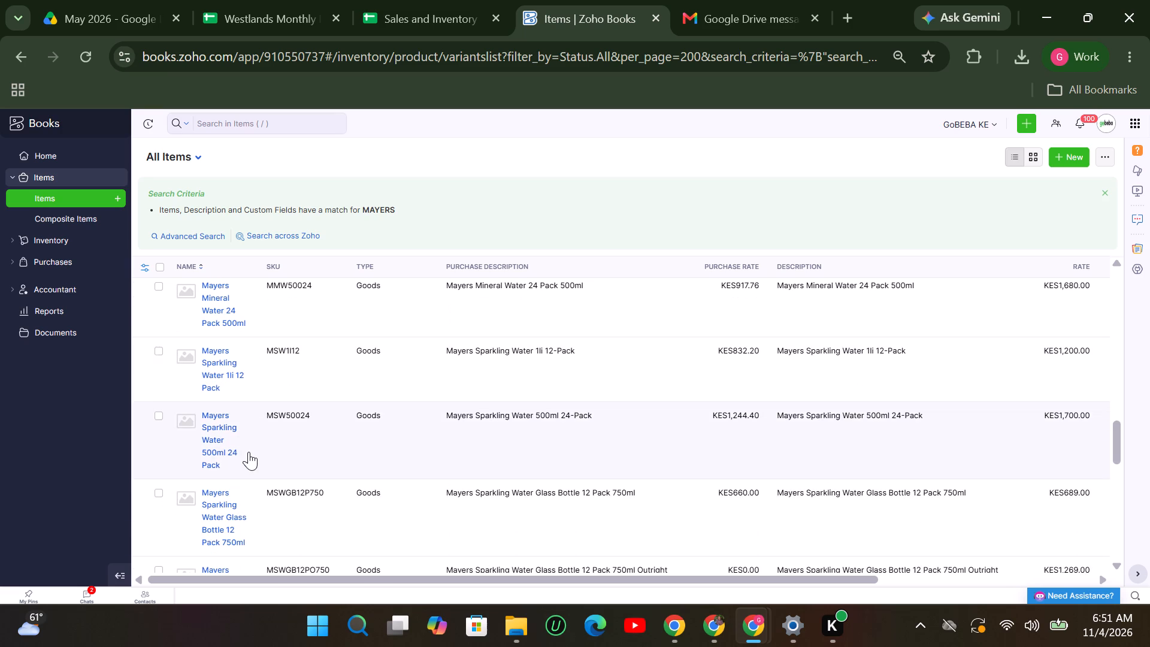
{"action": "scroll", "coordinate": [249, 452], "scroll_direction": "down", "scroll_amount": 3}
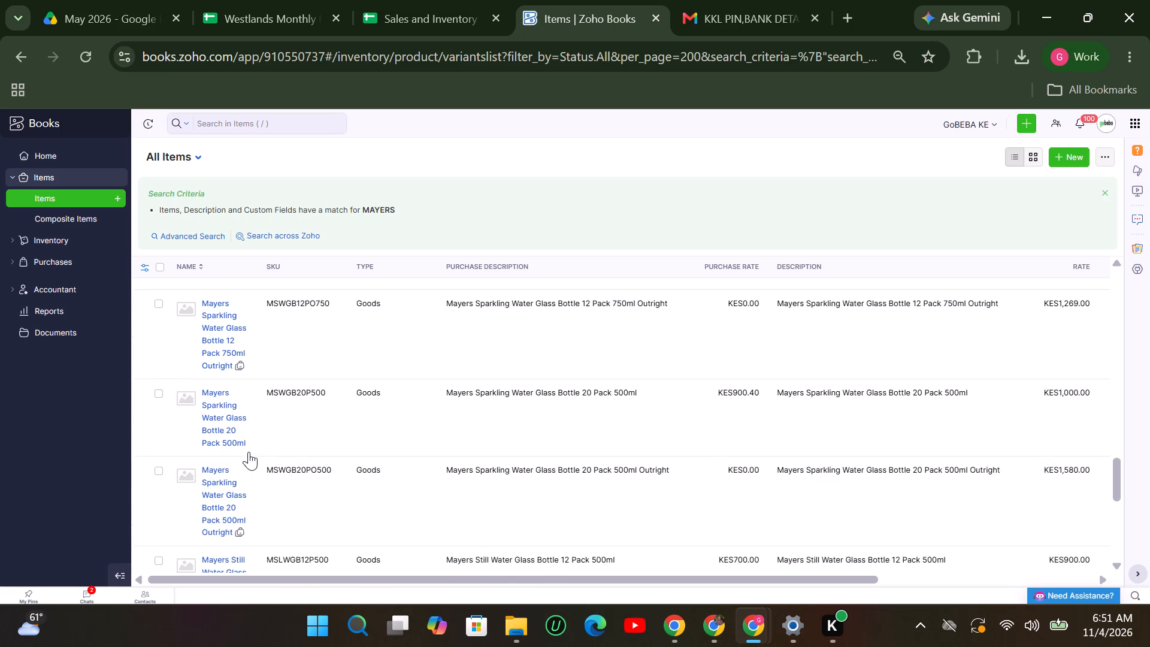
{"action": "scroll", "coordinate": [249, 452], "scroll_direction": "up", "scroll_amount": 5}
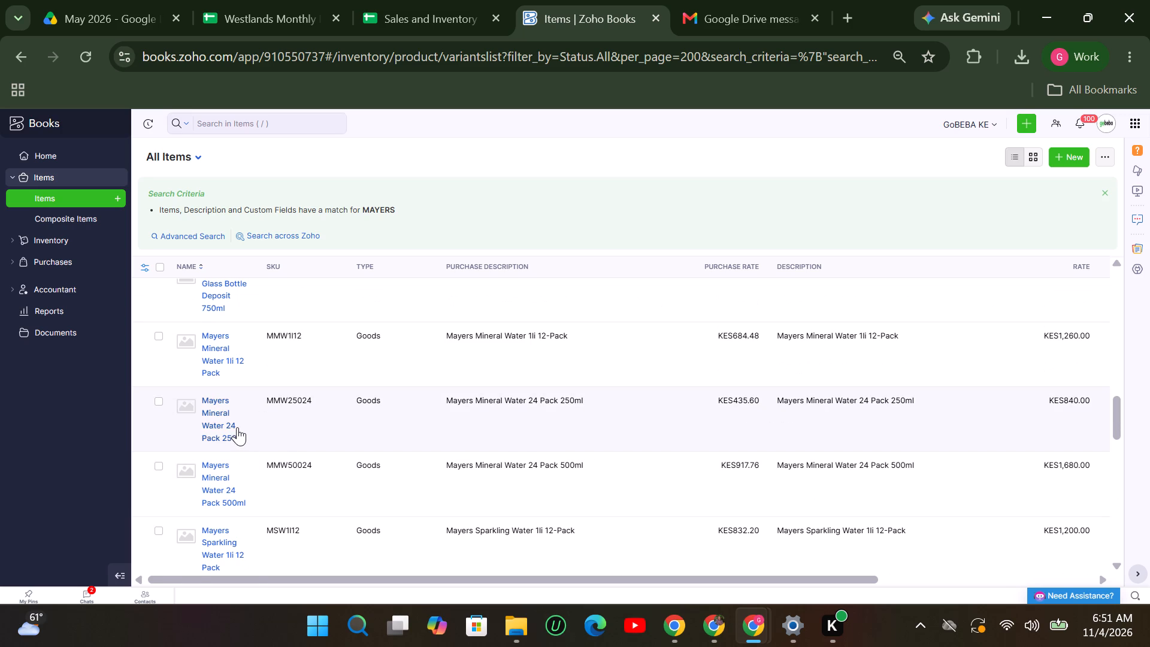
Open the Mayers Mineral Water 24 Pack 250ml item and examine its purchase and sales information.
{"action": "left_click", "coordinate": [237, 427]}
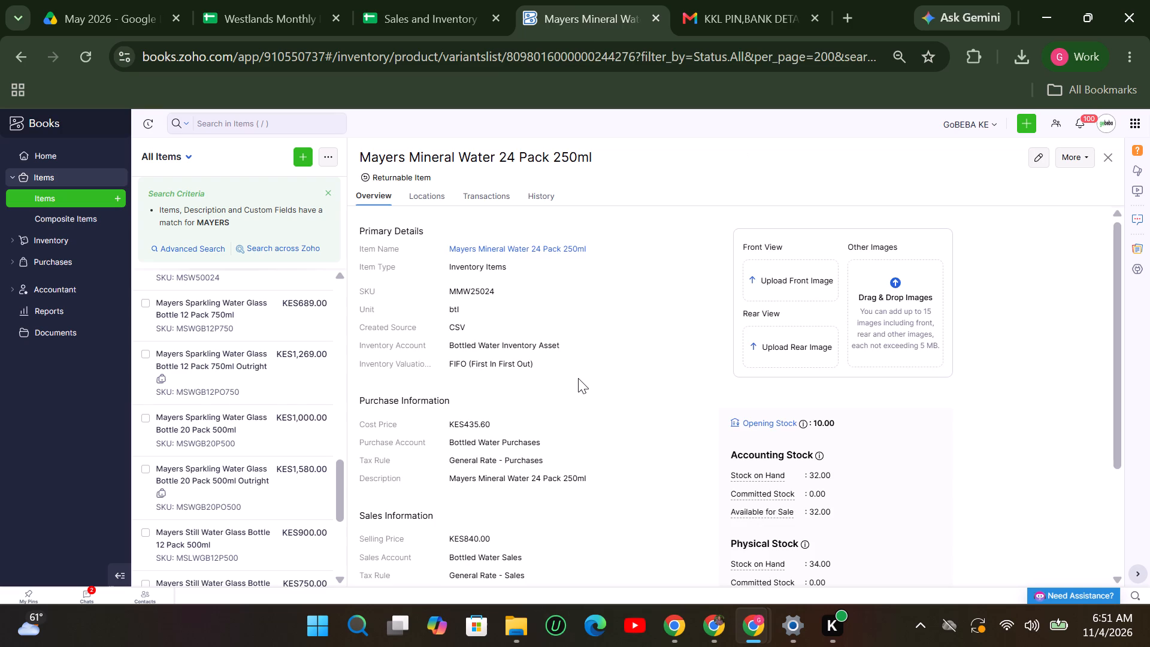
{"action": "scroll", "coordinate": [552, 437], "scroll_direction": "down", "scroll_amount": 1}
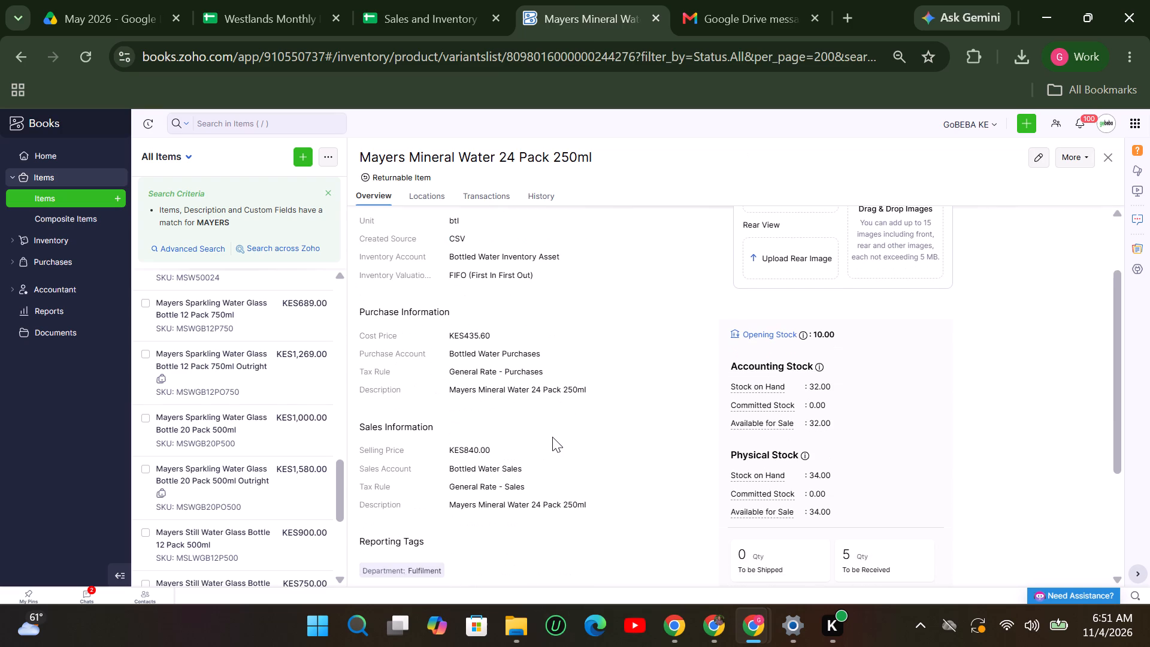
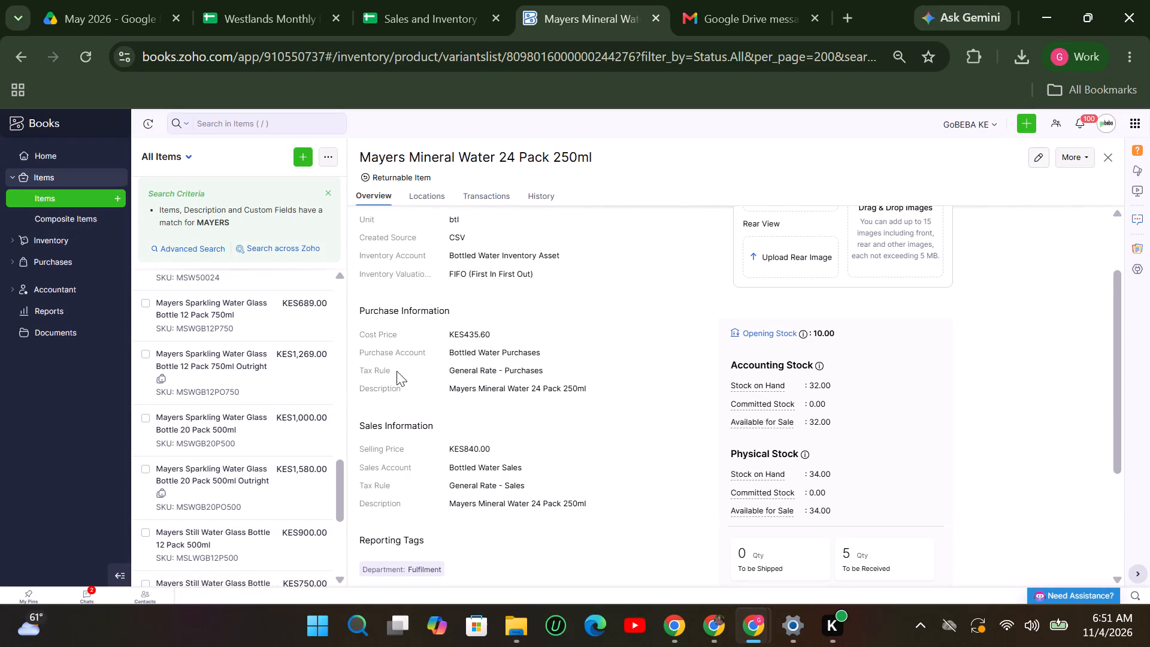
Close the 250ml item, then open the Mayers Mineral Water 24 Pack 500ml item and examine its purchase and sales information.
{"action": "scroll", "coordinate": [250, 525], "scroll_direction": "down", "scroll_amount": 1}
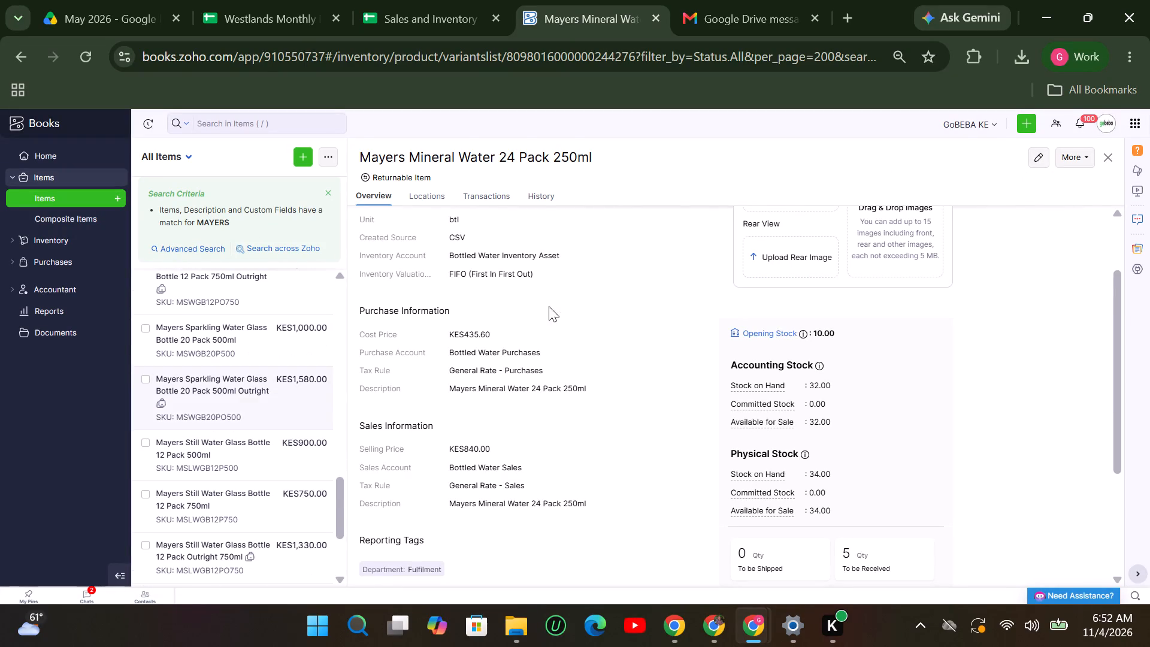
{"action": "left_click", "coordinate": [1112, 158]}
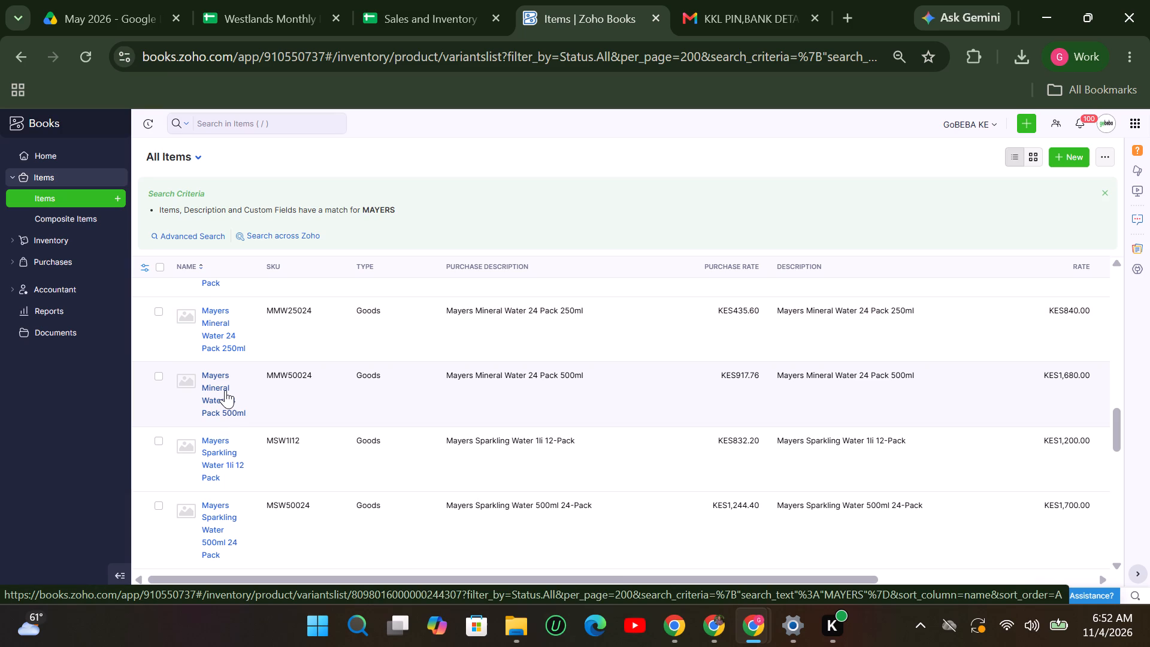
{"action": "left_click", "coordinate": [225, 390]}
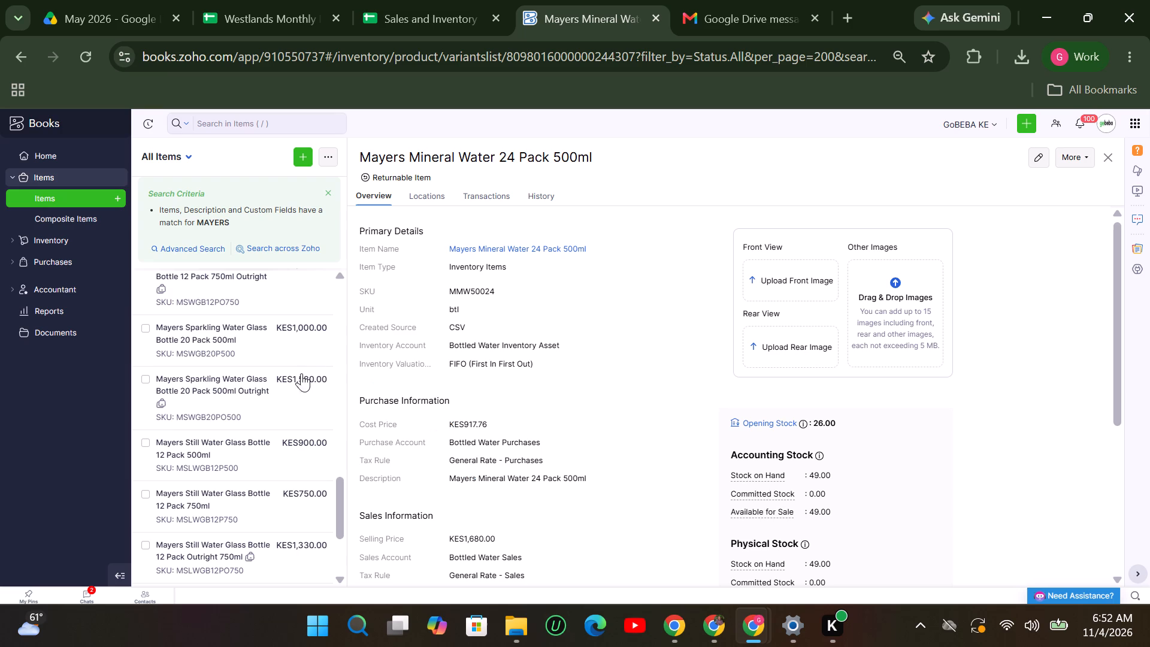
{"action": "left_click", "coordinate": [1112, 155]}
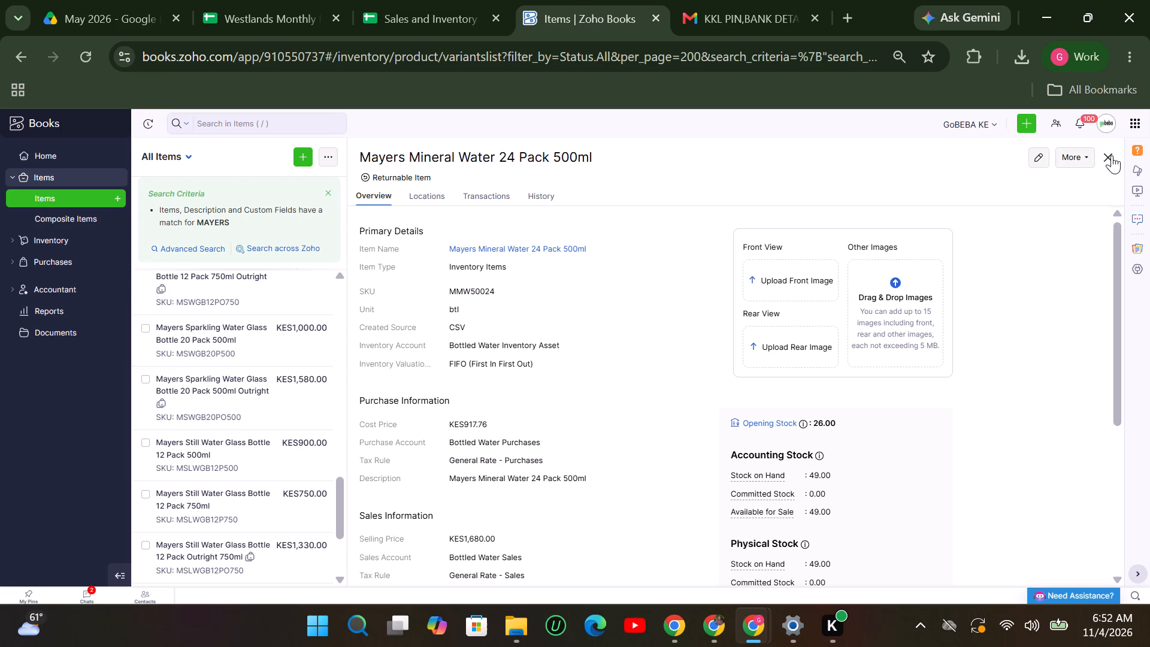
Look through the rest of the MAYERS item list, down to the Still Water Glass Bottle items, checking purchase rates.
{"action": "scroll", "coordinate": [244, 477], "scroll_direction": "down", "scroll_amount": 1}
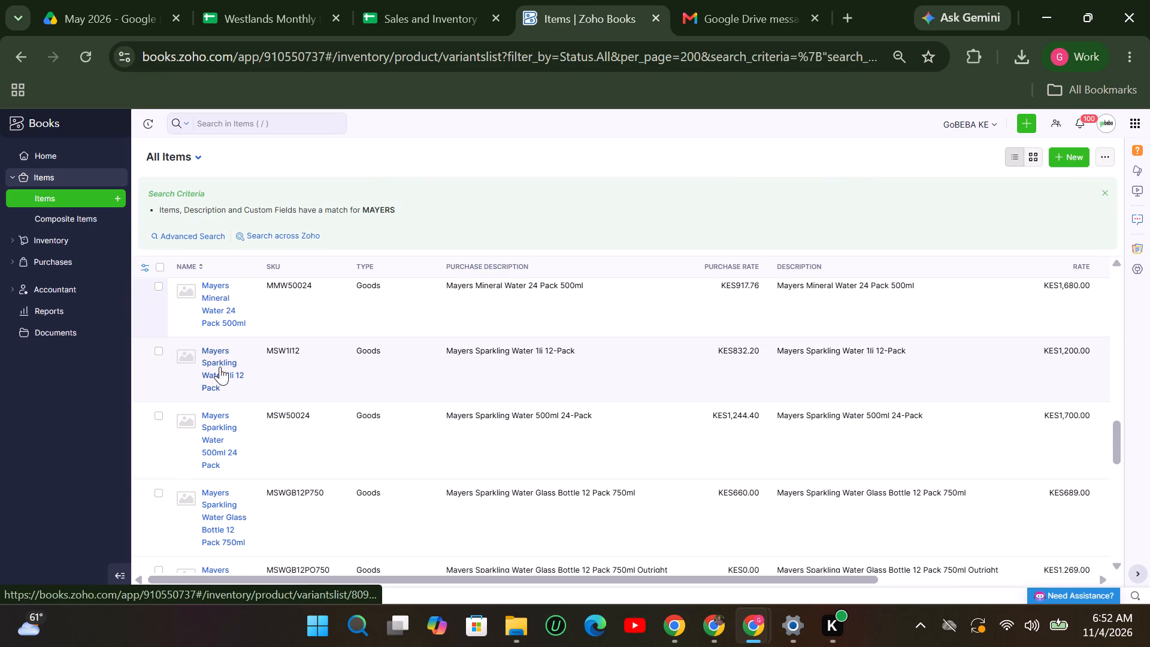
{"action": "scroll", "coordinate": [228, 417], "scroll_direction": "down", "scroll_amount": 4}
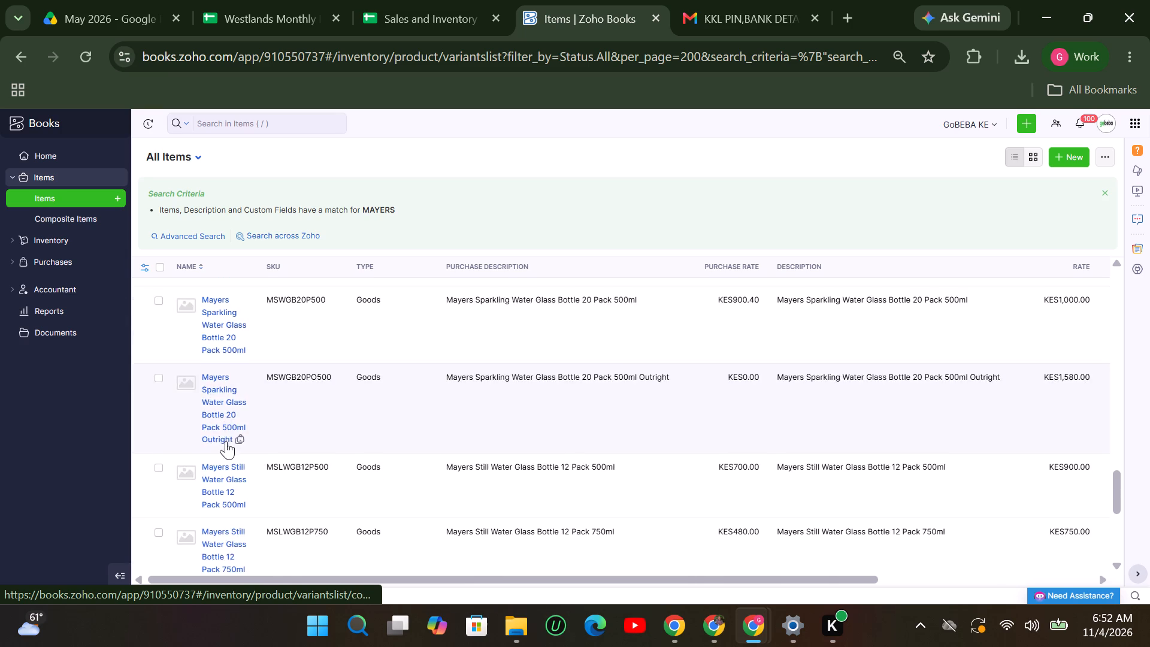
{"action": "scroll", "coordinate": [225, 443], "scroll_direction": "down", "scroll_amount": 3}
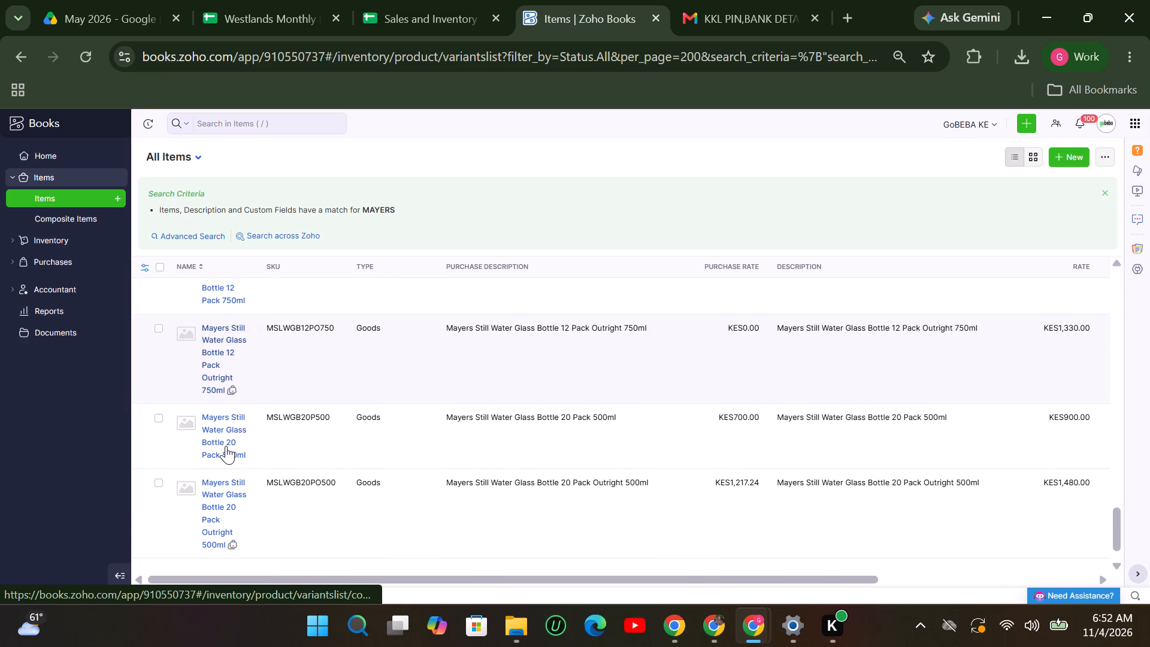
{"action": "scroll", "coordinate": [226, 446], "scroll_direction": "down", "scroll_amount": 1}
{"action": "scroll", "coordinate": [229, 459], "scroll_direction": "up", "scroll_amount": 3}
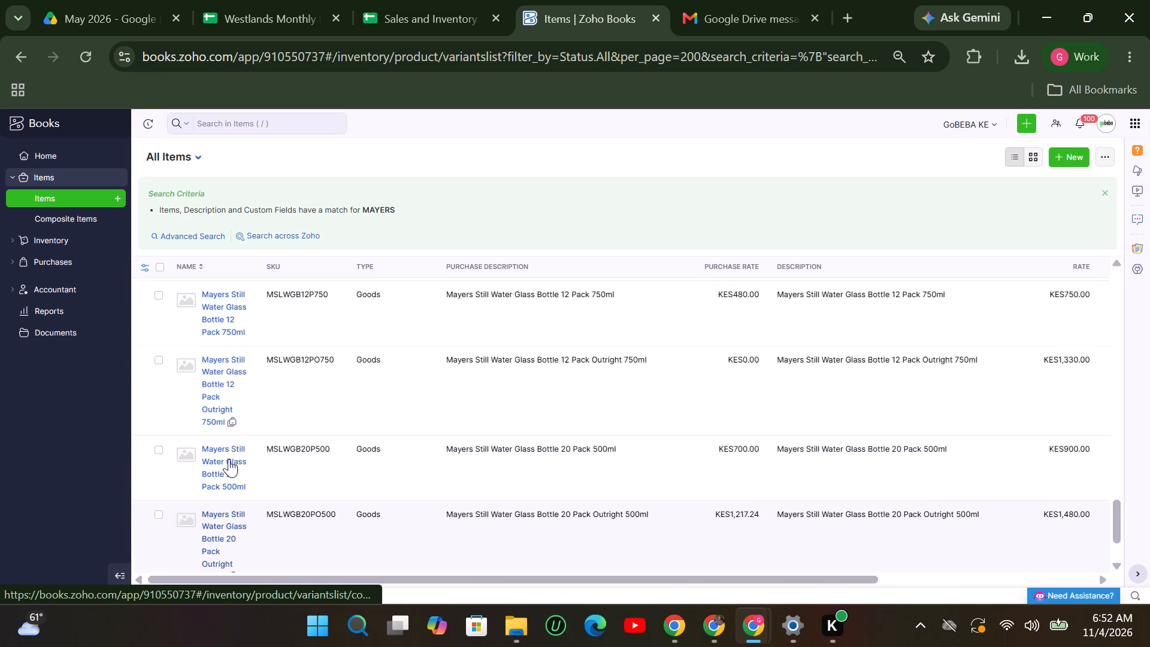
{"action": "scroll", "coordinate": [229, 459], "scroll_direction": "up", "scroll_amount": 20}
{"action": "scroll", "coordinate": [229, 459], "scroll_direction": "up", "scroll_amount": 2}
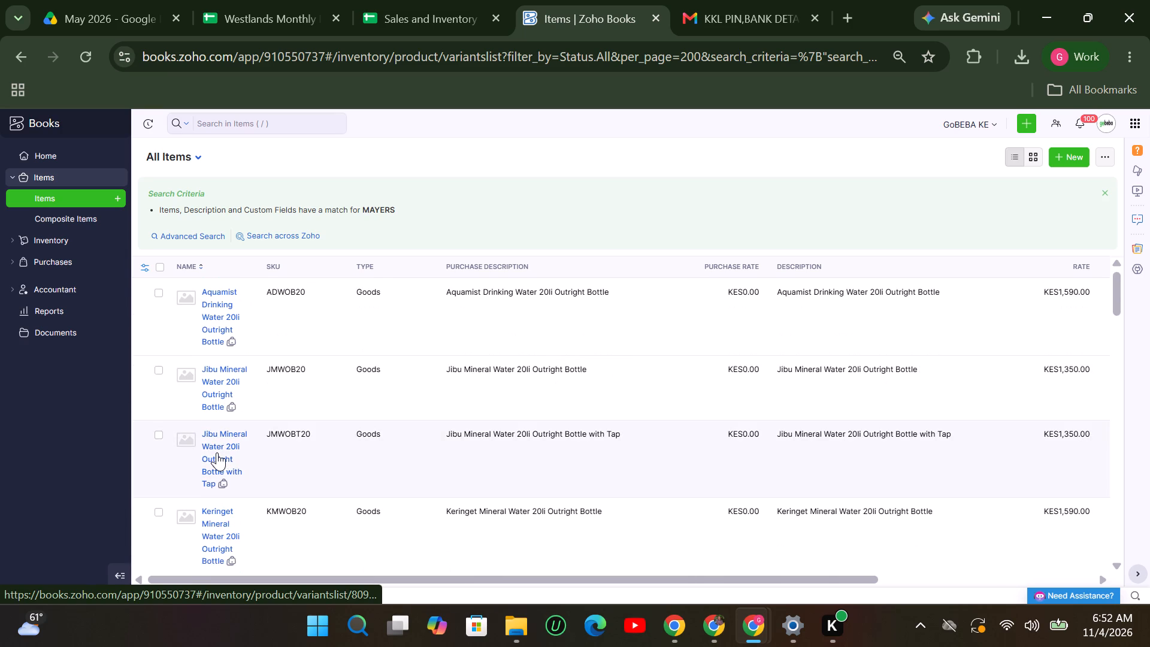
Find the Mayers Mineral Water 1li 12 Pack item in the list and examine its purchase and sales information.
{"action": "scroll", "coordinate": [217, 452], "scroll_direction": "down", "scroll_amount": 4}
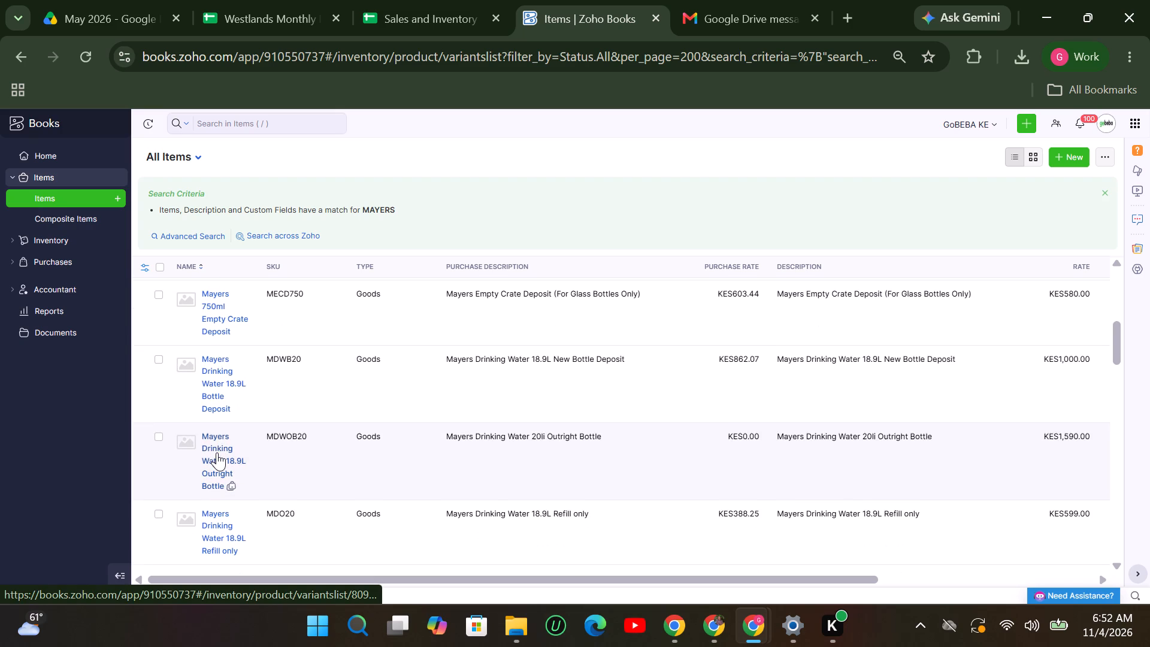
{"action": "scroll", "coordinate": [217, 452], "scroll_direction": "down", "scroll_amount": 3}
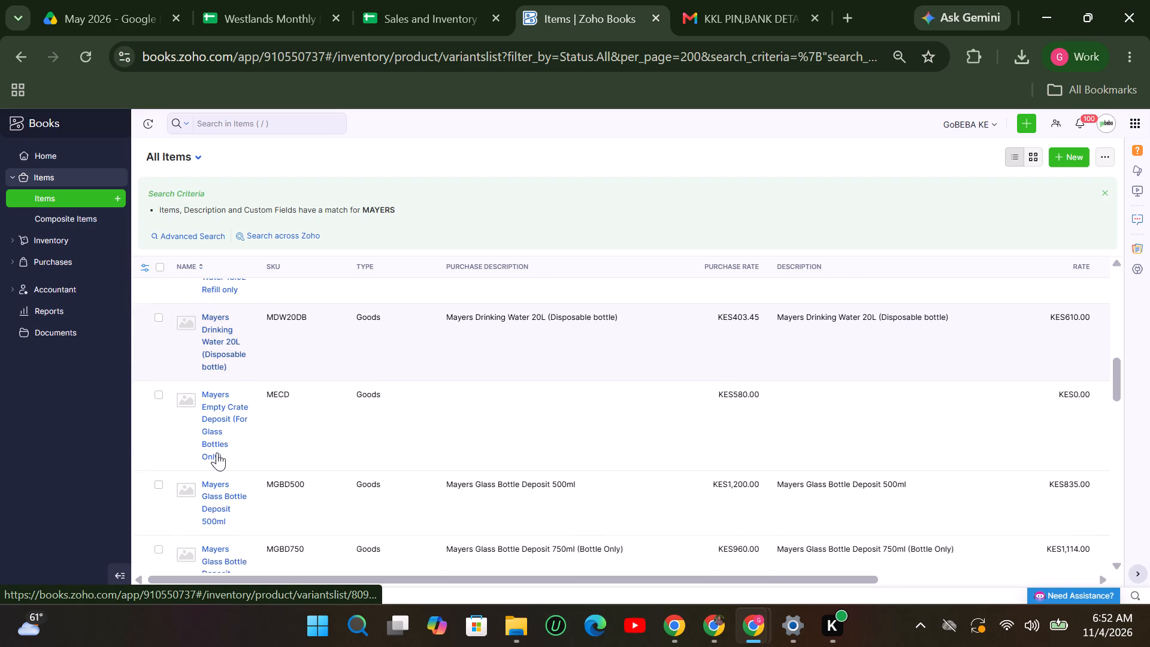
{"action": "scroll", "coordinate": [217, 452], "scroll_direction": "down", "scroll_amount": 1}
{"action": "scroll", "coordinate": [217, 452], "scroll_direction": "up", "scroll_amount": 2}
{"action": "scroll", "coordinate": [217, 452], "scroll_direction": "down", "scroll_amount": 4}
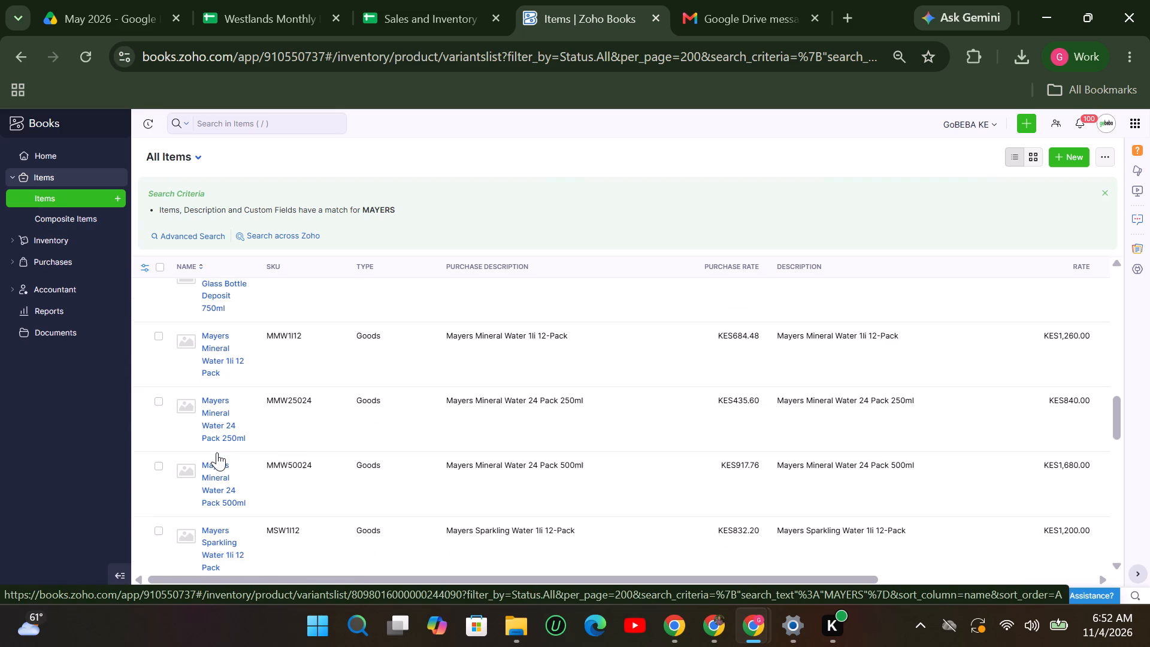
{"action": "left_click", "coordinate": [223, 340]}
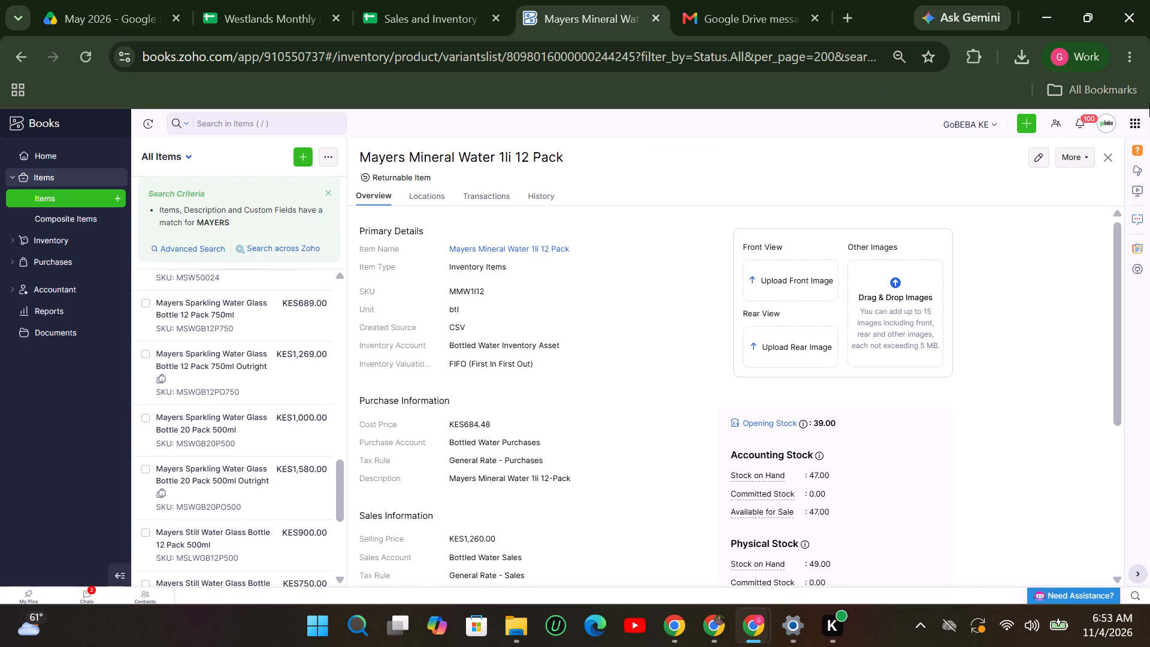
{"action": "left_click", "coordinate": [1112, 156]}
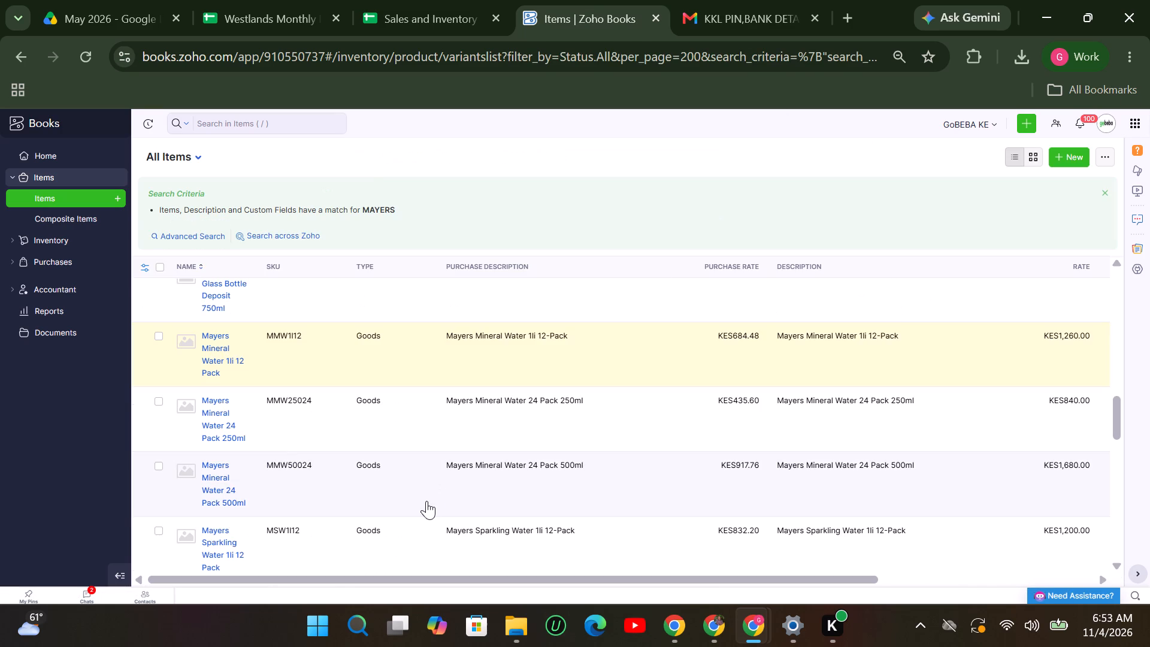
Set the cost price of the Mayers Sparkling Water 1li 12 Pack item to KES 858 and save it.
{"action": "scroll", "coordinate": [225, 467], "scroll_direction": "down", "scroll_amount": 2}
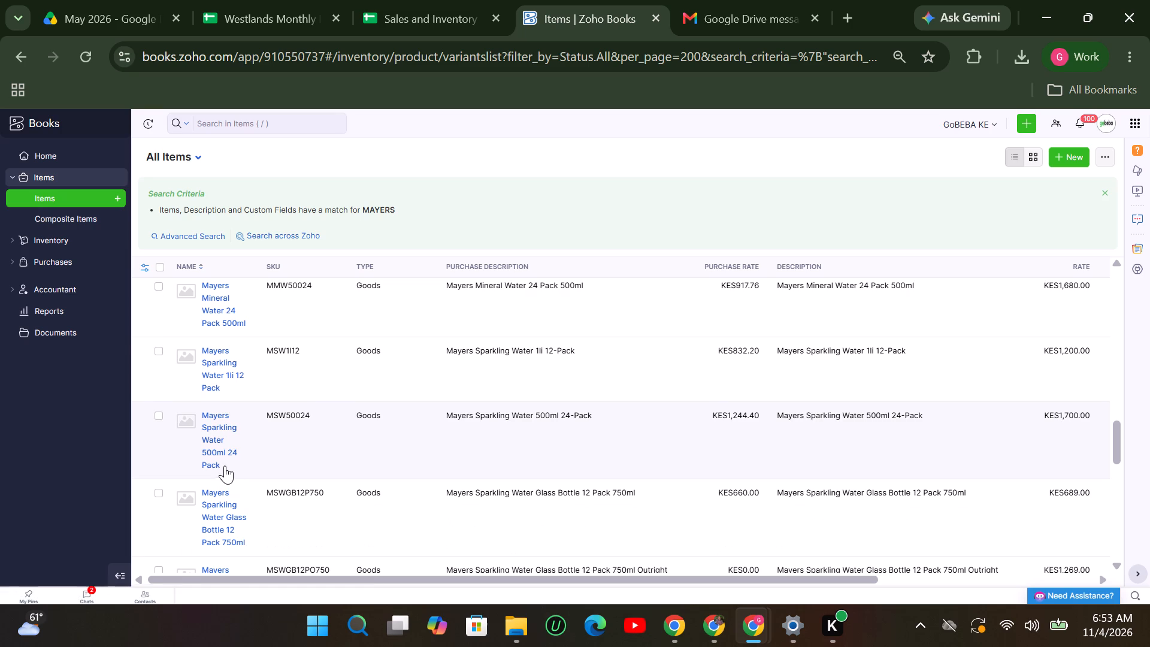
{"action": "left_click", "coordinate": [225, 365]}
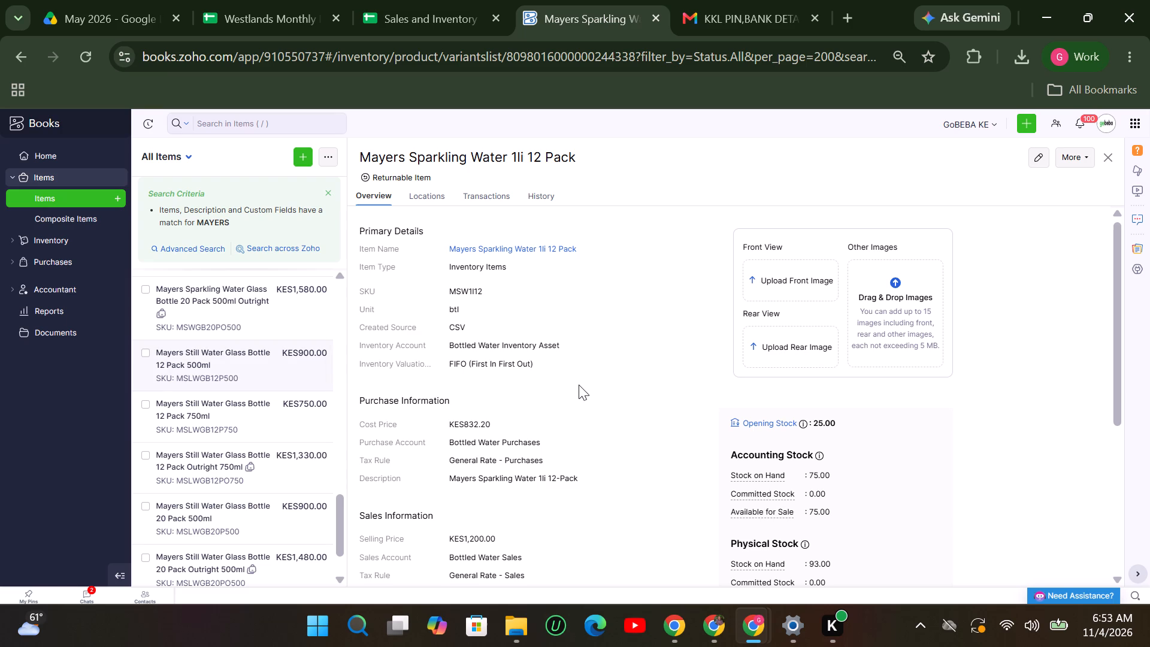
{"action": "scroll", "coordinate": [579, 385], "scroll_direction": "down", "scroll_amount": 1}
{"action": "scroll", "coordinate": [579, 385], "scroll_direction": "up", "scroll_amount": 2}
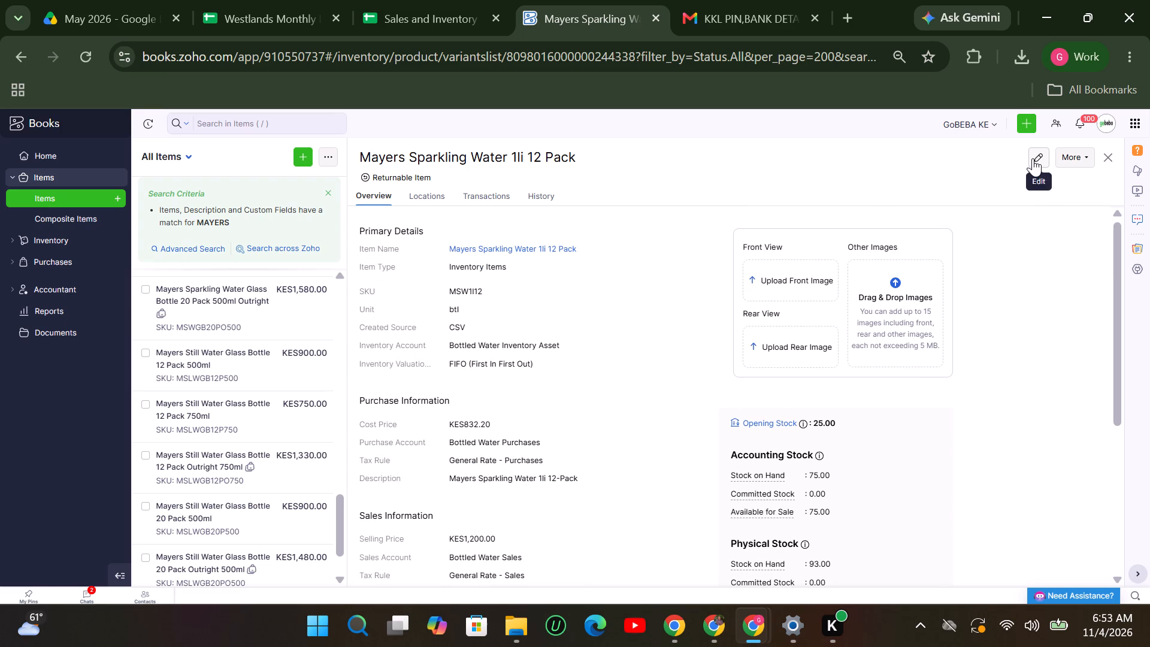
{"action": "left_click", "coordinate": [1043, 161]}
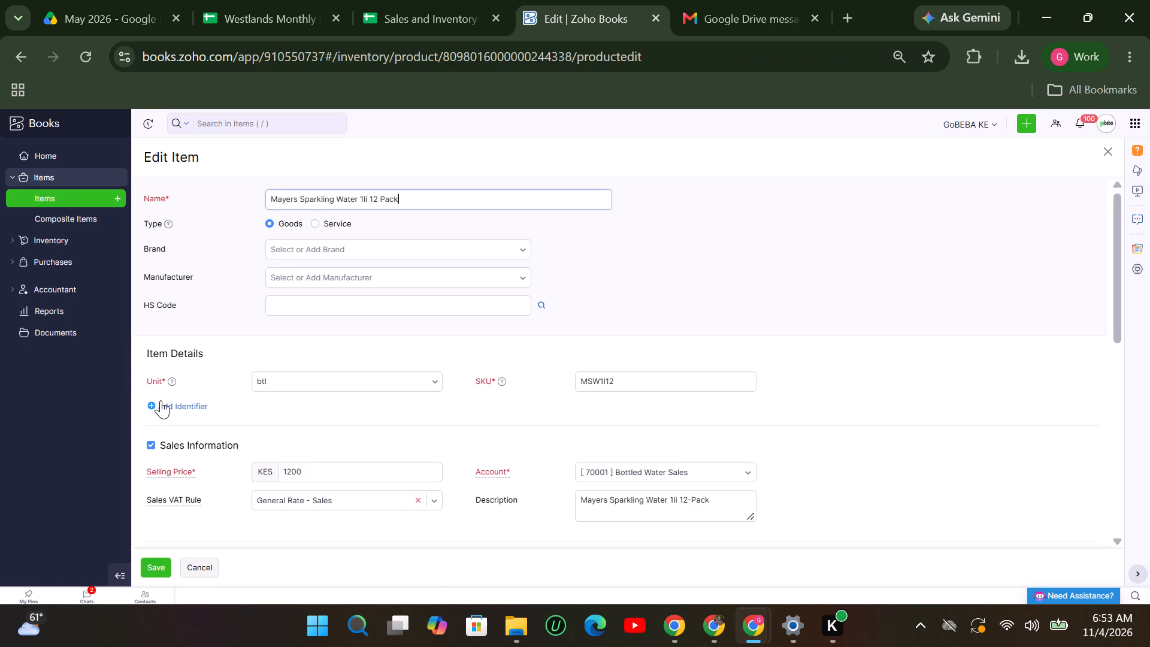
{"action": "scroll", "coordinate": [175, 472], "scroll_direction": "down", "scroll_amount": 4}
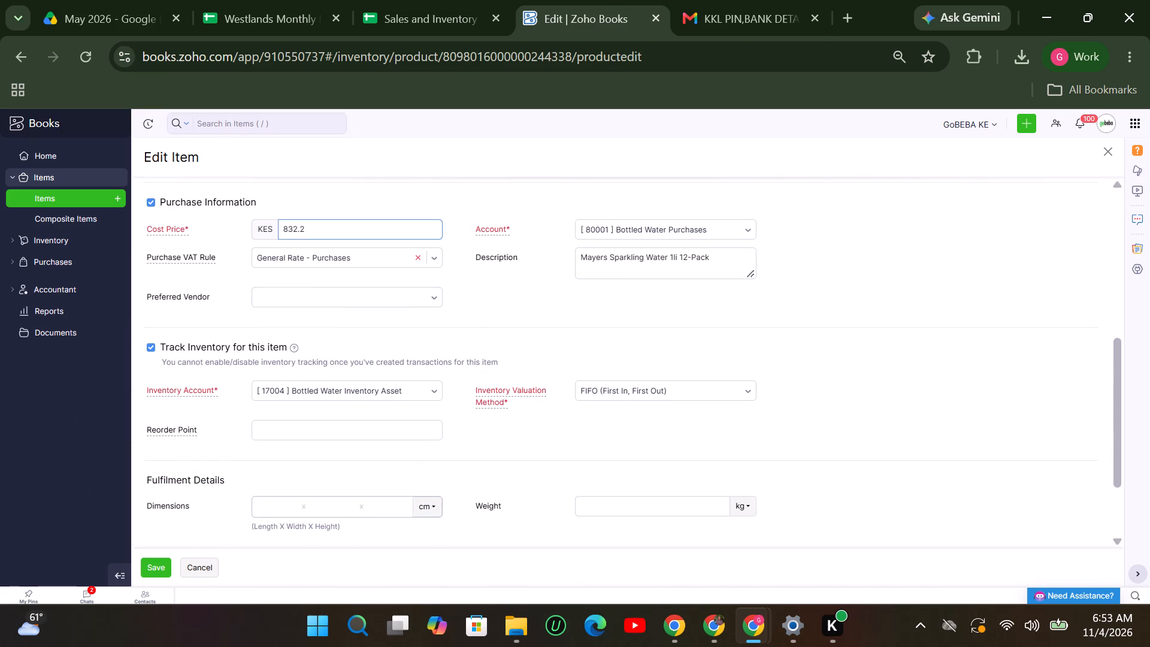
{"action": "left_click_drag", "start_coordinate": [324, 237], "coordinate": [256, 236]}
{"action": "type", "text": "85"}
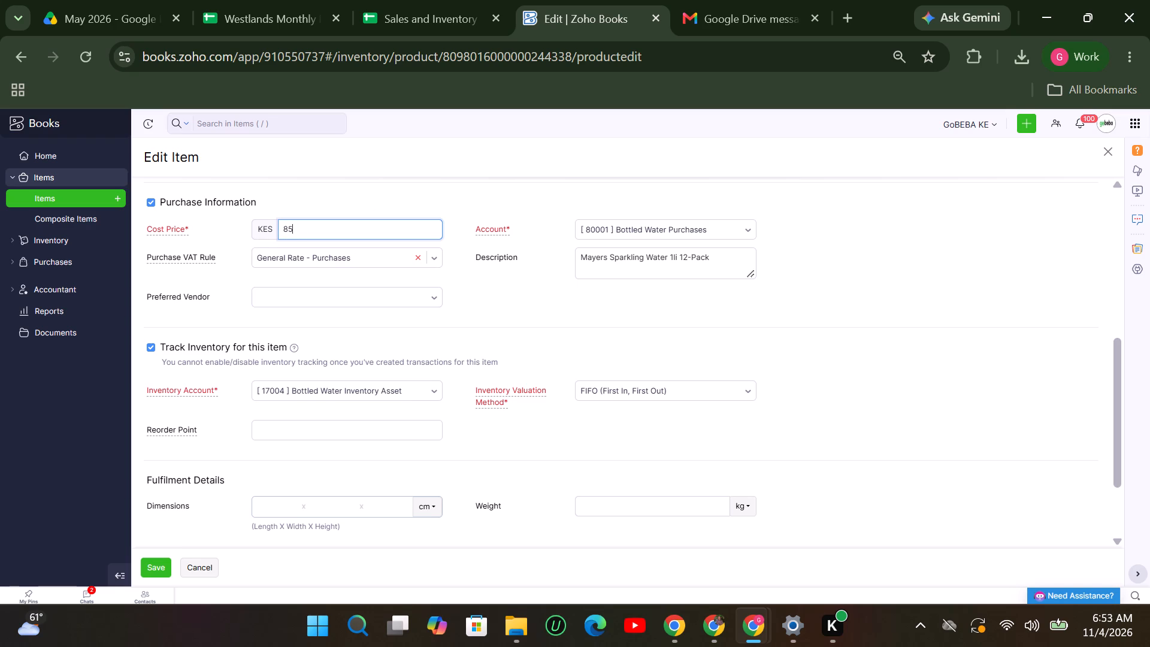
{"action": "key", "text": "8"}
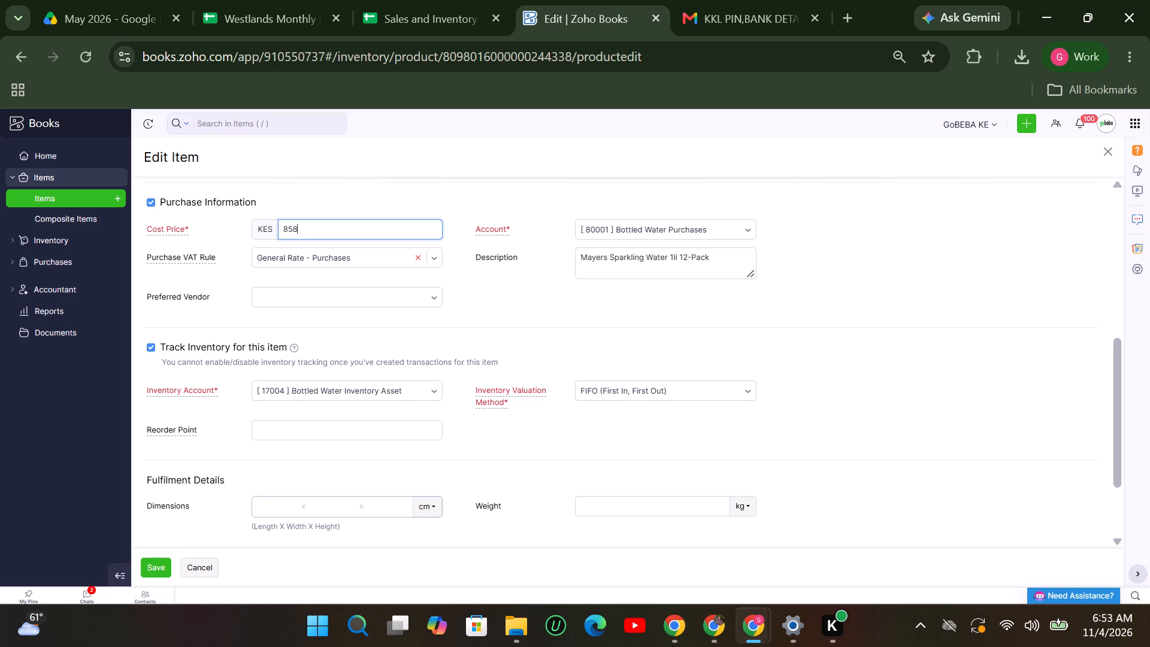
{"action": "left_click", "coordinate": [165, 567]}
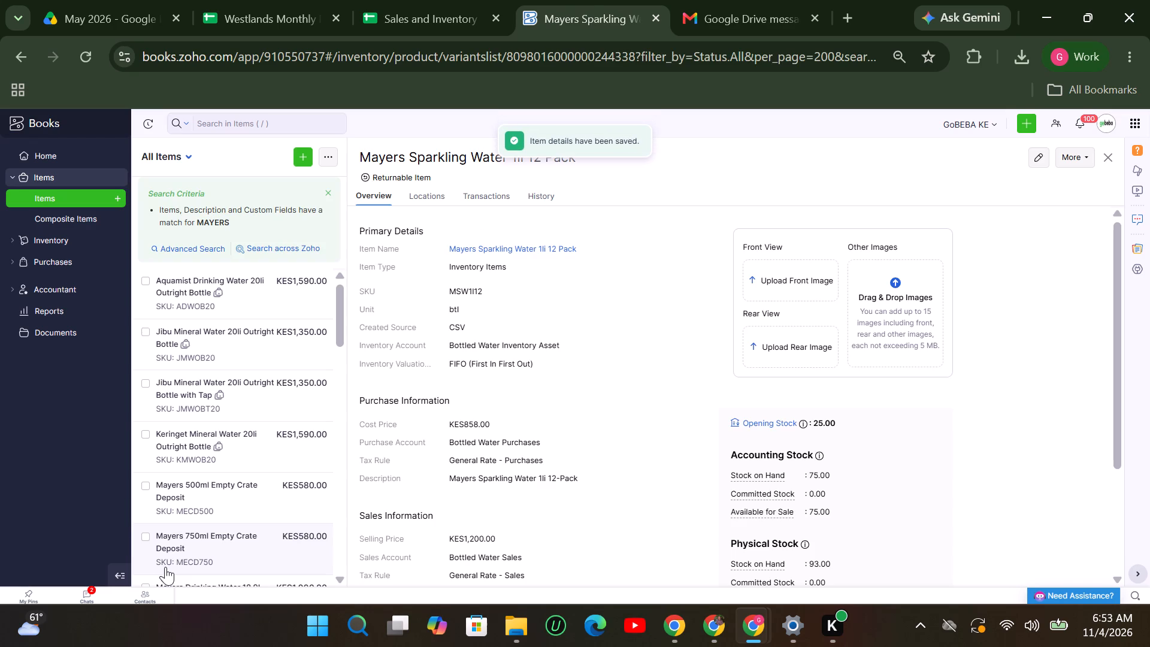
{"action": "left_click", "coordinate": [1105, 157]}
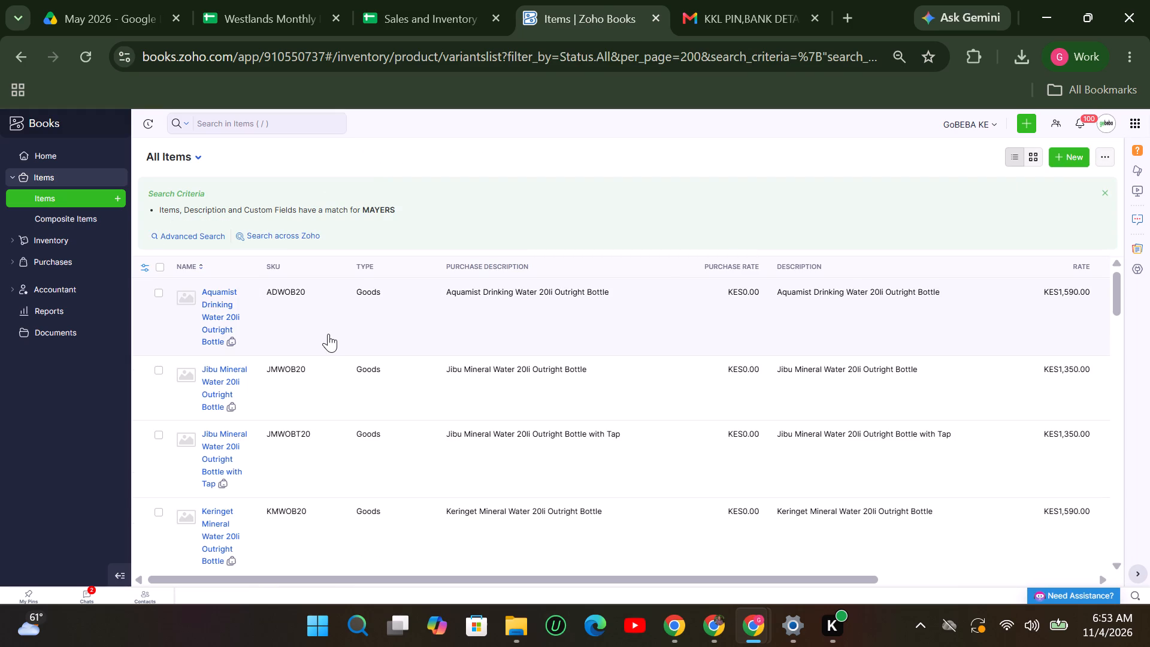
Open the Mayers Sparkling Water 500ml 24 Pack item and examine its purchase and sales information.
{"action": "scroll", "coordinate": [282, 450], "scroll_direction": "down", "scroll_amount": 1}
{"action": "scroll", "coordinate": [271, 516], "scroll_direction": "down", "scroll_amount": 2}
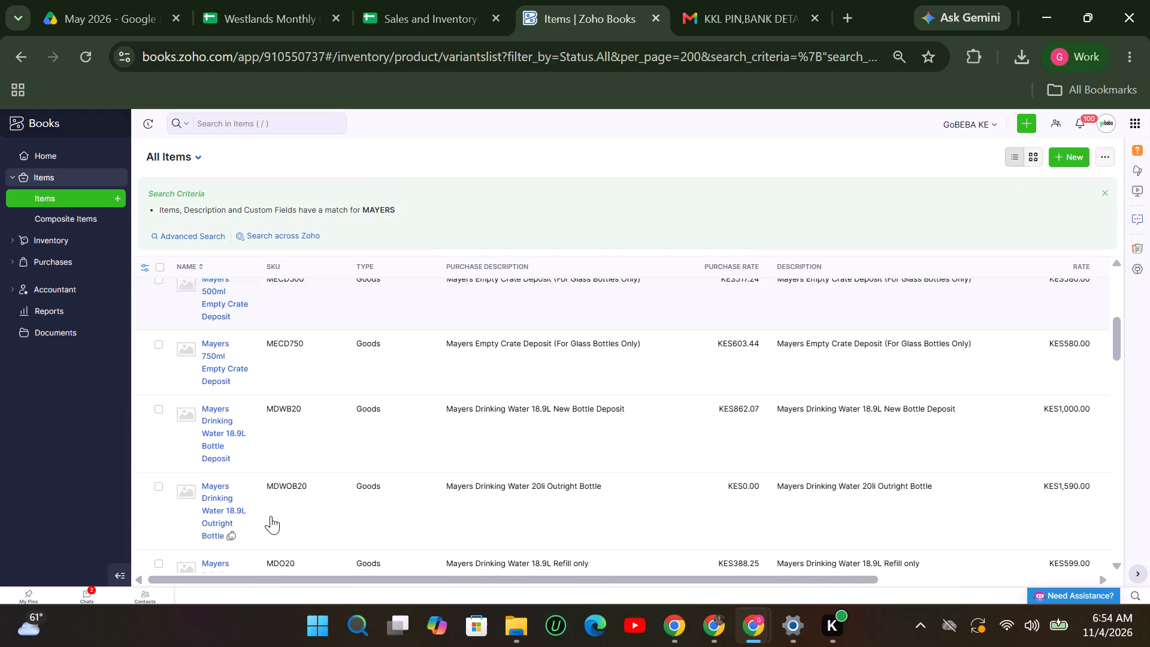
{"action": "scroll", "coordinate": [271, 516], "scroll_direction": "down", "scroll_amount": 6}
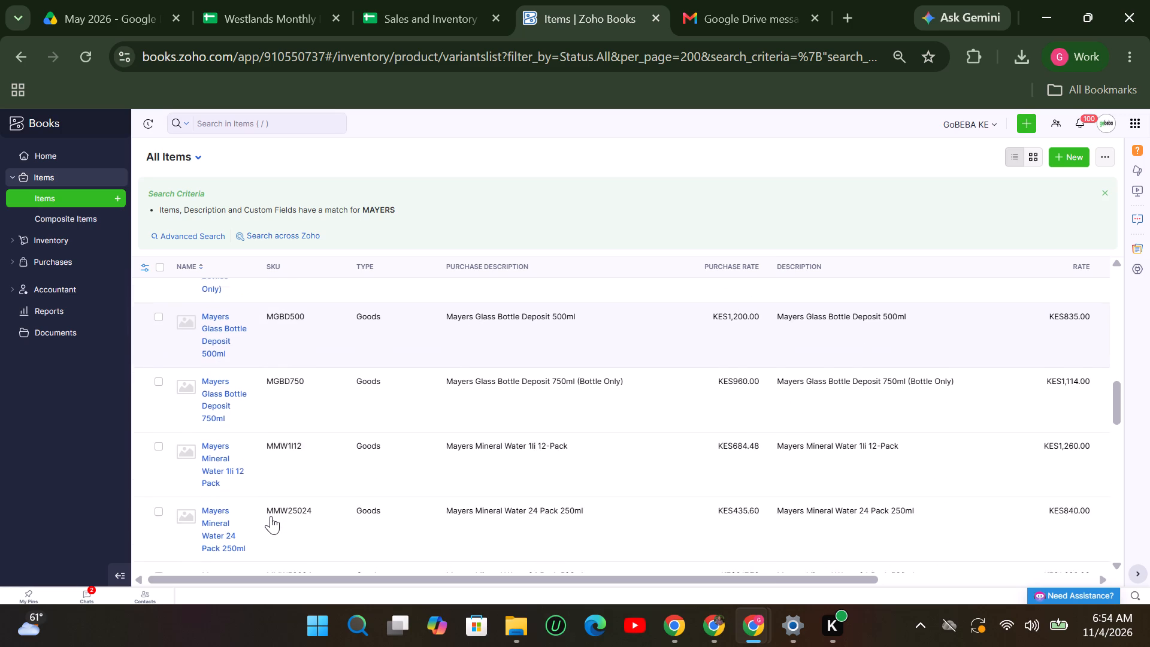
{"action": "scroll", "coordinate": [271, 516], "scroll_direction": "down", "scroll_amount": 2}
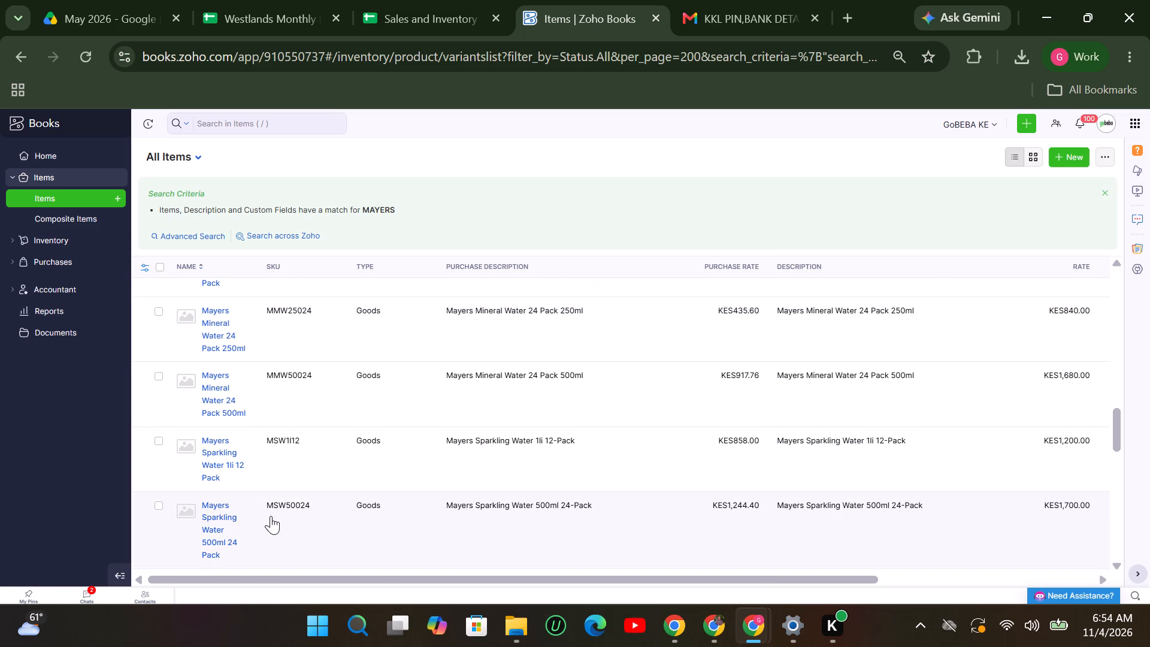
{"action": "scroll", "coordinate": [271, 516], "scroll_direction": "down", "scroll_amount": 1}
{"action": "left_click", "coordinate": [225, 446]}
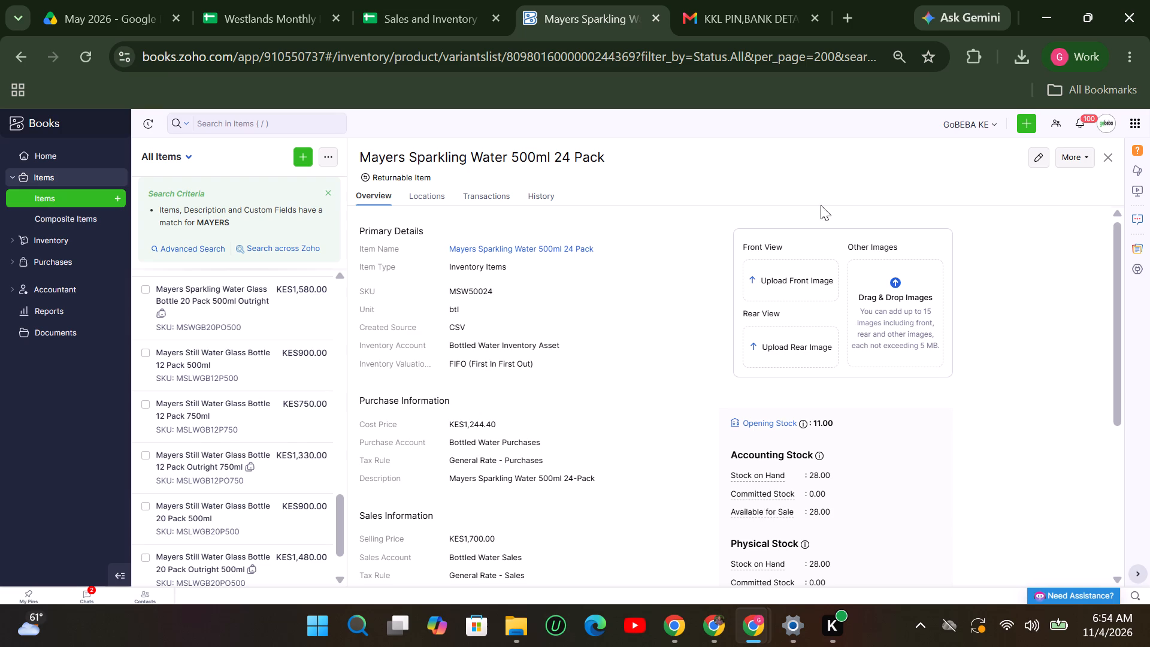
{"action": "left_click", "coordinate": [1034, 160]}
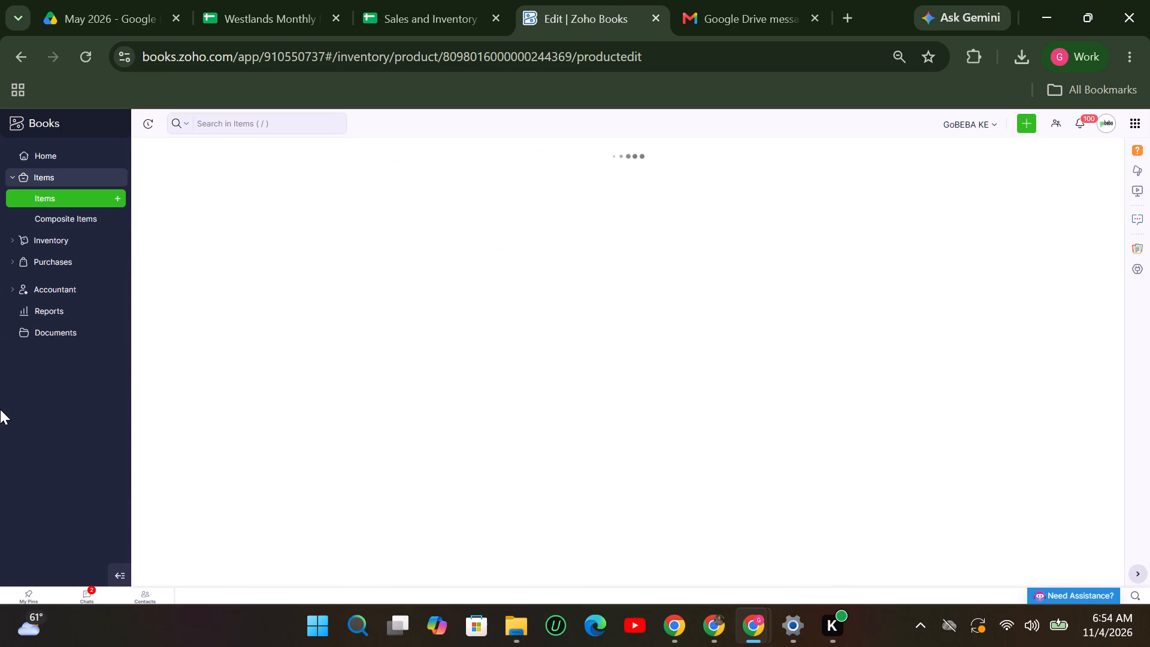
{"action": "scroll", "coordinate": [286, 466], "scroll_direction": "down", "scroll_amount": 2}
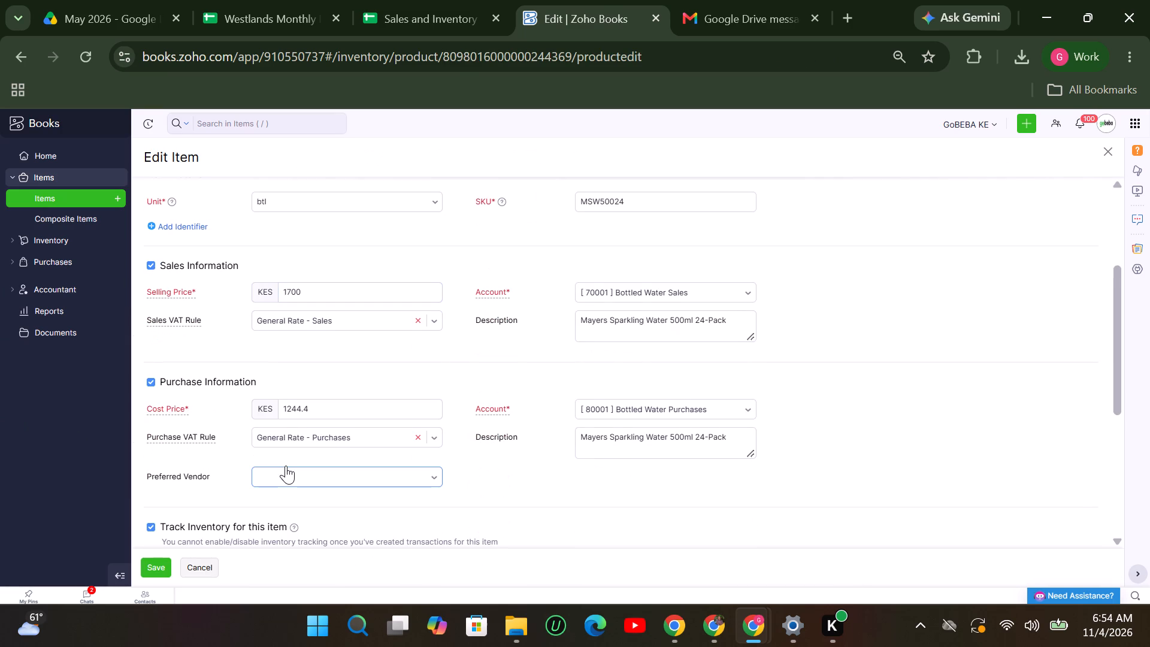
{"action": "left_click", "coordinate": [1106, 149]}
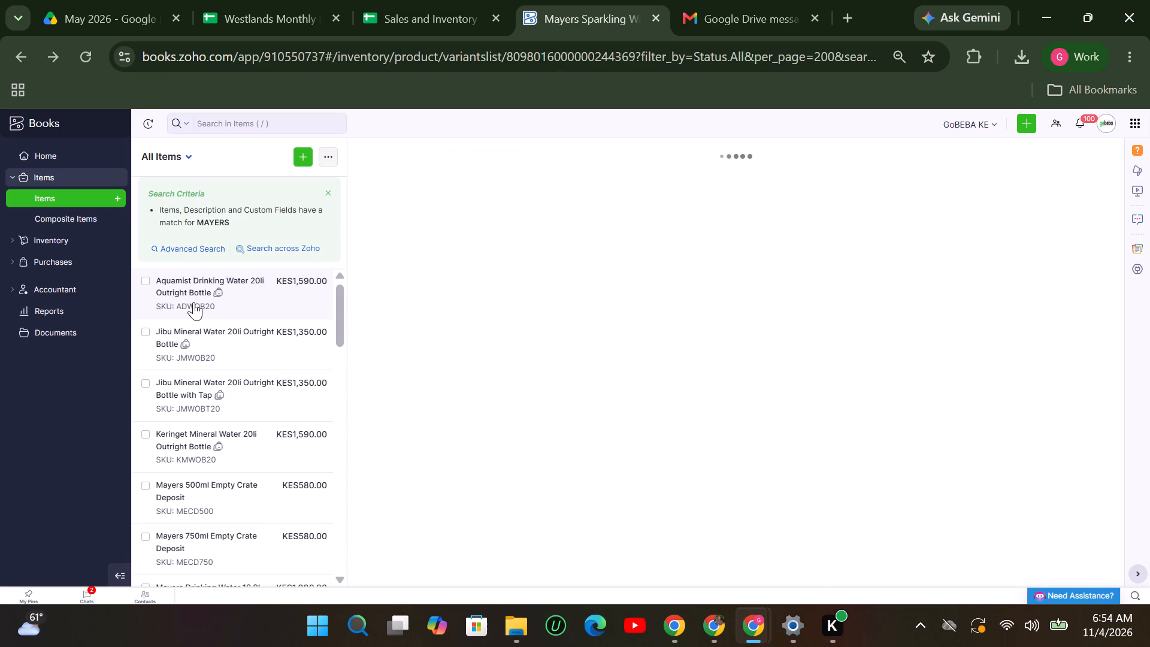
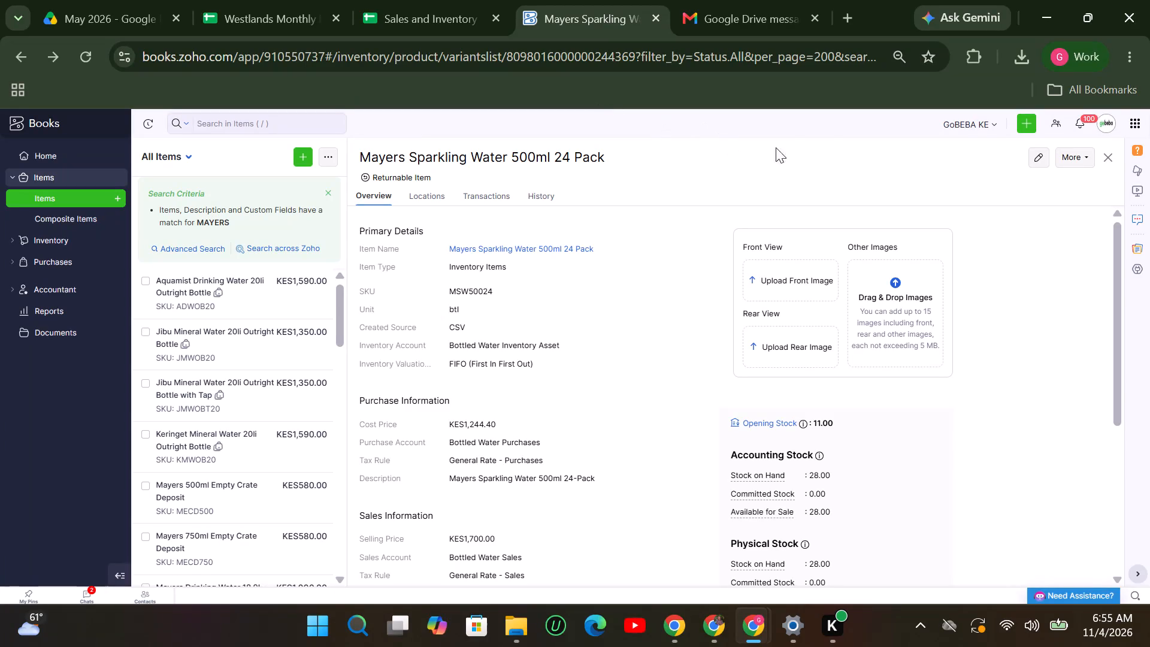
Open the Mayers Drinking Water 18.9L Refill only item from the MAYERS item list for editing.
{"action": "left_click", "coordinate": [1108, 159]}
{"action": "scroll", "coordinate": [248, 442], "scroll_direction": "down", "scroll_amount": 6}
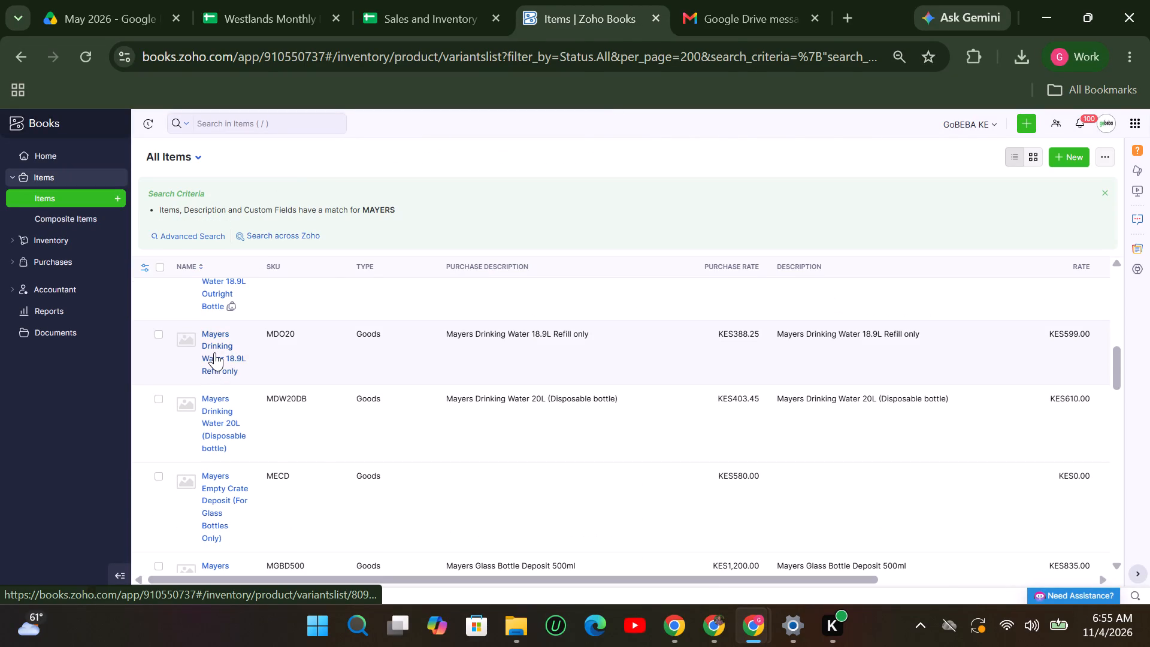
{"action": "left_click", "coordinate": [214, 352]}
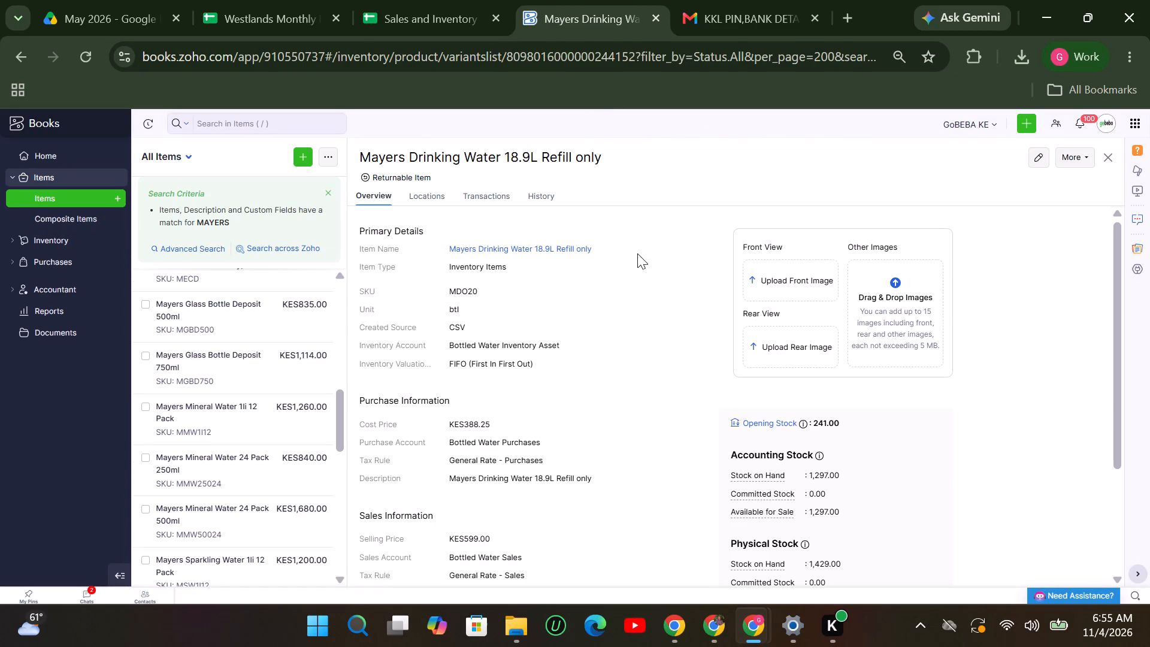
{"action": "left_click", "coordinate": [1036, 157]}
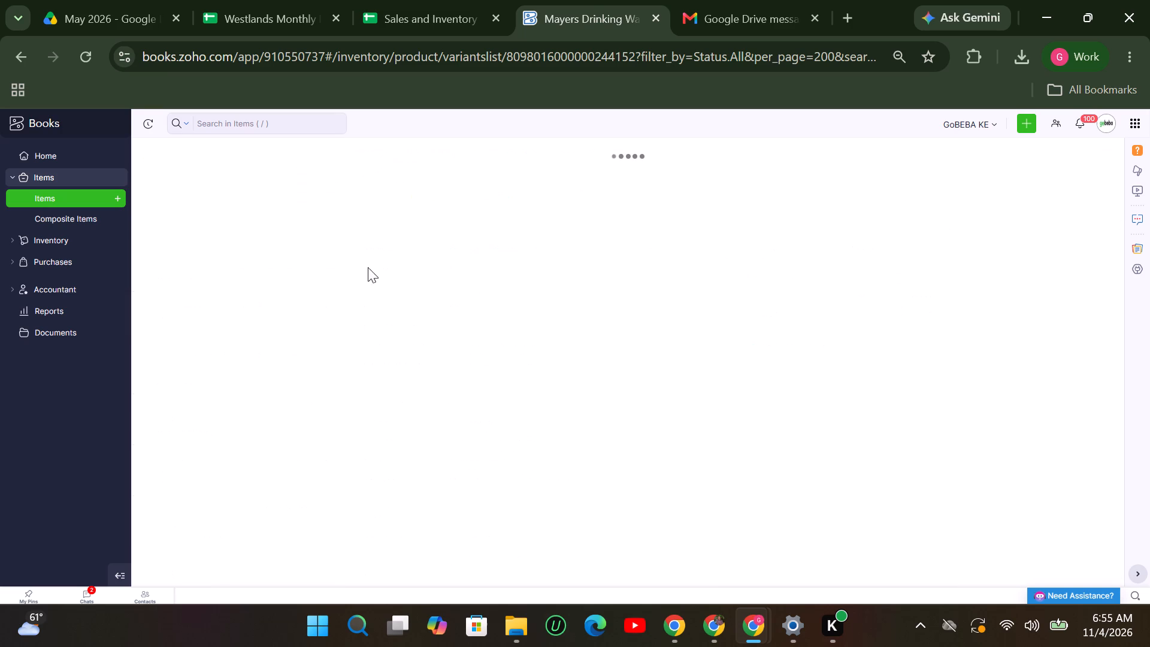
Set the cost price of the Mayers Drinking Water 18.9L Refill only item to KES 431.10.
{"action": "scroll", "coordinate": [231, 413], "scroll_direction": "down", "scroll_amount": 5}
{"action": "scroll", "coordinate": [255, 315], "scroll_direction": "up", "scroll_amount": 2}
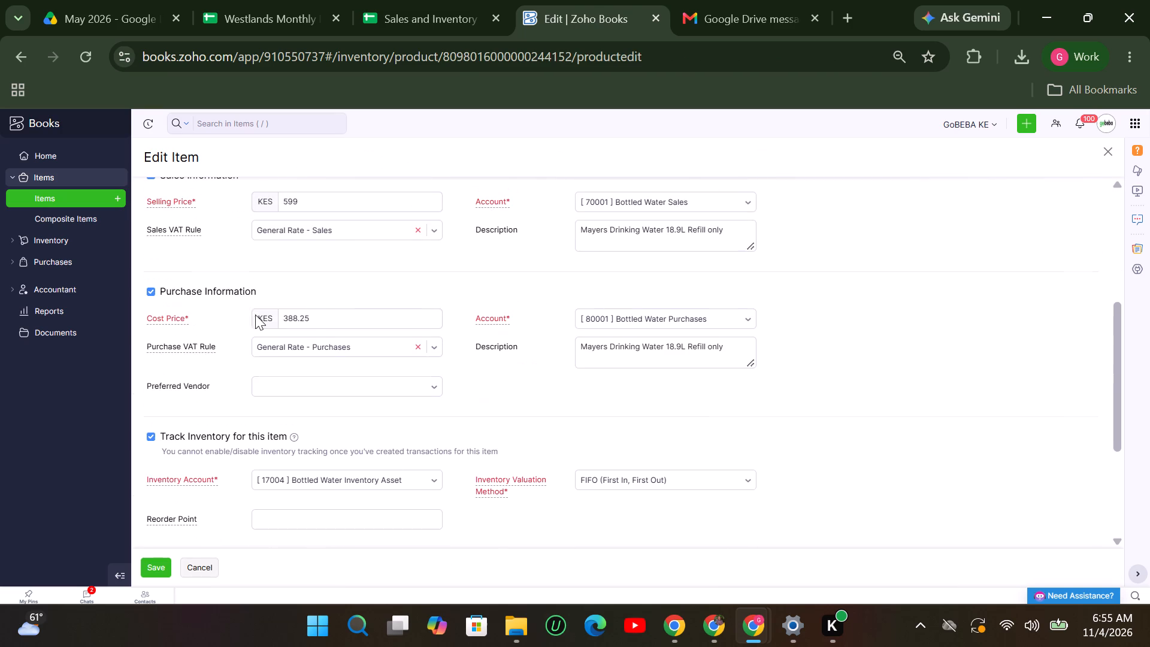
{"action": "left_click_drag", "start_coordinate": [312, 320], "coordinate": [275, 324]}
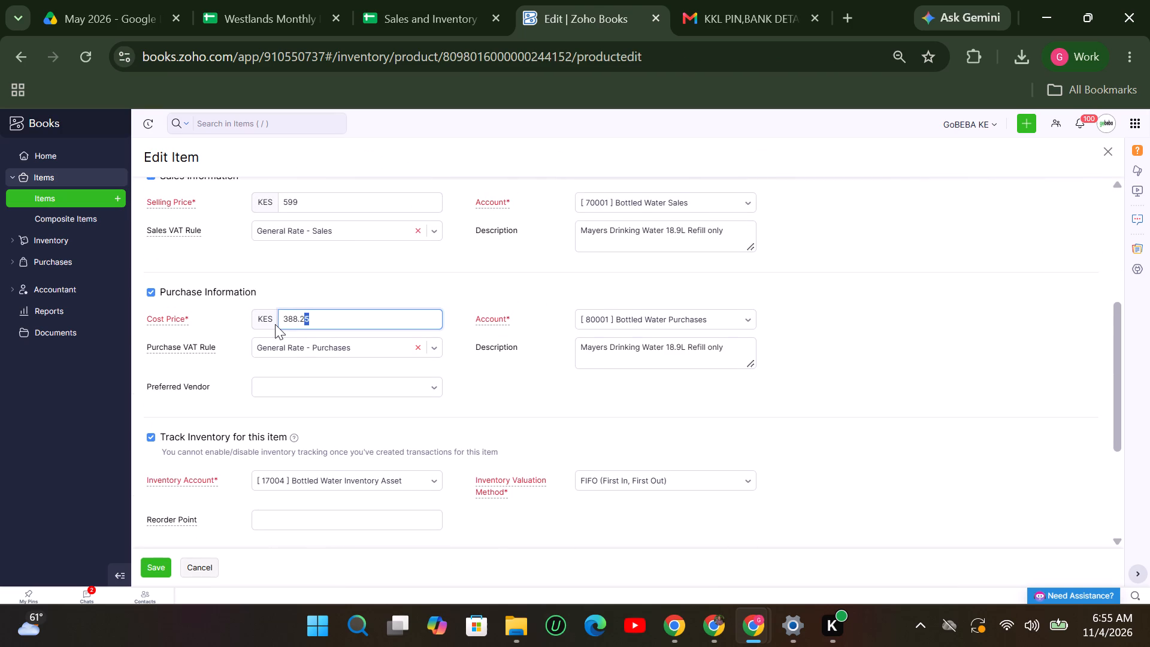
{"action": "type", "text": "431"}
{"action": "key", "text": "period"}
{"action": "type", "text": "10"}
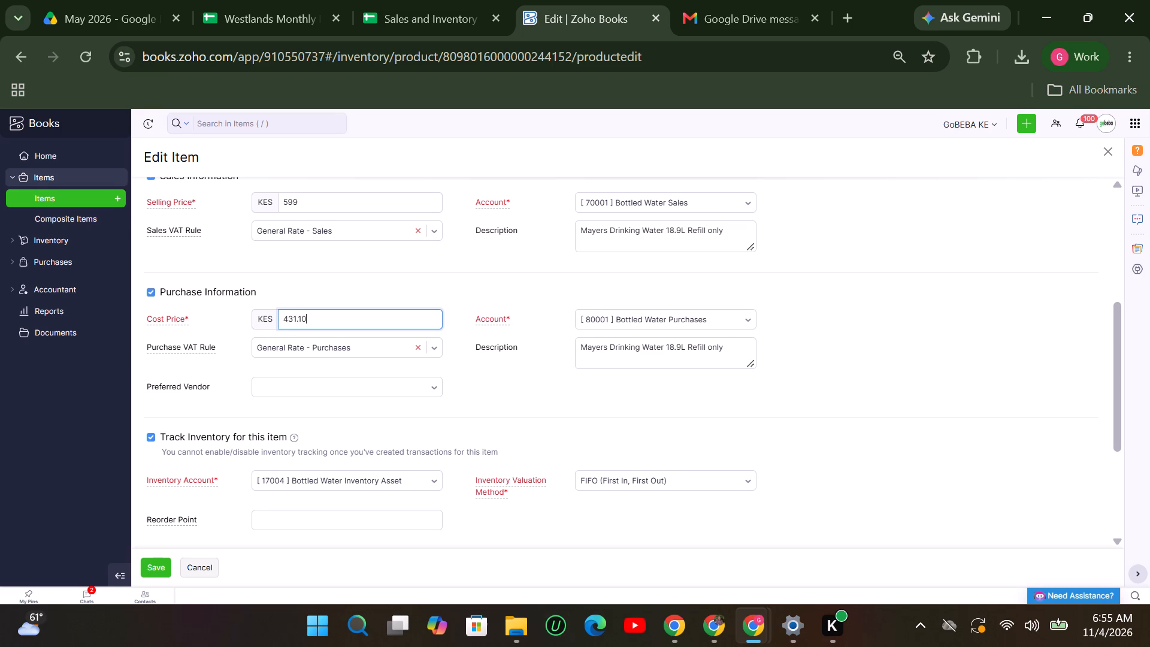
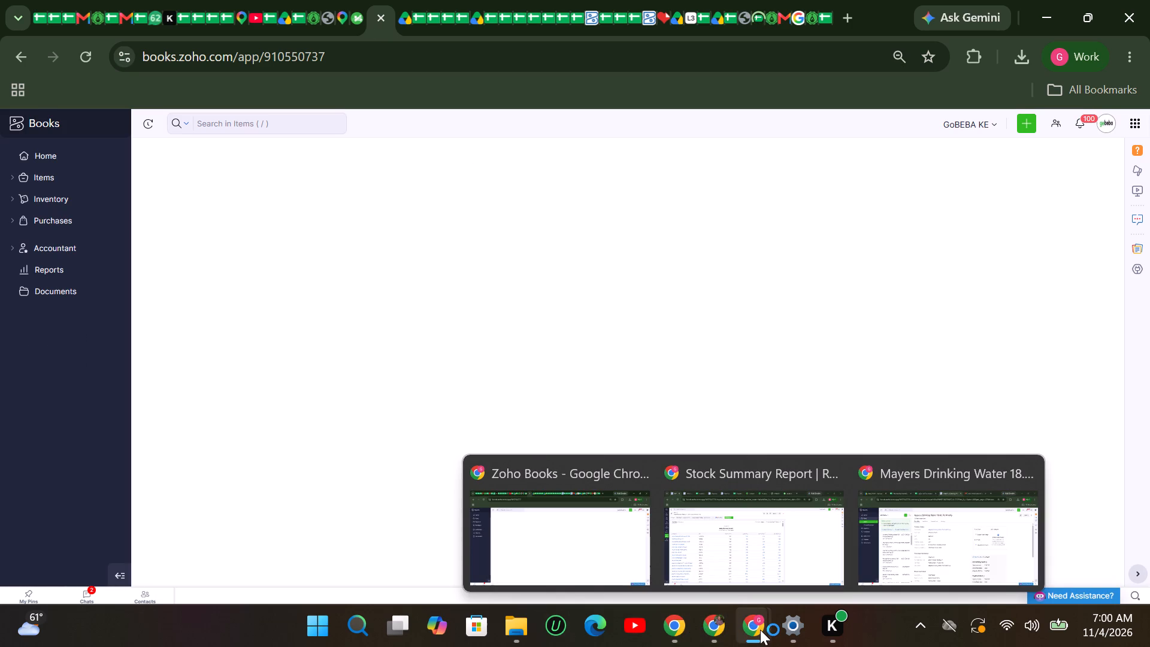
Switch to the browser window showing the Mayers Drinking Water 18.9L Refill only item's details.
{"action": "left_click", "coordinate": [894, 535]}
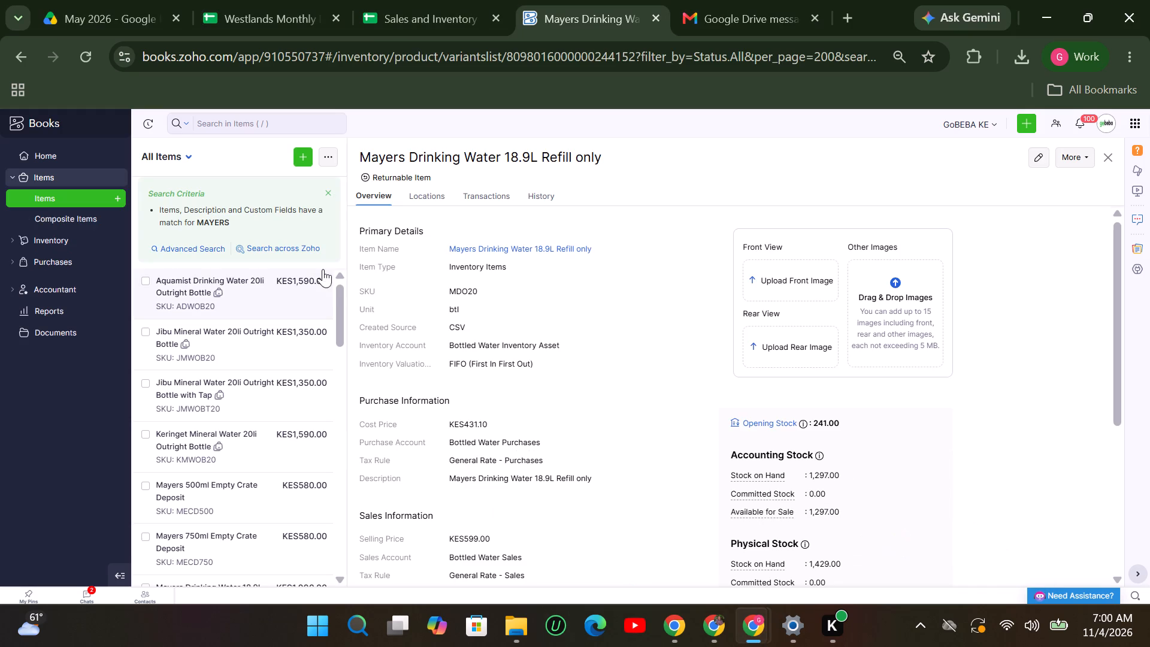
Set the cost price of Mayers Drinking Water 18.9L Refill only to KES 388.25, save it and close the item.
{"action": "scroll", "coordinate": [447, 406], "scroll_direction": "down", "scroll_amount": 2}
{"action": "scroll", "coordinate": [447, 406], "scroll_direction": "up", "scroll_amount": 2}
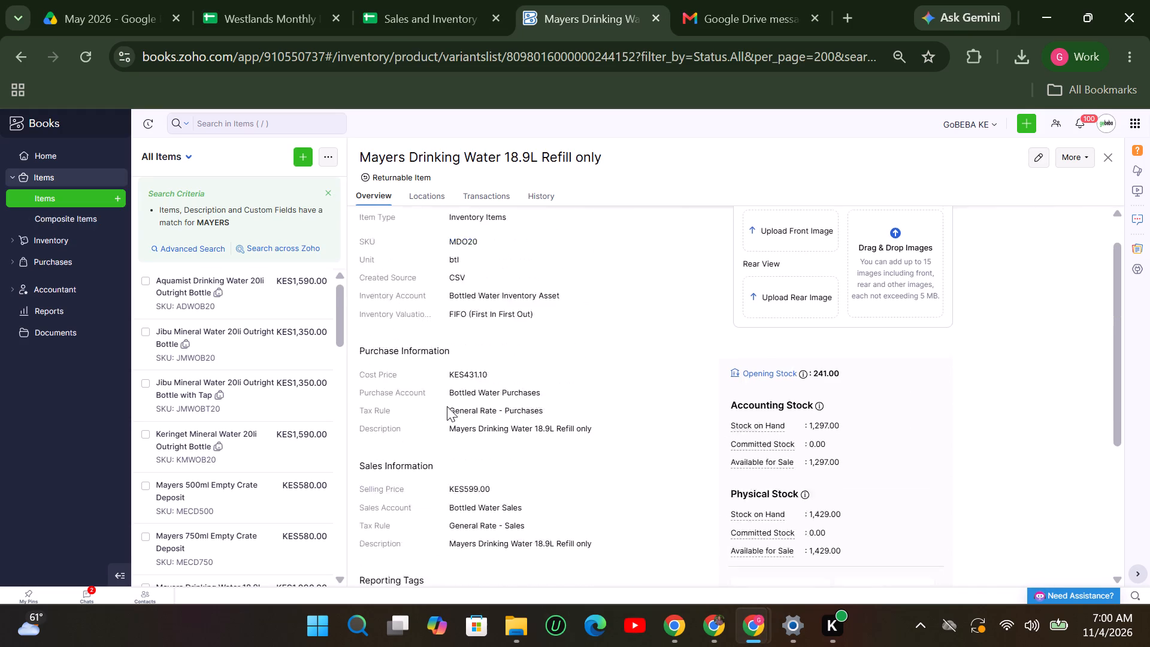
{"action": "scroll", "coordinate": [447, 406], "scroll_direction": "up", "scroll_amount": 2}
{"action": "left_click", "coordinate": [1043, 159]}
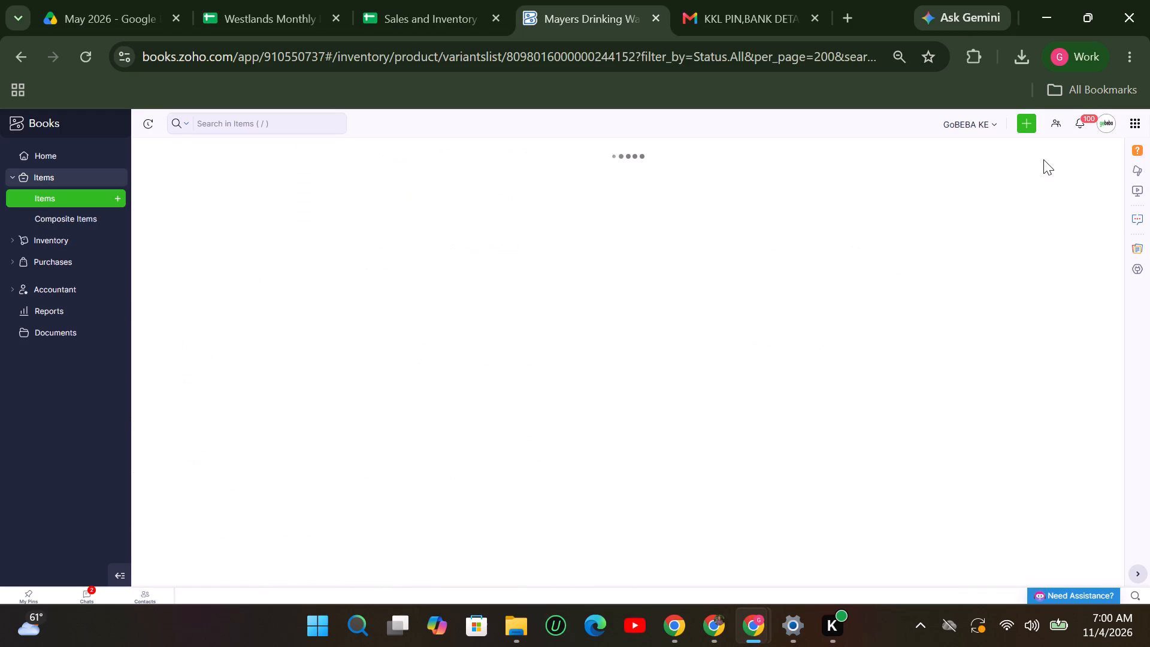
{"action": "scroll", "coordinate": [363, 331], "scroll_direction": "down", "scroll_amount": 4}
{"action": "left_click_drag", "start_coordinate": [329, 231], "coordinate": [255, 231]}
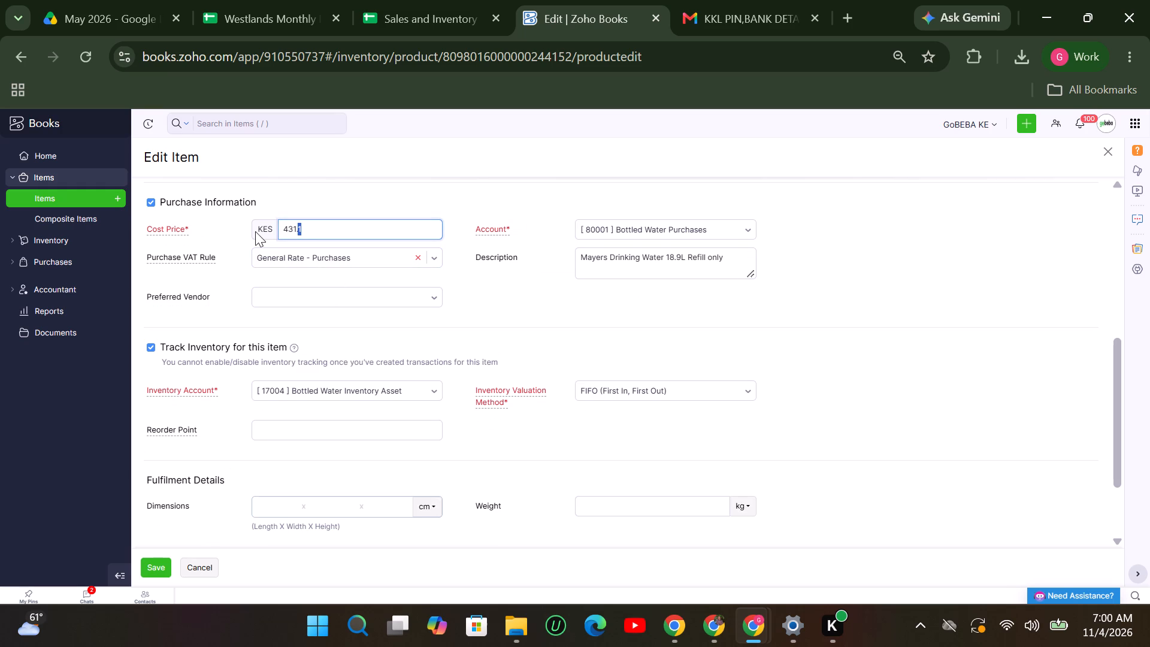
{"action": "type", "text": "388"}
{"action": "type", "text": ".25"}
{"action": "left_click", "coordinate": [155, 563]}
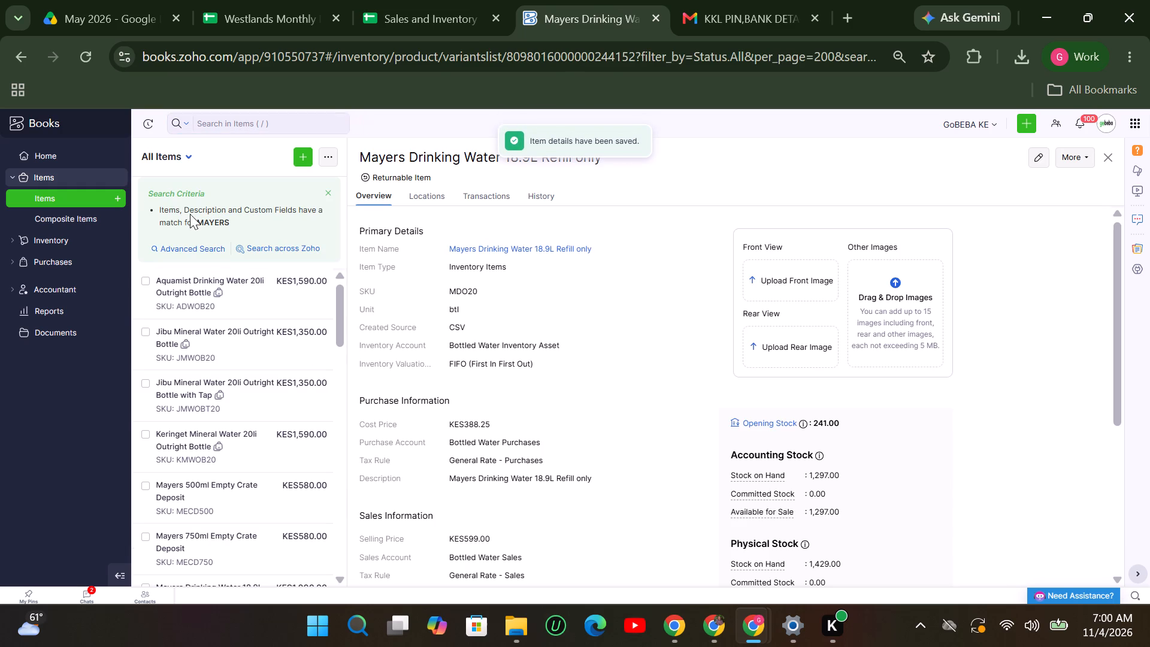
{"action": "left_click", "coordinate": [1109, 156]}
Open Mayers Sparkling Water Glass Bottle 12 Pack 750ml for editing and review its sales and purchase information.
{"action": "scroll", "coordinate": [267, 406], "scroll_direction": "down", "scroll_amount": 9}
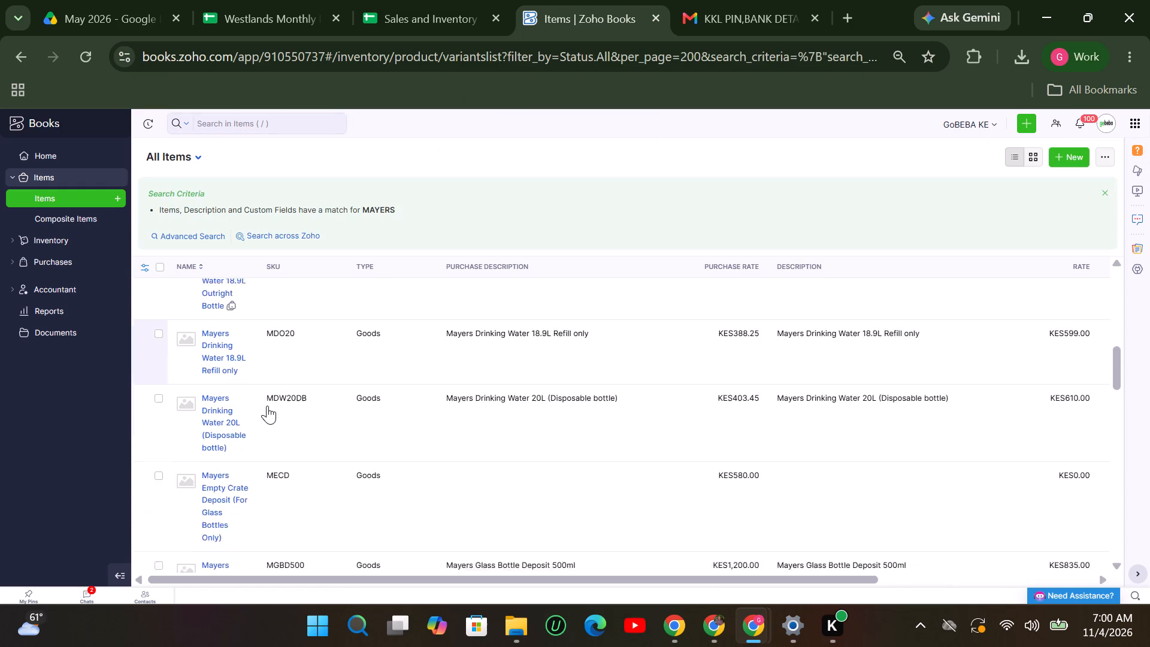
{"action": "scroll", "coordinate": [267, 406], "scroll_direction": "down", "scroll_amount": 4}
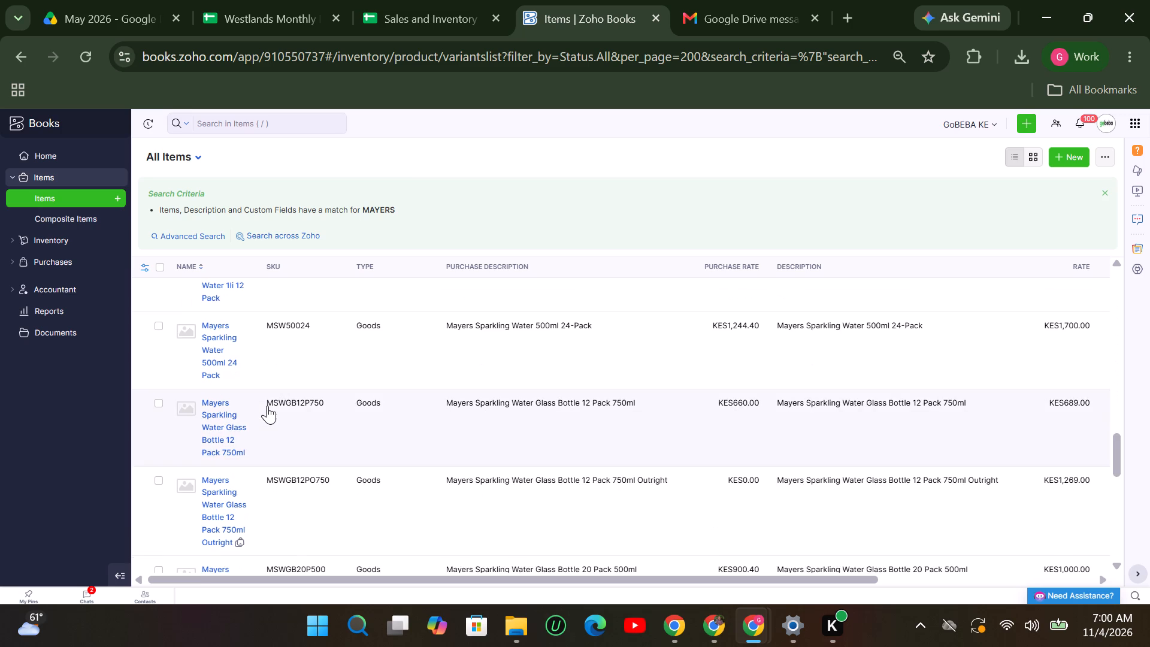
{"action": "left_click", "coordinate": [228, 422]}
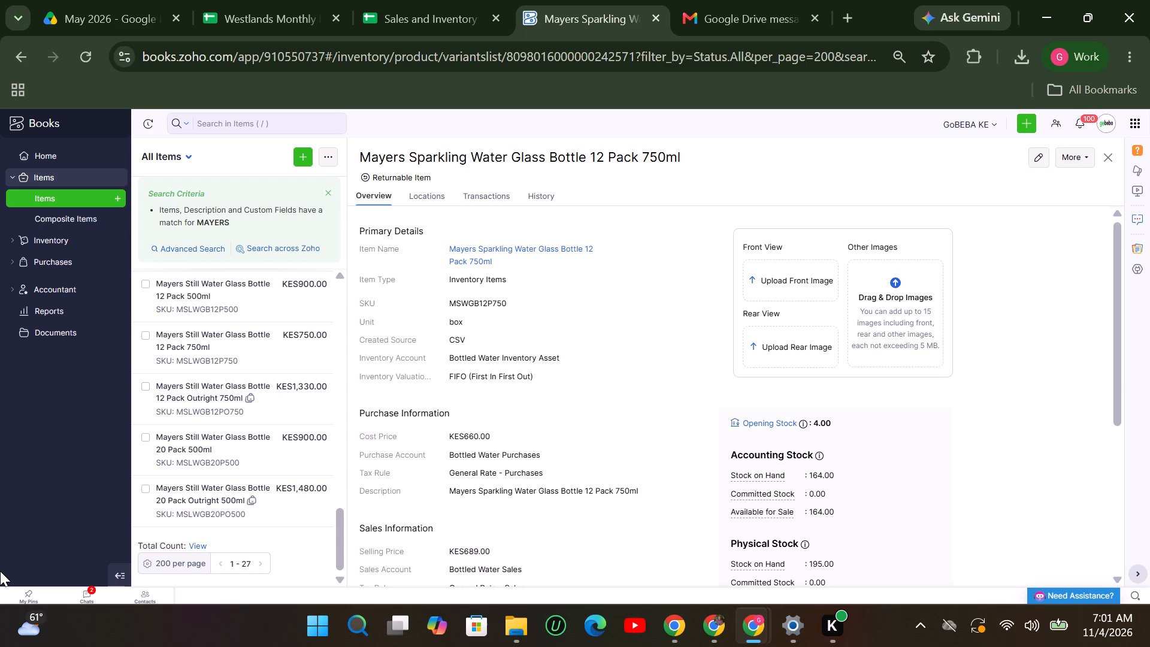
{"action": "left_click", "coordinate": [1037, 155]}
{"action": "scroll", "coordinate": [382, 483], "scroll_direction": "down", "scroll_amount": 3}
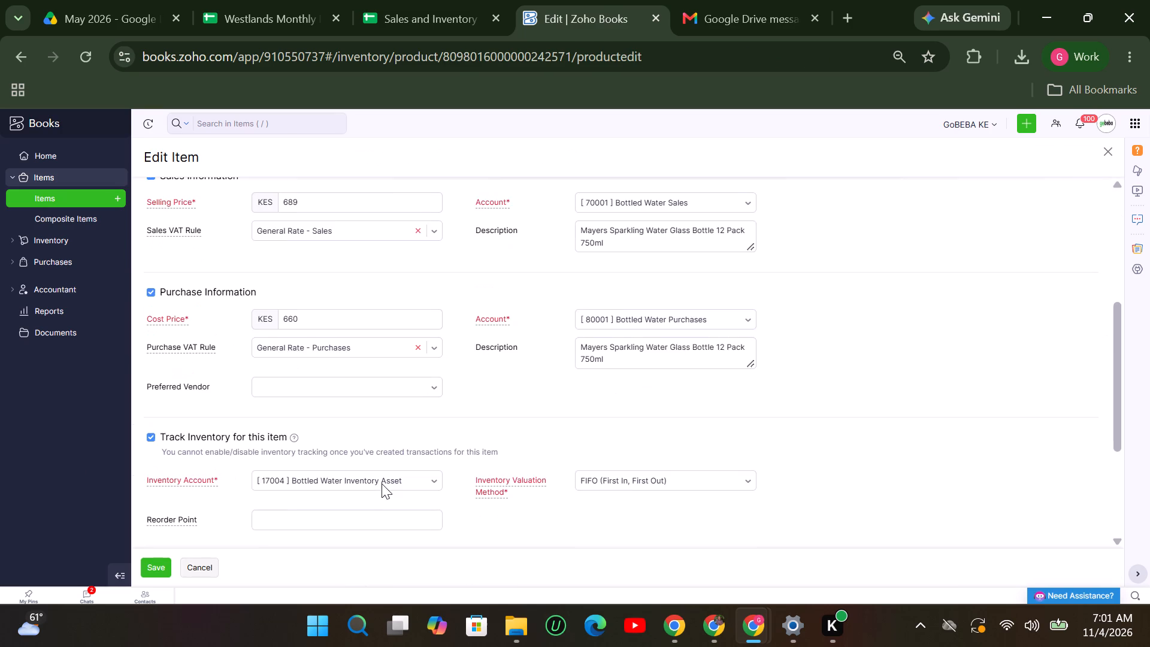
{"action": "scroll", "coordinate": [383, 483], "scroll_direction": "up", "scroll_amount": 2}
{"action": "scroll", "coordinate": [383, 483], "scroll_direction": "down", "scroll_amount": 2}
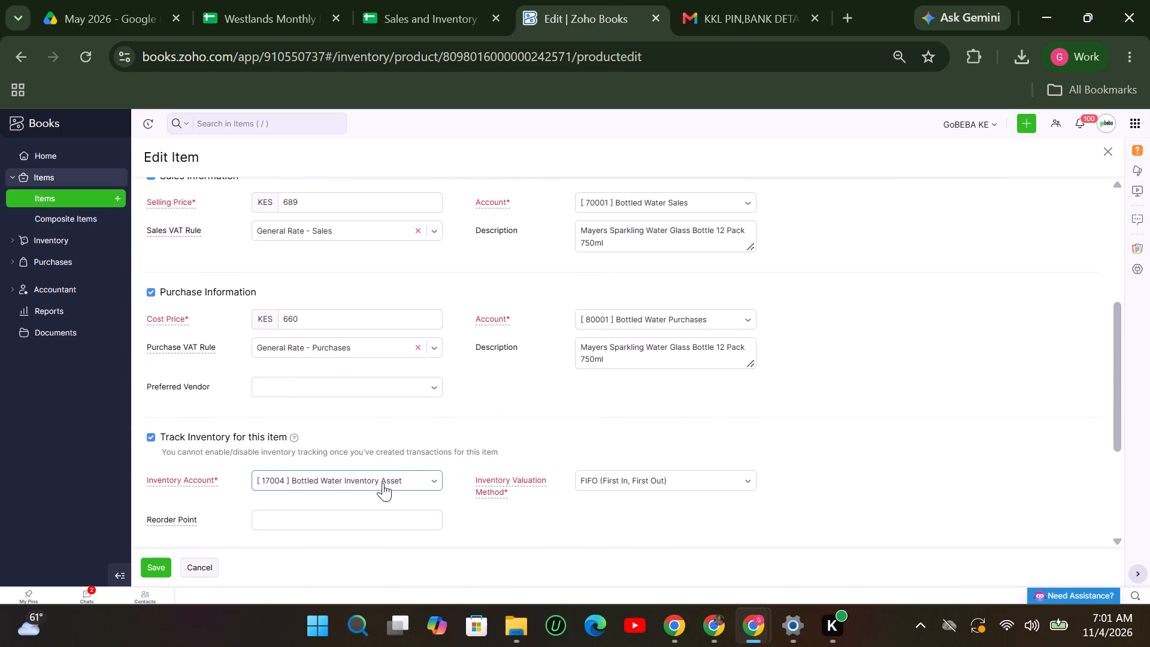
{"action": "scroll", "coordinate": [383, 483], "scroll_direction": "down", "scroll_amount": 3}
{"action": "scroll", "coordinate": [383, 483], "scroll_direction": "up", "scroll_amount": 2}
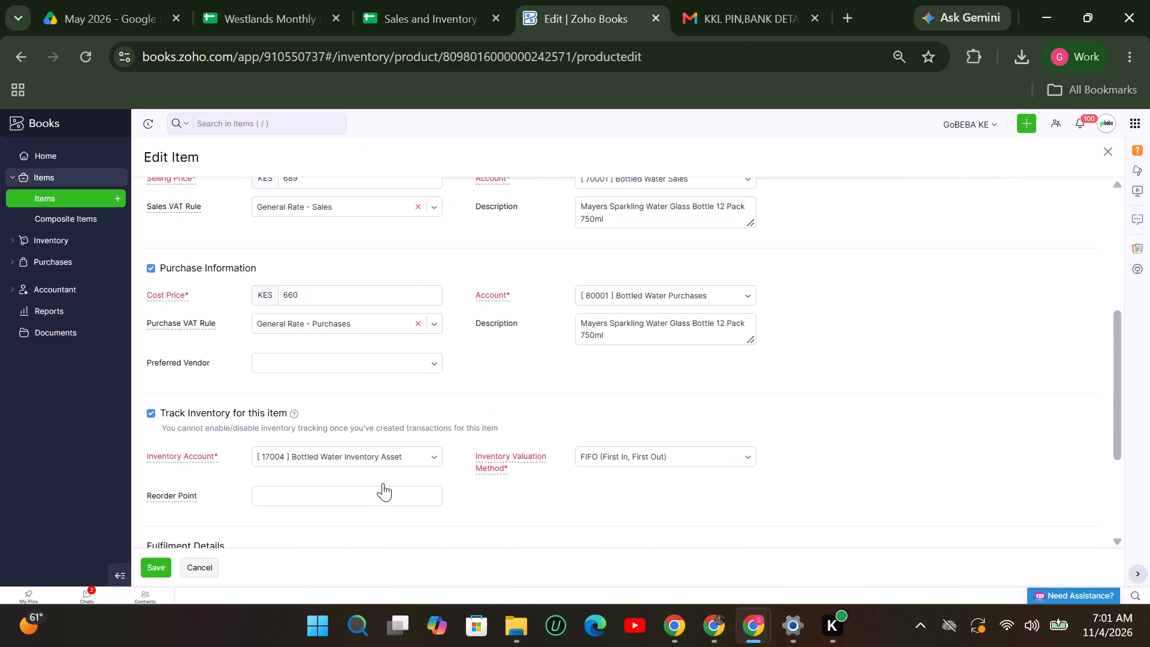
{"action": "scroll", "coordinate": [383, 483], "scroll_direction": "up", "scroll_amount": 1}
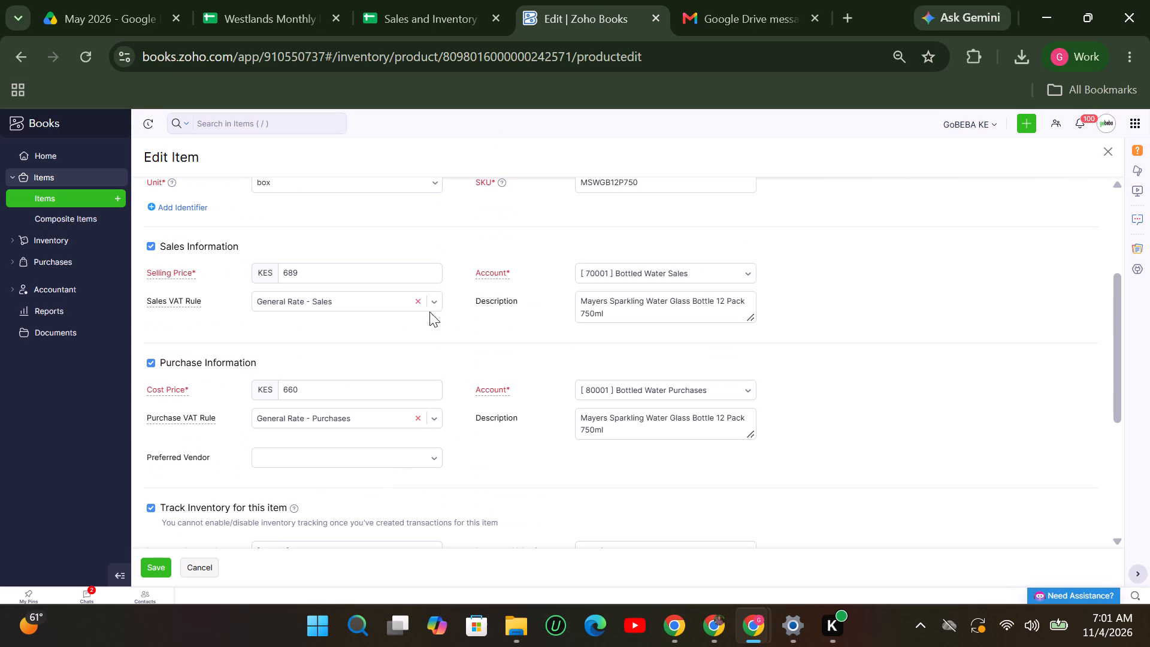
{"action": "left_click", "coordinate": [410, 14]}
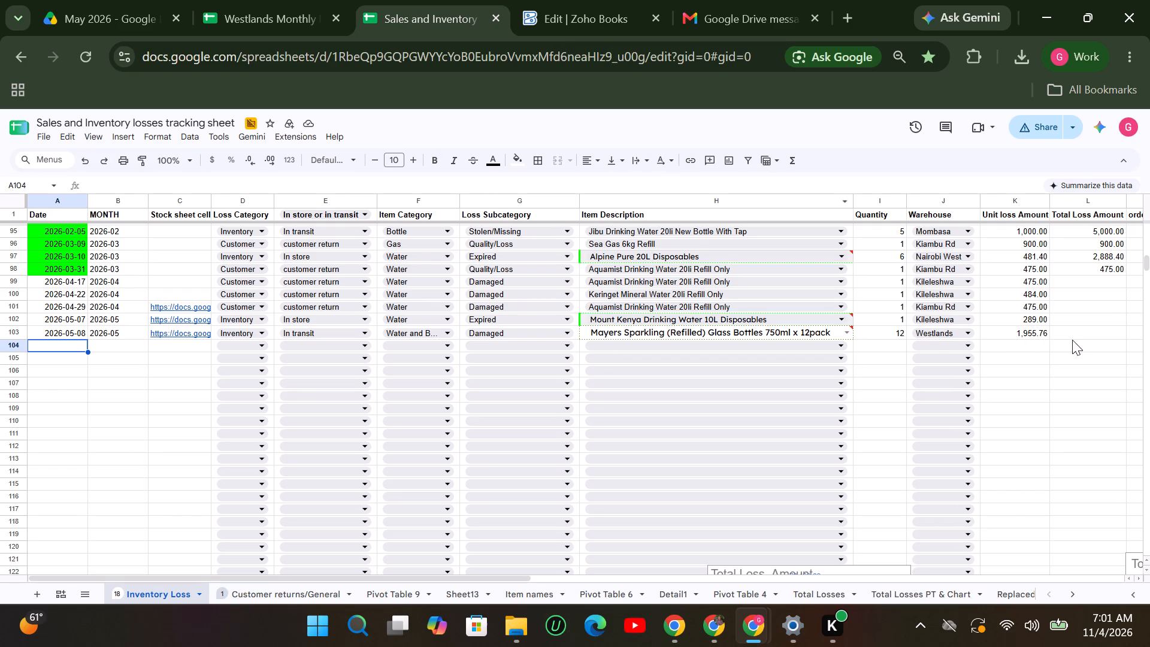
{"action": "left_click", "coordinate": [1140, 578]}
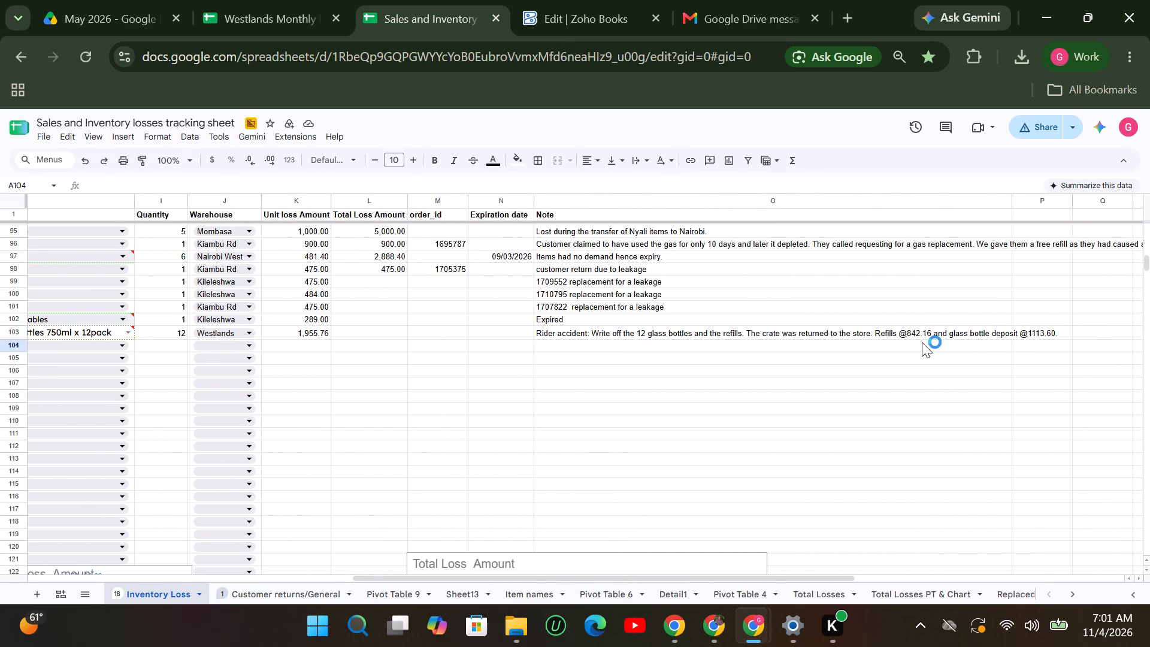
{"action": "double_click", "coordinate": [922, 335]}
{"action": "left_click", "coordinate": [921, 333]}
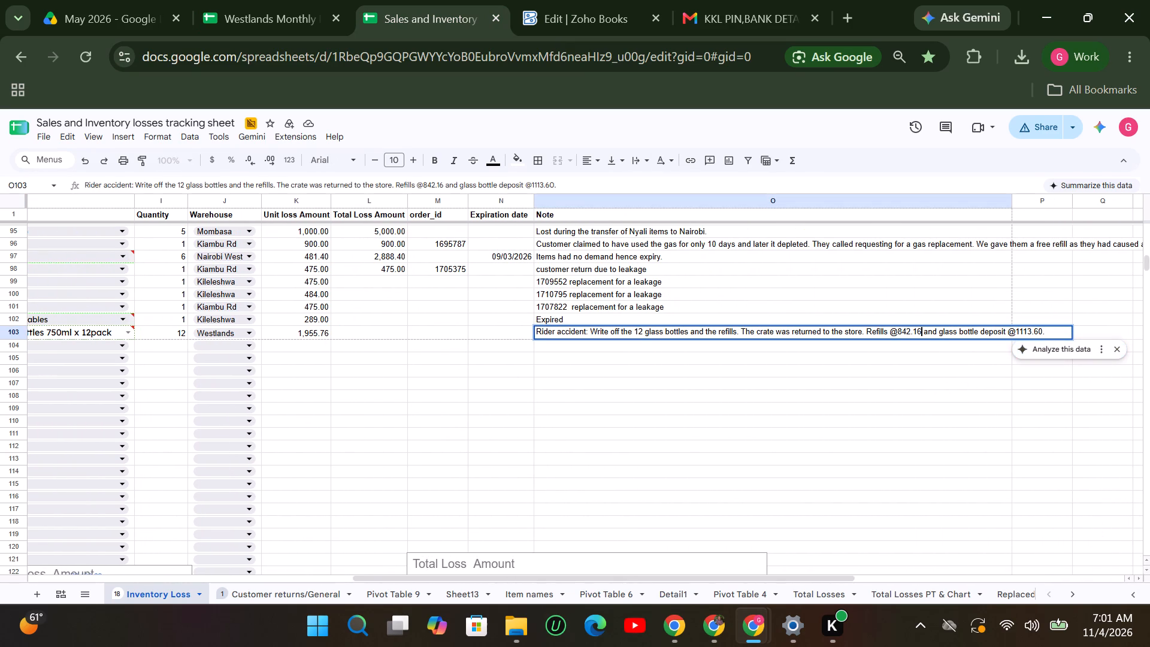
{"action": "key", "text": "BackSpace"}
{"action": "key", "text": "BackSpace"}
{"action": "key", "text": "BackSpace"}
{"action": "key", "text": "BackSpace"}
{"action": "key", "text": "BackSpace"}
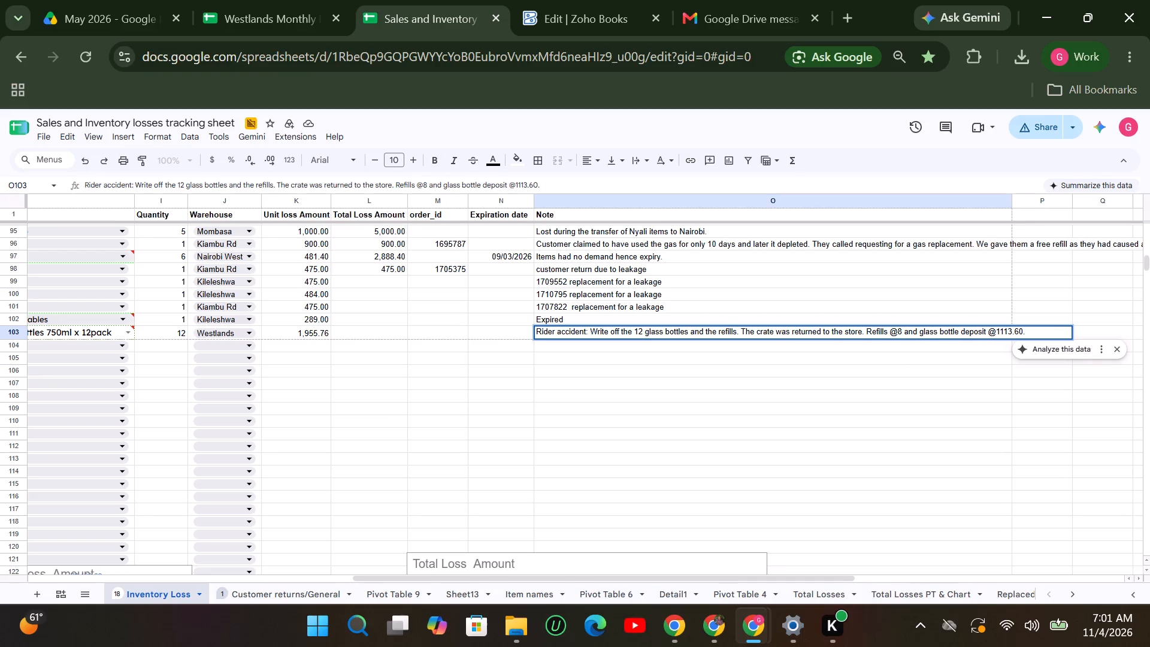
{"action": "key", "text": "BackSpace"}
{"action": "type", "text": "765"}
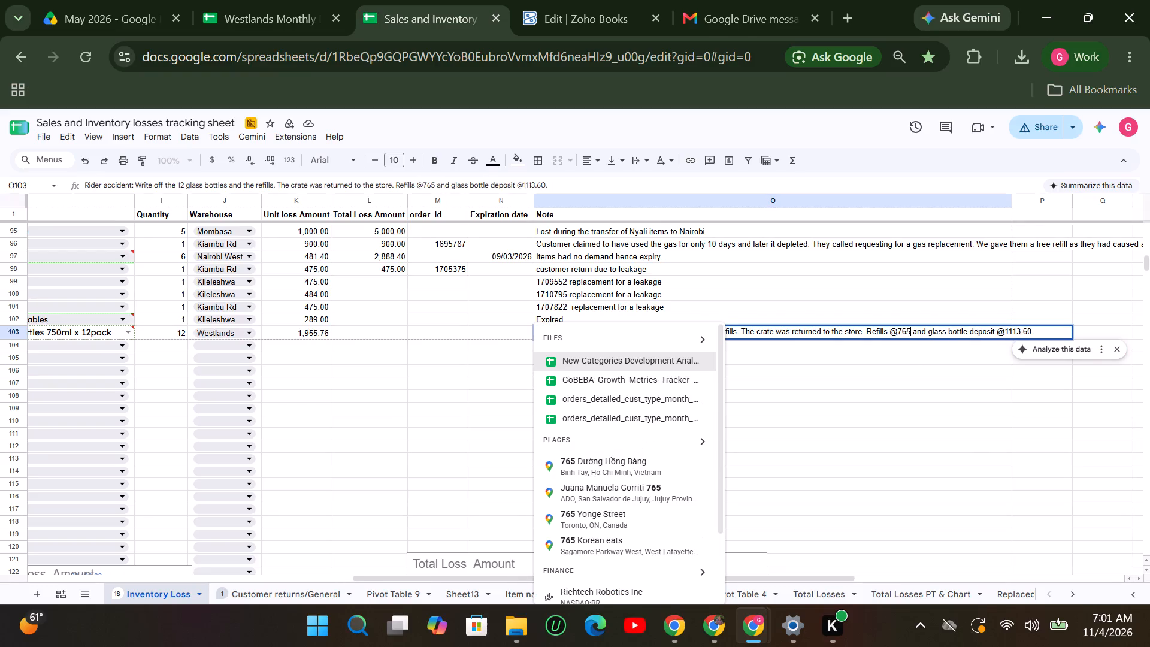
{"action": "key", "text": "period"}
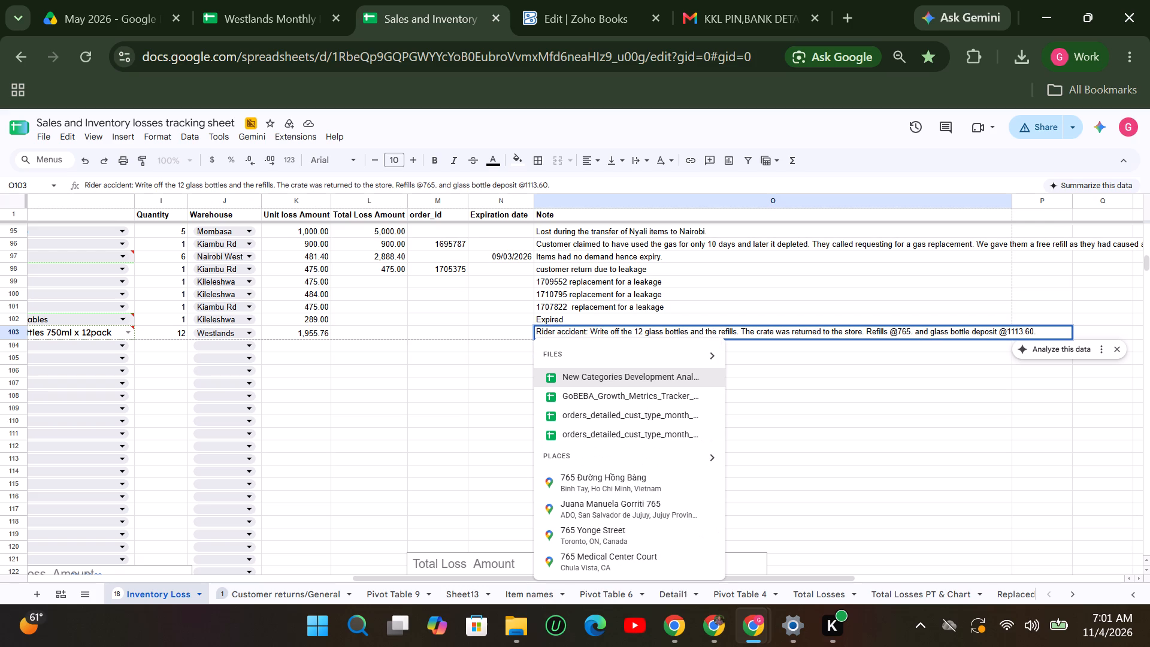
{"action": "key", "text": "6"}
{"action": "left_click", "coordinate": [338, 431]}
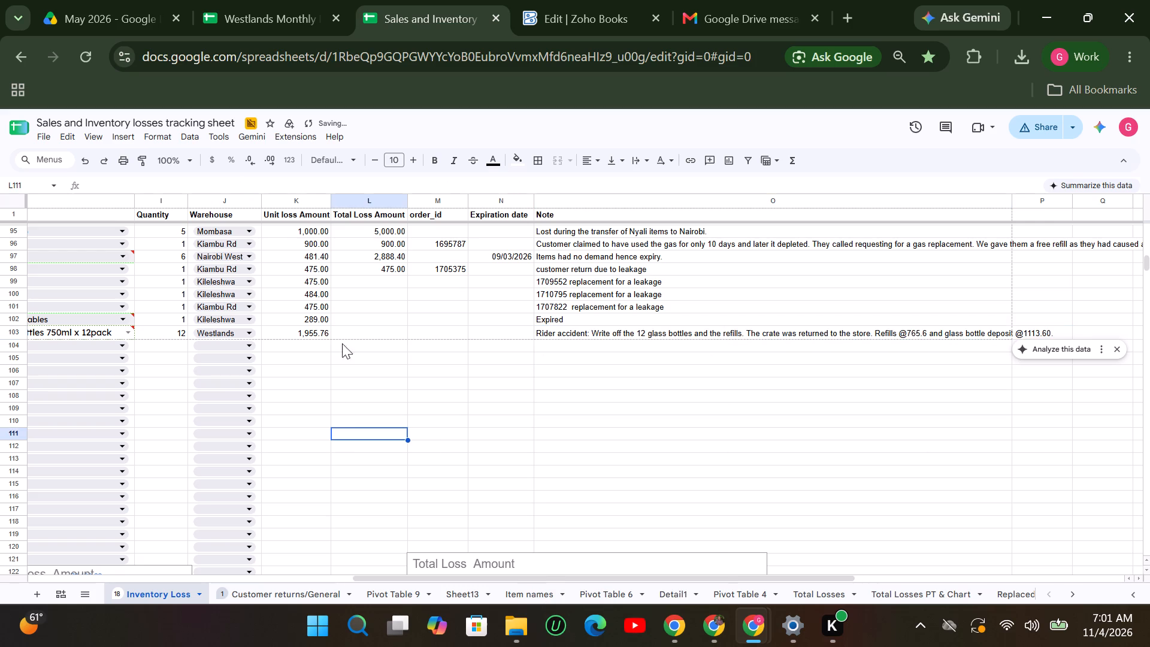
Set the unit loss amount for the Westlands Mayers Sparkling glass bottles entry in row 103 to 1879.2.
{"action": "left_click", "coordinate": [328, 334]}
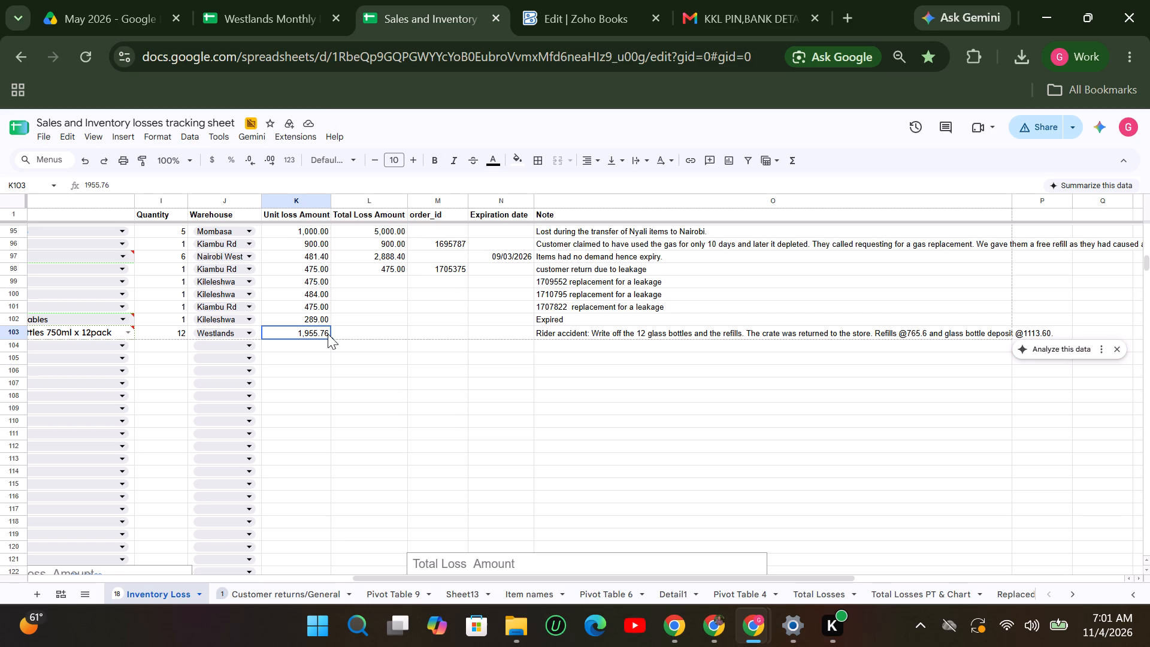
{"action": "left_click", "coordinate": [317, 333]}
{"action": "key", "text": "BackSpace"}
{"action": "key", "text": "1"}
{"action": "key", "text": "8"}
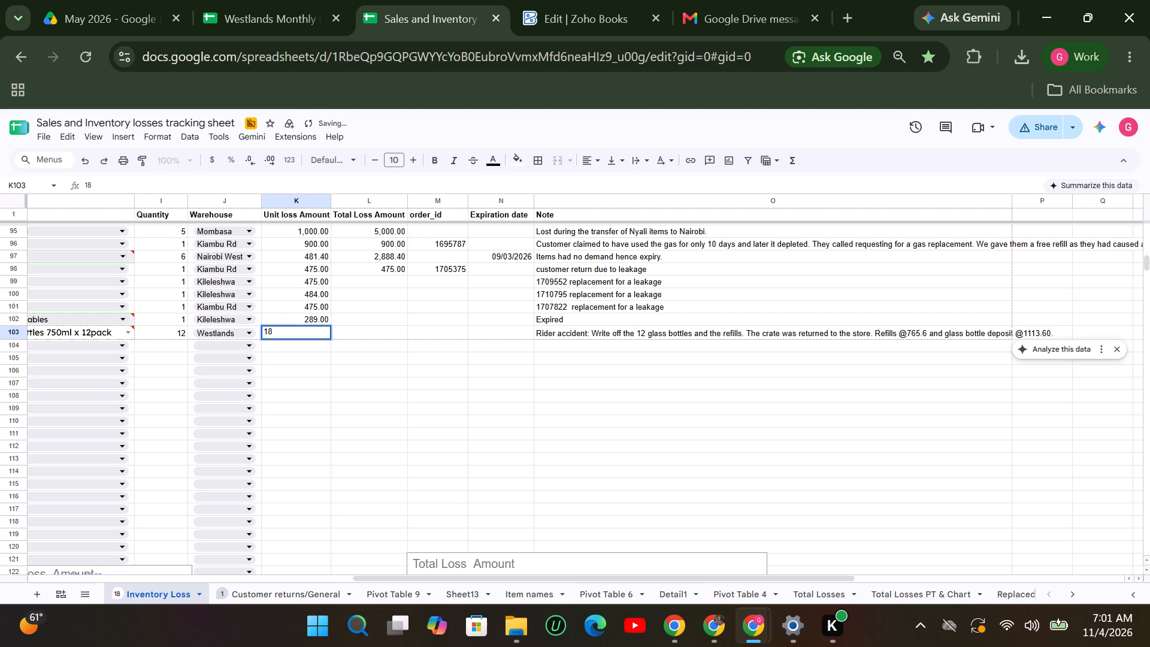
{"action": "type", "text": "79"}
{"action": "type", "text": ".2"}
{"action": "left_click", "coordinate": [389, 351]}
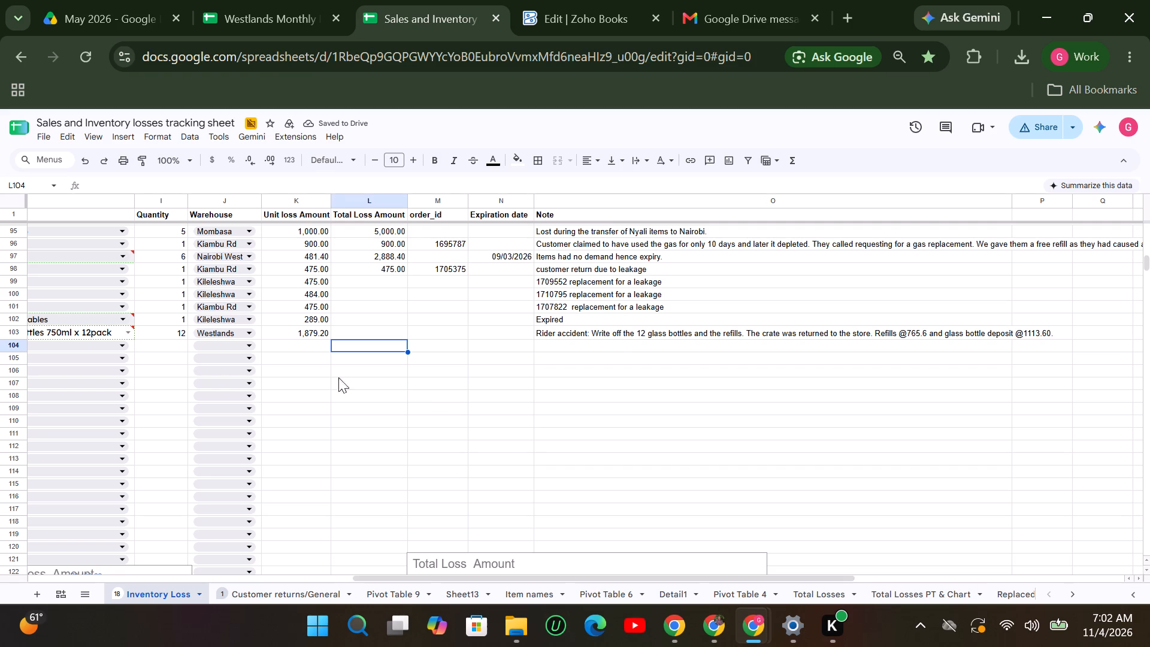
{"action": "left_click", "coordinate": [231, 577]}
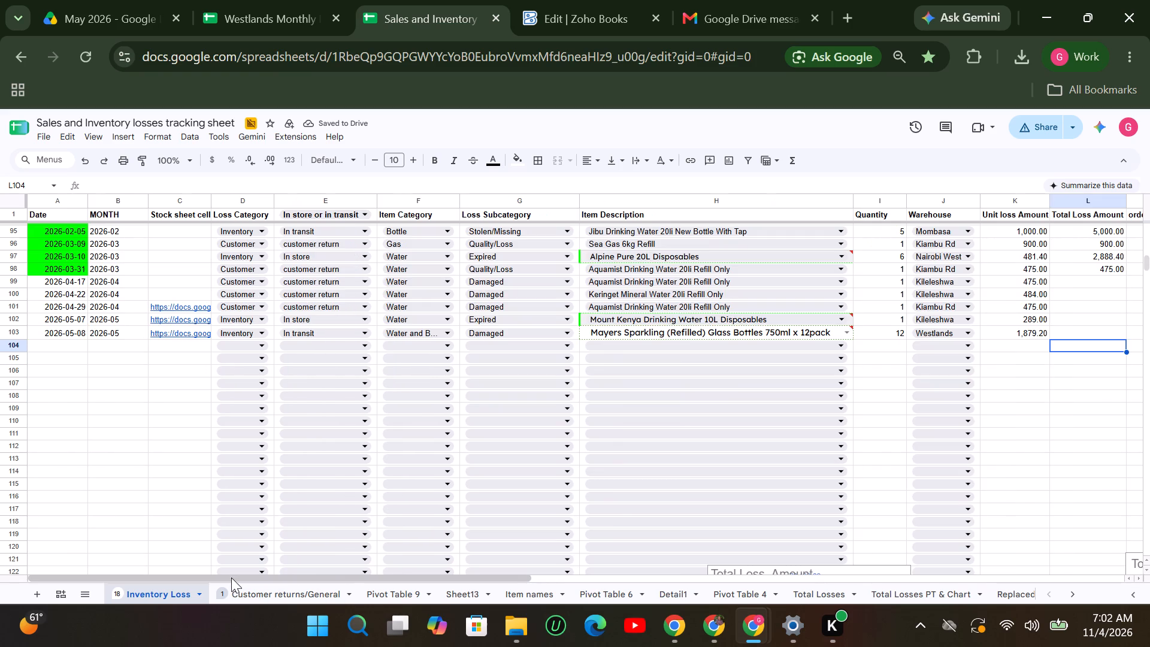
Return to Zoho Books, cancel editing the Mayers Sparkling 12 Pack 750ml item and close it.
{"action": "left_click", "coordinate": [568, 19]}
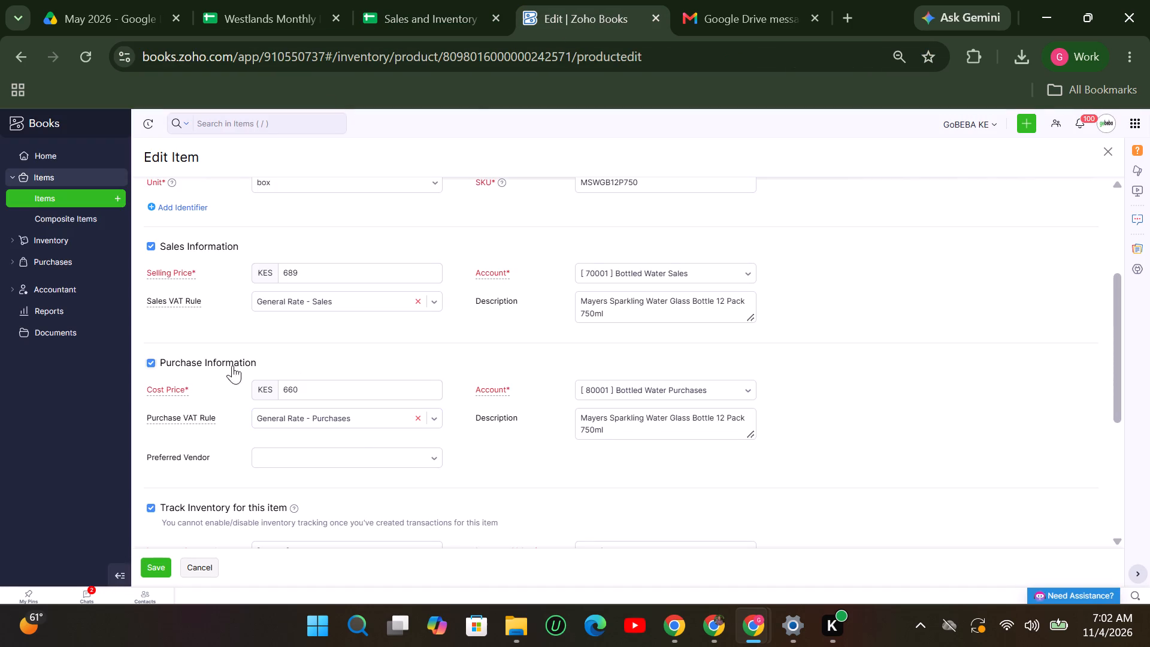
{"action": "left_click", "coordinate": [187, 567]}
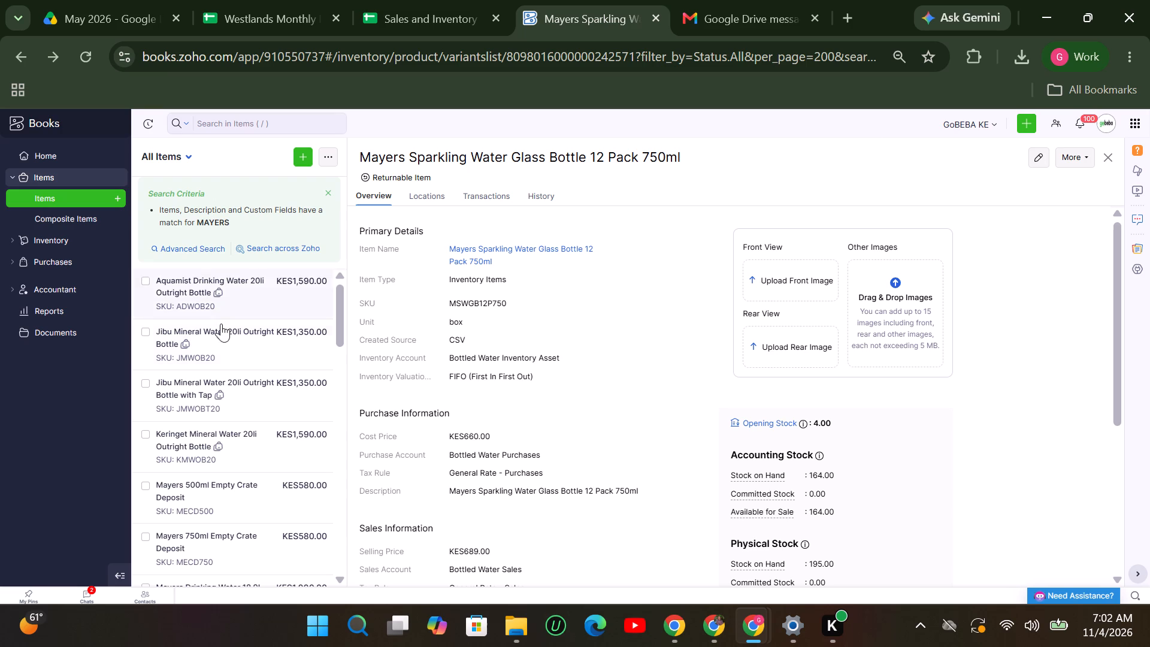
{"action": "left_click", "coordinate": [1109, 156]}
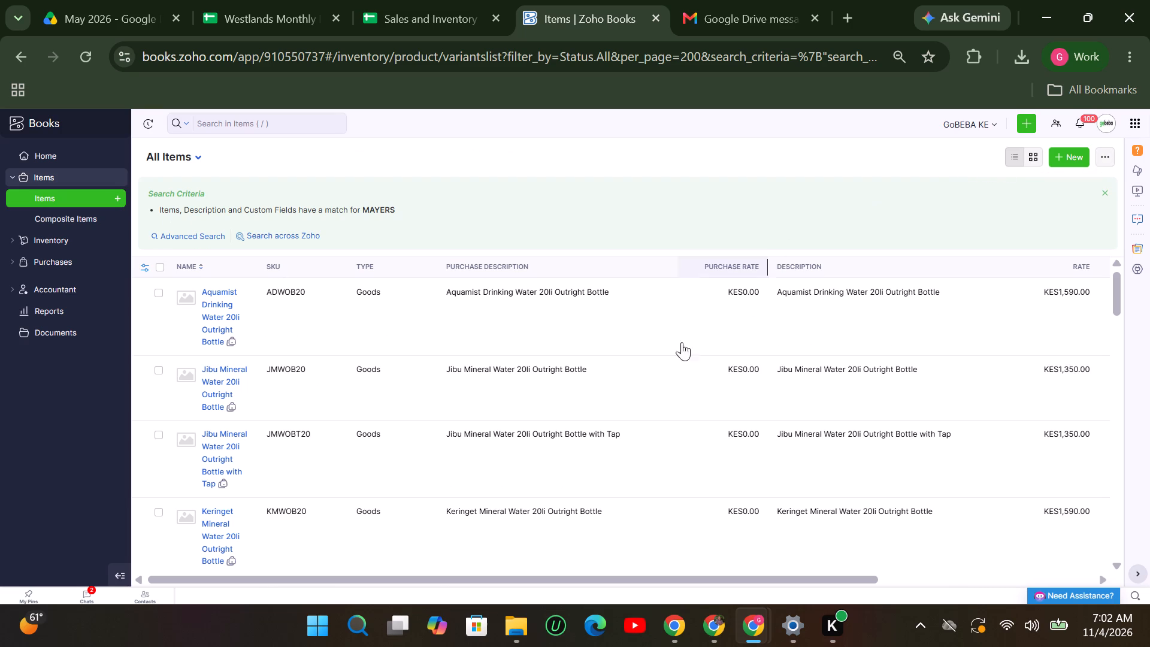
Review the purchase rates in the MAYERS item list and the details of Mayers Still Water Glass Bottle 20 Pack 500ml, then close that item.
{"action": "scroll", "coordinate": [267, 413], "scroll_direction": "down", "scroll_amount": 5}
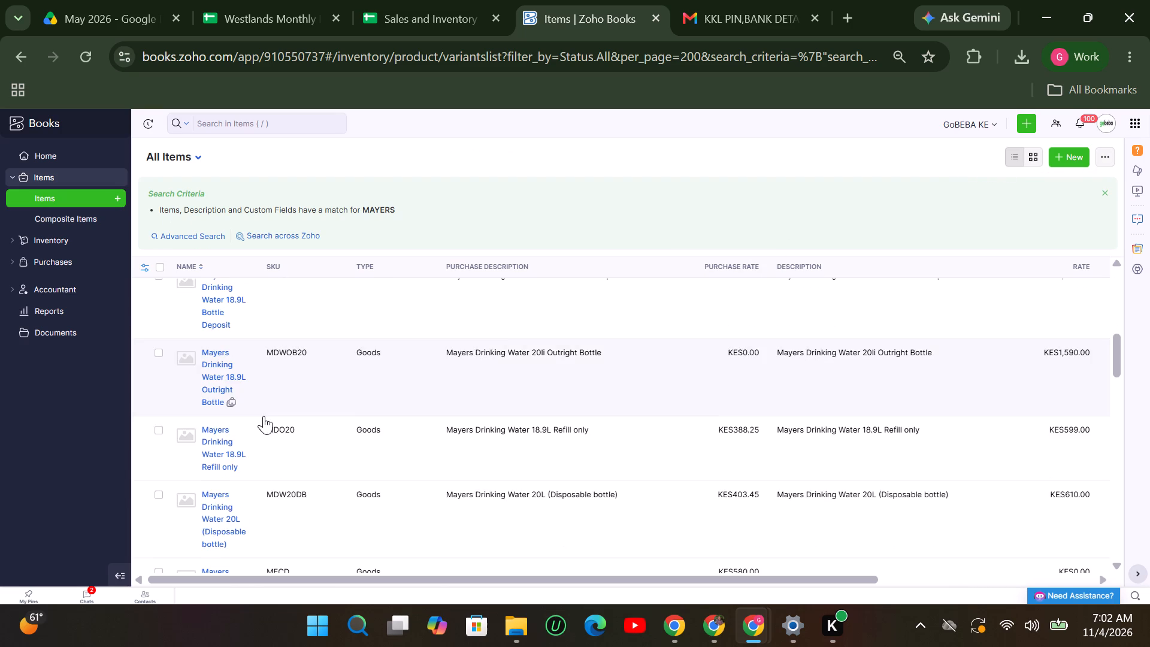
{"action": "scroll", "coordinate": [264, 416], "scroll_direction": "down", "scroll_amount": 7}
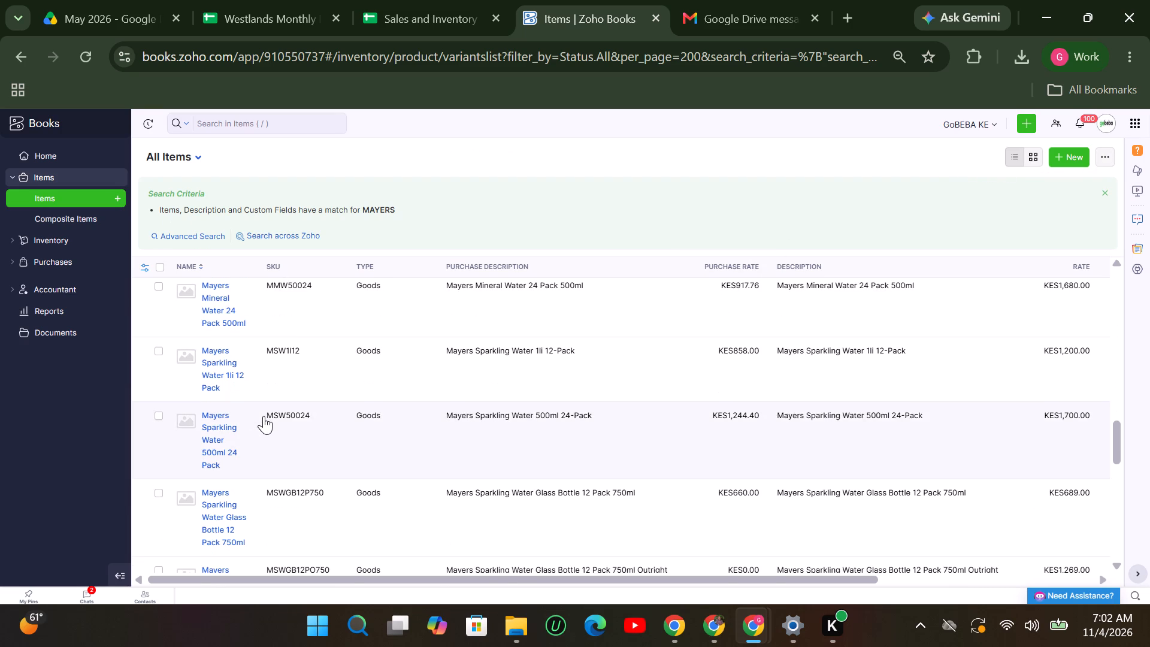
{"action": "scroll", "coordinate": [264, 416], "scroll_direction": "down", "scroll_amount": 3}
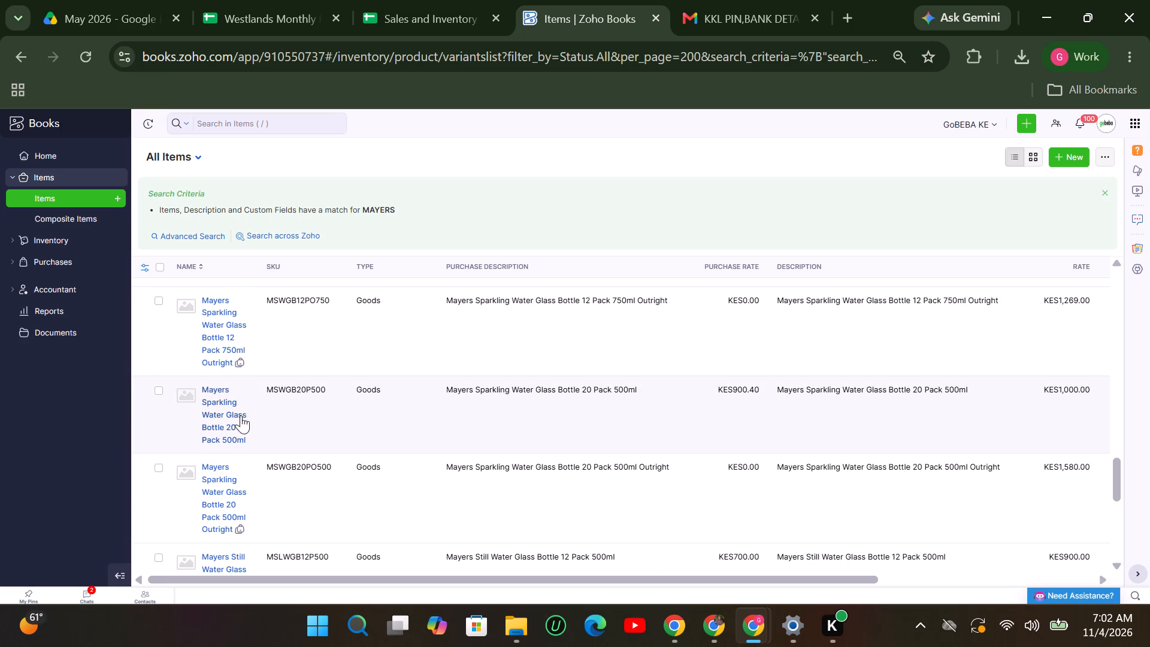
{"action": "scroll", "coordinate": [249, 424], "scroll_direction": "down", "scroll_amount": 3}
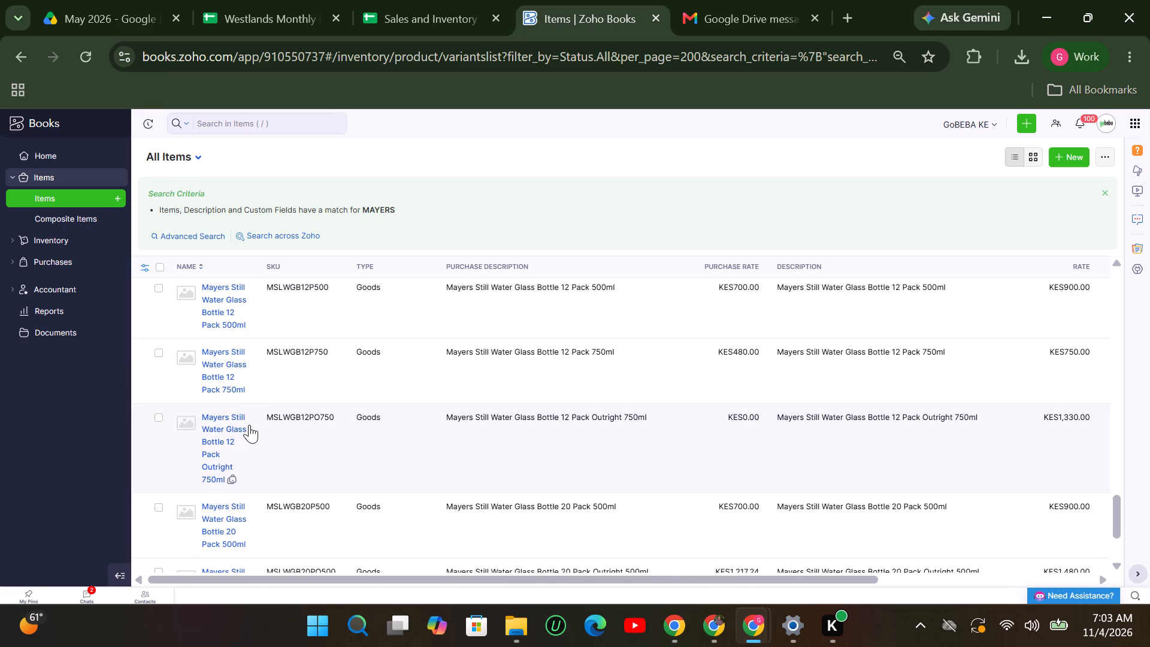
{"action": "scroll", "coordinate": [249, 425], "scroll_direction": "down", "scroll_amount": 1}
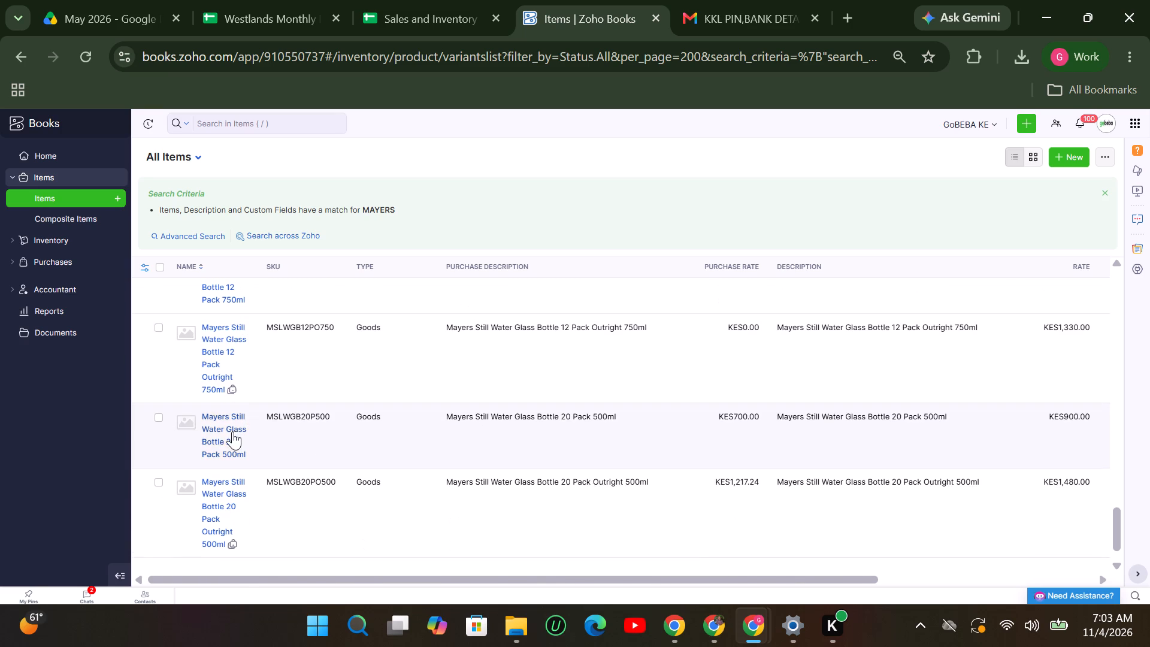
{"action": "left_click", "coordinate": [220, 437]}
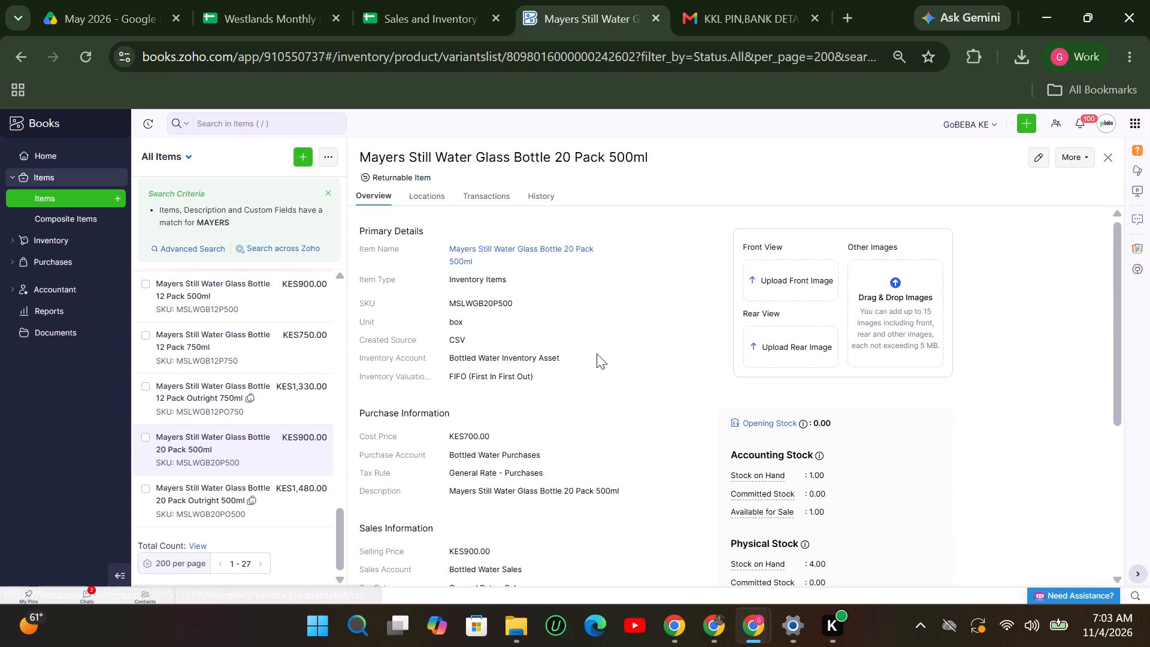
{"action": "scroll", "coordinate": [597, 353], "scroll_direction": "down", "scroll_amount": 2}
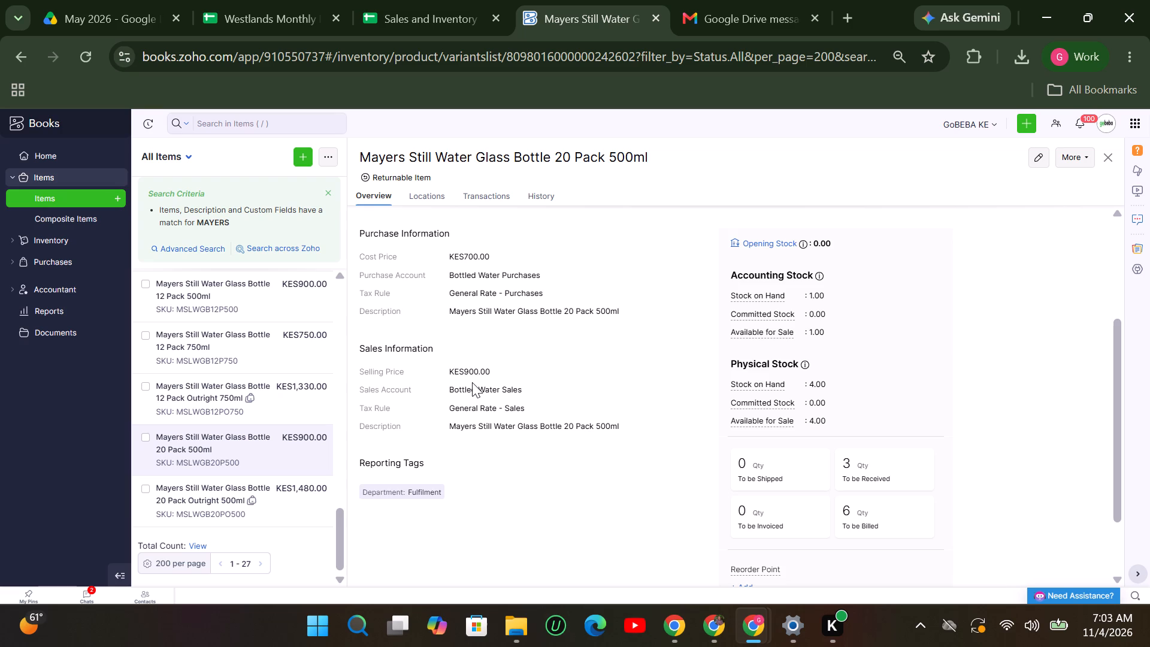
{"action": "scroll", "coordinate": [472, 382], "scroll_direction": "up", "scroll_amount": 1}
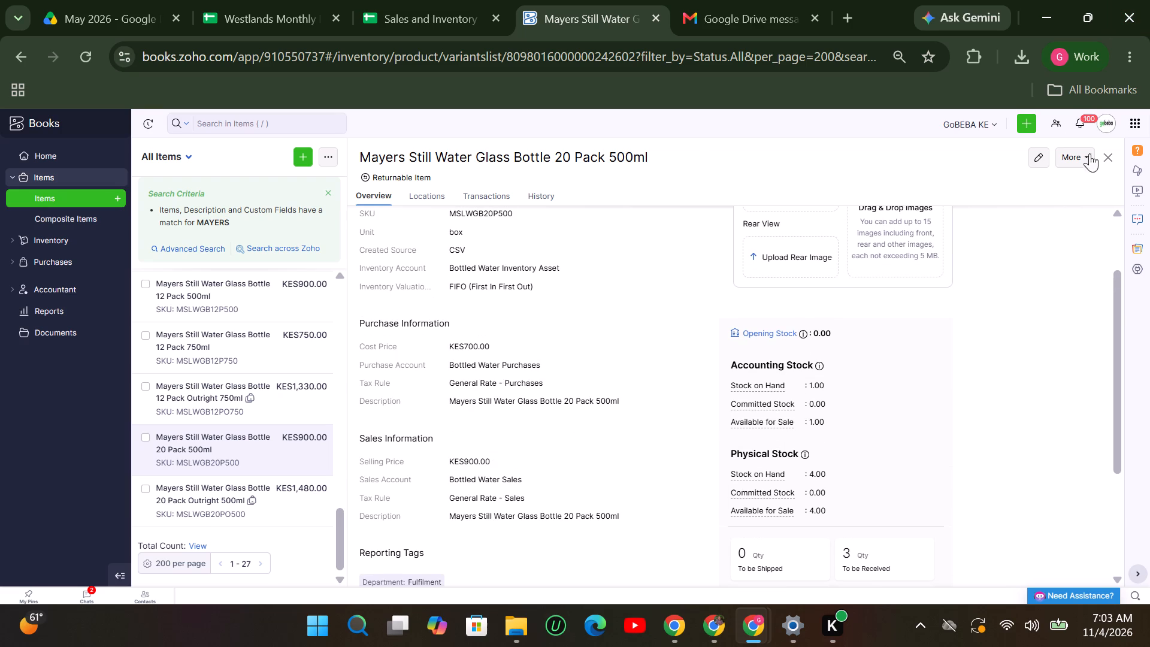
{"action": "left_click", "coordinate": [1106, 156]}
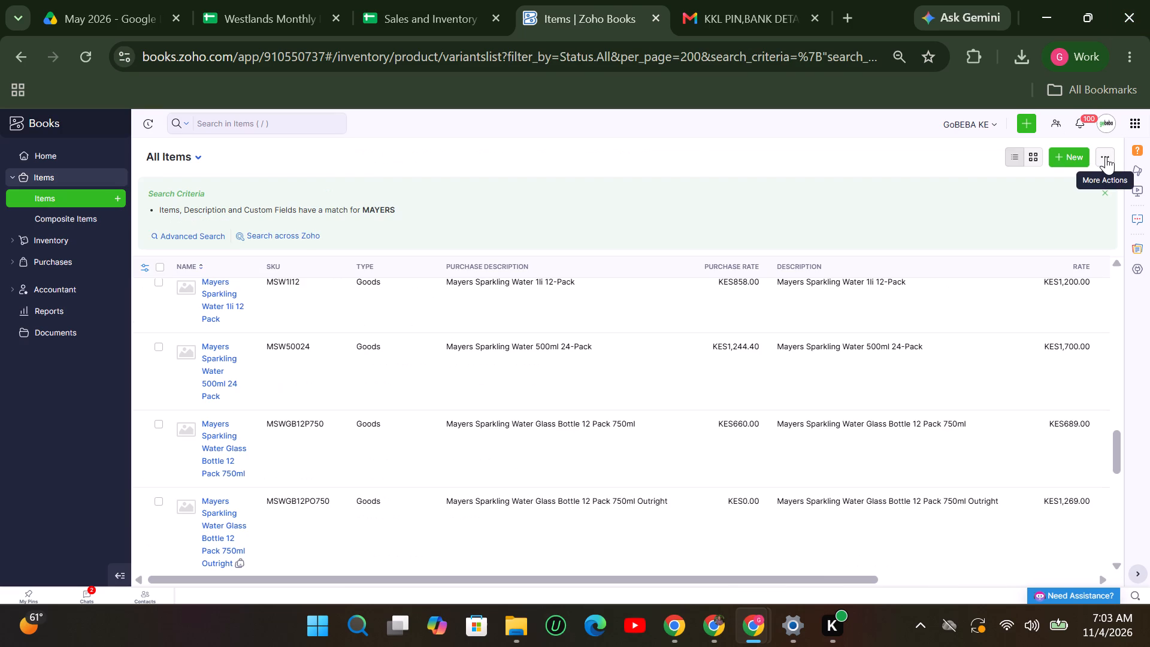
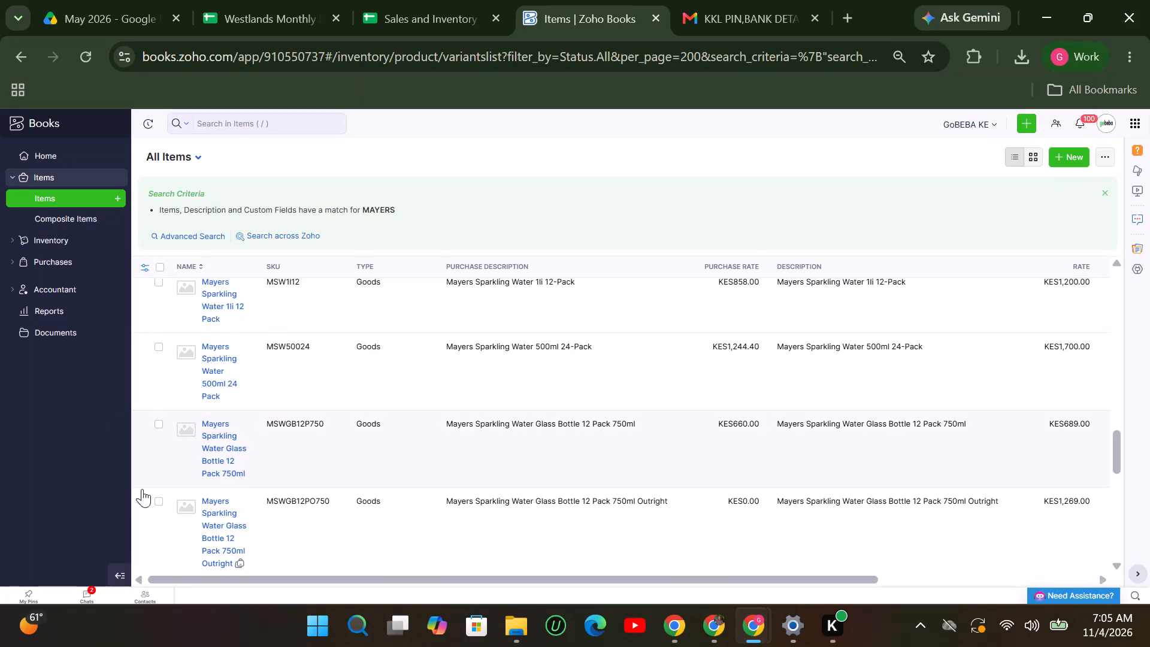
Review the purchase rates in the MAYERS item list and the details of Mayers 500ml Empty Crate Deposit, then close that item.
{"action": "scroll", "coordinate": [252, 469], "scroll_direction": "down", "scroll_amount": 2}
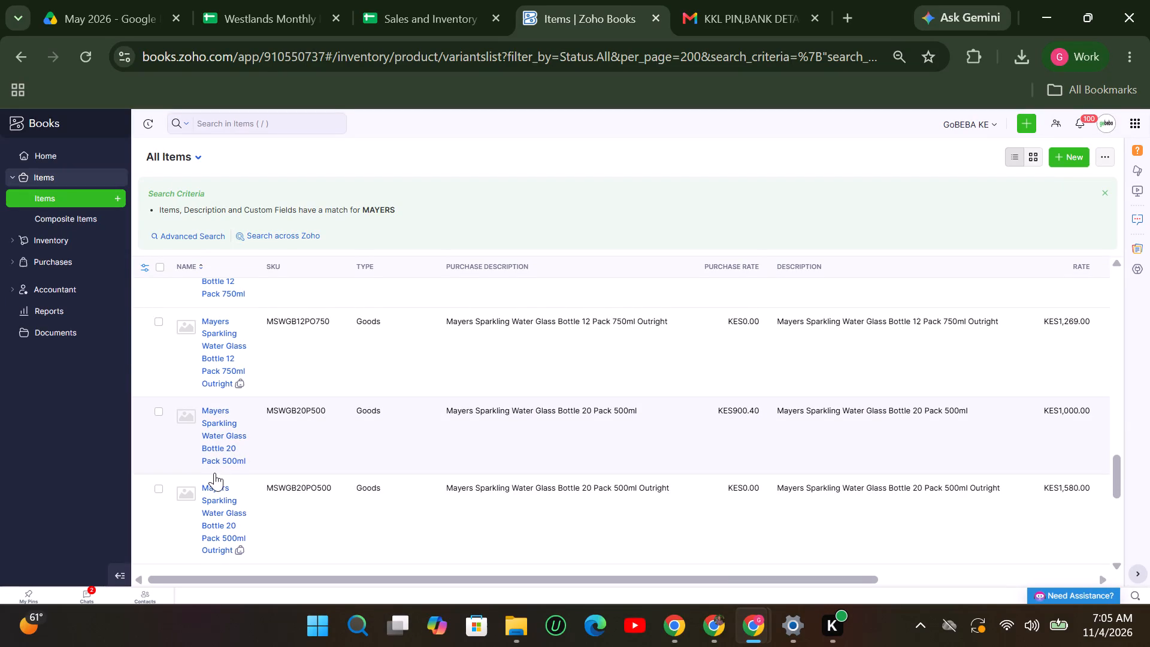
{"action": "scroll", "coordinate": [214, 473], "scroll_direction": "down", "scroll_amount": 1}
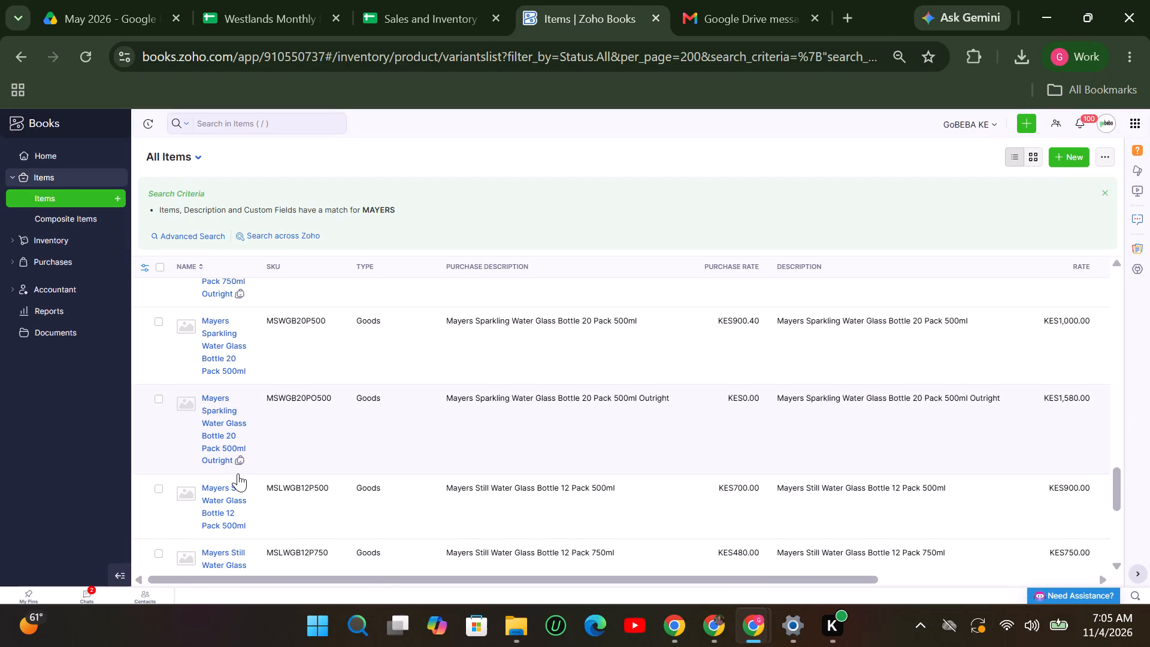
{"action": "scroll", "coordinate": [238, 474], "scroll_direction": "down", "scroll_amount": 1}
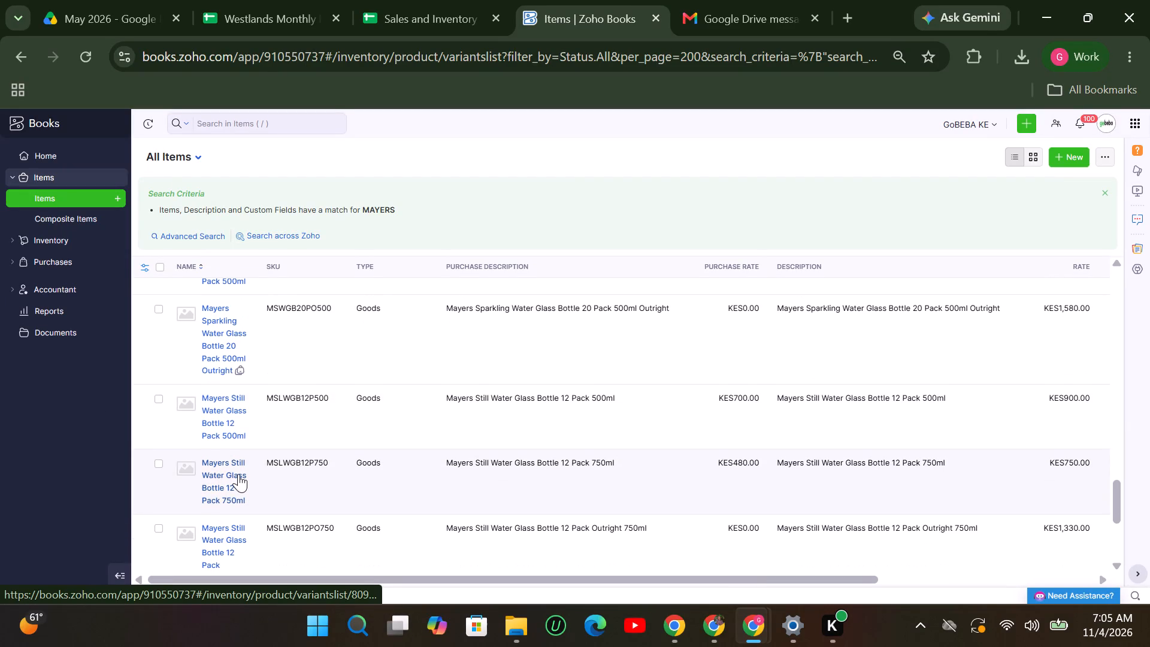
{"action": "scroll", "coordinate": [242, 473], "scroll_direction": "down", "scroll_amount": 4}
{"action": "scroll", "coordinate": [243, 473], "scroll_direction": "up", "scroll_amount": 3}
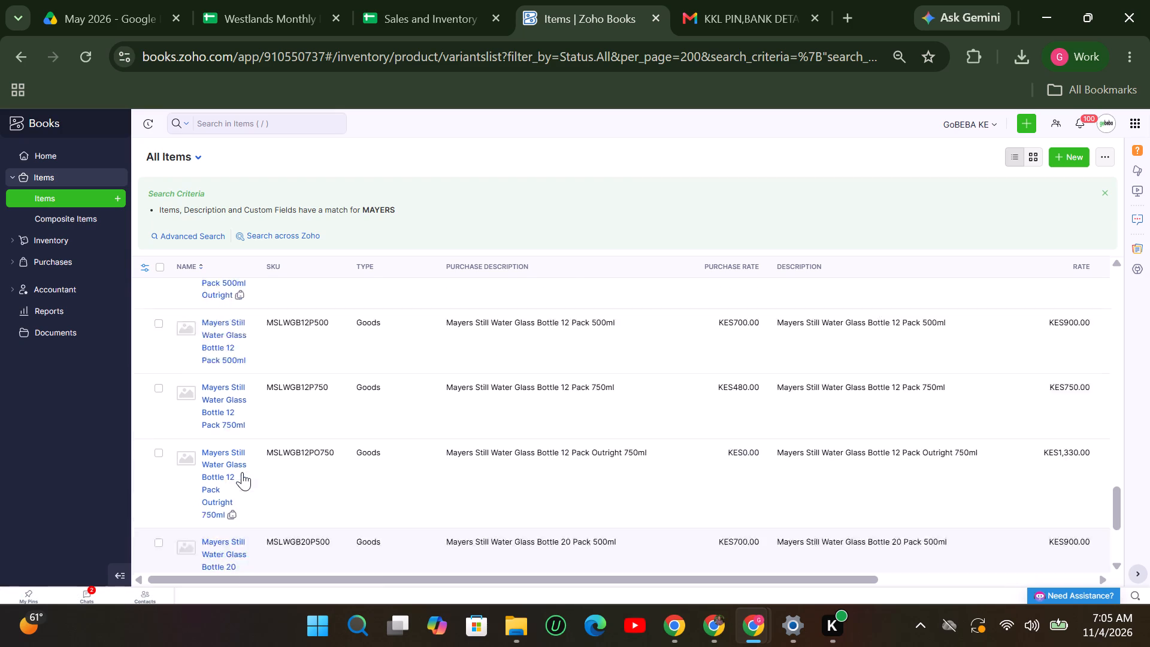
{"action": "scroll", "coordinate": [242, 472], "scroll_direction": "up", "scroll_amount": 20}
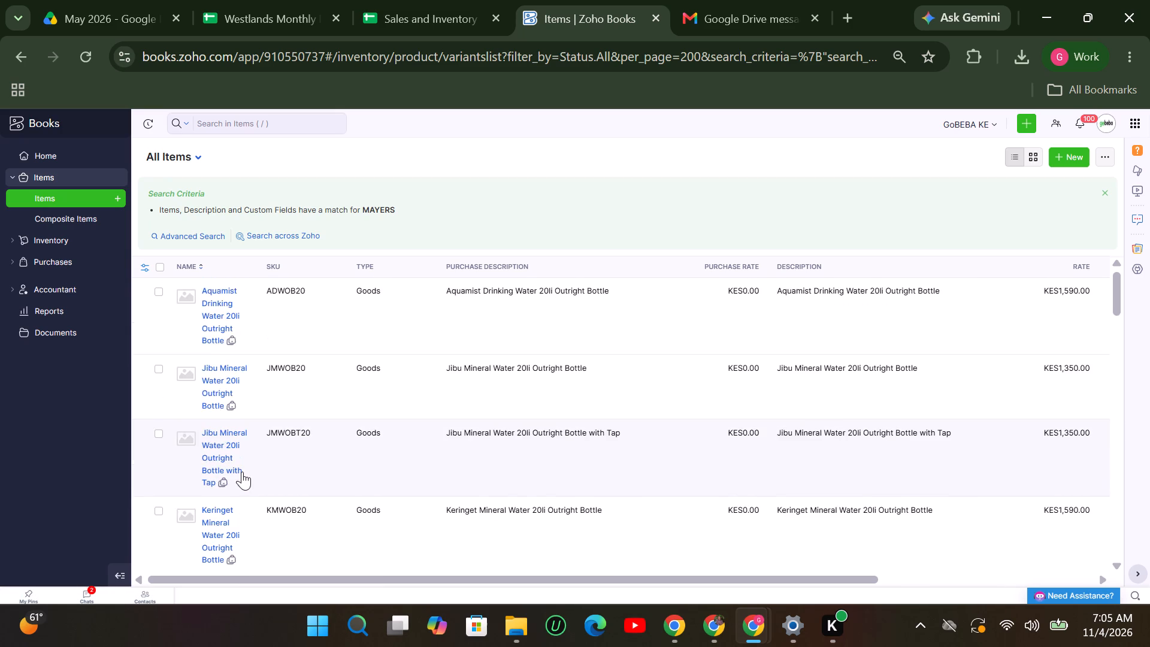
{"action": "scroll", "coordinate": [242, 471], "scroll_direction": "down", "scroll_amount": 6}
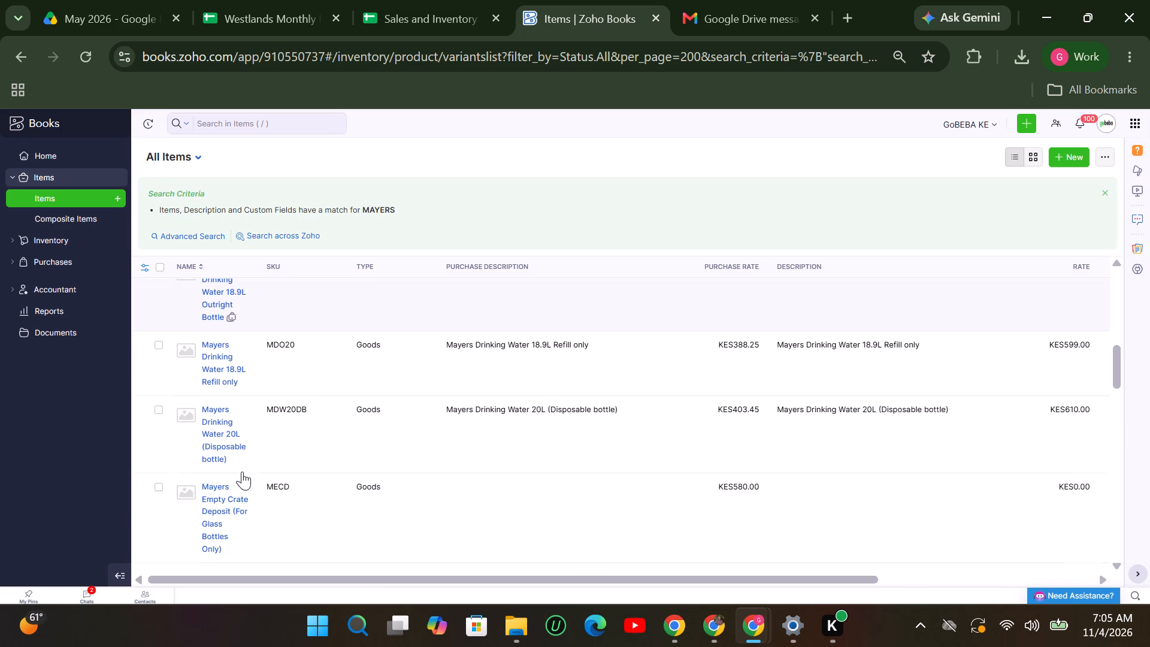
{"action": "scroll", "coordinate": [242, 471], "scroll_direction": "up", "scroll_amount": 3}
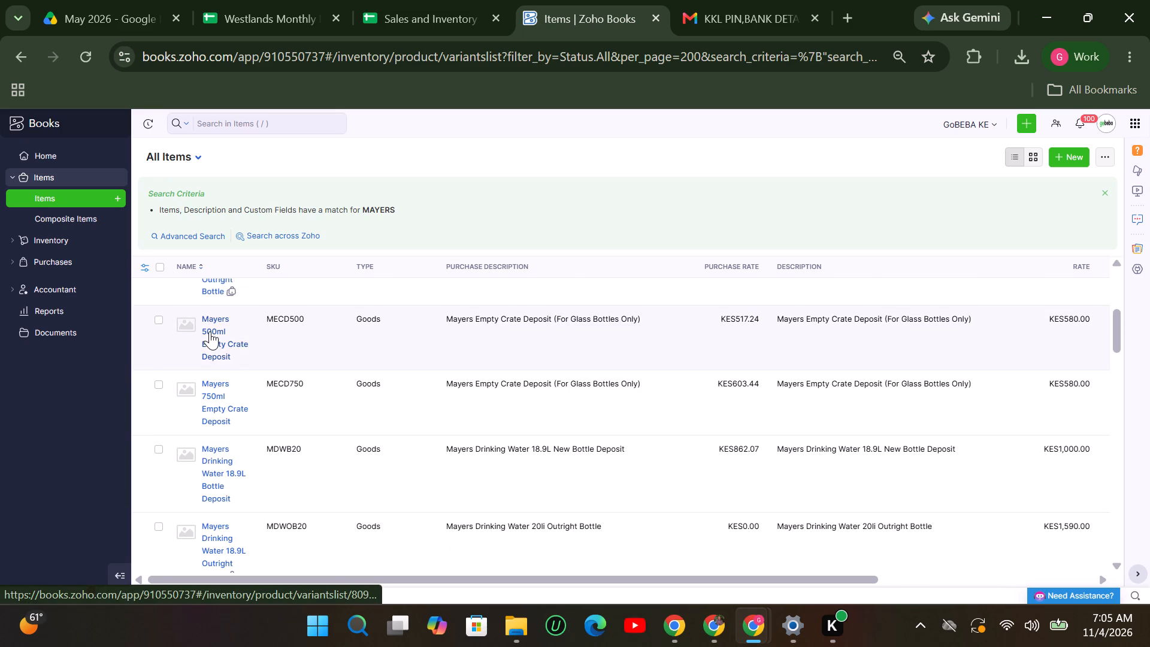
{"action": "left_click", "coordinate": [210, 331]}
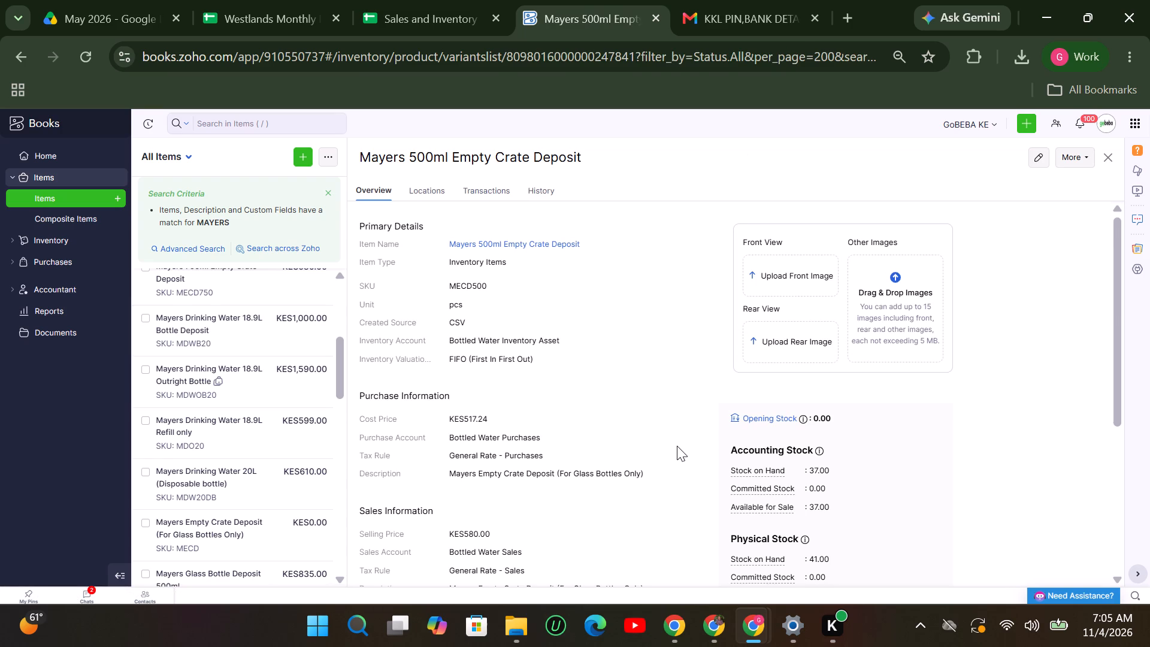
{"action": "scroll", "coordinate": [677, 446], "scroll_direction": "down", "scroll_amount": 2}
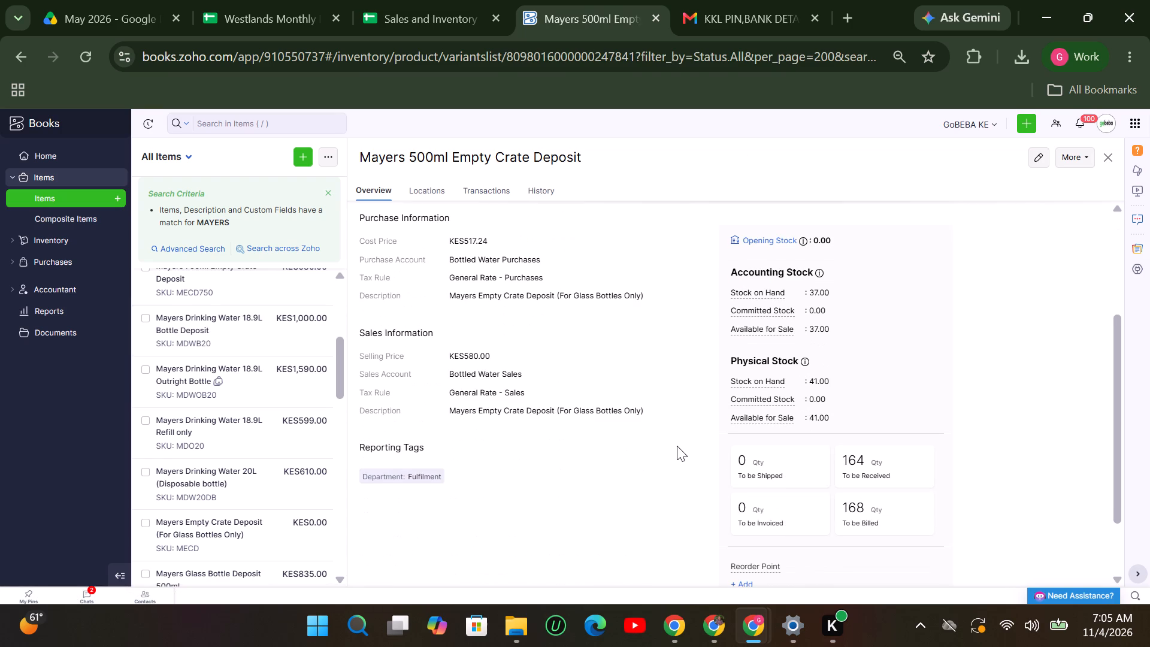
{"action": "left_click", "coordinate": [1106, 153]}
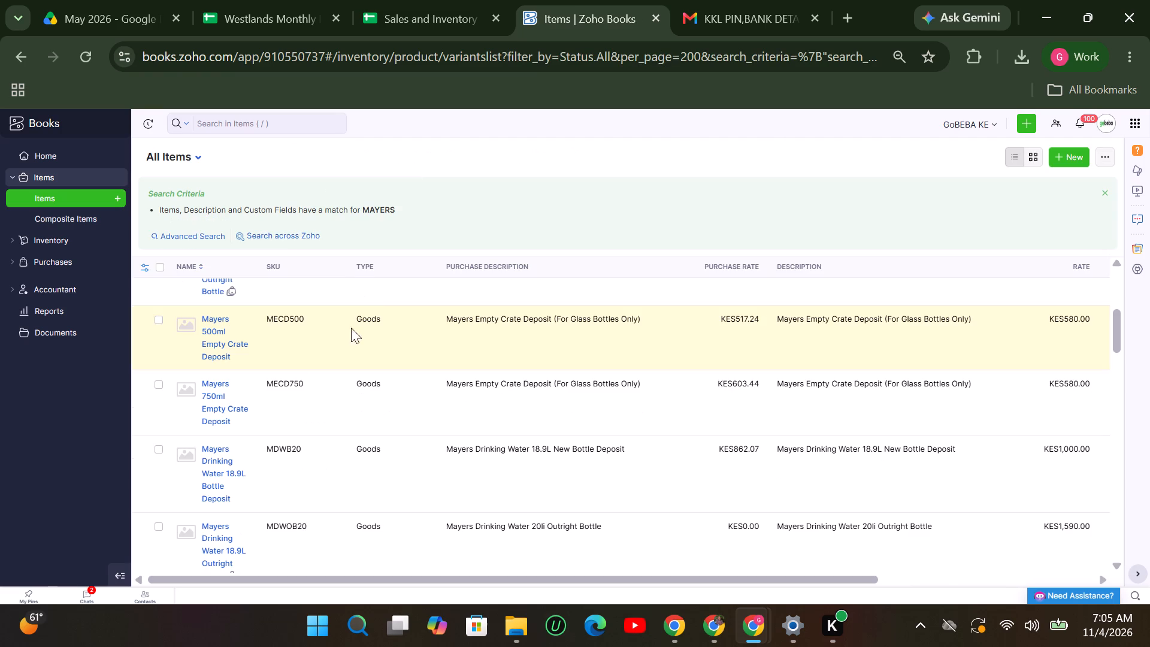
Examine the purchase, sales and stock details of Mayers Glass Bottle Deposit 500ml, then close the item.
{"action": "scroll", "coordinate": [243, 462], "scroll_direction": "down", "scroll_amount": 1}
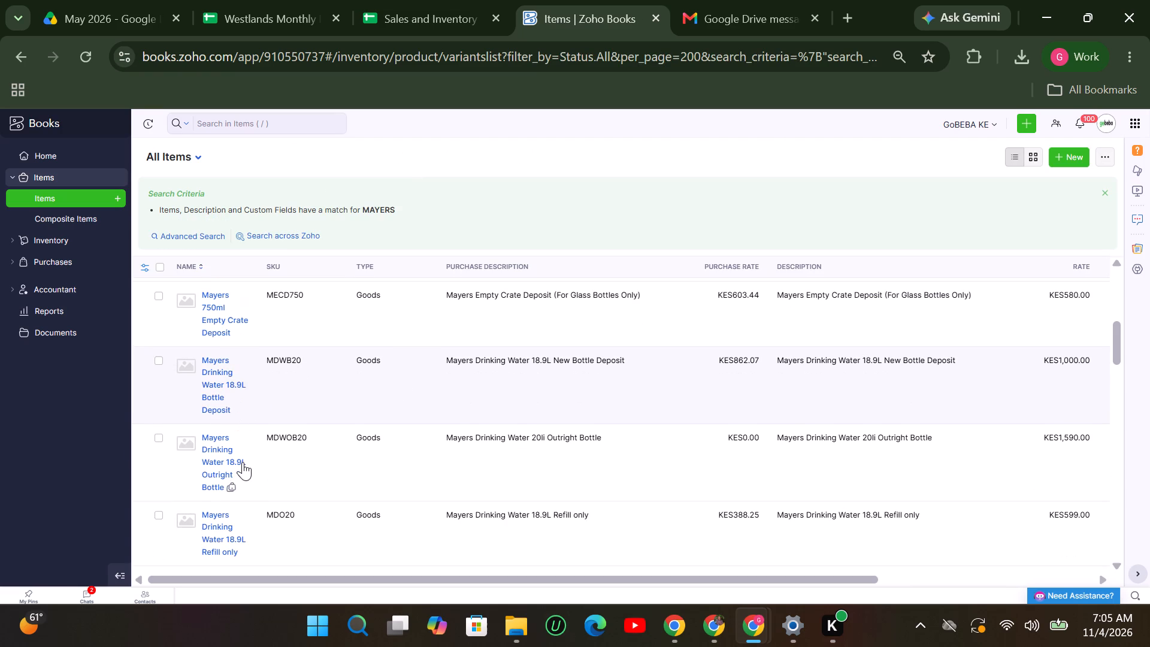
{"action": "scroll", "coordinate": [243, 462], "scroll_direction": "down", "scroll_amount": 1}
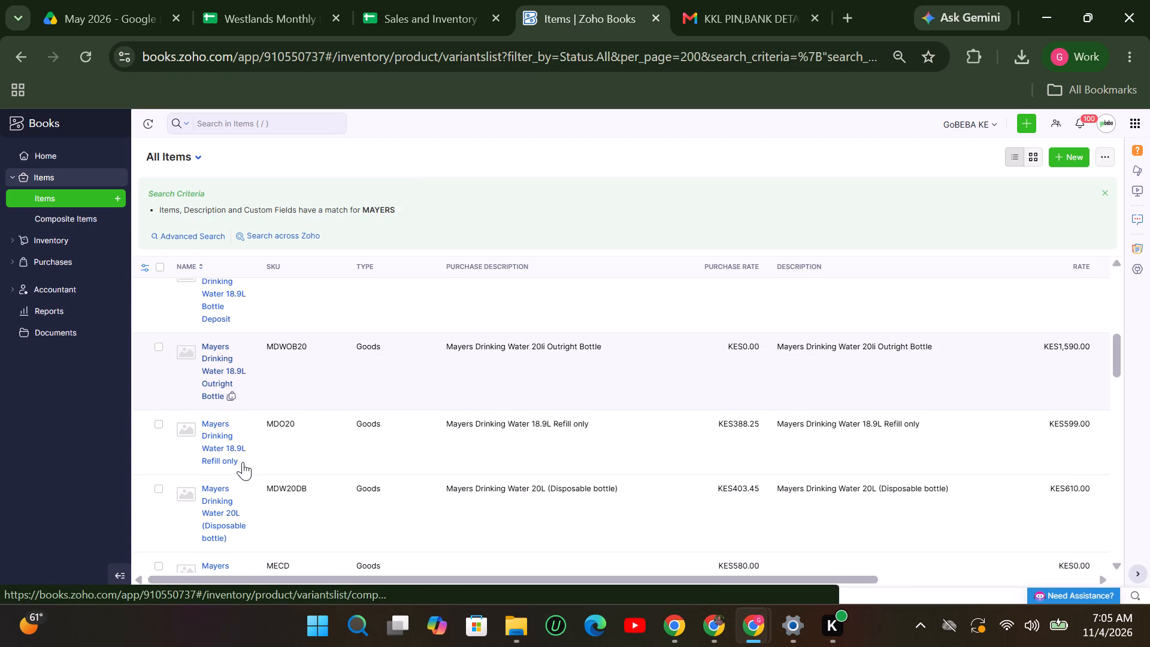
{"action": "scroll", "coordinate": [243, 462], "scroll_direction": "down", "scroll_amount": 3}
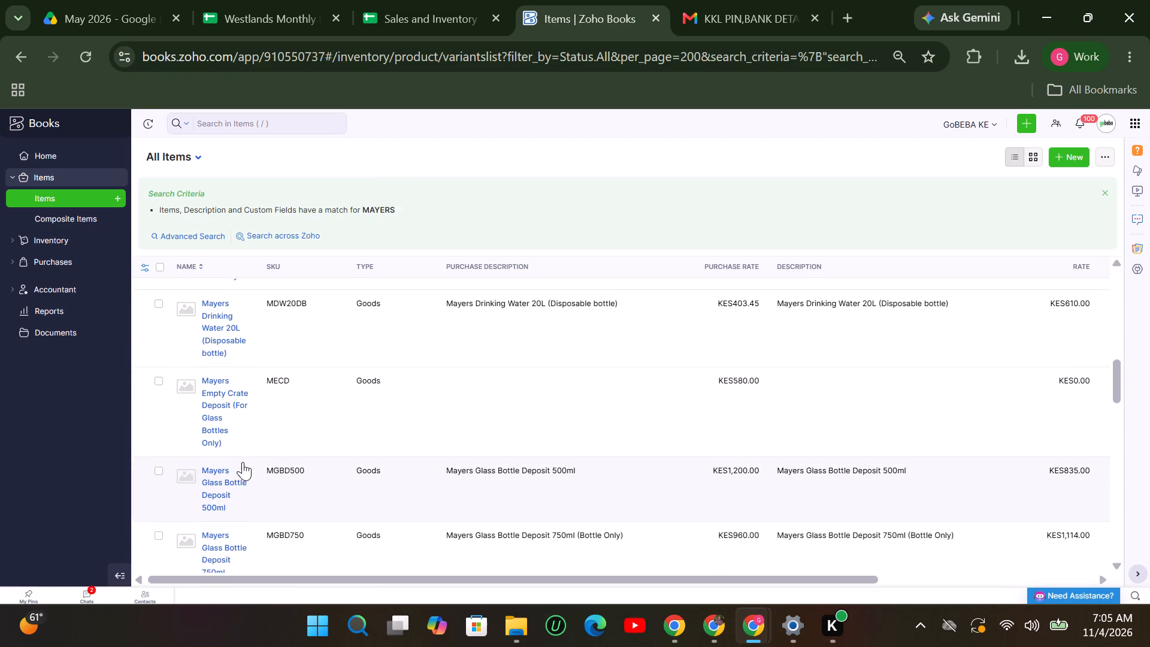
{"action": "left_click", "coordinate": [213, 392]}
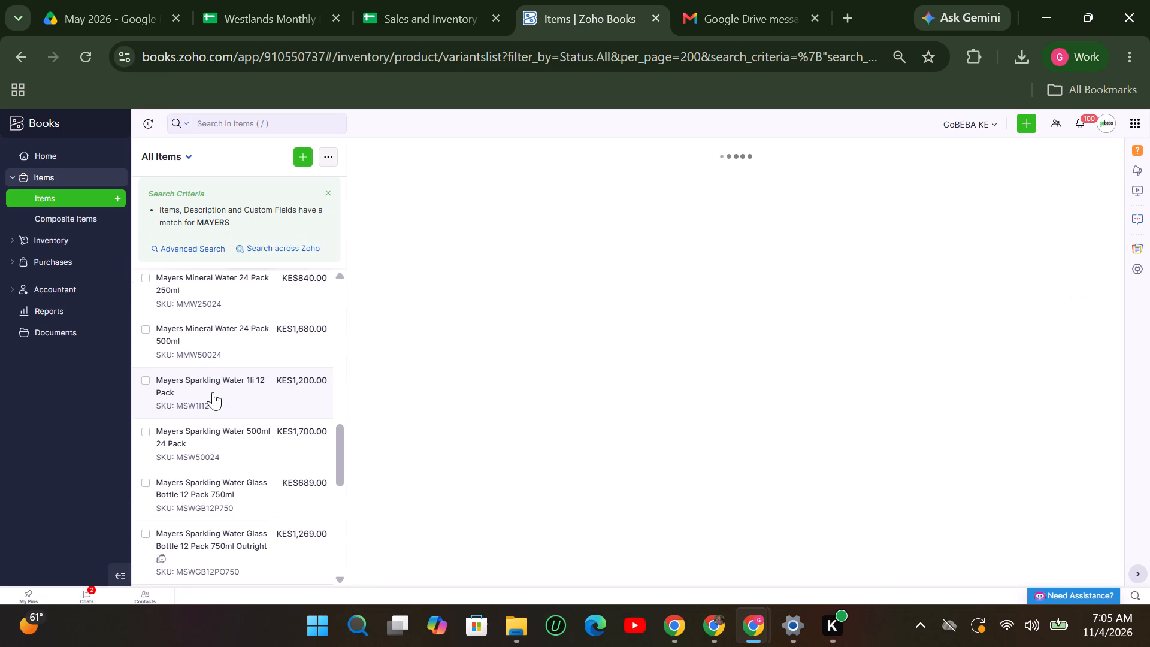
{"action": "scroll", "coordinate": [497, 466], "scroll_direction": "down", "scroll_amount": 1}
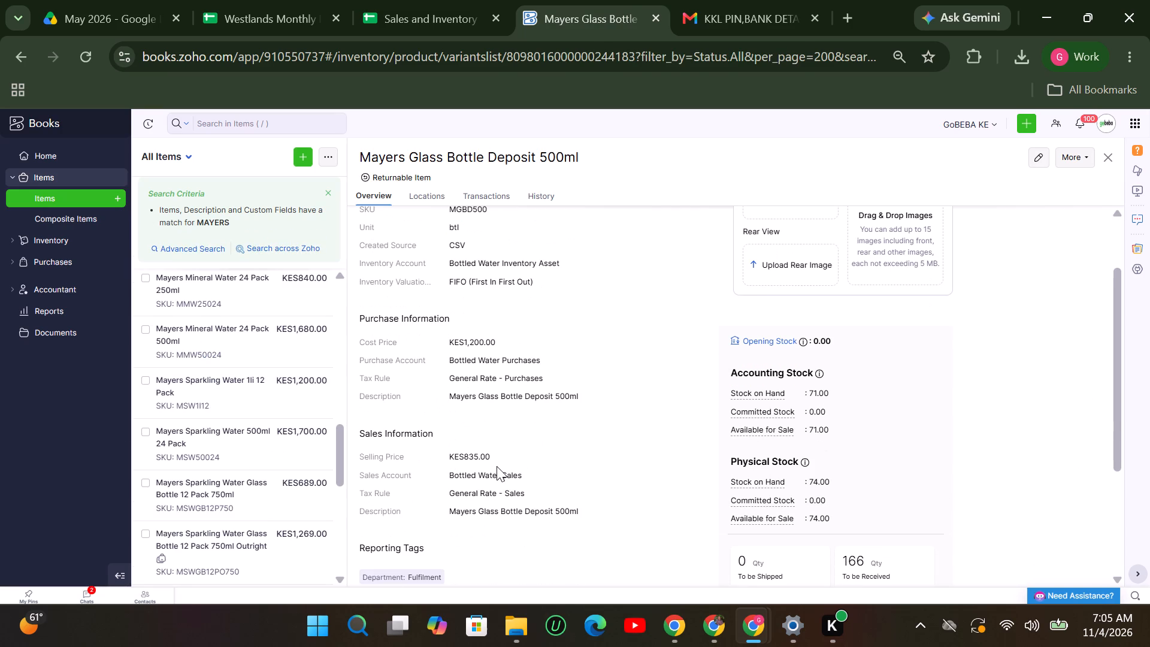
{"action": "scroll", "coordinate": [497, 466], "scroll_direction": "down", "scroll_amount": 1}
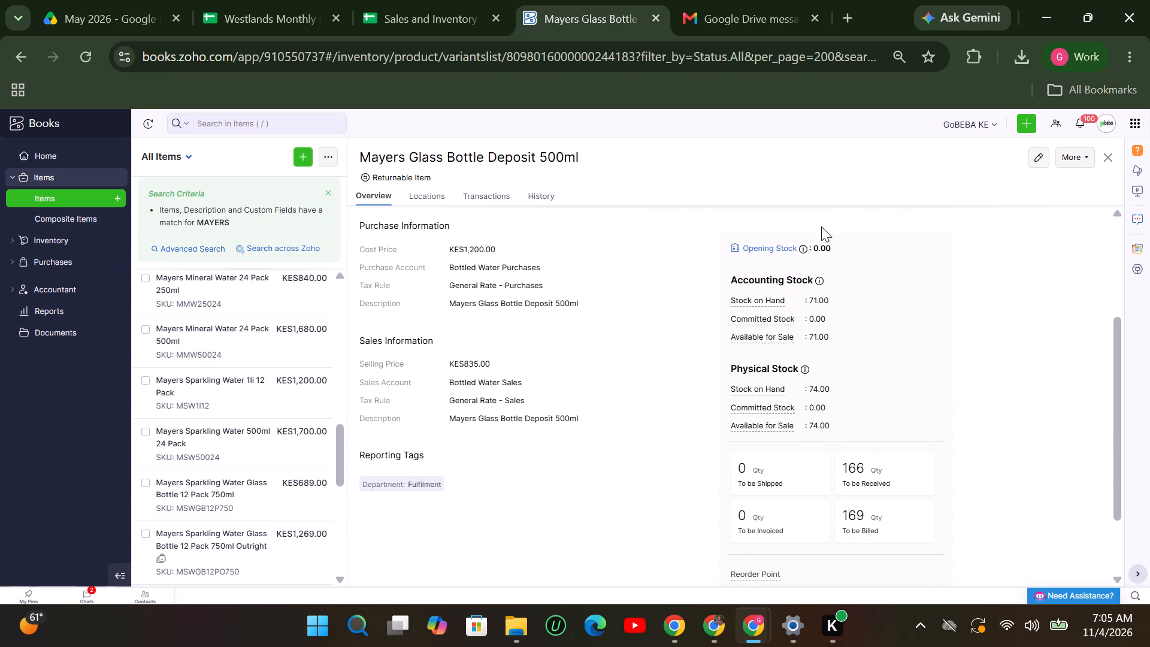
{"action": "left_click", "coordinate": [1112, 159]}
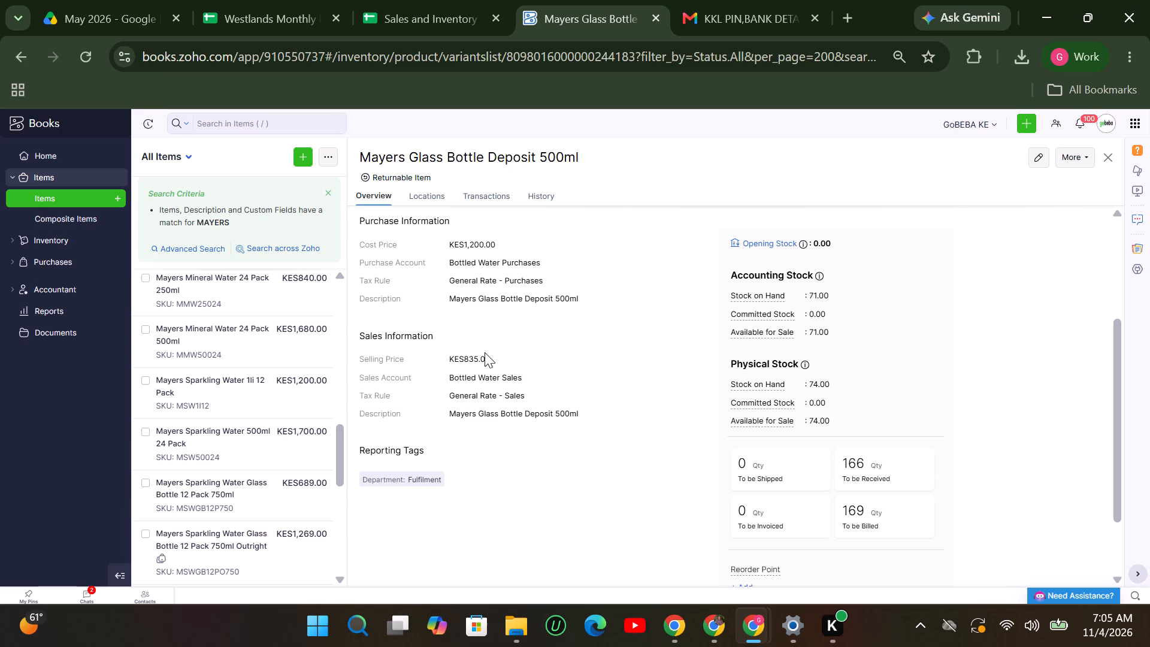
{"action": "left_click", "coordinate": [1110, 158]}
Go through the MAYERS item list again, comparing purchase rates of the deposit, mineral water and sparkling water items.
{"action": "scroll", "coordinate": [265, 463], "scroll_direction": "up", "scroll_amount": 9}
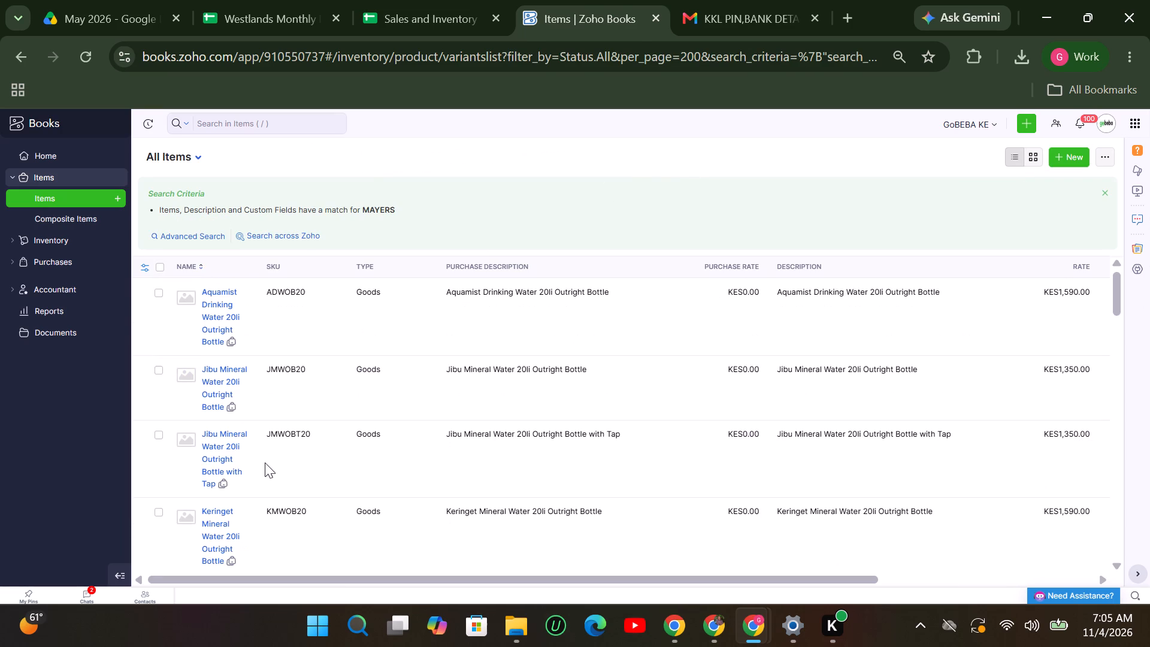
{"action": "scroll", "coordinate": [265, 462], "scroll_direction": "up", "scroll_amount": 5}
{"action": "scroll", "coordinate": [265, 462], "scroll_direction": "down", "scroll_amount": 4}
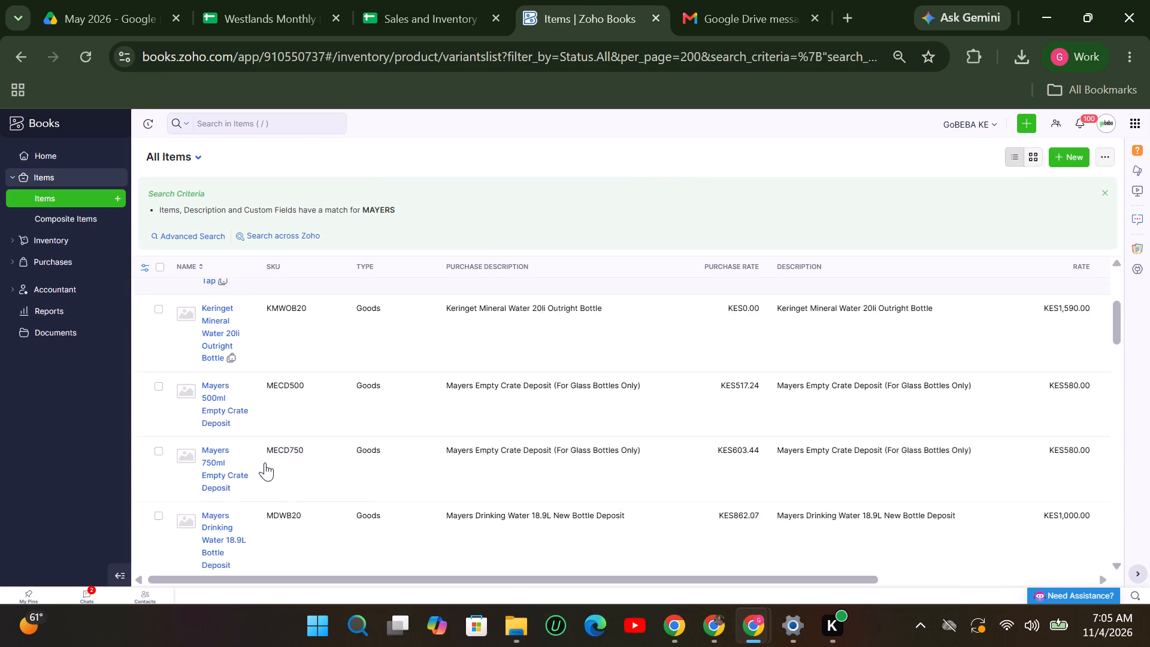
{"action": "scroll", "coordinate": [265, 462], "scroll_direction": "up", "scroll_amount": 1}
{"action": "scroll", "coordinate": [265, 462], "scroll_direction": "down", "scroll_amount": 2}
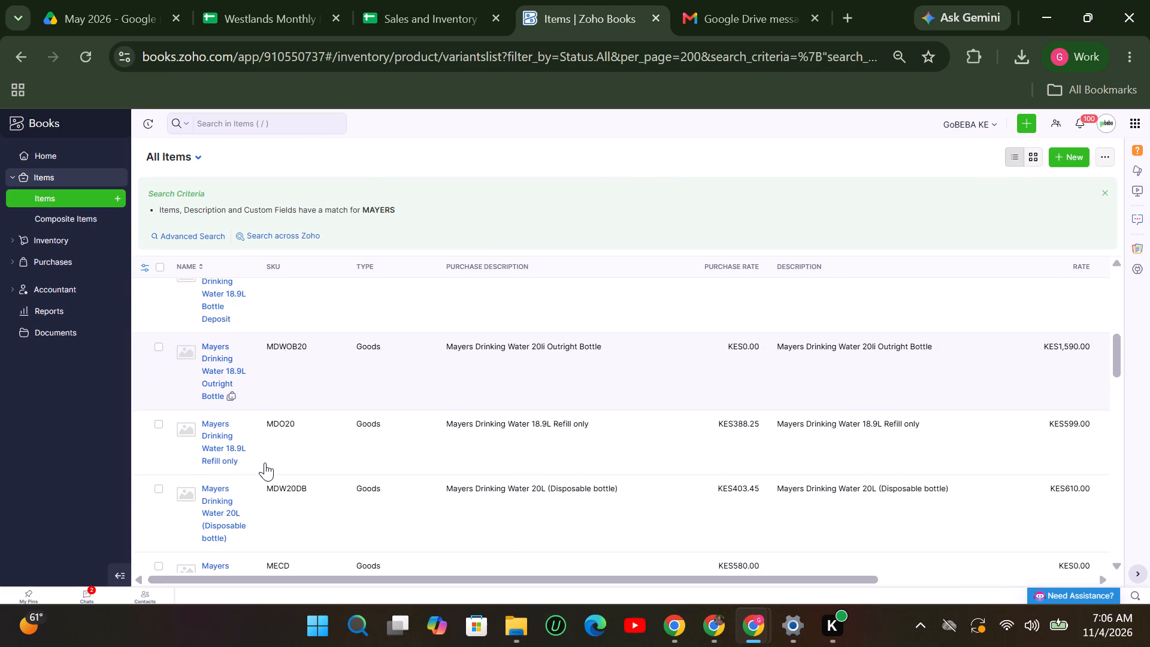
{"action": "scroll", "coordinate": [265, 462], "scroll_direction": "down", "scroll_amount": 2}
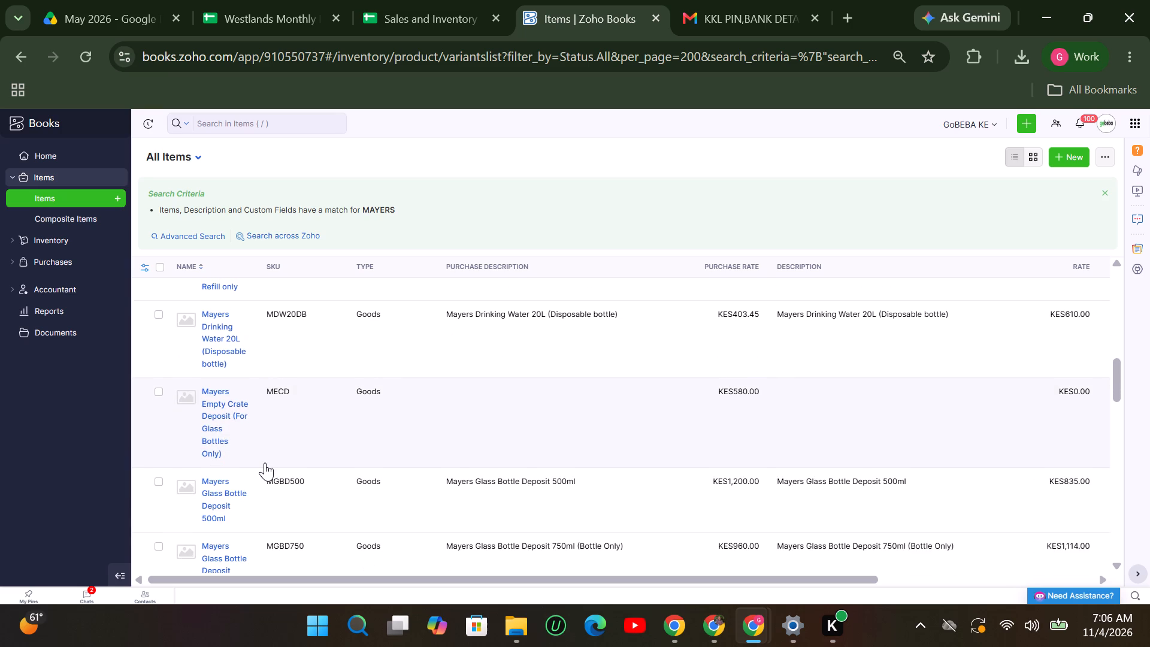
{"action": "scroll", "coordinate": [265, 462], "scroll_direction": "down", "scroll_amount": 1}
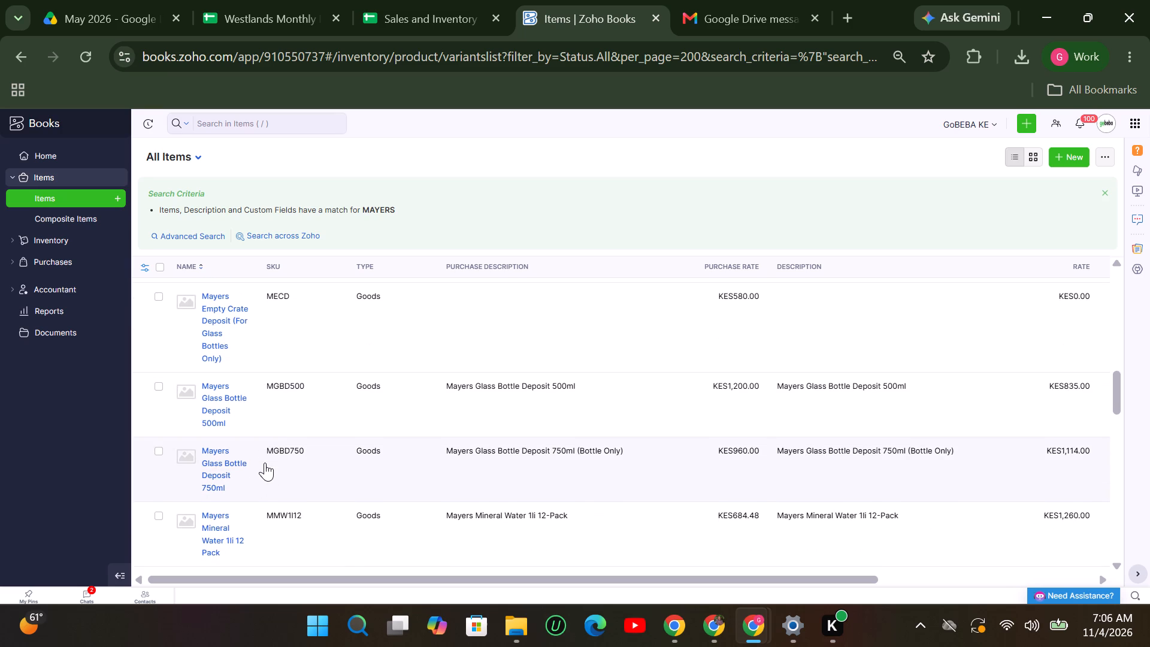
{"action": "scroll", "coordinate": [265, 462], "scroll_direction": "down", "scroll_amount": 3}
{"action": "scroll", "coordinate": [265, 462], "scroll_direction": "up", "scroll_amount": 1}
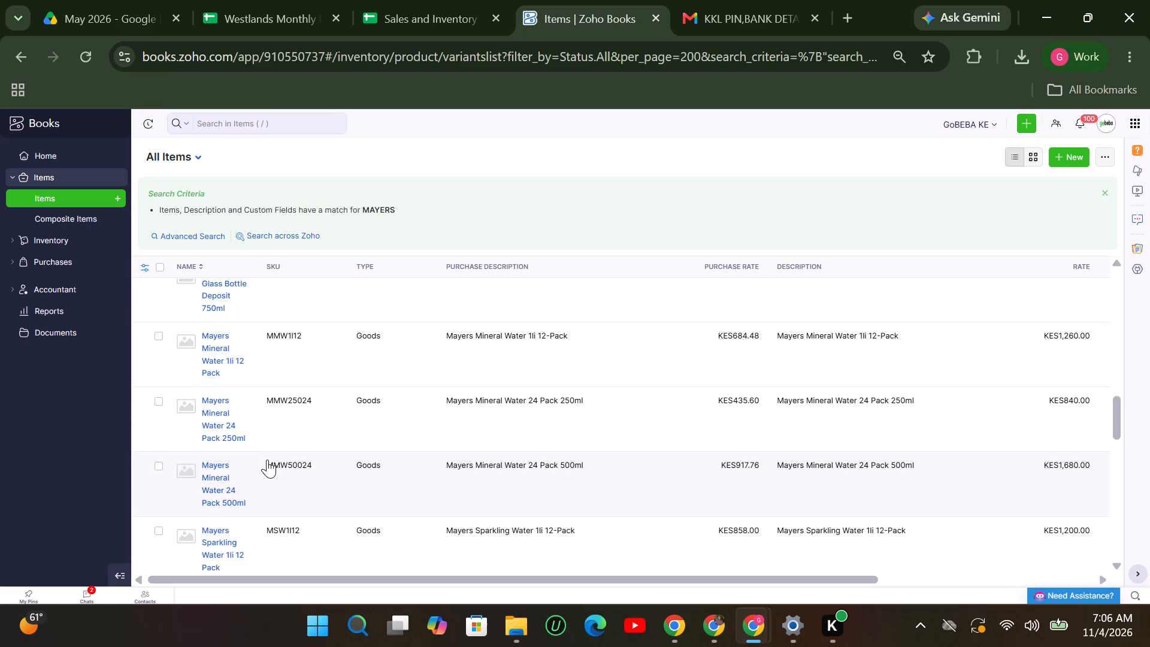
{"action": "scroll", "coordinate": [267, 459], "scroll_direction": "down", "scroll_amount": 3}
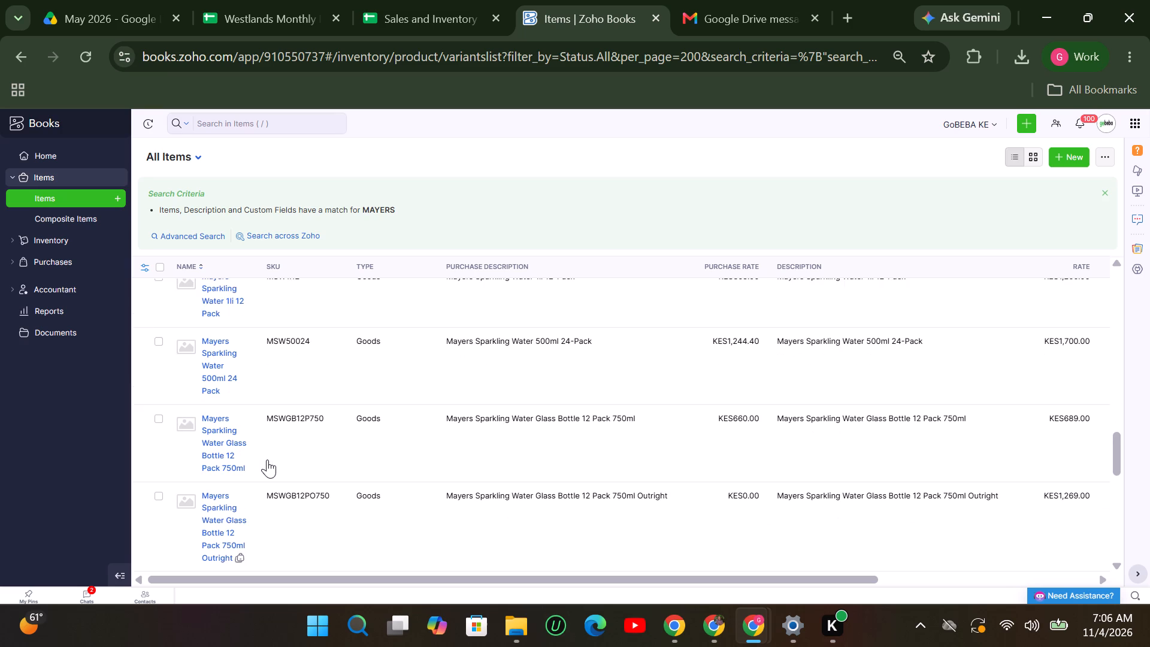
{"action": "scroll", "coordinate": [267, 459], "scroll_direction": "up", "scroll_amount": 2}
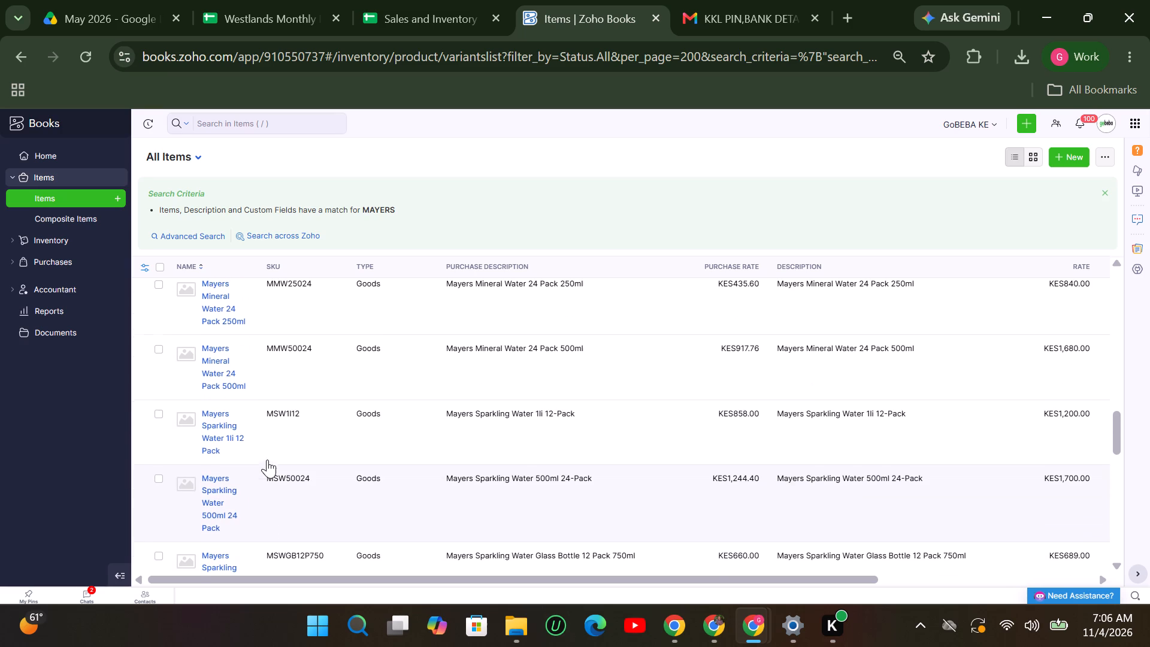
{"action": "scroll", "coordinate": [228, 459], "scroll_direction": "down", "scroll_amount": 1}
{"action": "scroll", "coordinate": [228, 460], "scroll_direction": "up", "scroll_amount": 1}
{"action": "scroll", "coordinate": [228, 460], "scroll_direction": "down", "scroll_amount": 1}
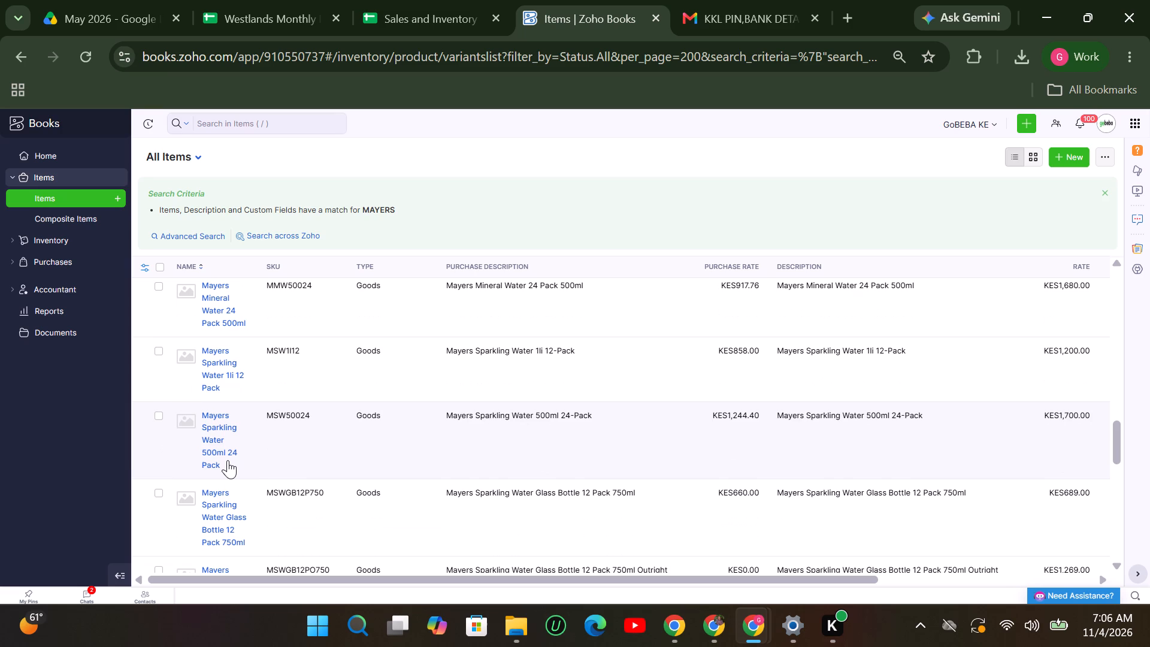
Set the cost price of Mayers Sparkling Water 1li 12 Pack to KES 832.20, save the item and close it.
{"action": "left_click", "coordinate": [215, 371]}
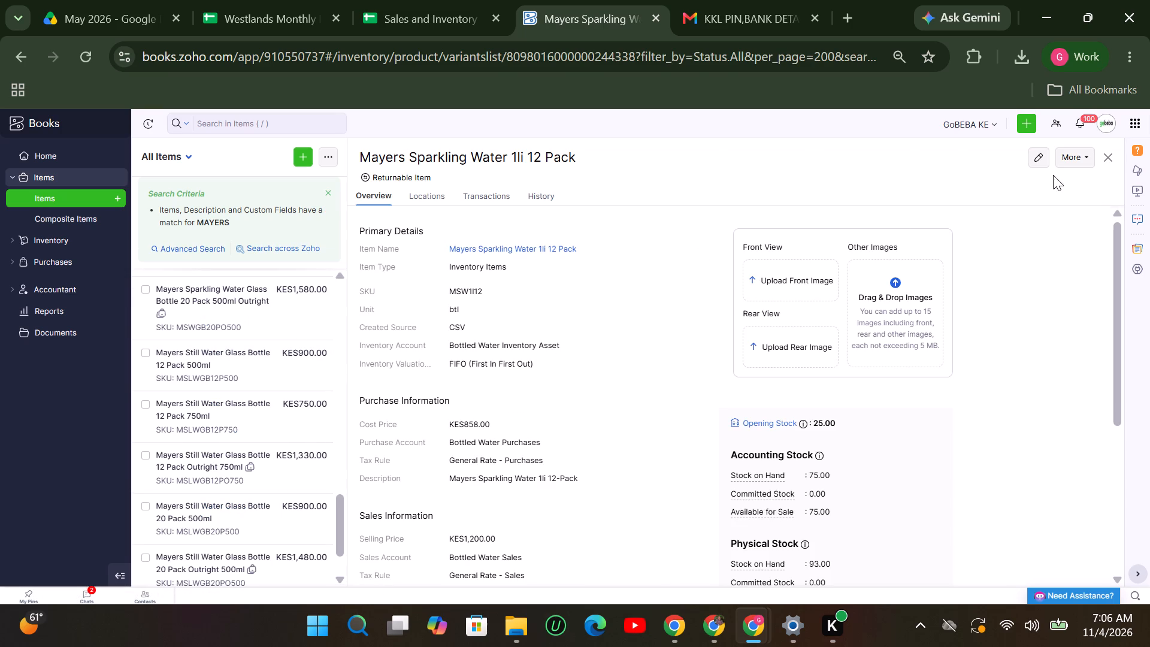
{"action": "left_click", "coordinate": [1035, 156]}
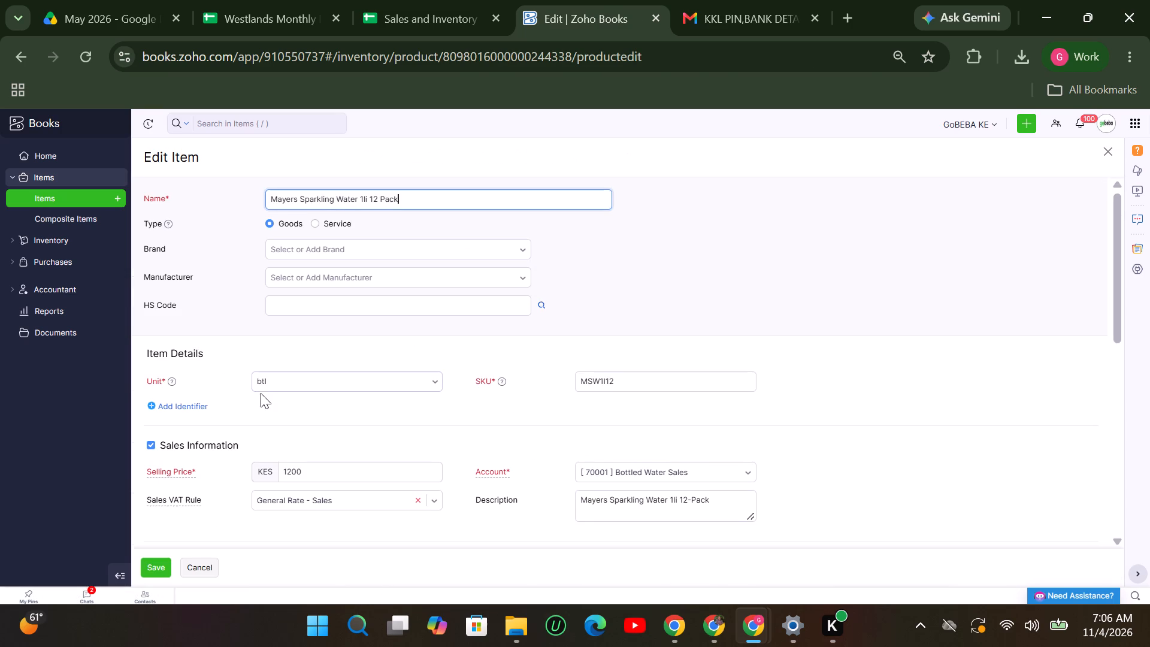
{"action": "scroll", "coordinate": [273, 451], "scroll_direction": "down", "scroll_amount": 4}
{"action": "left_click_drag", "start_coordinate": [304, 232], "coordinate": [271, 234]}
{"action": "type", "text": "832"}
{"action": "key", "text": "period"}
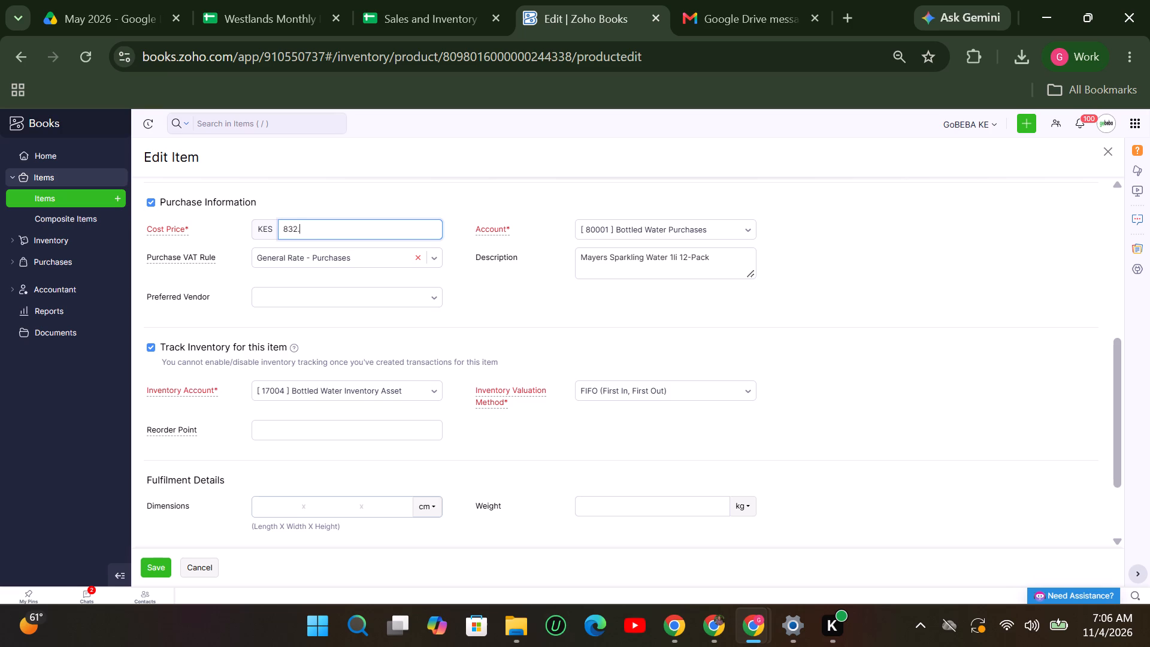
{"action": "type", "text": "20"}
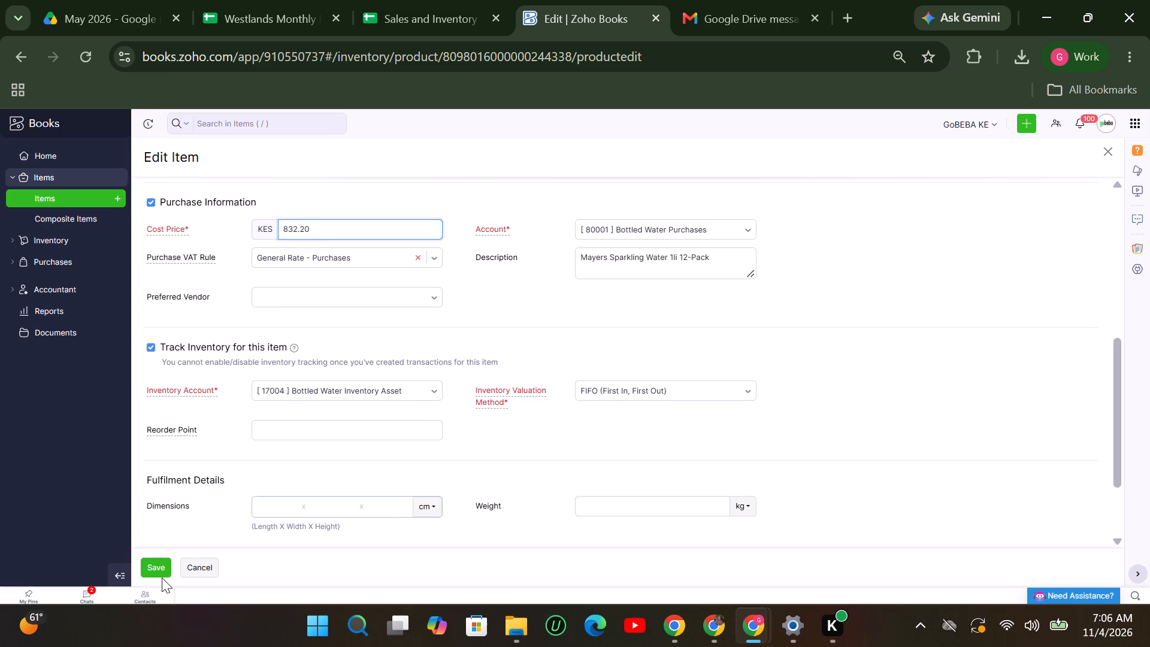
{"action": "left_click", "coordinate": [161, 575]}
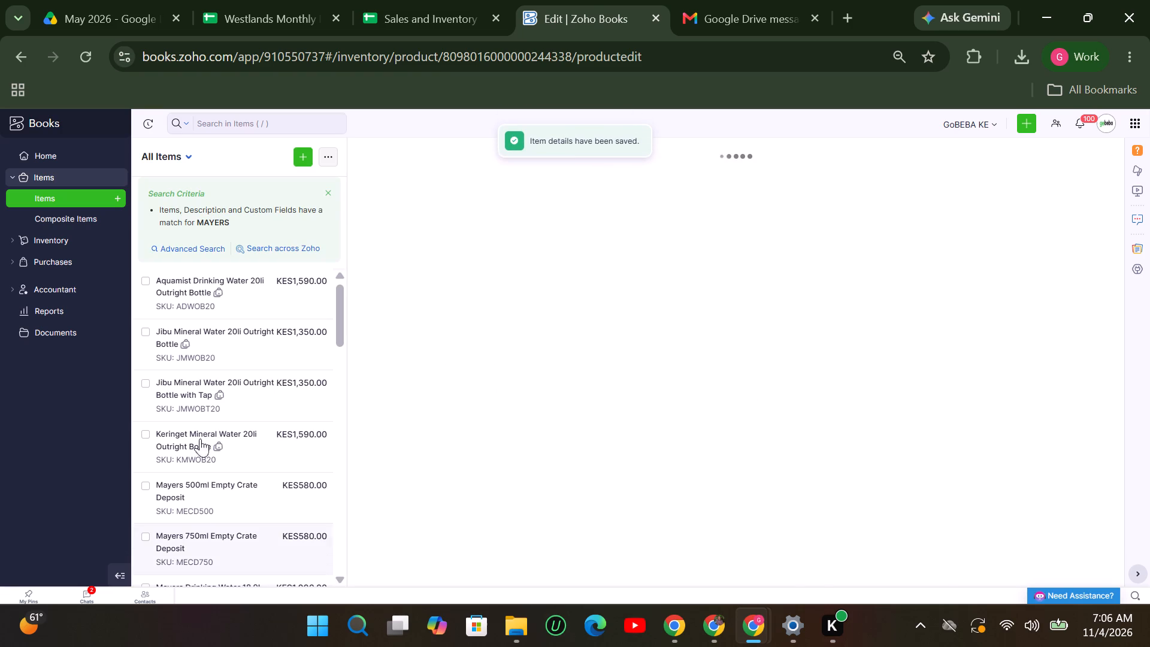
{"action": "scroll", "coordinate": [217, 385], "scroll_direction": "down", "scroll_amount": 3}
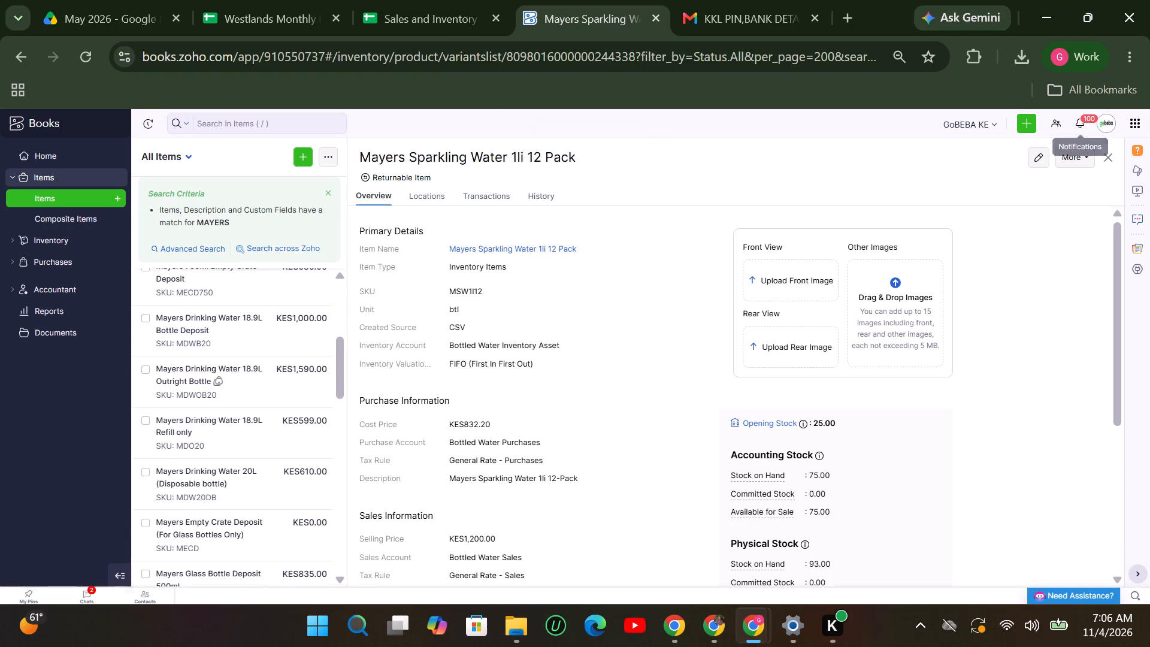
{"action": "left_click", "coordinate": [1107, 156]}
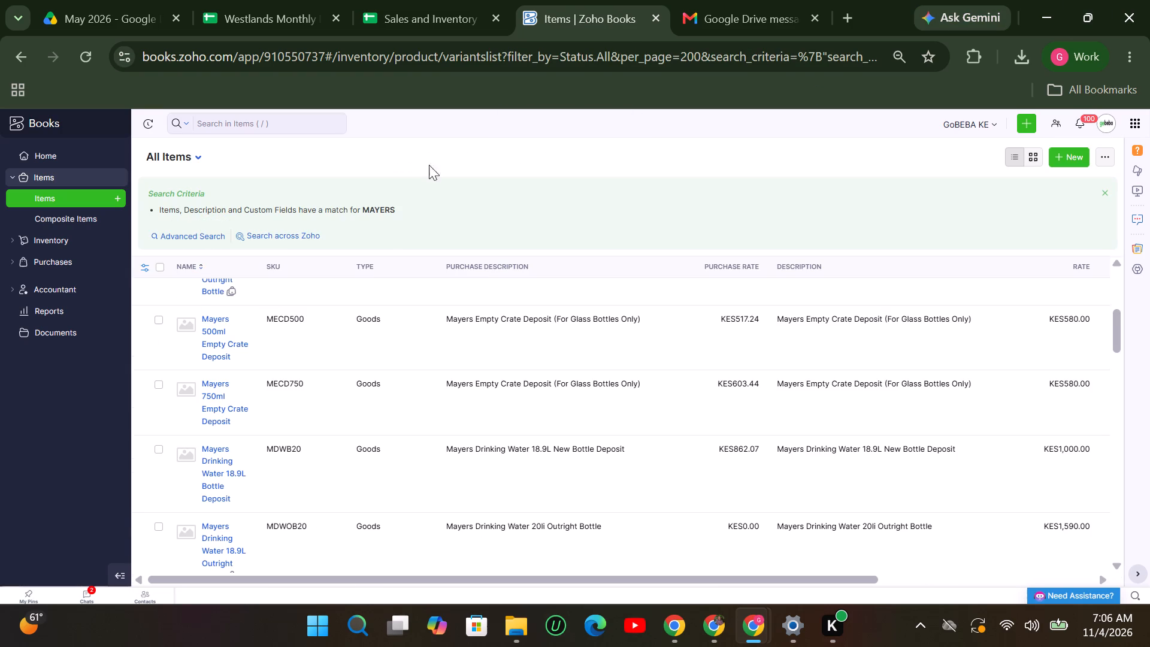
Review the purchase rates of the Mayers items and the details of Mayers Mineral Water 24 Pack 250ml, closing that item when checked.
{"action": "scroll", "coordinate": [341, 362], "scroll_direction": "up", "scroll_amount": 11}
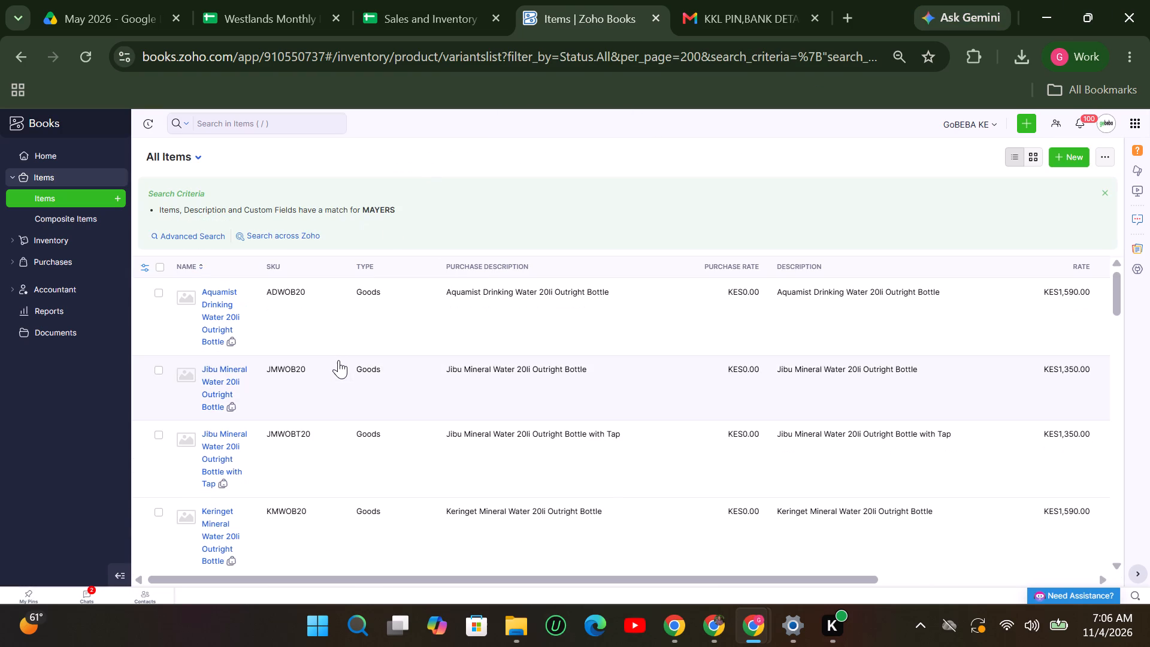
{"action": "scroll", "coordinate": [329, 359], "scroll_direction": "down", "scroll_amount": 5}
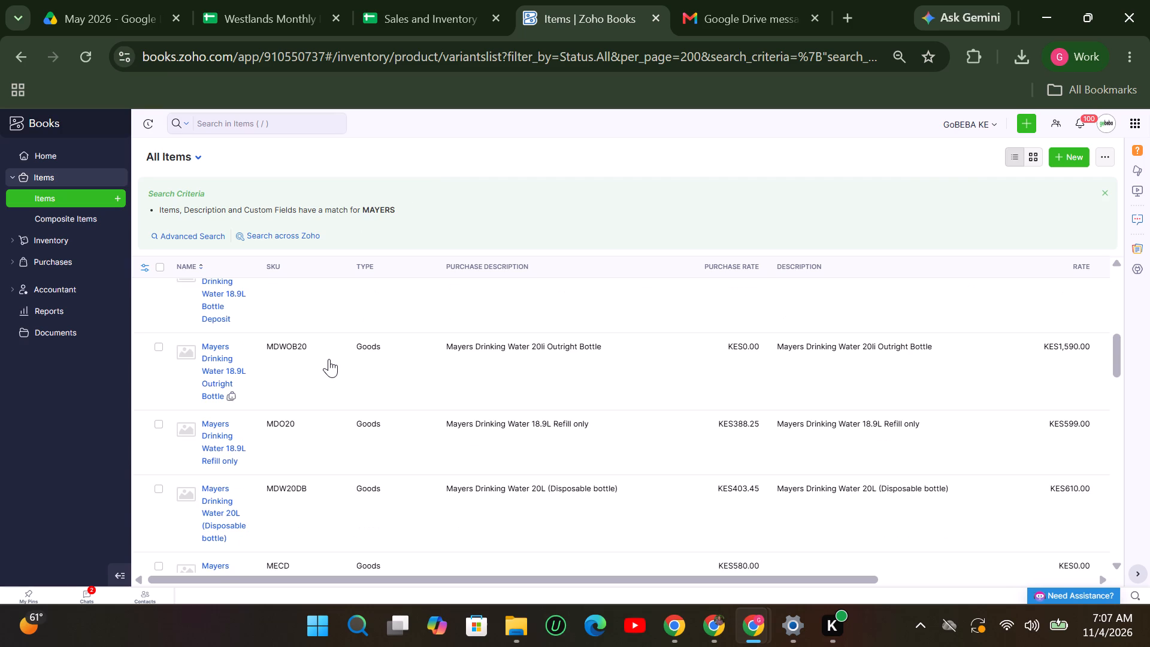
{"action": "scroll", "coordinate": [329, 359], "scroll_direction": "down", "scroll_amount": 4}
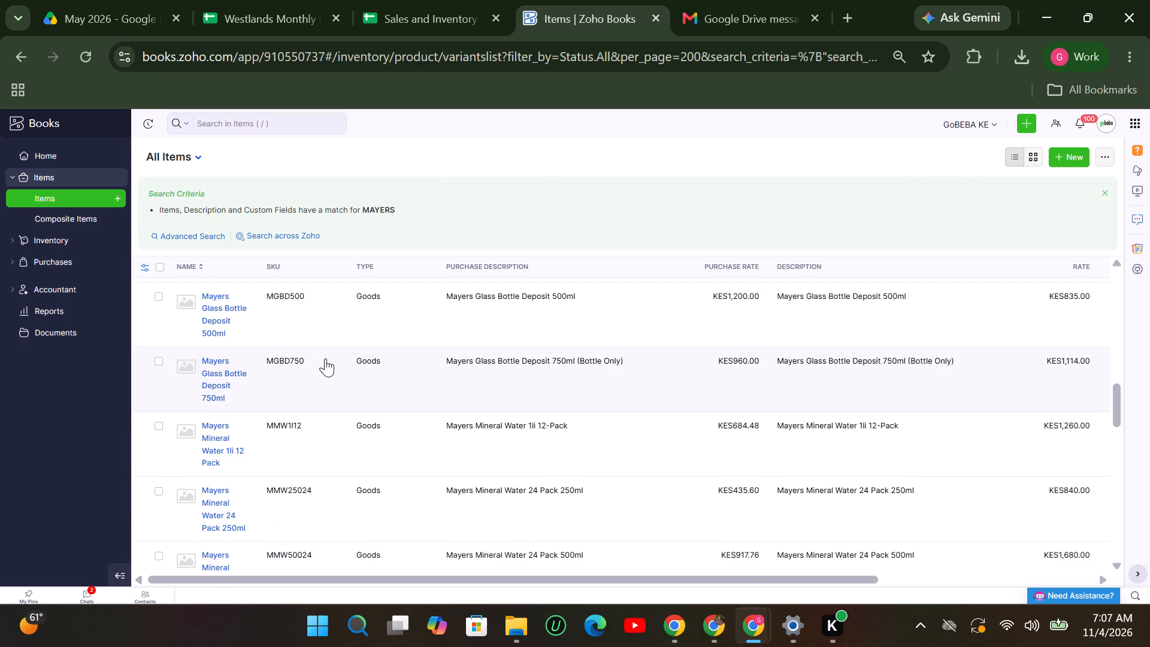
{"action": "scroll", "coordinate": [325, 358], "scroll_direction": "down", "scroll_amount": 1}
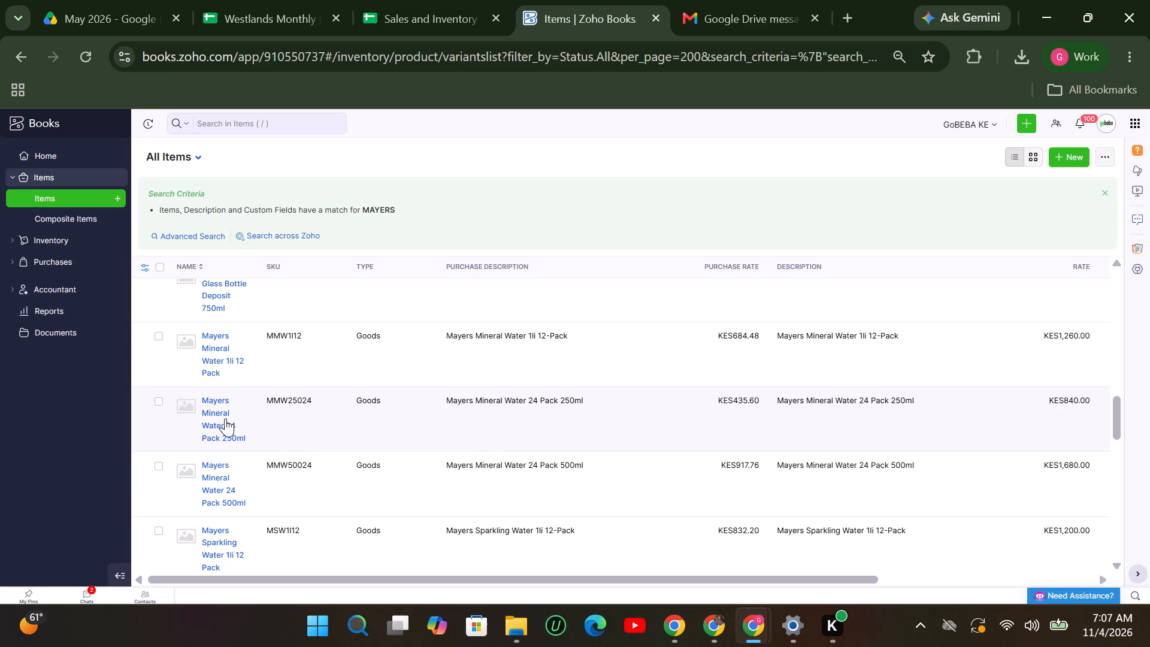
{"action": "left_click", "coordinate": [208, 413]}
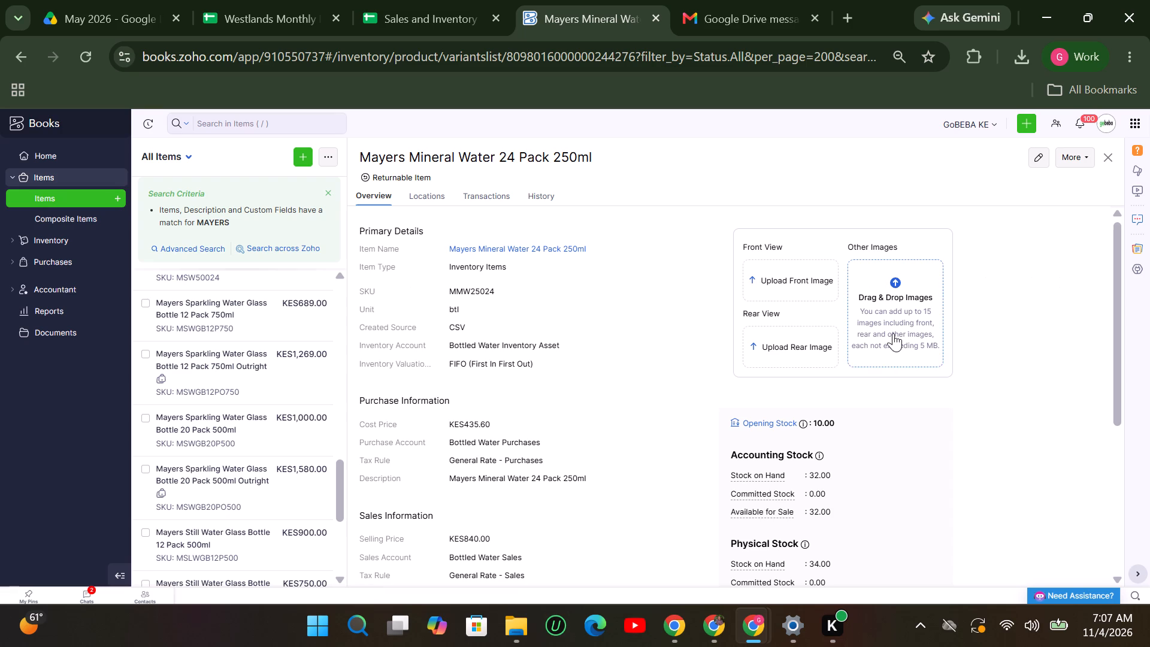
{"action": "left_click", "coordinate": [1104, 158]}
{"action": "scroll", "coordinate": [361, 373], "scroll_direction": "down", "scroll_amount": 2}
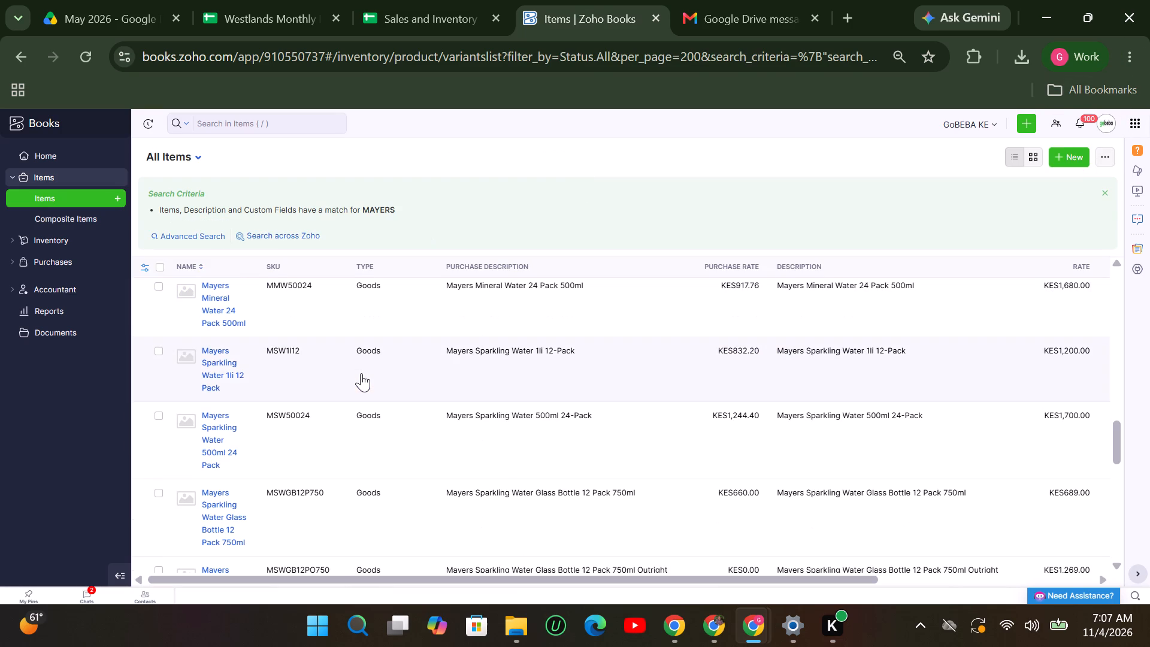
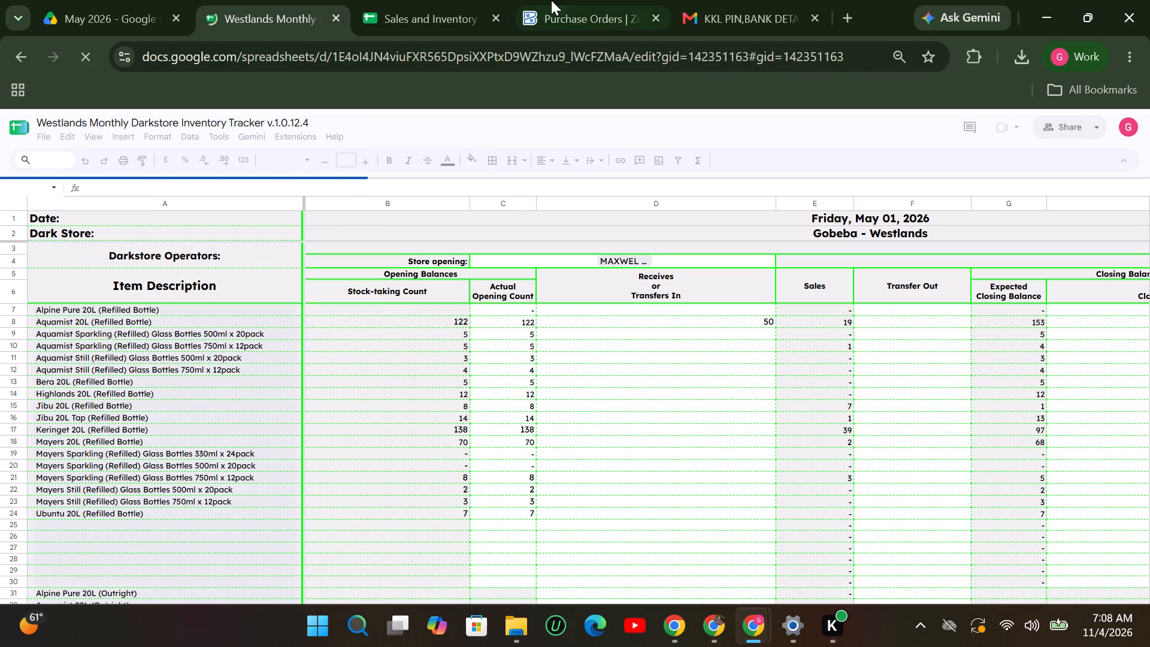
Open the Westlands tracker's comments and examine the May 8 comment about broken Mayers Sparkling 750ml glass bottles, along with its write-off row.
{"action": "left_click", "coordinate": [420, 21]}
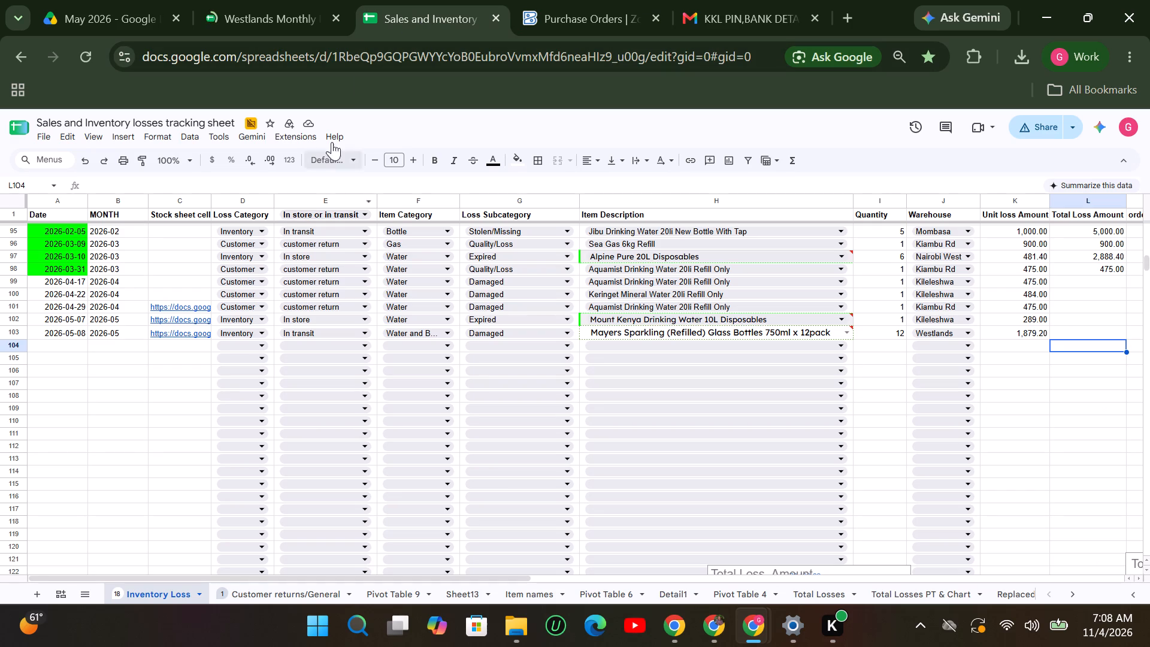
{"action": "left_click", "coordinate": [238, 22]}
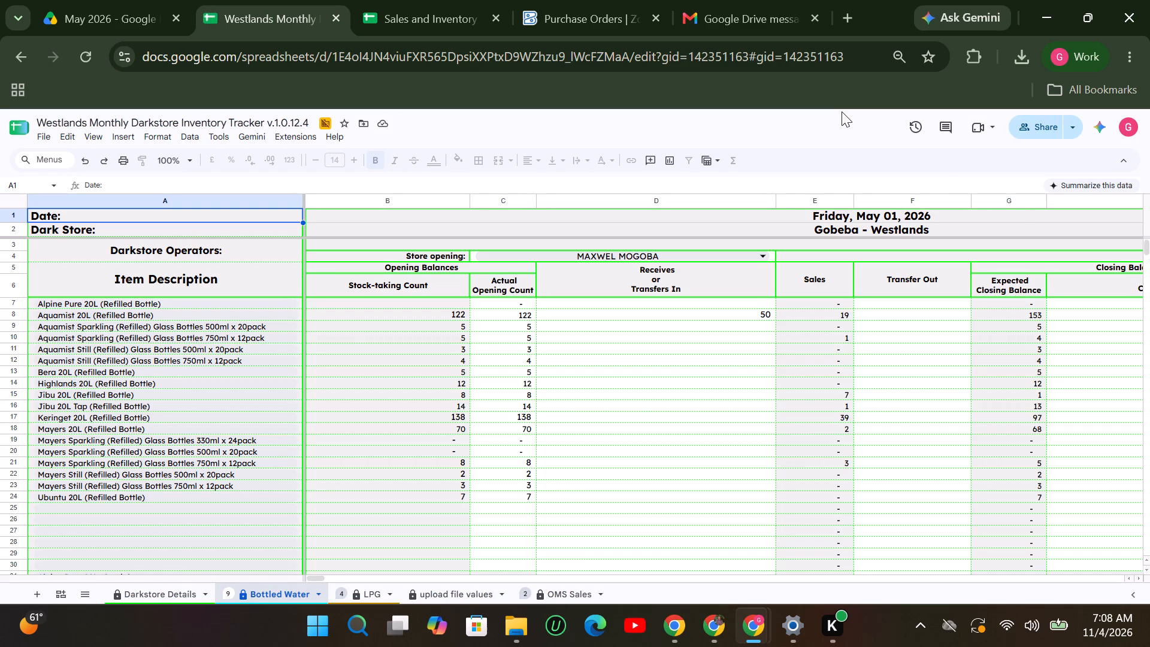
{"action": "left_click", "coordinate": [941, 124]}
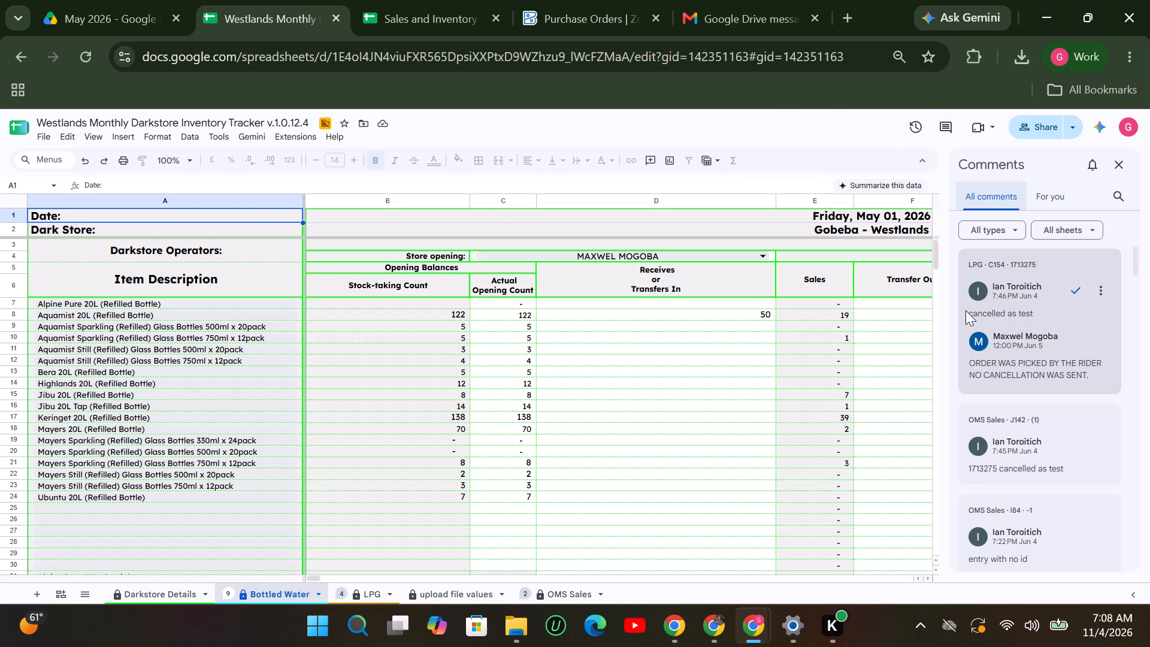
{"action": "scroll", "coordinate": [977, 365], "scroll_direction": "up", "scroll_amount": 3}
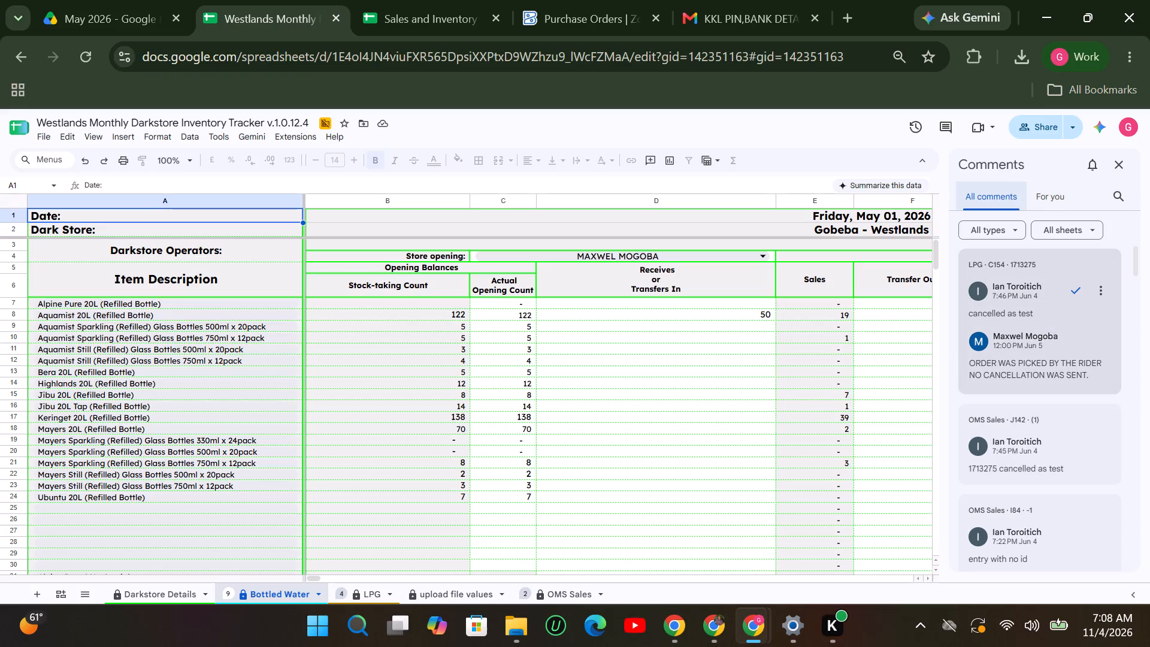
{"action": "scroll", "coordinate": [977, 365], "scroll_direction": "down", "scroll_amount": 6}
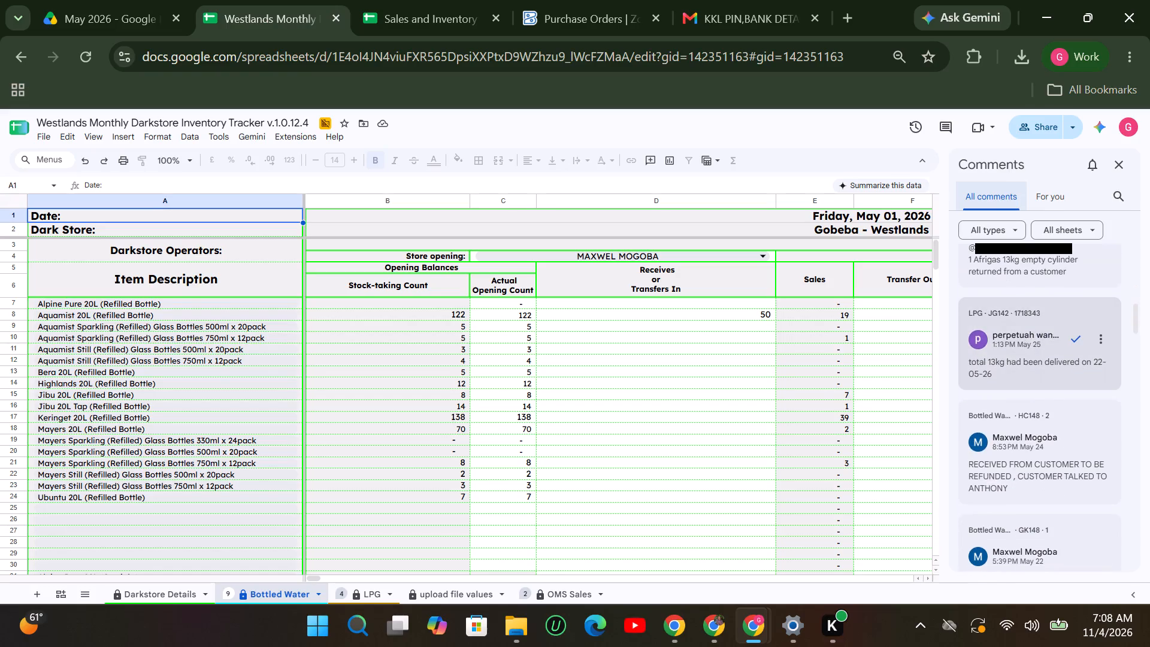
{"action": "scroll", "coordinate": [977, 365], "scroll_direction": "down", "scroll_amount": 3}
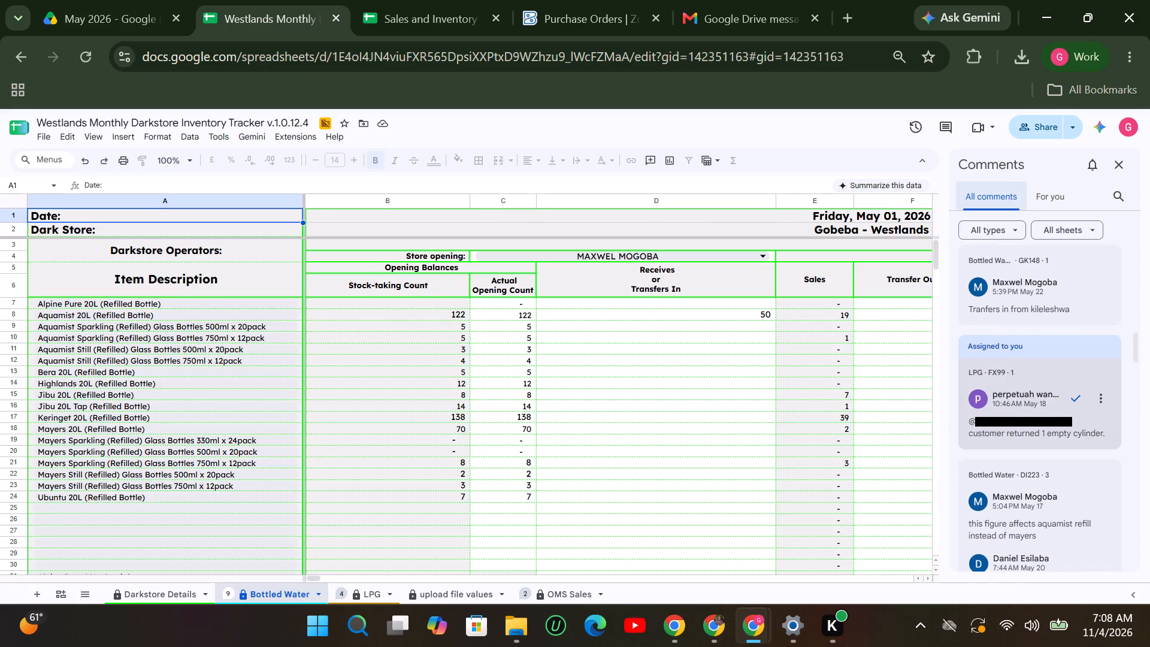
{"action": "scroll", "coordinate": [982, 347], "scroll_direction": "down", "scroll_amount": 4}
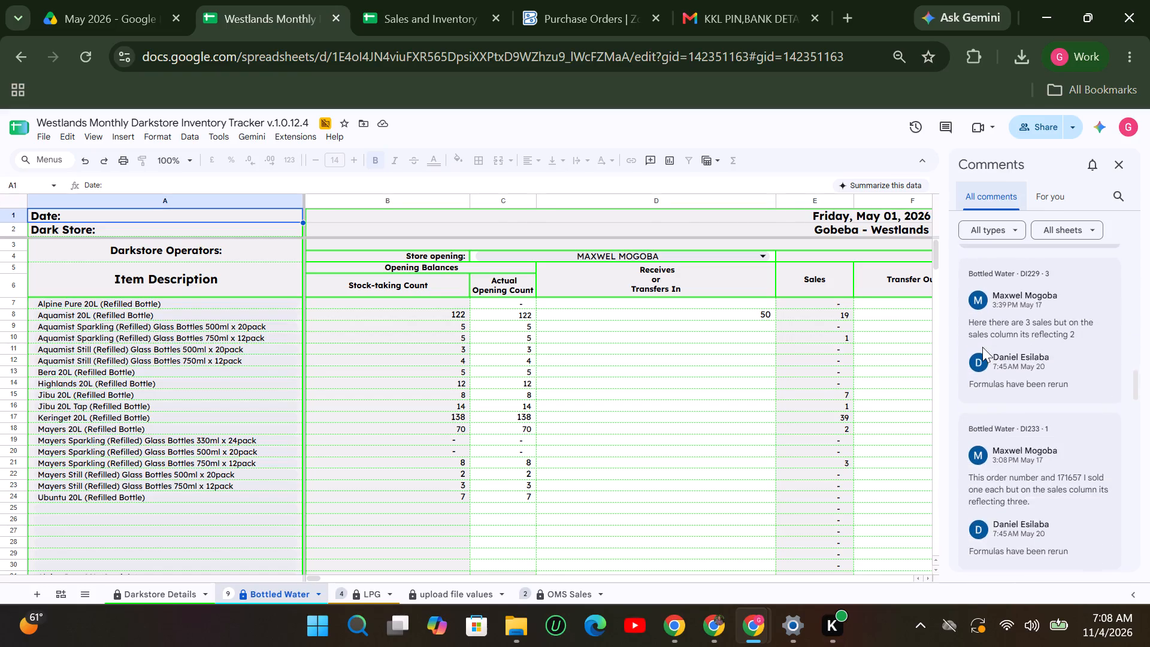
{"action": "scroll", "coordinate": [982, 347], "scroll_direction": "down", "scroll_amount": 4}
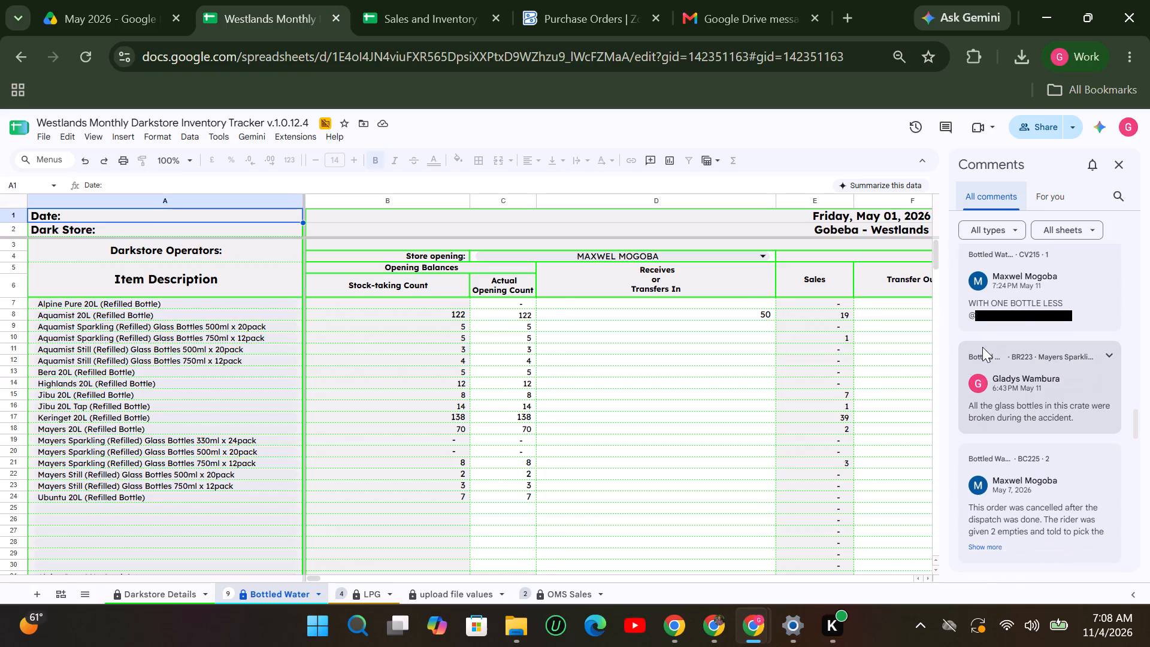
{"action": "left_click", "coordinate": [1021, 413]}
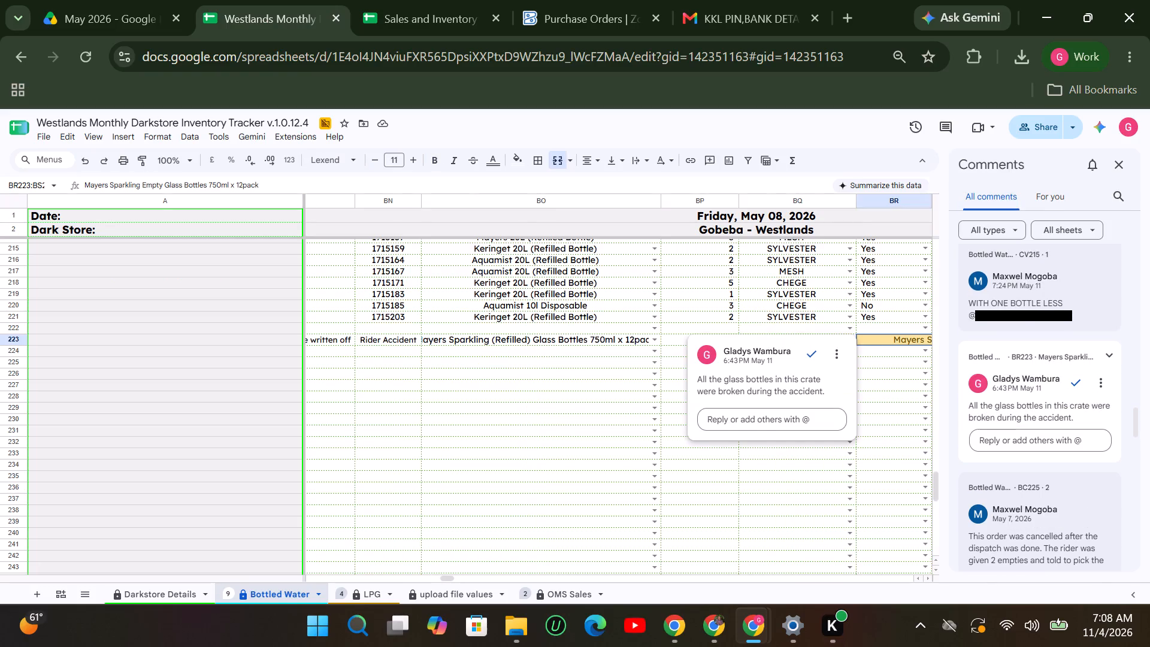
{"action": "scroll", "coordinate": [622, 430], "scroll_direction": "down", "scroll_amount": 2}
{"action": "scroll", "coordinate": [622, 430], "scroll_direction": "up", "scroll_amount": 2}
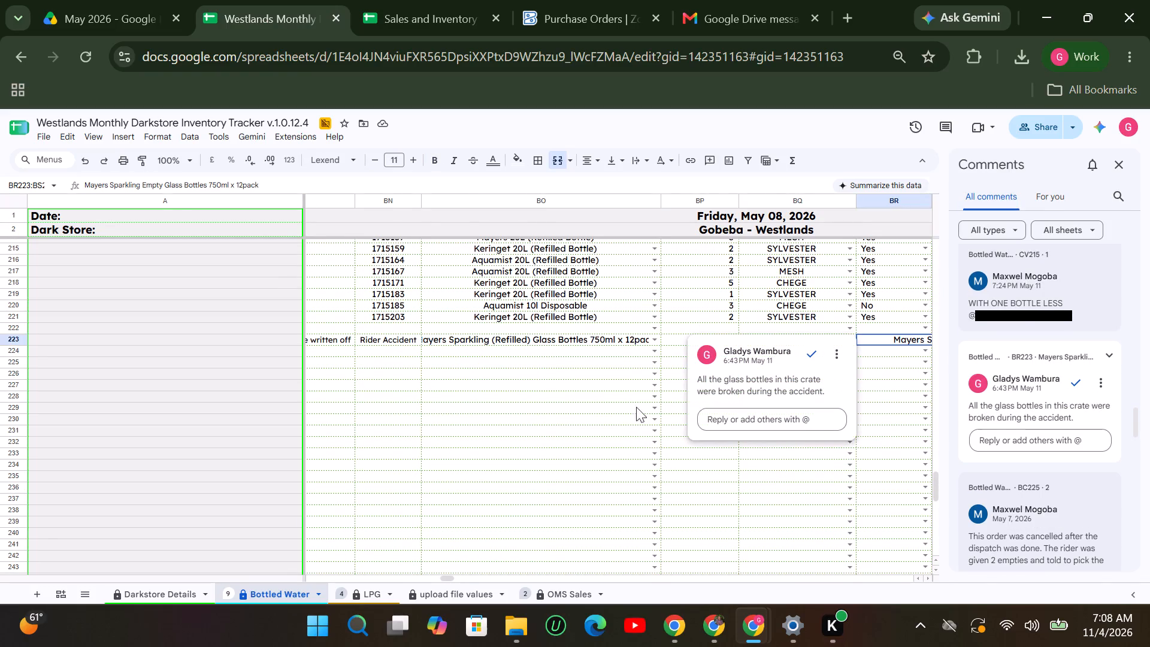
{"action": "left_click", "coordinate": [340, 338]}
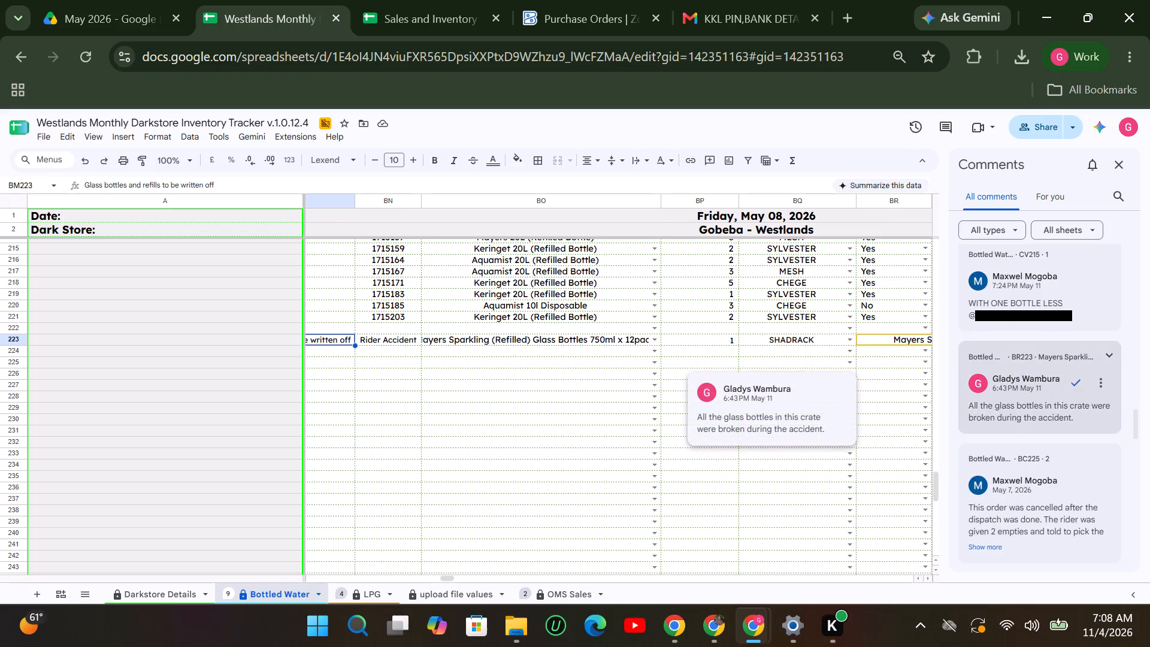
Read the full May 7 comment on the cancelled order's empties variance, and go through the transfer and resolved comments after it.
{"action": "scroll", "coordinate": [1043, 440], "scroll_direction": "down", "scroll_amount": 1}
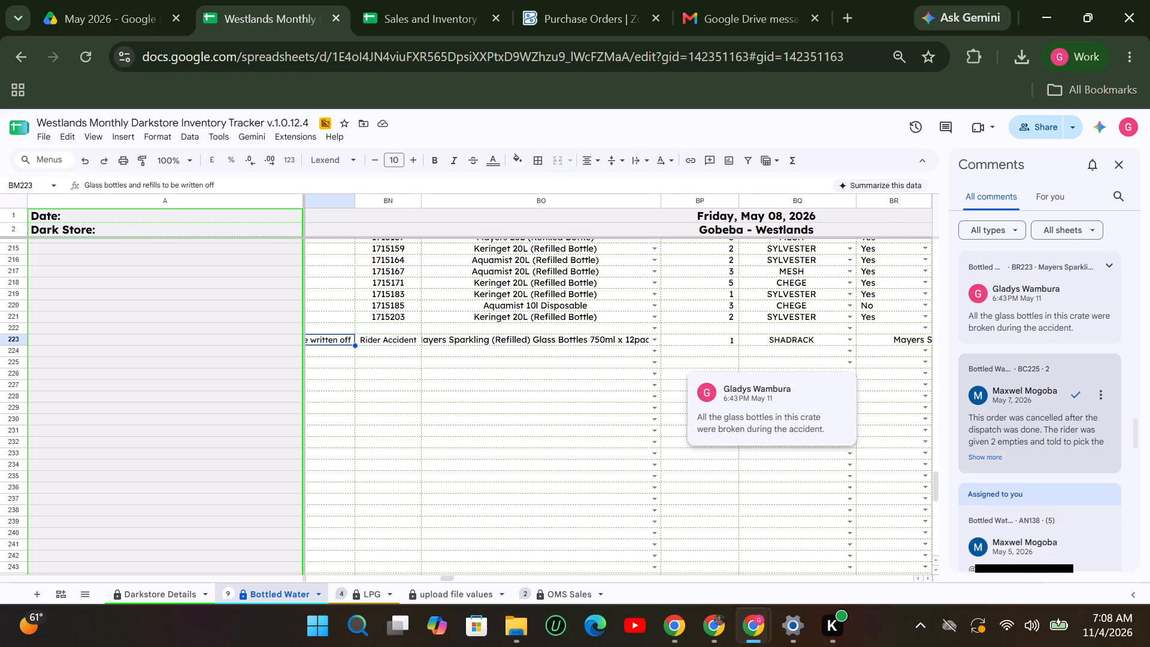
{"action": "scroll", "coordinate": [1043, 440], "scroll_direction": "down", "scroll_amount": 1}
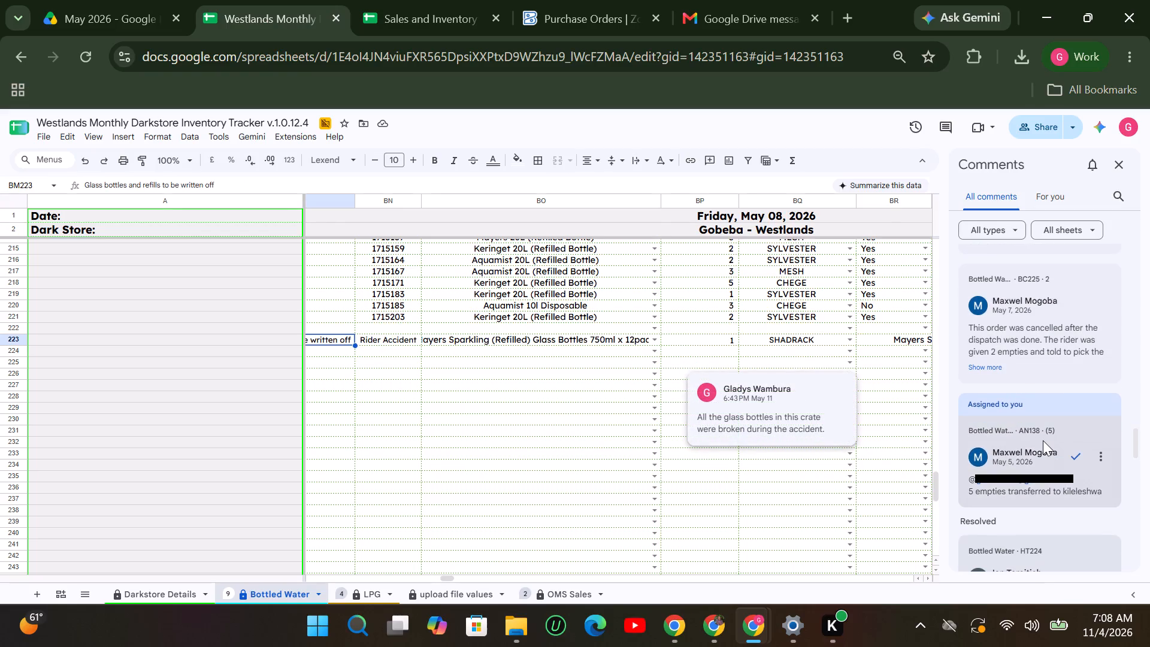
{"action": "left_click", "coordinate": [983, 370]}
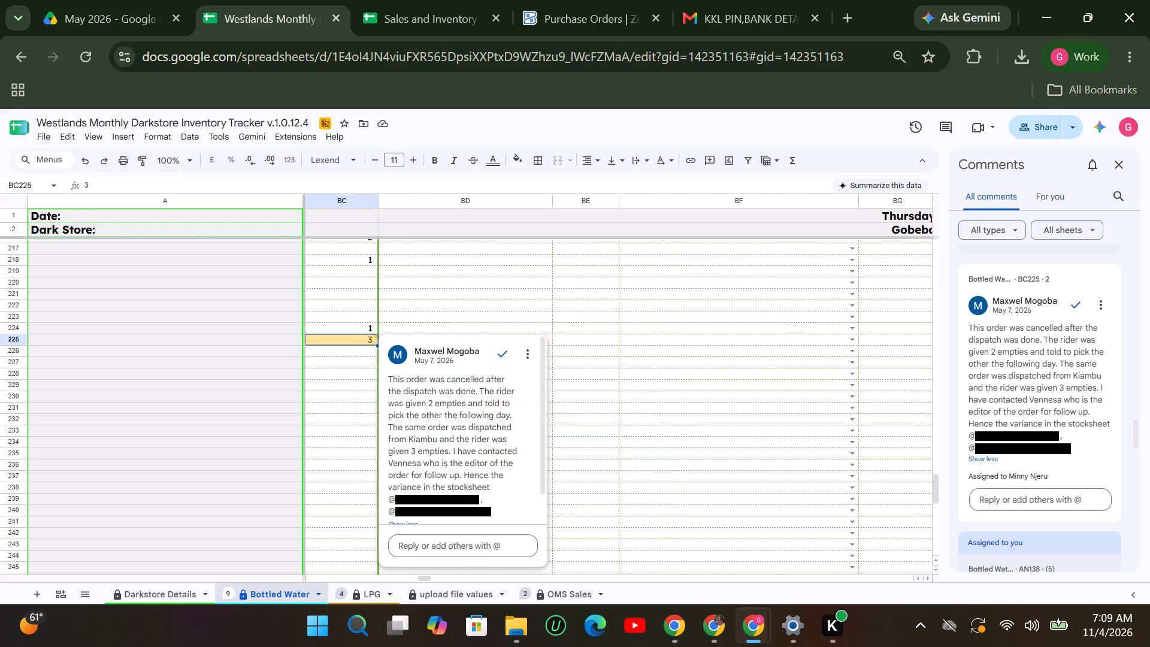
{"action": "scroll", "coordinate": [1039, 479], "scroll_direction": "down", "scroll_amount": 1}
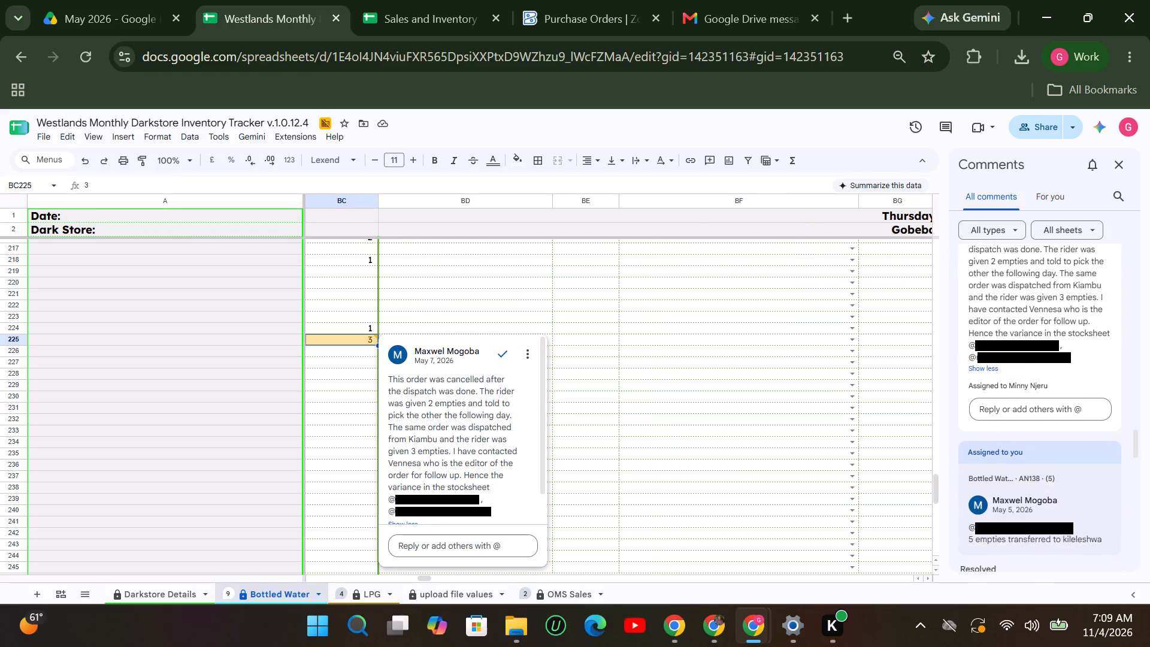
{"action": "scroll", "coordinate": [1039, 479], "scroll_direction": "down", "scroll_amount": 2}
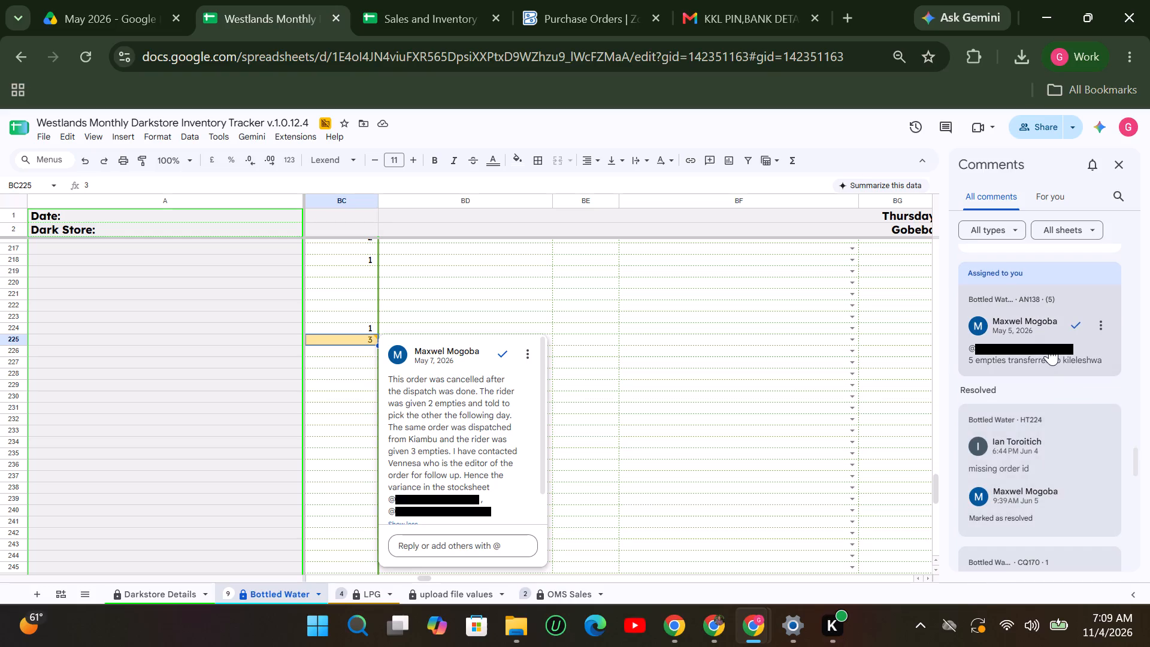
{"action": "scroll", "coordinate": [1038, 440], "scroll_direction": "down", "scroll_amount": 2}
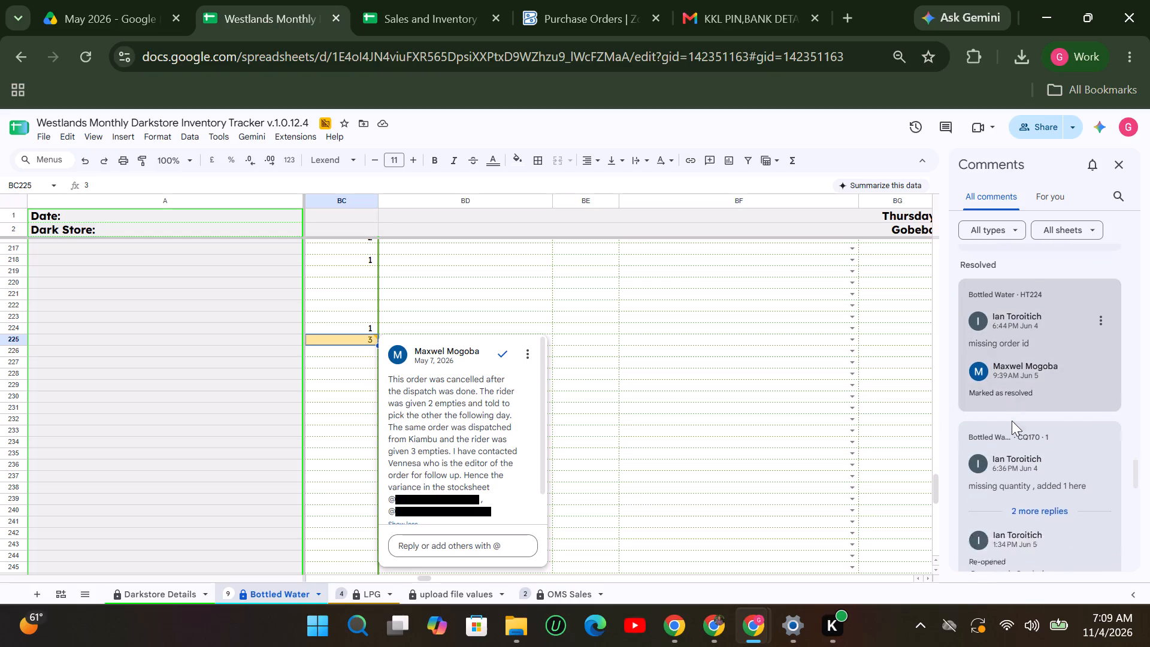
{"action": "scroll", "coordinate": [1012, 421], "scroll_direction": "down", "scroll_amount": 2}
{"action": "scroll", "coordinate": [1012, 421], "scroll_direction": "up", "scroll_amount": 1}
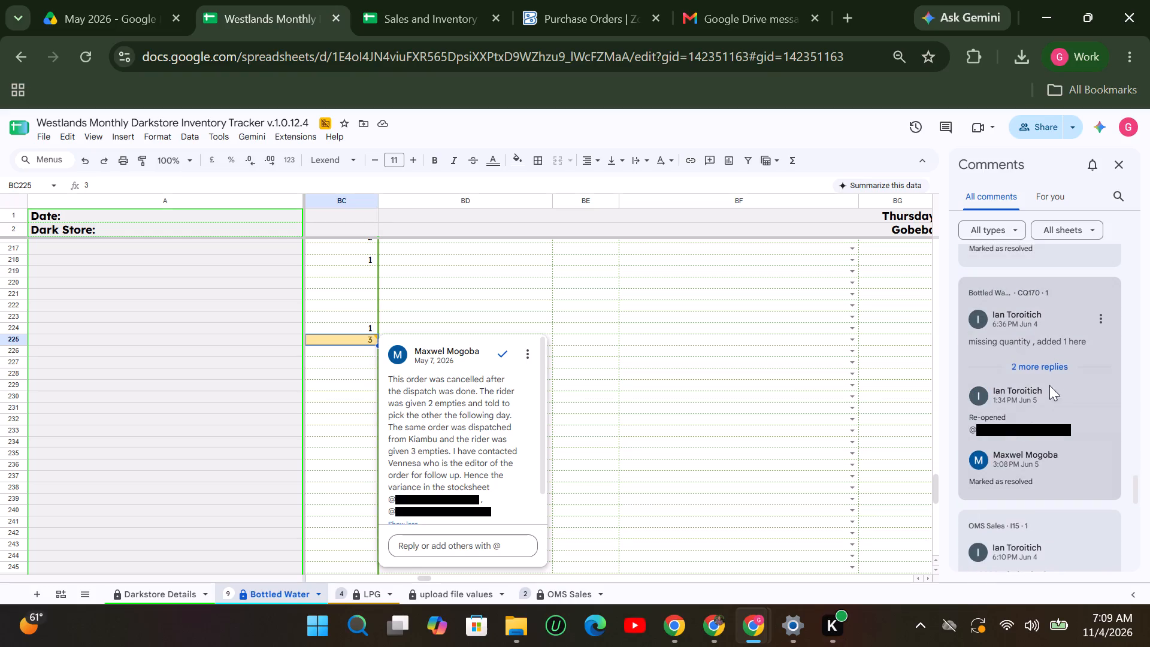
{"action": "scroll", "coordinate": [1061, 399], "scroll_direction": "down", "scroll_amount": 2}
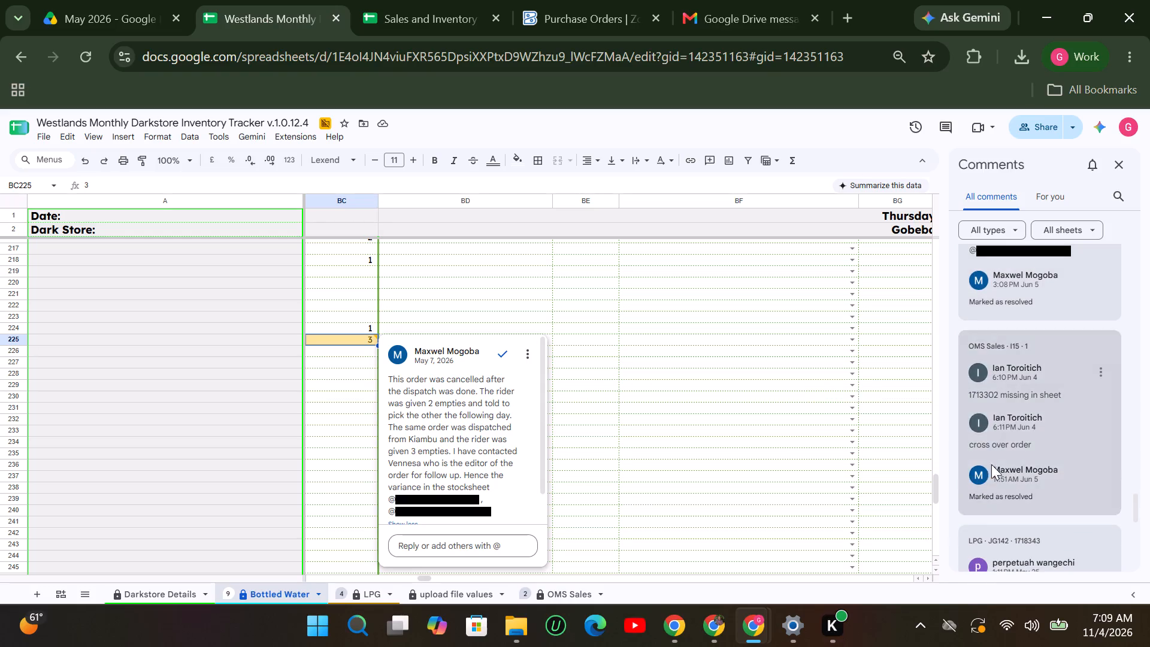
{"action": "scroll", "coordinate": [994, 461], "scroll_direction": "down", "scroll_amount": 2}
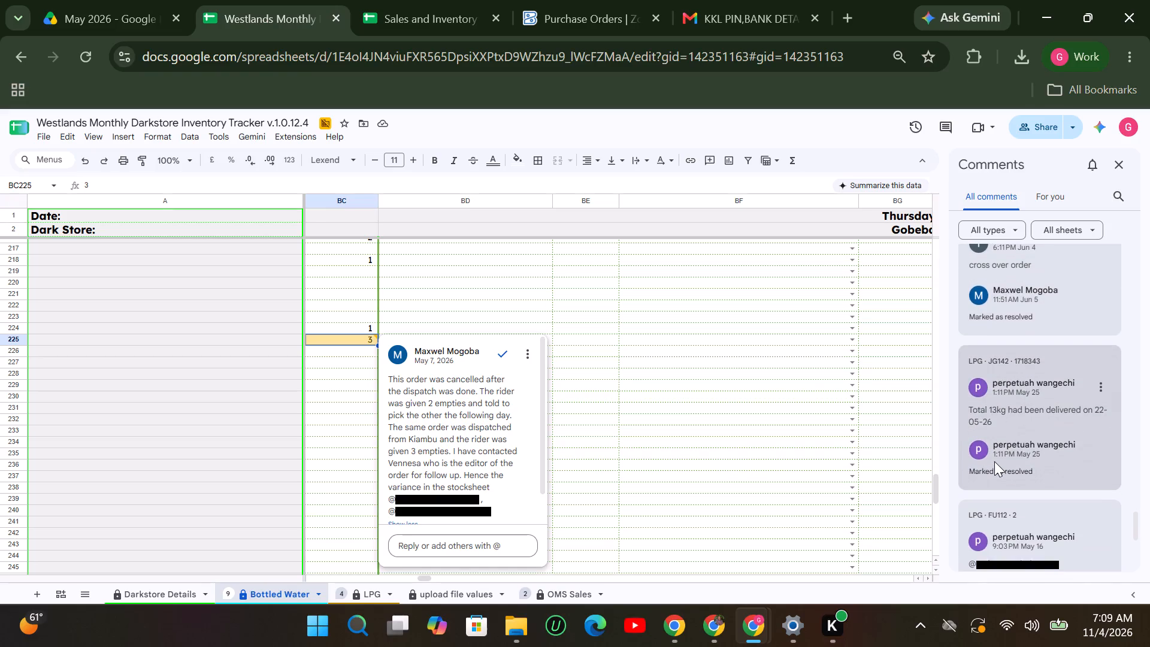
Examine the resolved LPG comment about Total 13kg empties and the neighbouring May 16 closing figures.
{"action": "scroll", "coordinate": [994, 461], "scroll_direction": "down", "scroll_amount": 2}
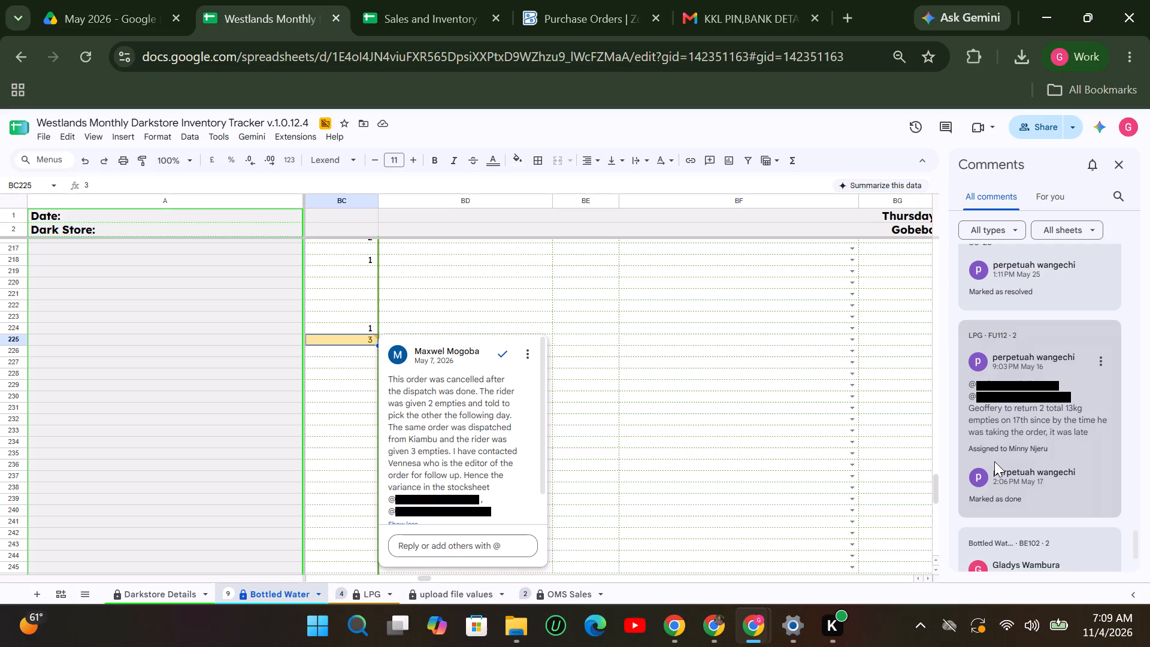
{"action": "left_click", "coordinate": [1046, 416]}
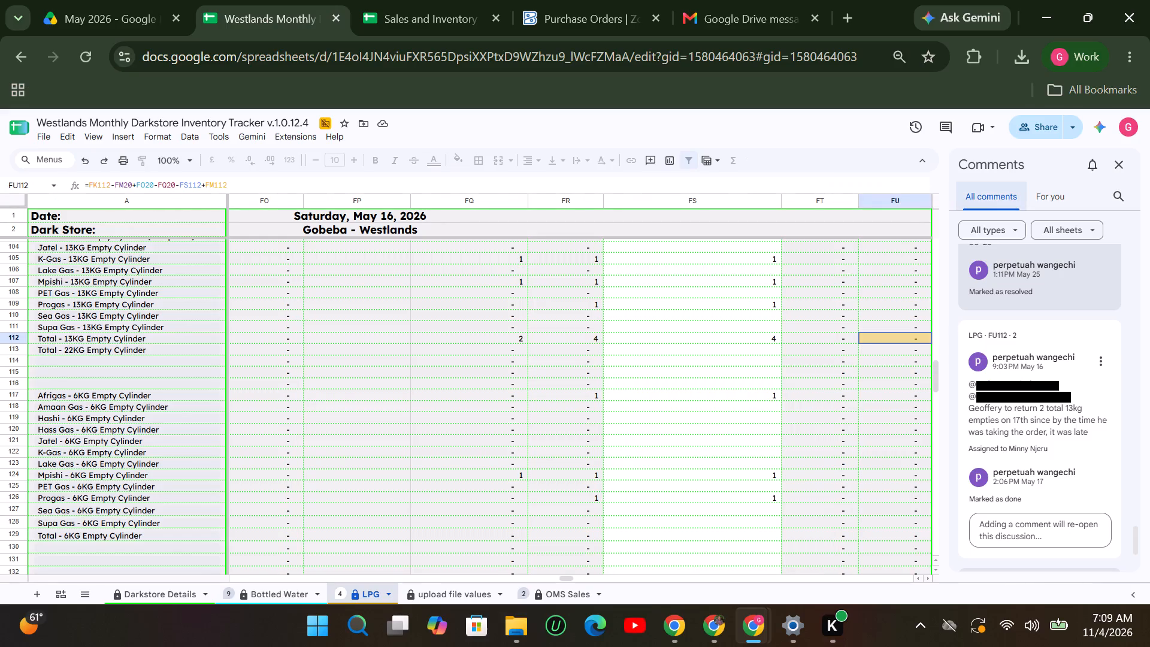
{"action": "left_click", "coordinate": [928, 578]}
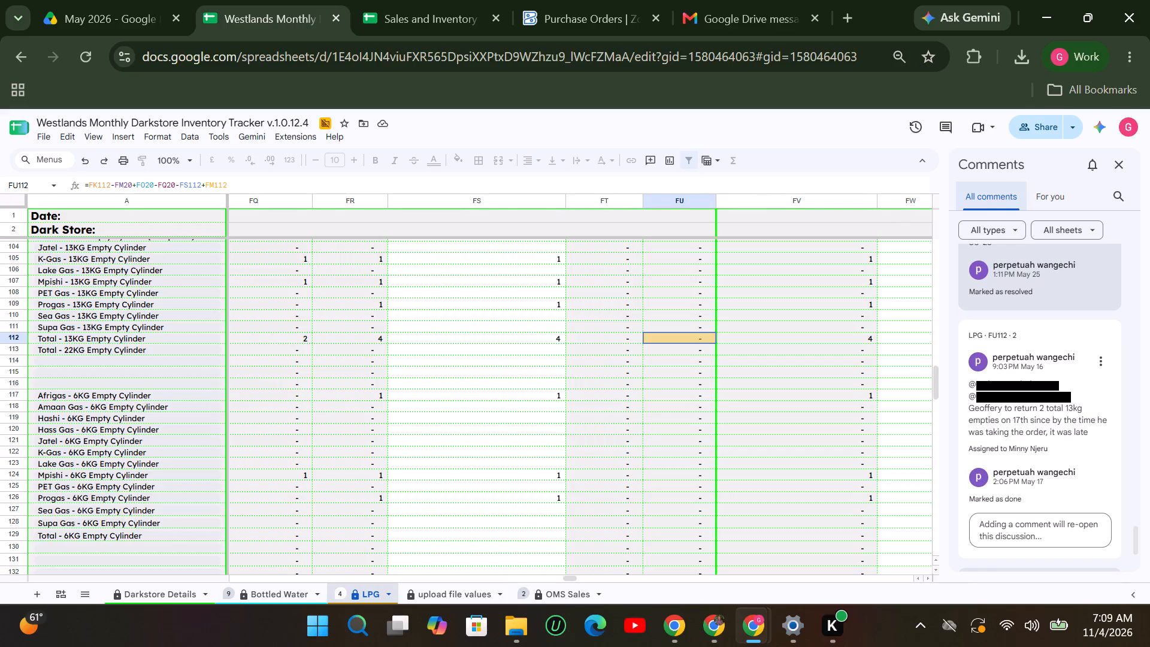
Check the resolved expiry comment on Mount Kenya Drinking Water 10L Disposables against its May 7 row, and close the Westlands tracker.
{"action": "scroll", "coordinate": [1065, 448], "scroll_direction": "down", "scroll_amount": 1}
{"action": "scroll", "coordinate": [1024, 379], "scroll_direction": "down", "scroll_amount": 1}
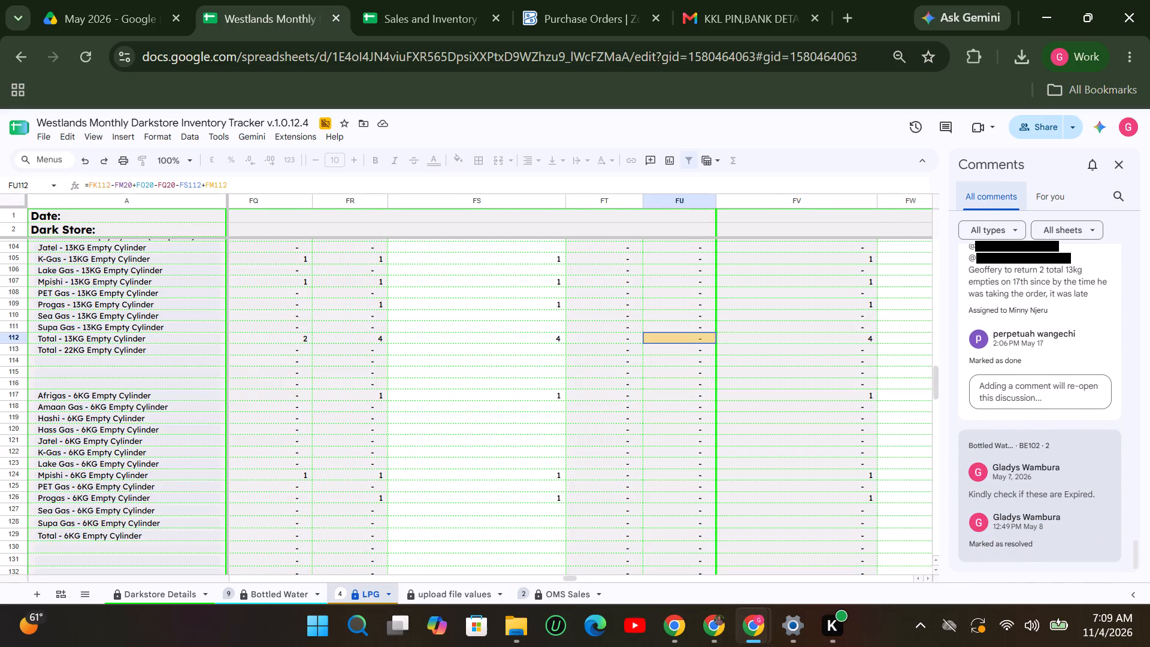
{"action": "scroll", "coordinate": [1027, 395], "scroll_direction": "down", "scroll_amount": 5}
{"action": "scroll", "coordinate": [1037, 467], "scroll_direction": "down", "scroll_amount": 17}
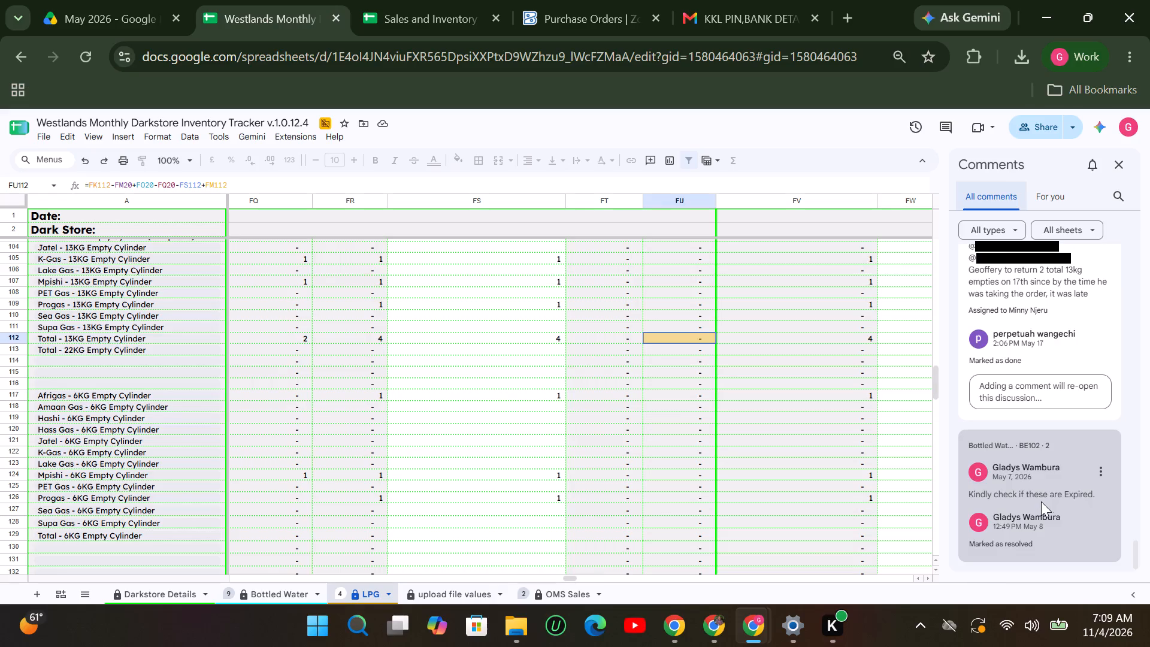
{"action": "left_click", "coordinate": [1046, 495]}
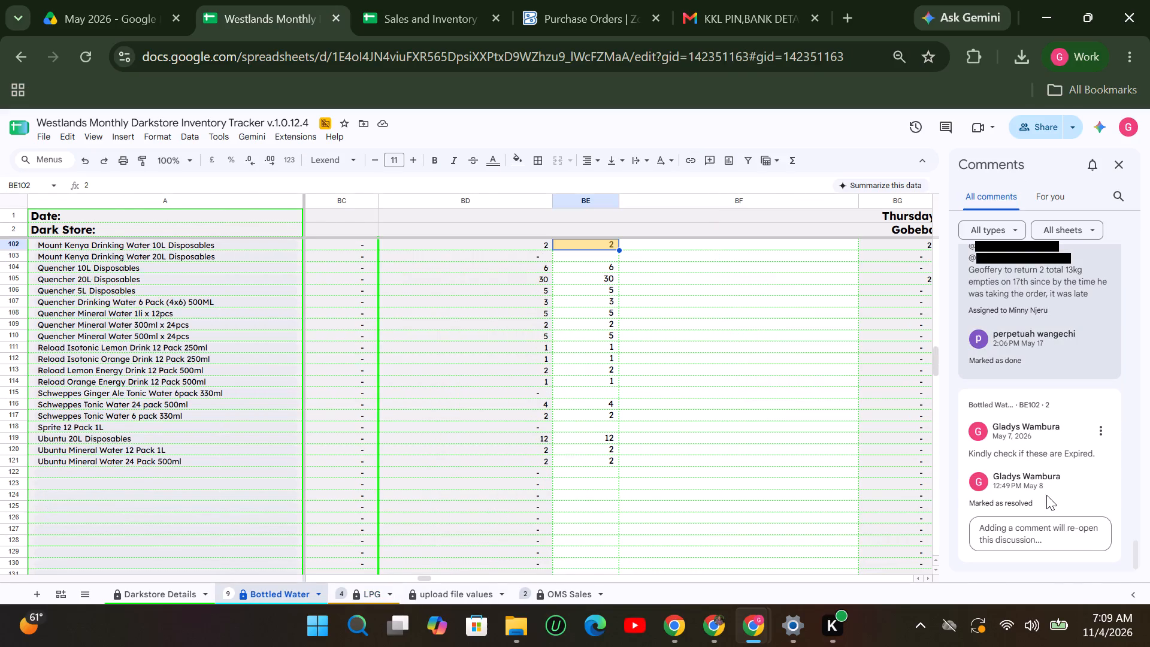
{"action": "scroll", "coordinate": [843, 492], "scroll_direction": "up", "scroll_amount": 2}
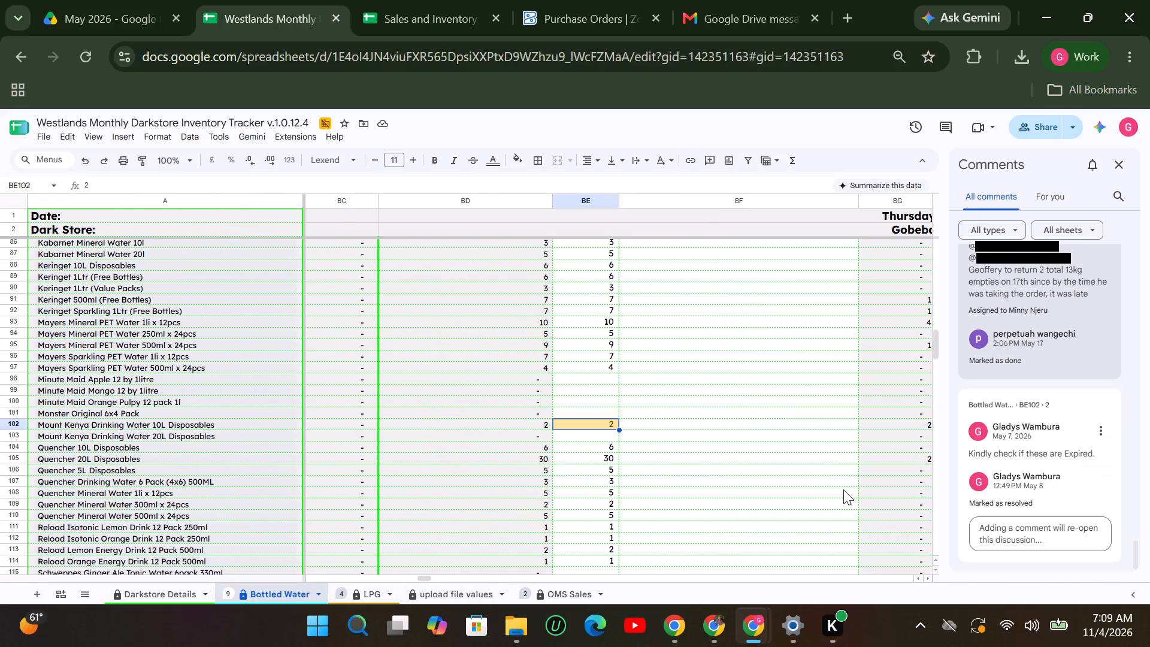
{"action": "scroll", "coordinate": [1110, 443], "scroll_direction": "down", "scroll_amount": 5}
{"action": "scroll", "coordinate": [1030, 506], "scroll_direction": "down", "scroll_amount": 17}
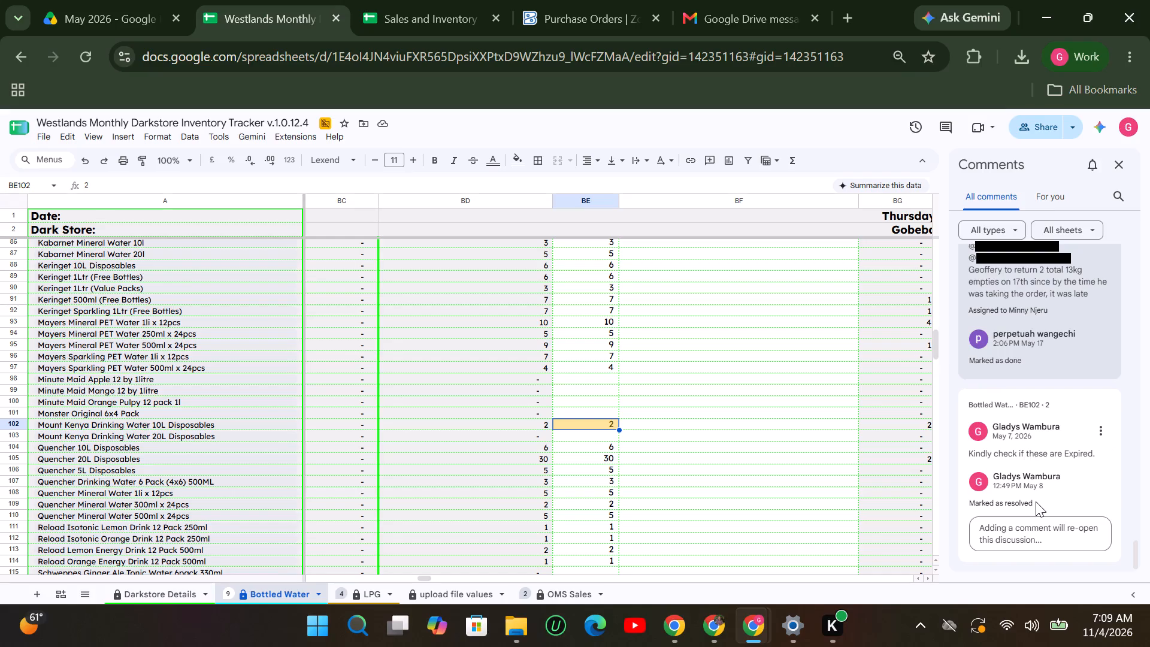
{"action": "scroll", "coordinate": [1036, 501], "scroll_direction": "down", "scroll_amount": 2}
{"action": "left_click", "coordinate": [925, 578]}
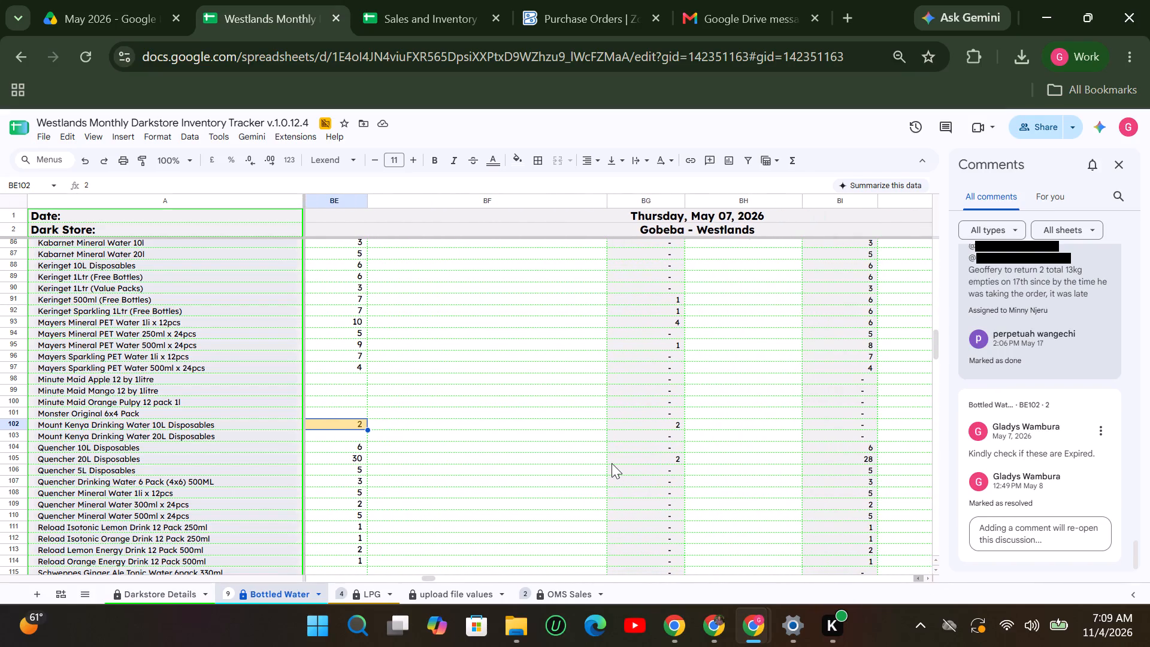
{"action": "scroll", "coordinate": [1029, 421], "scroll_direction": "down", "scroll_amount": 11}
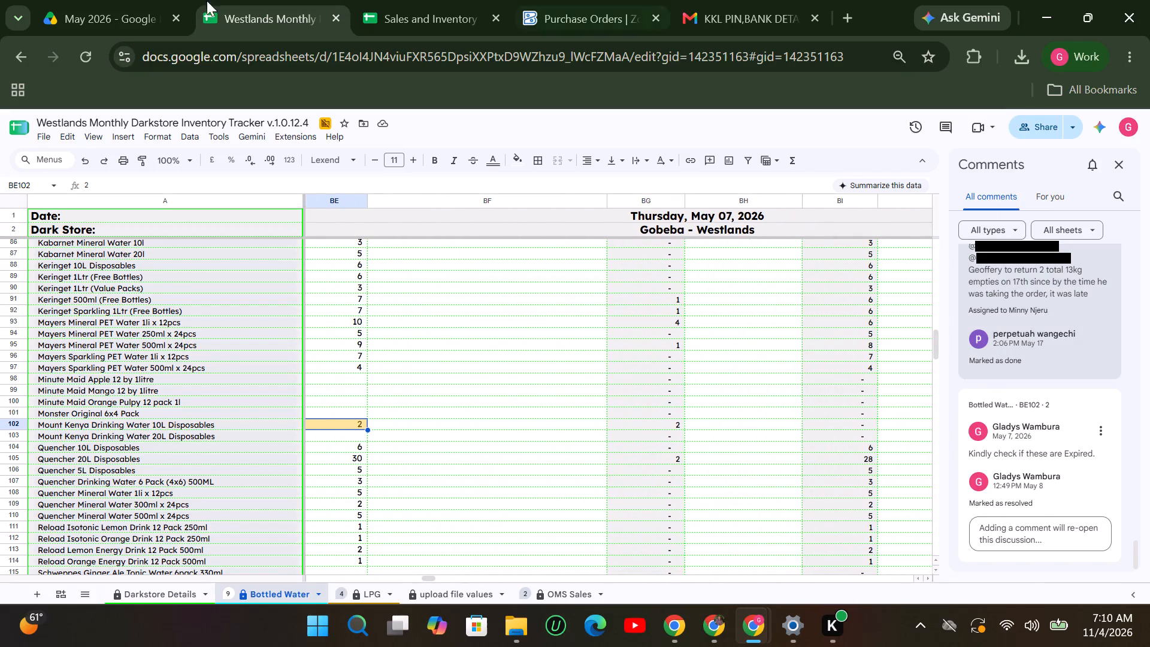
{"action": "left_click", "coordinate": [334, 17]}
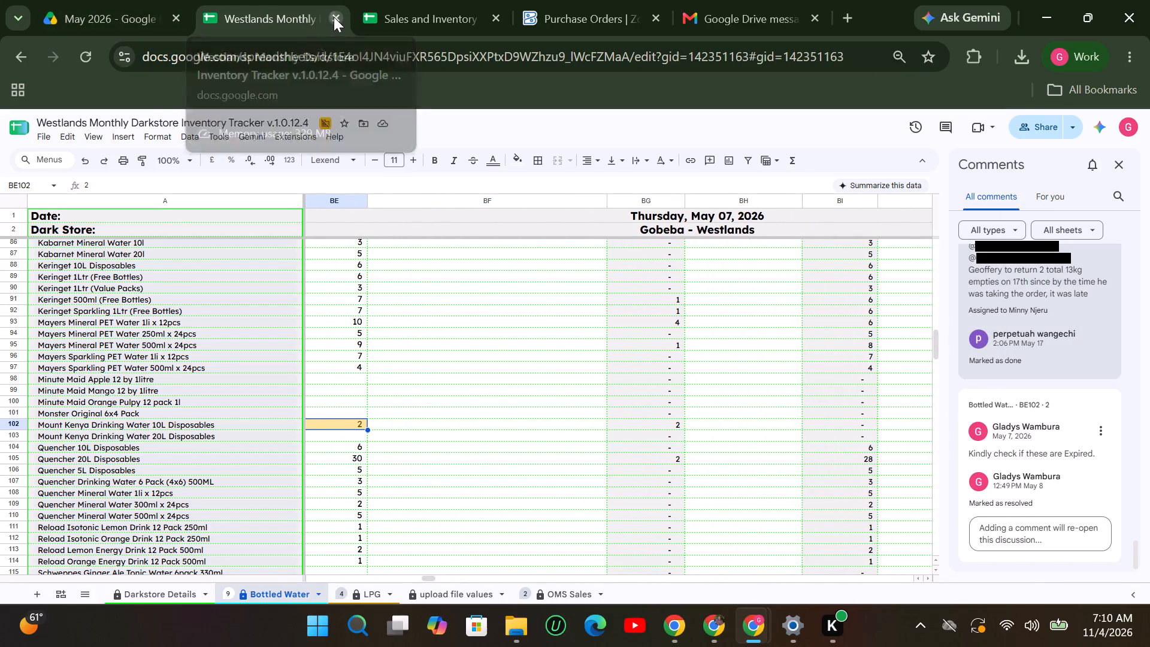
Open the Nairobi West Monthly Darkstore Inventory Tracker from the May 2026 Drive folder and display all its comments.
{"action": "left_click", "coordinate": [144, 19]}
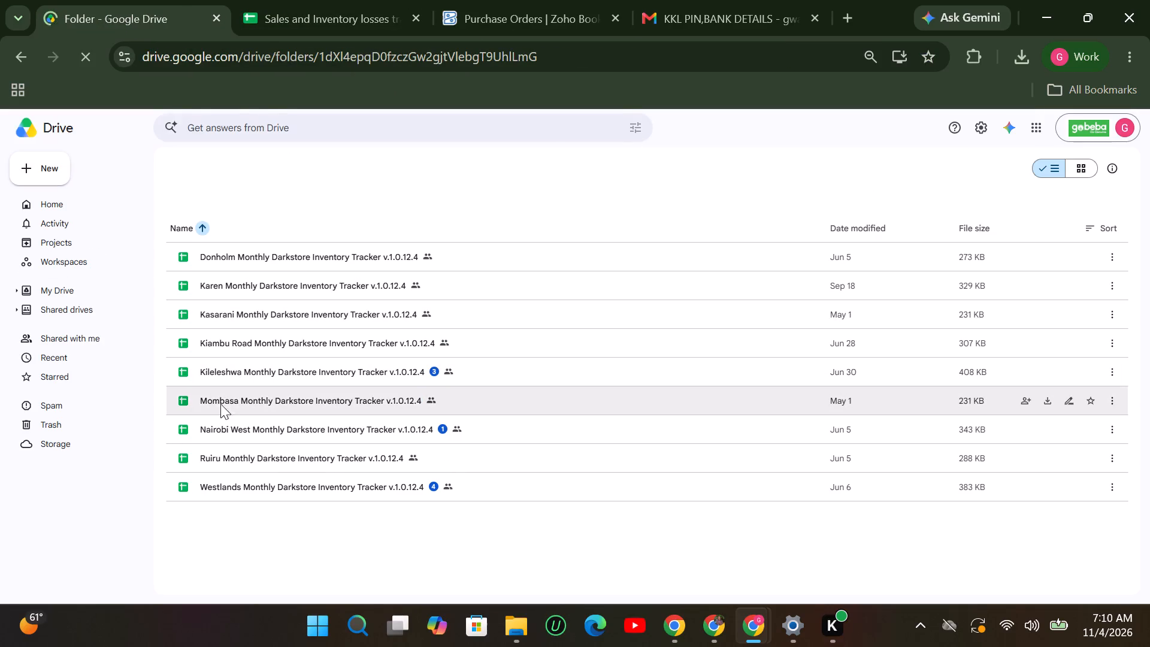
{"action": "double_click", "coordinate": [215, 433]}
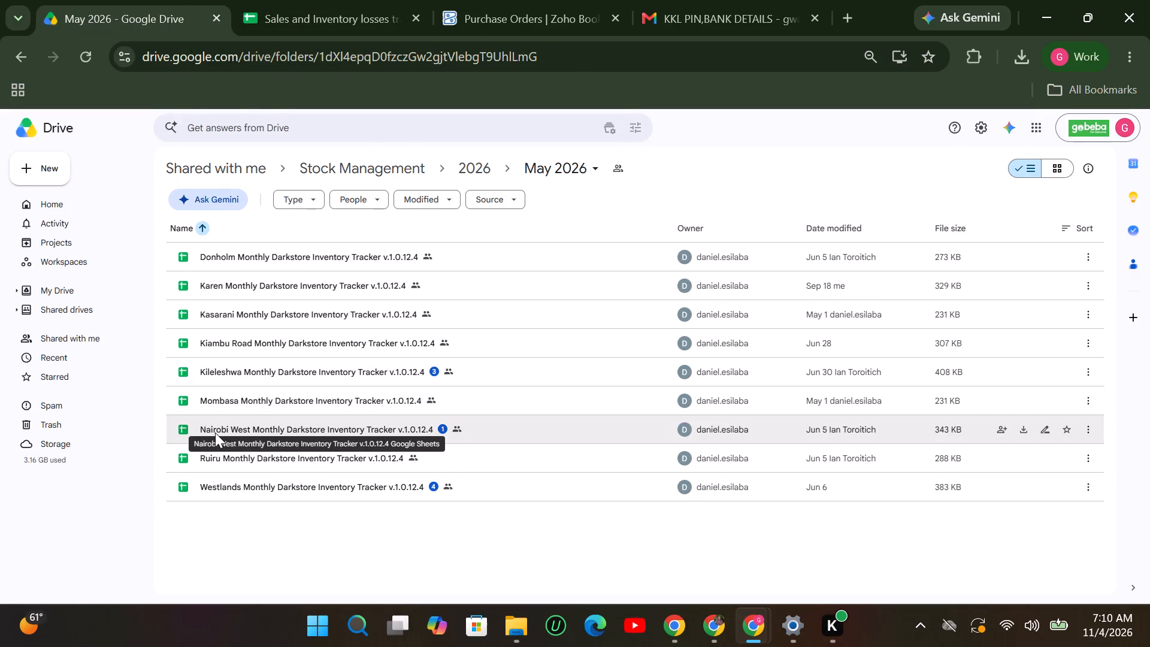
{"action": "double_click", "coordinate": [215, 433]}
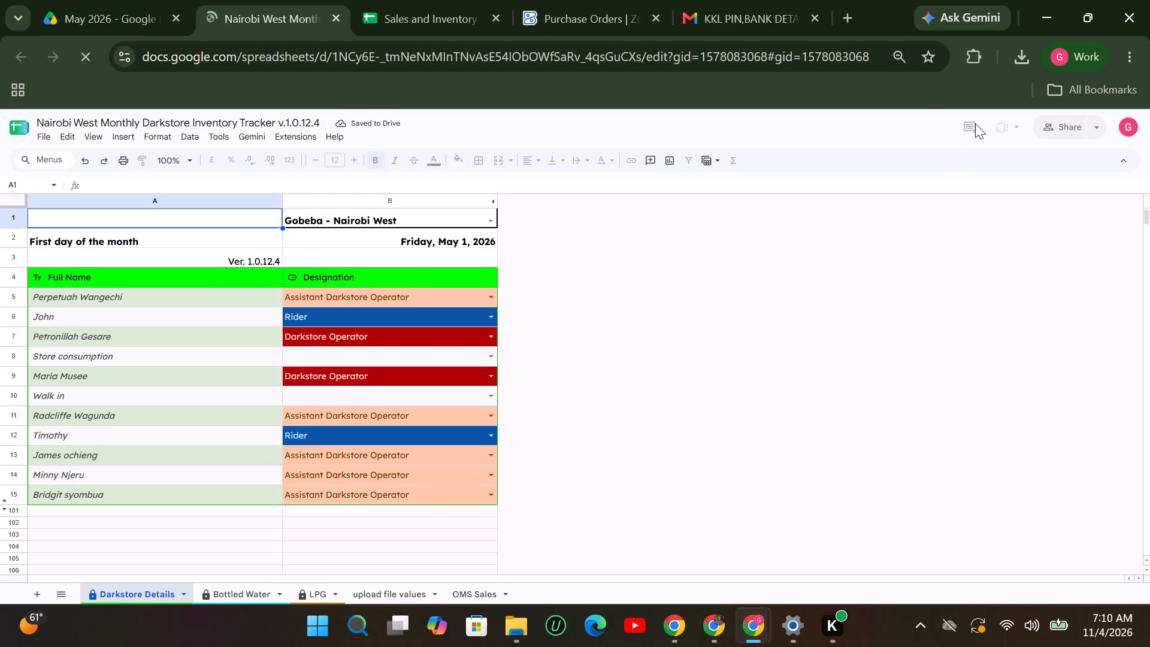
{"action": "left_click", "coordinate": [972, 125]}
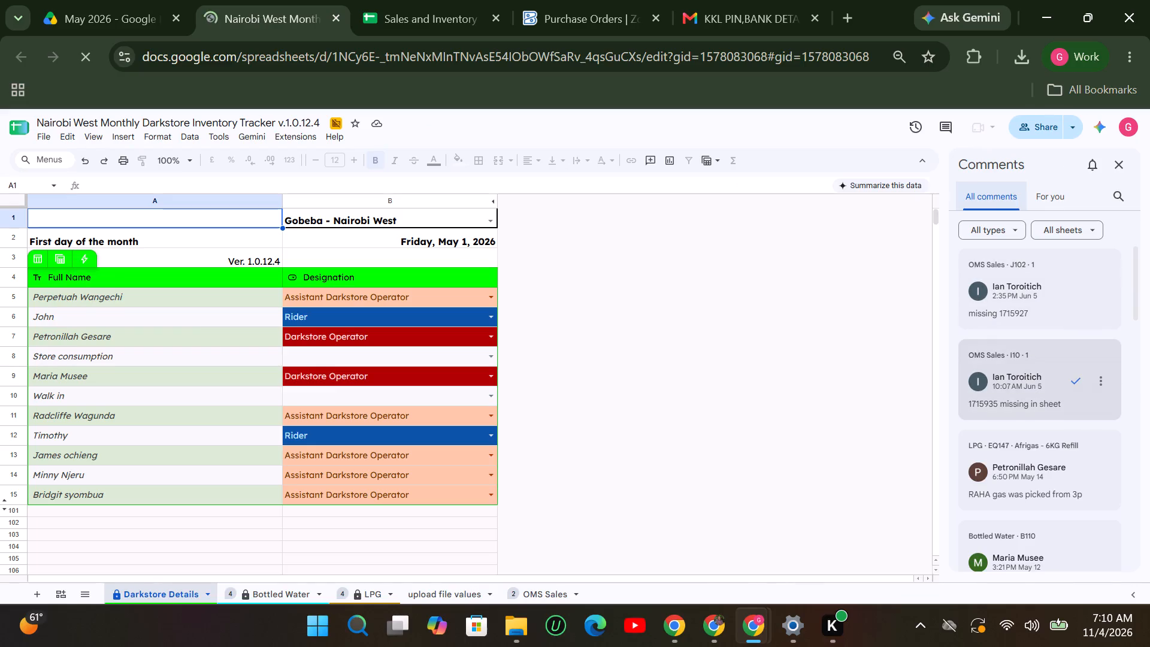
Read through the open Nairobi West comments, from the missing OMS Sales orders down to the May 5 empties notes.
{"action": "scroll", "coordinate": [1028, 406], "scroll_direction": "down", "scroll_amount": 2}
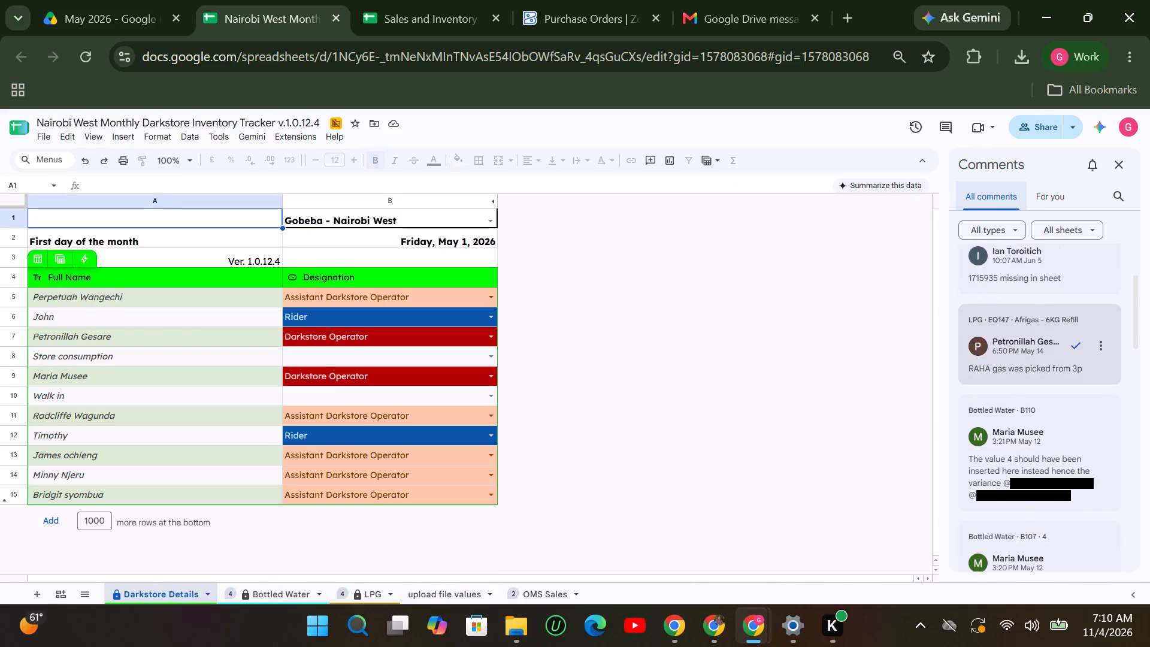
{"action": "scroll", "coordinate": [1022, 401], "scroll_direction": "down", "scroll_amount": 2}
{"action": "scroll", "coordinate": [1022, 401], "scroll_direction": "up", "scroll_amount": 1}
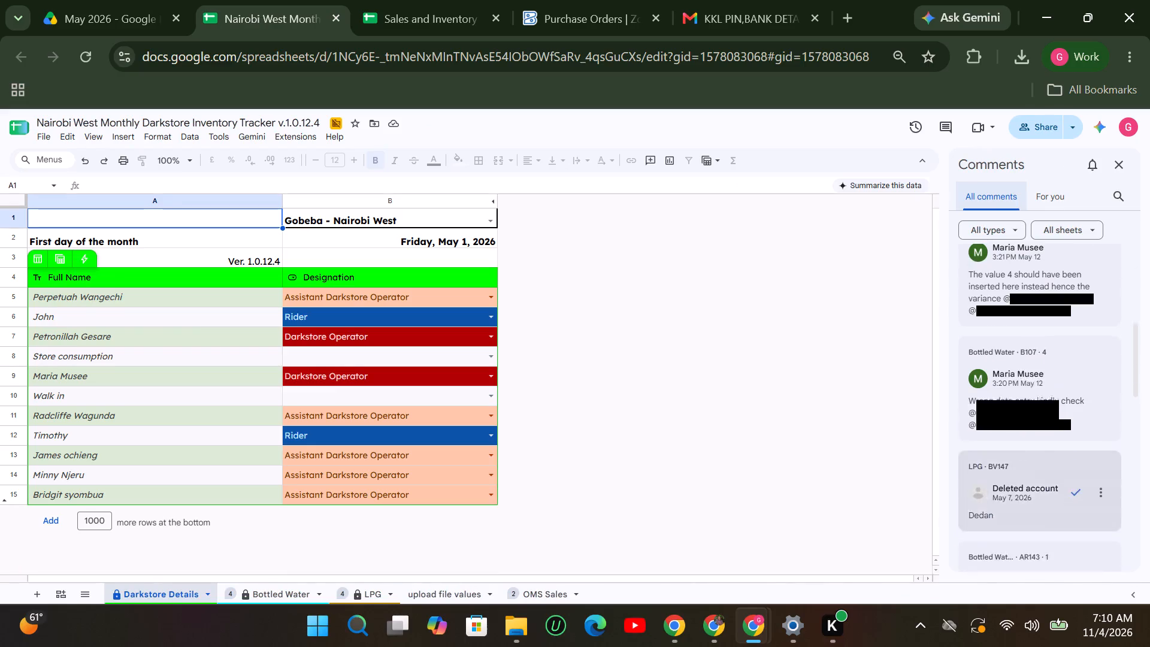
{"action": "scroll", "coordinate": [1006, 372], "scroll_direction": "down", "scroll_amount": 1}
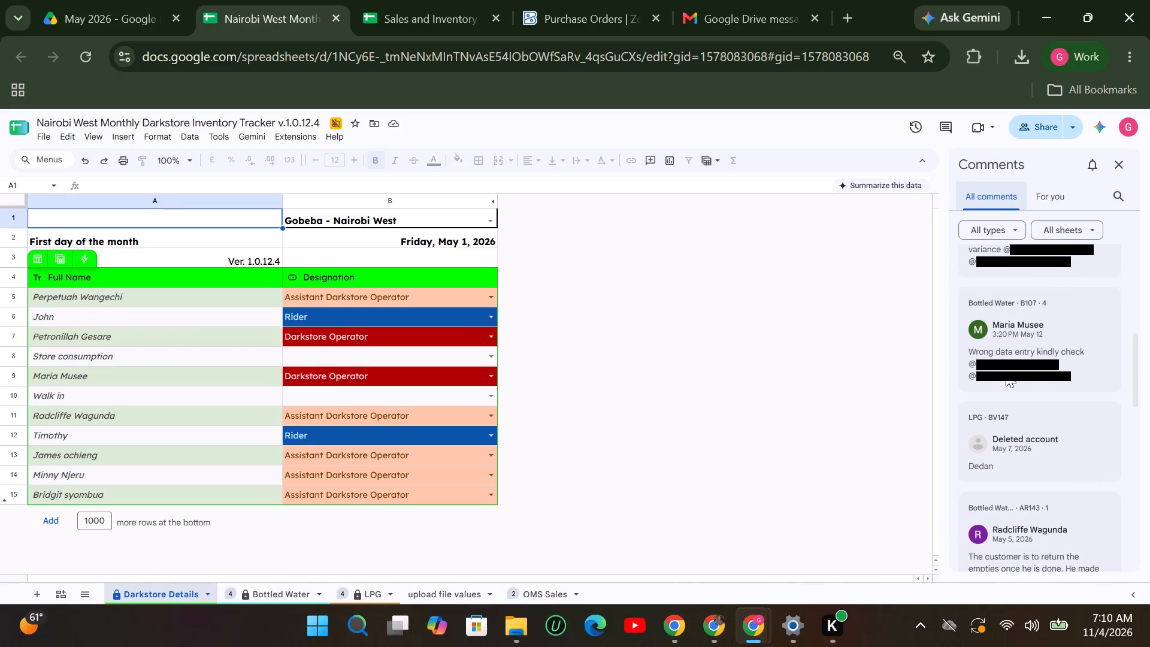
{"action": "scroll", "coordinate": [1006, 372], "scroll_direction": "down", "scroll_amount": 2}
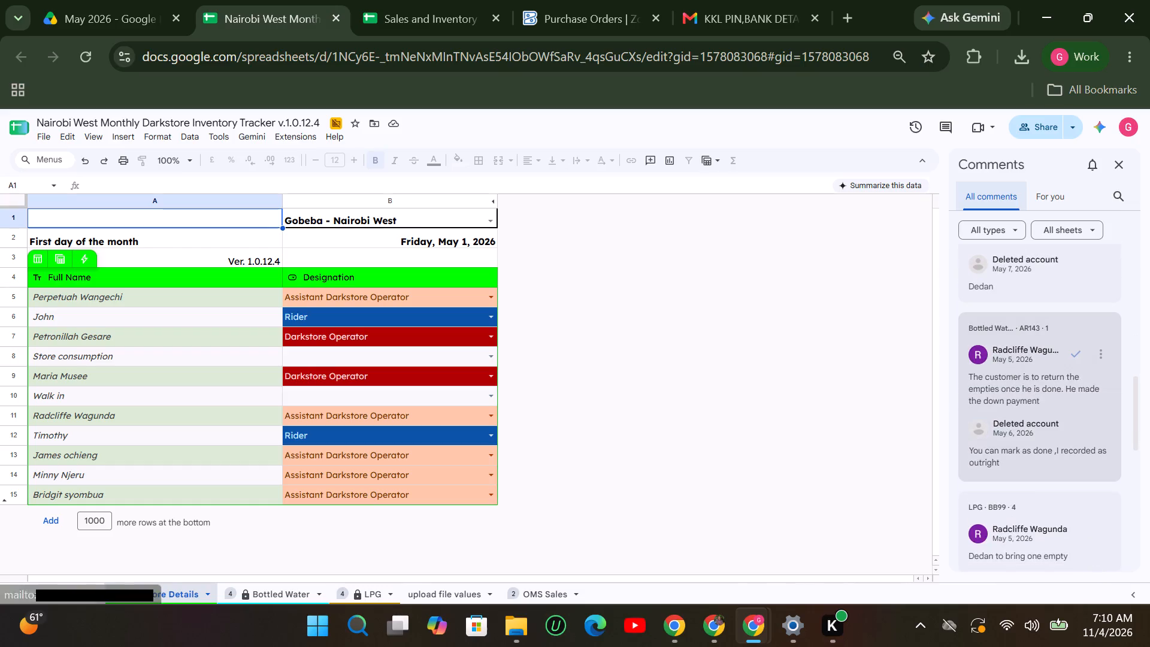
{"action": "scroll", "coordinate": [1006, 372], "scroll_direction": "down", "scroll_amount": 1}
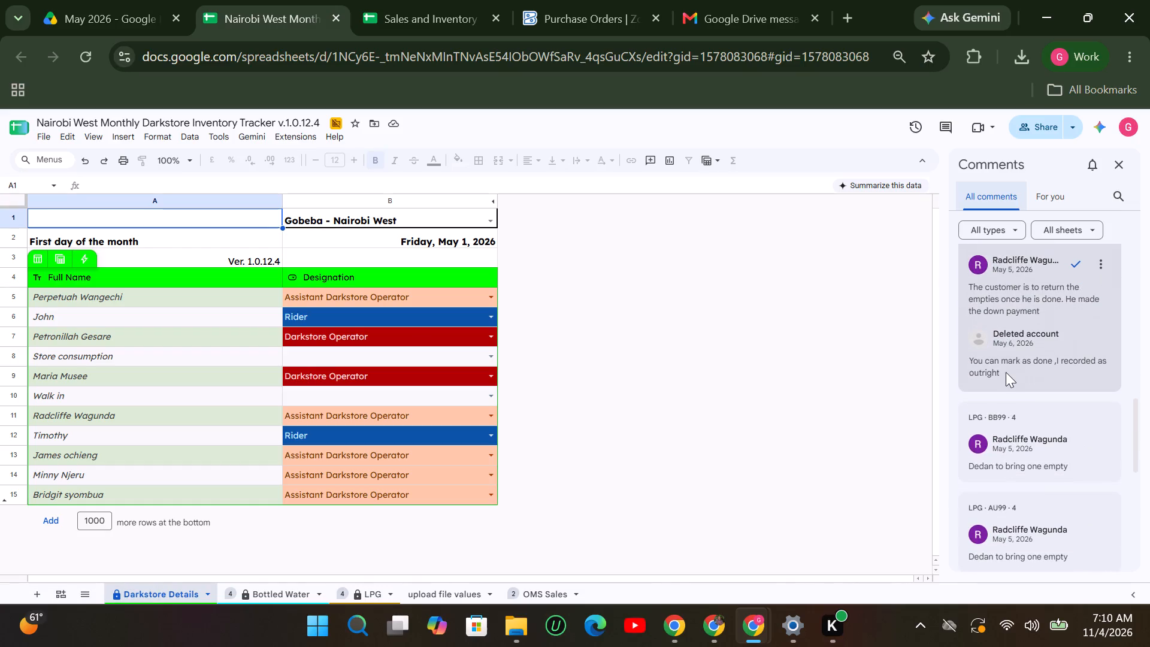
{"action": "scroll", "coordinate": [1006, 372], "scroll_direction": "down", "scroll_amount": 2}
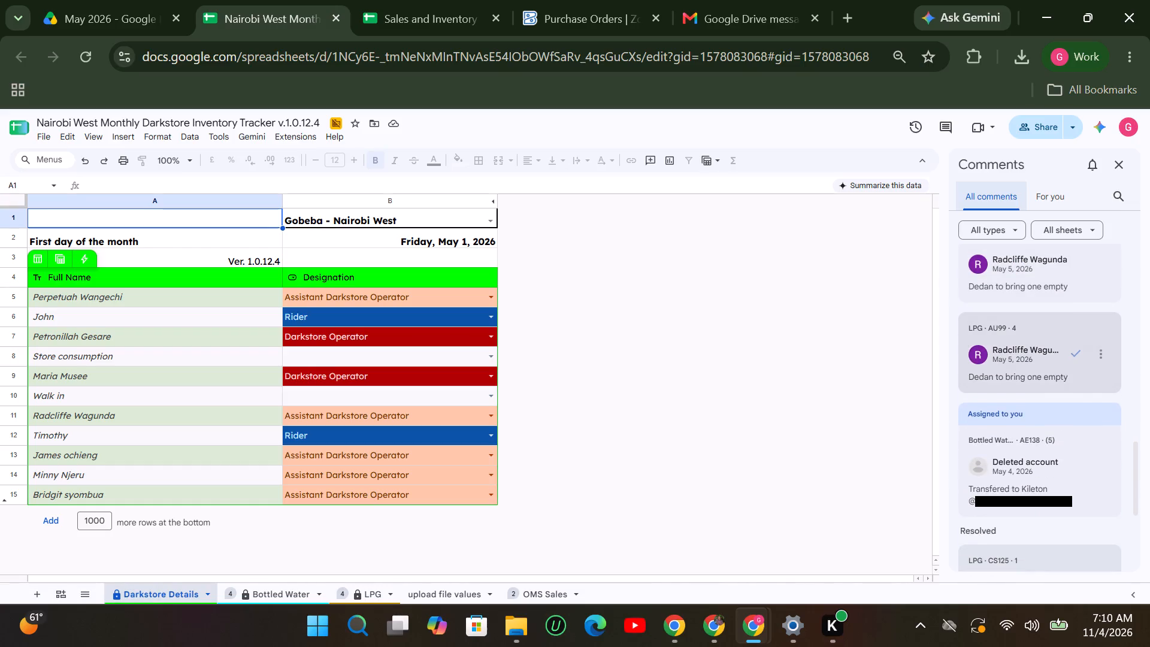
Read the Kileton transfer comment and the resolved LPG comment on the returned empty cylinder, and close the Nairobi West tracker.
{"action": "scroll", "coordinate": [1006, 372], "scroll_direction": "down", "scroll_amount": 2}
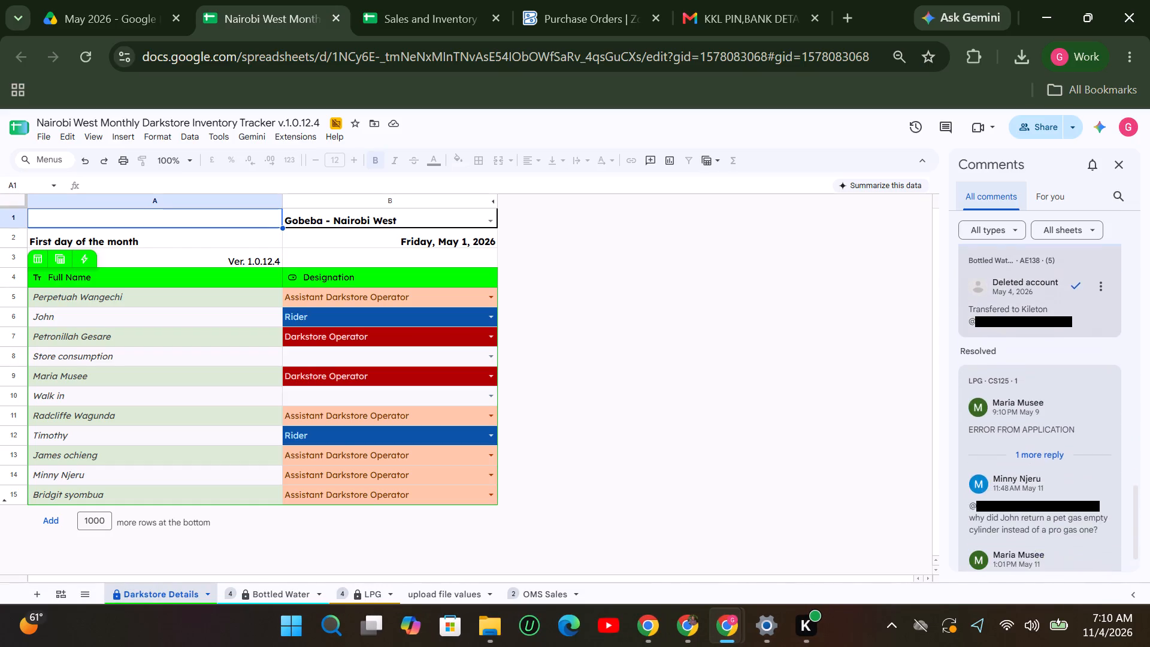
{"action": "scroll", "coordinate": [1006, 372], "scroll_direction": "down", "scroll_amount": 7}
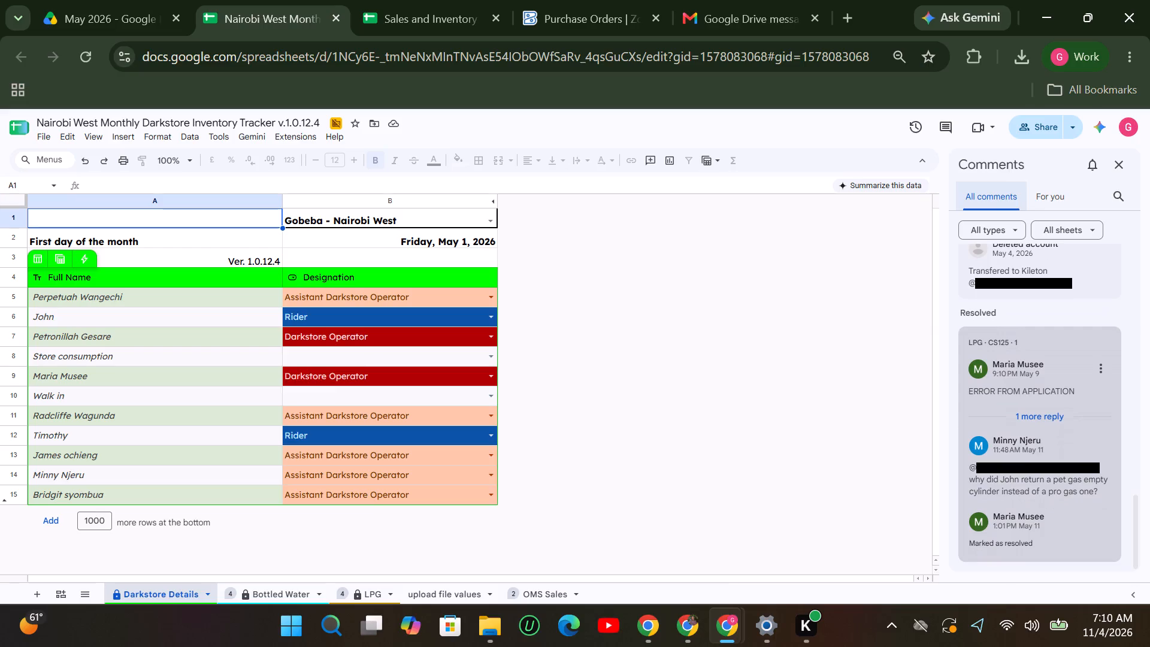
{"action": "scroll", "coordinate": [1006, 372], "scroll_direction": "down", "scroll_amount": 17}
{"action": "scroll", "coordinate": [1006, 372], "scroll_direction": "down", "scroll_amount": 10}
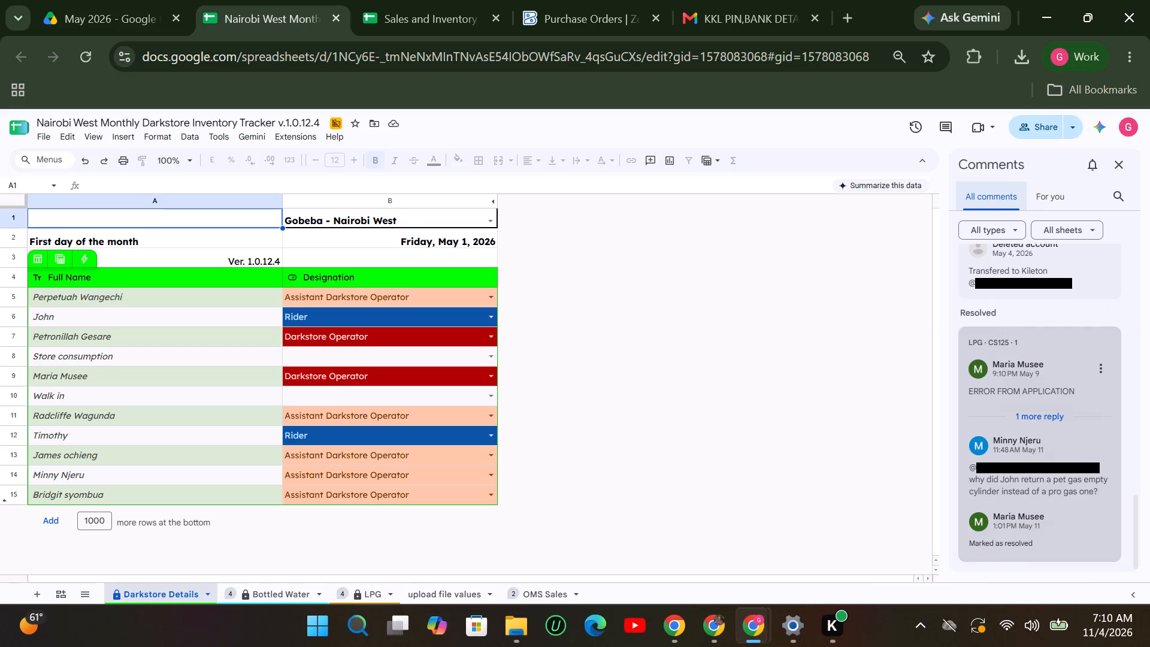
{"action": "scroll", "coordinate": [1006, 372], "scroll_direction": "down", "scroll_amount": 5}
{"action": "scroll", "coordinate": [982, 462], "scroll_direction": "down", "scroll_amount": 12}
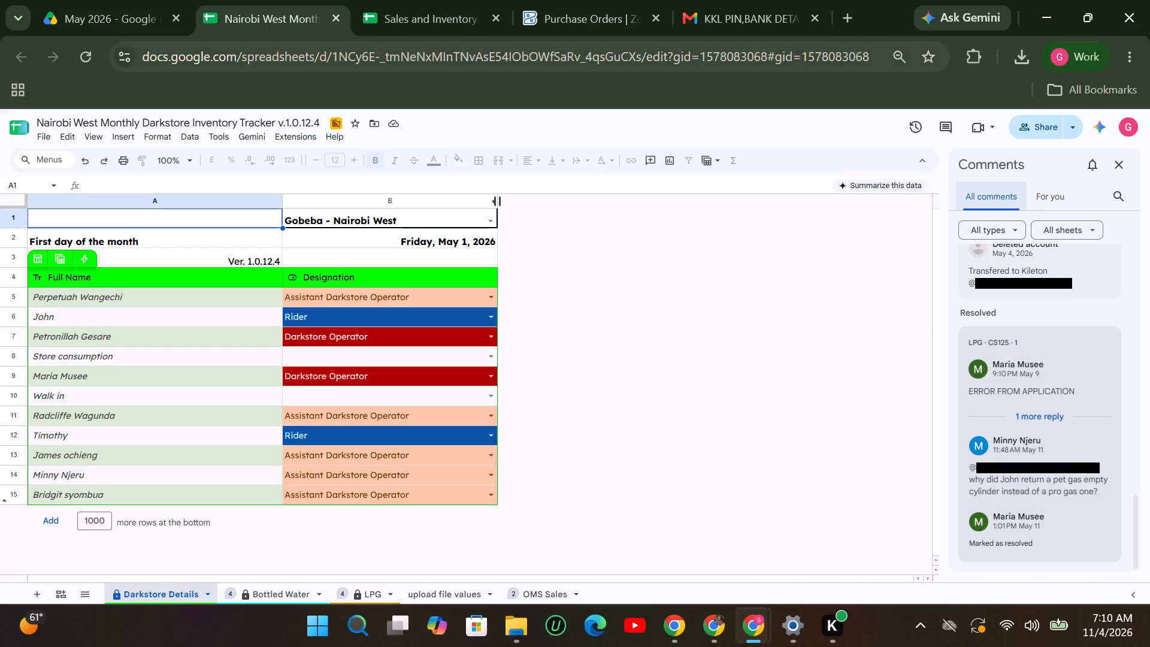
{"action": "left_click", "coordinate": [331, 16]}
Open the Kiambu Road Monthly Darkstore Inventory Tracker from the May 2026 Drive folder and display all its comments.
{"action": "left_click", "coordinate": [122, 17]}
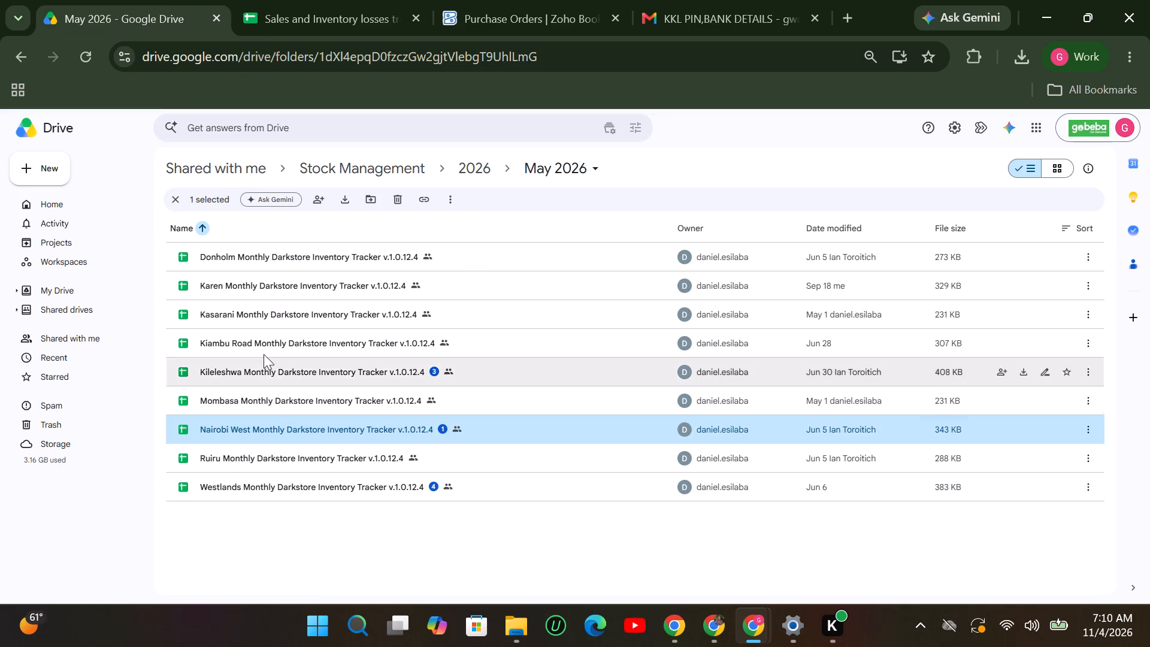
{"action": "double_click", "coordinate": [264, 346]}
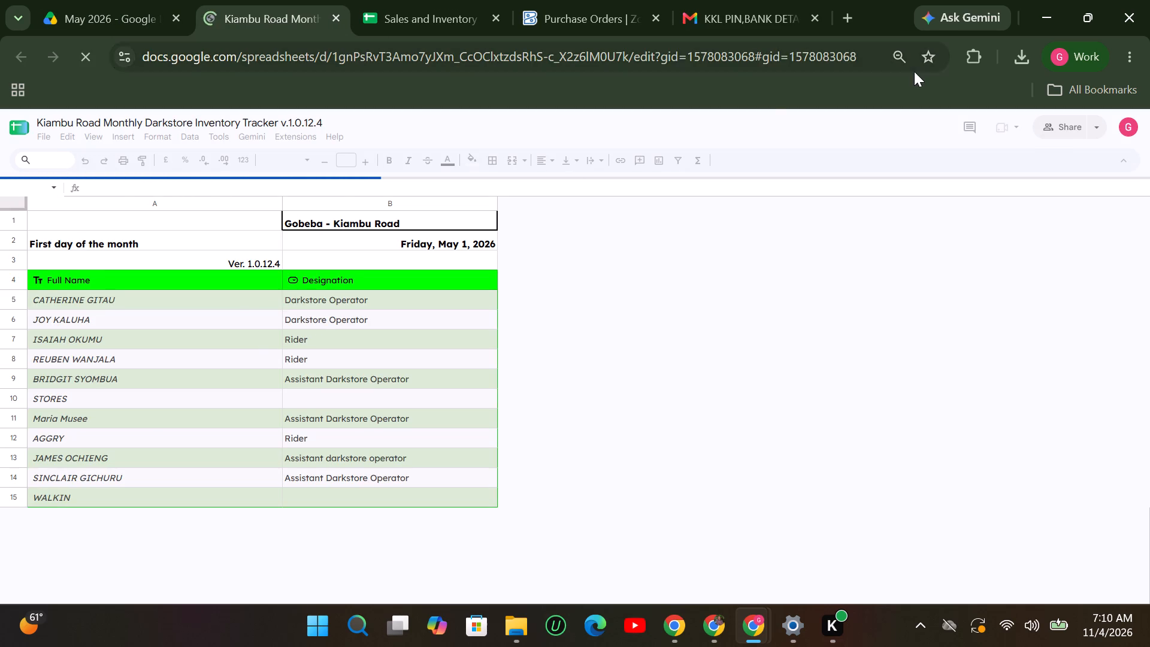
{"action": "left_click", "coordinate": [971, 126]}
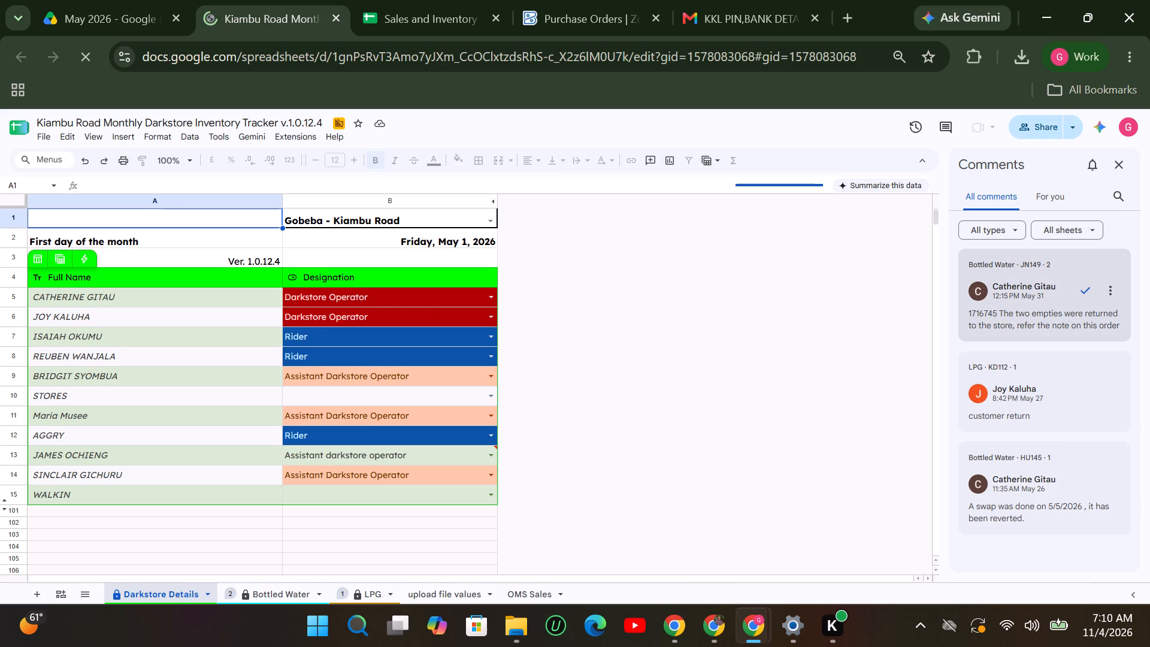
Locate the May 31 comment about two returned empties in Bottled Water and check its Mayers 20L Empty Bottle row.
{"action": "left_click", "coordinate": [1067, 325]}
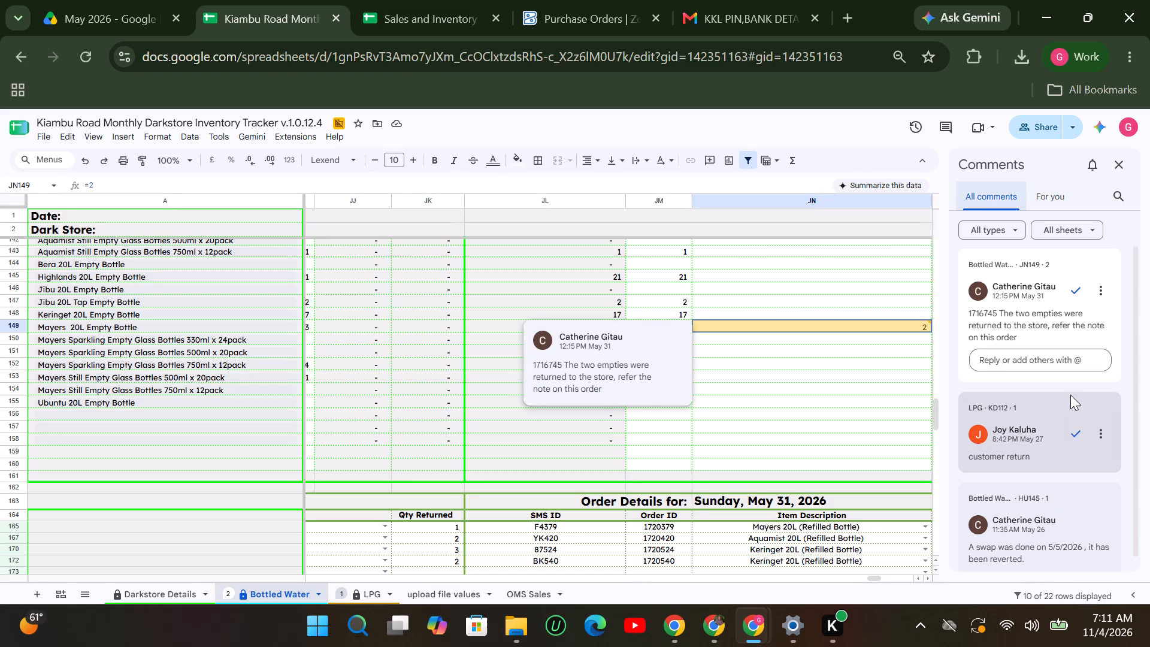
{"action": "left_click", "coordinate": [23, 326]}
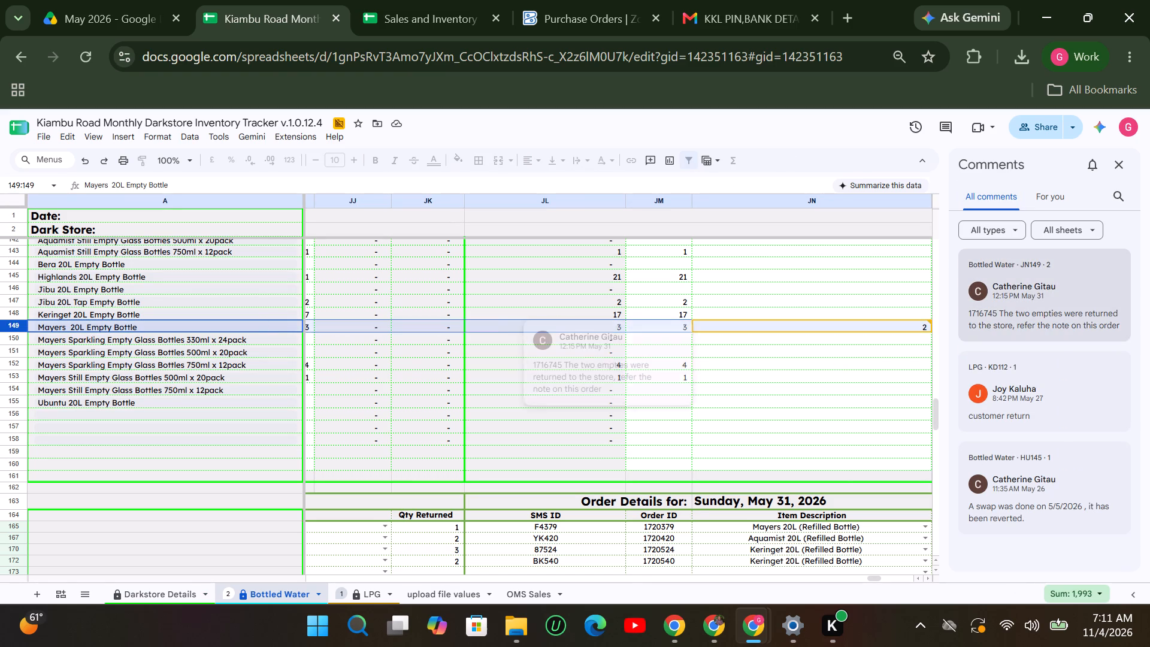
{"action": "left_click_drag", "start_coordinate": [997, 311], "coordinate": [975, 318]}
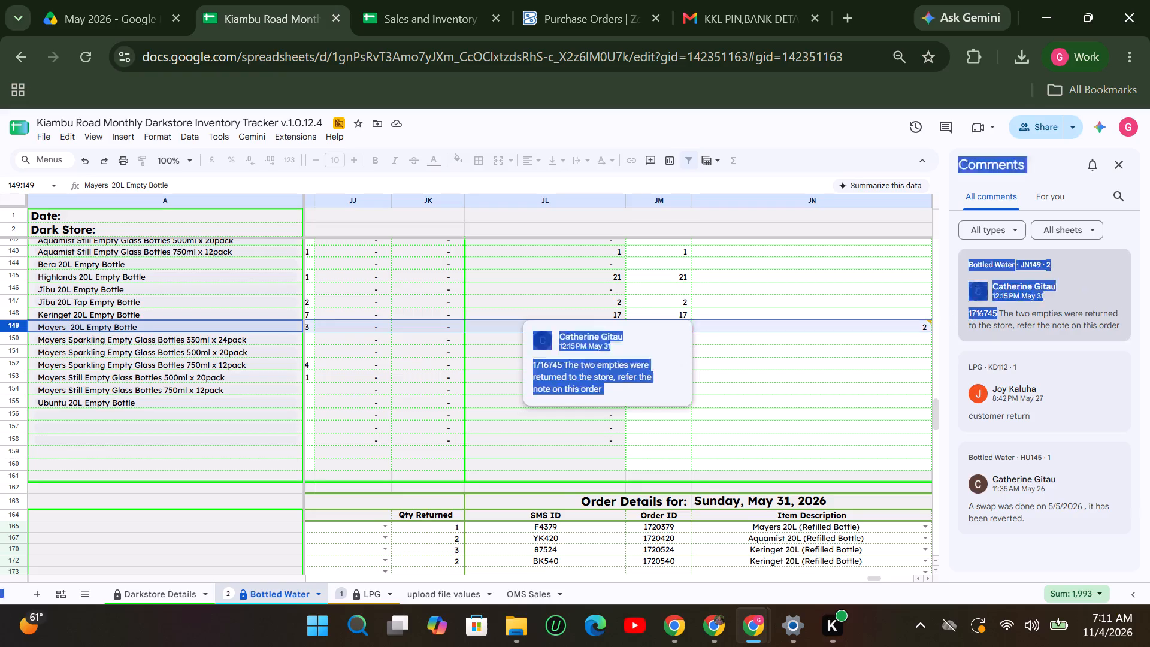
{"action": "left_click_drag", "start_coordinate": [975, 318], "coordinate": [969, 314]}
{"action": "right_click", "coordinate": [986, 313]}
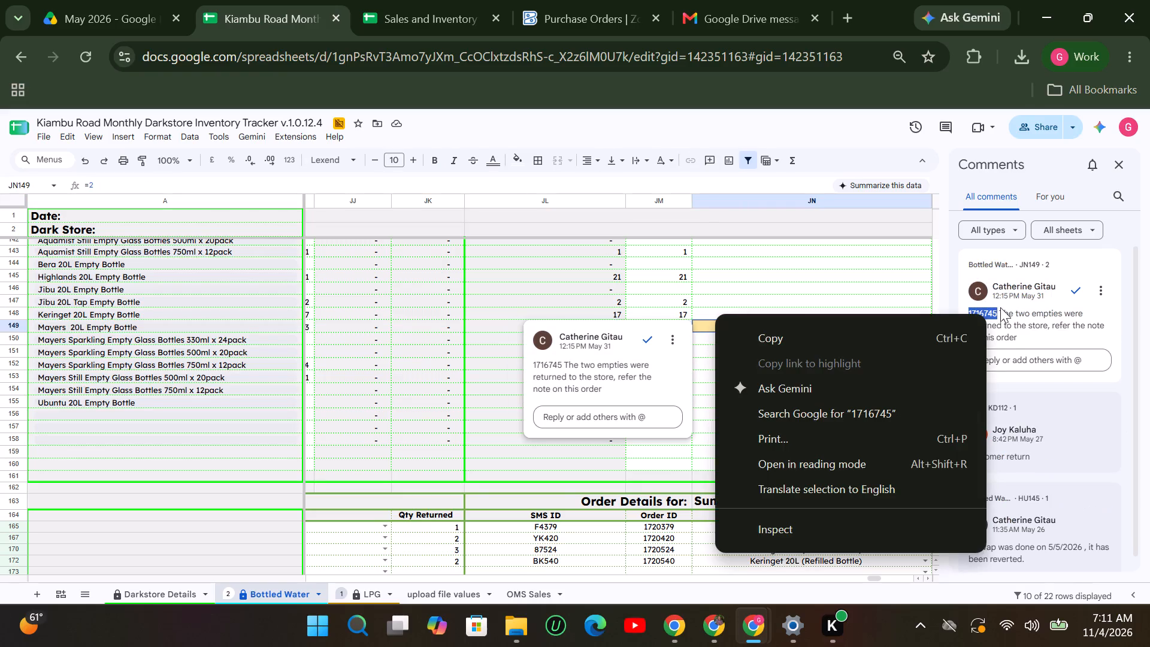
{"action": "left_click", "coordinate": [814, 332]}
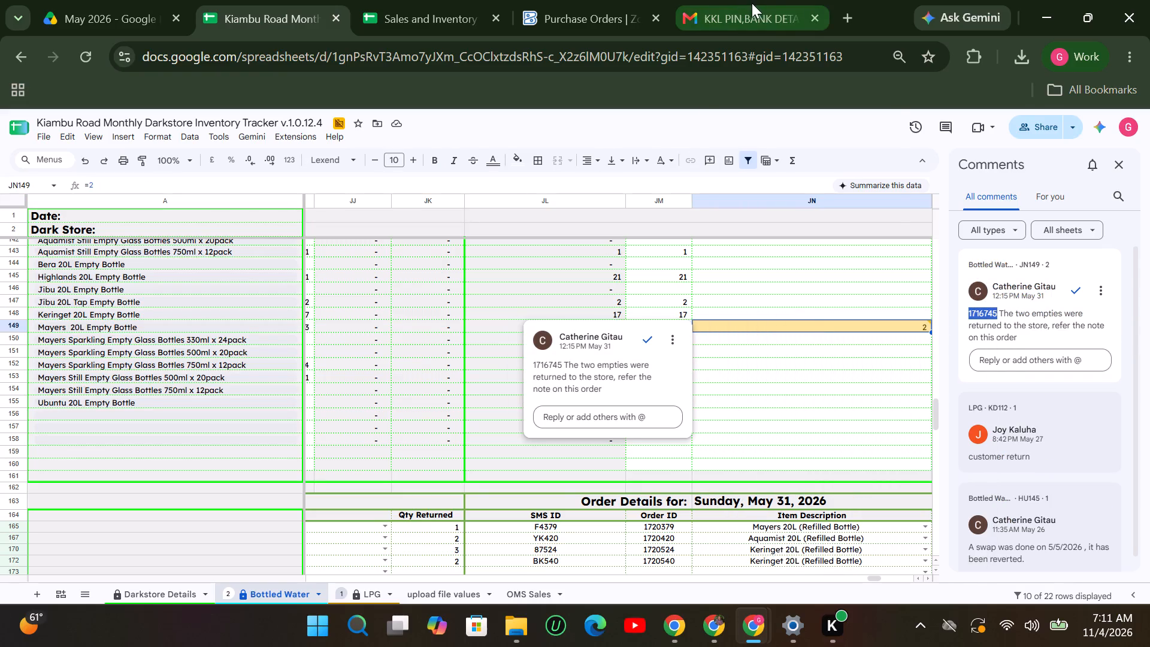
{"action": "left_click", "coordinate": [849, 19]}
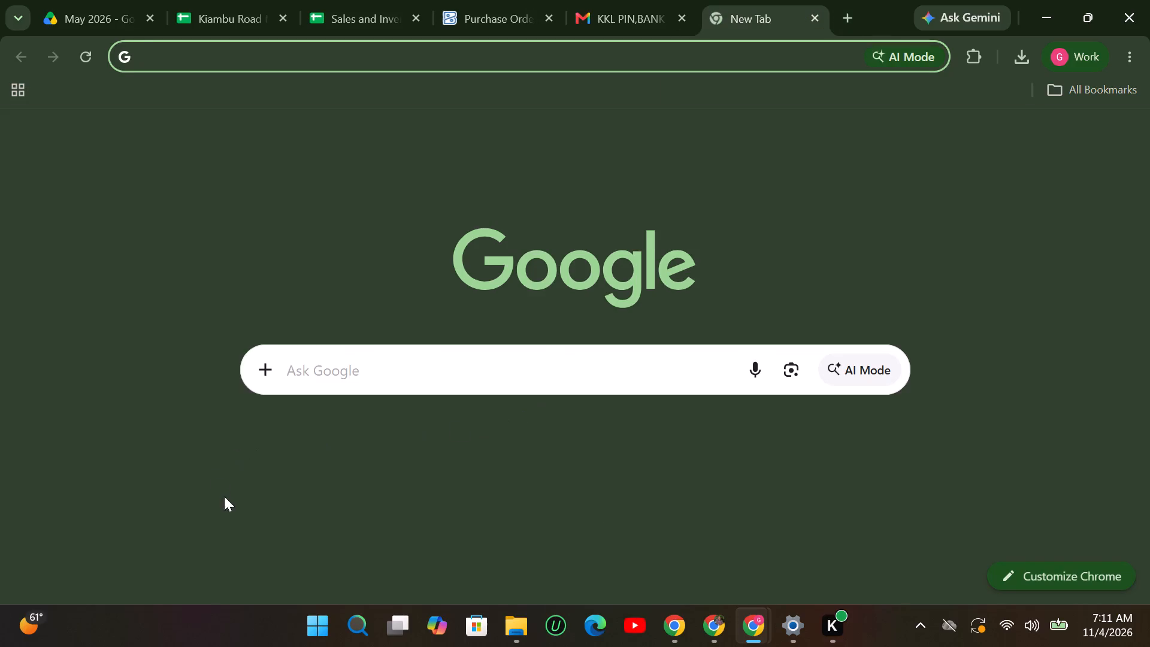
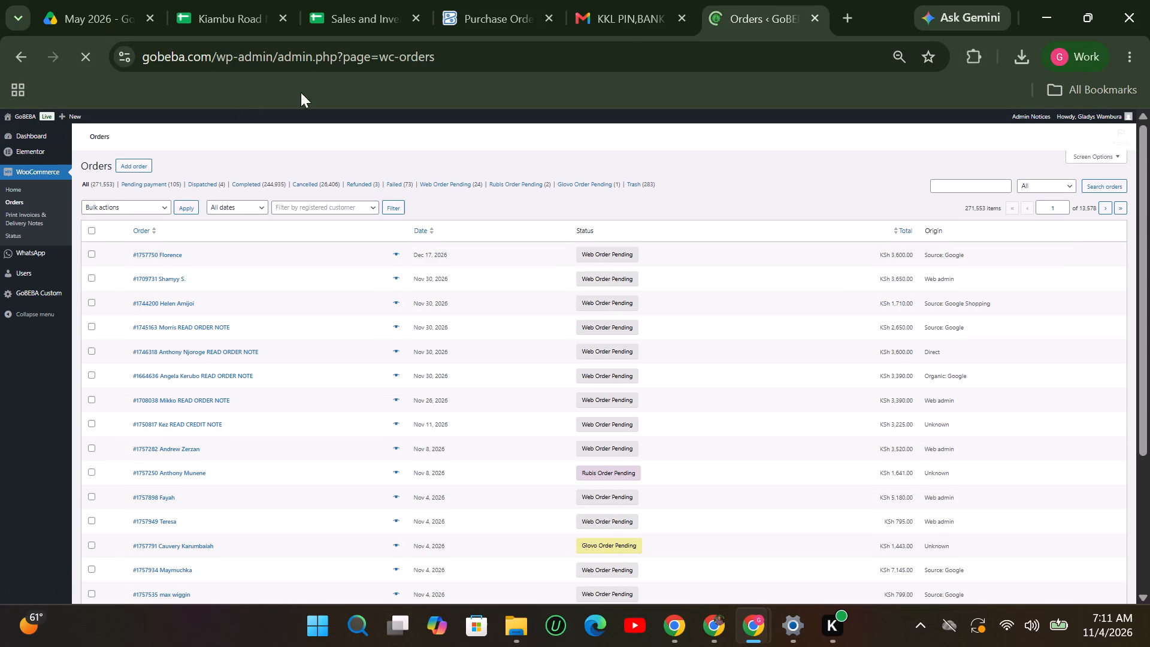
{"action": "right_click", "coordinate": [965, 188]}
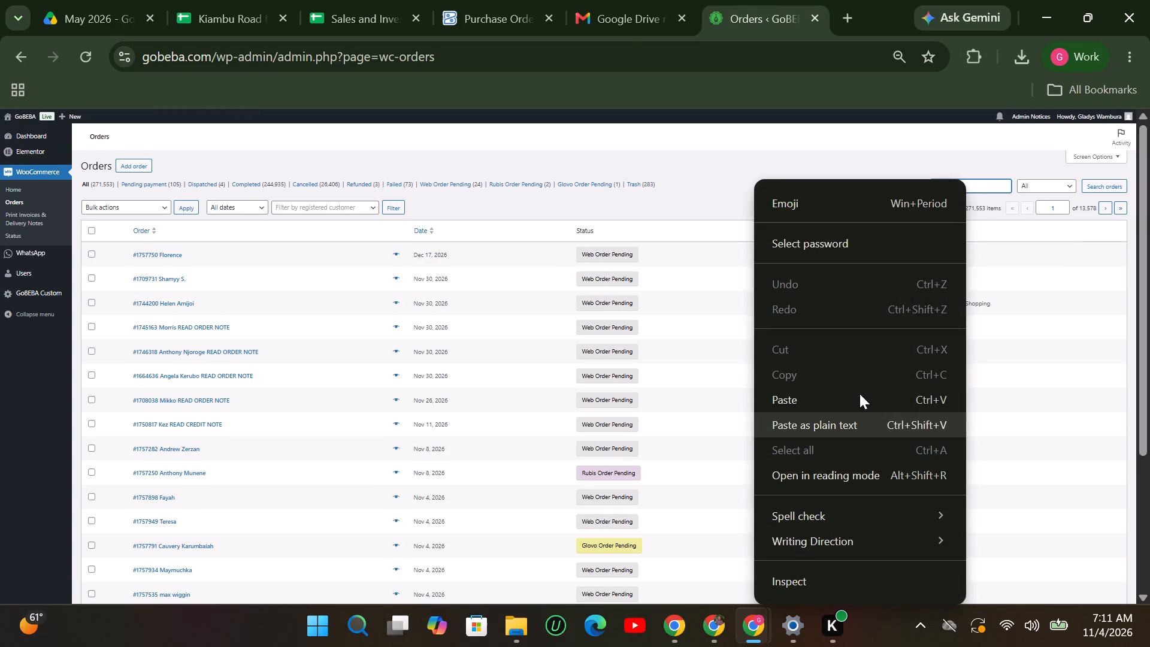
{"action": "left_click", "coordinate": [833, 397]}
{"action": "left_click", "coordinate": [1108, 187]}
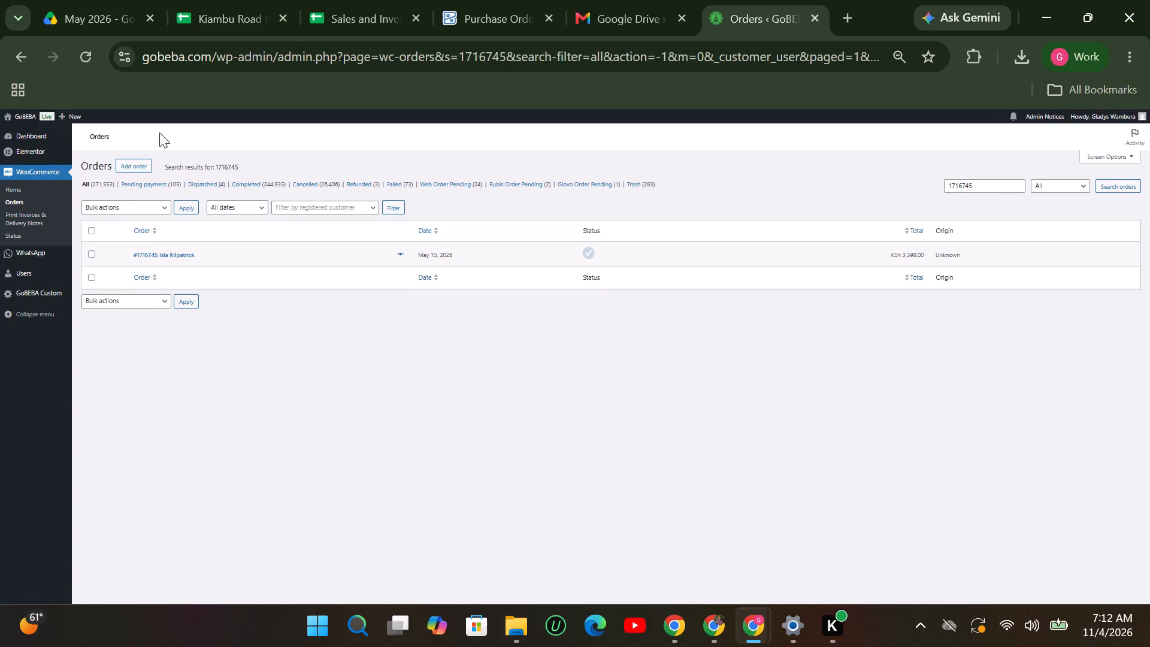
{"action": "double_click", "coordinate": [183, 252]}
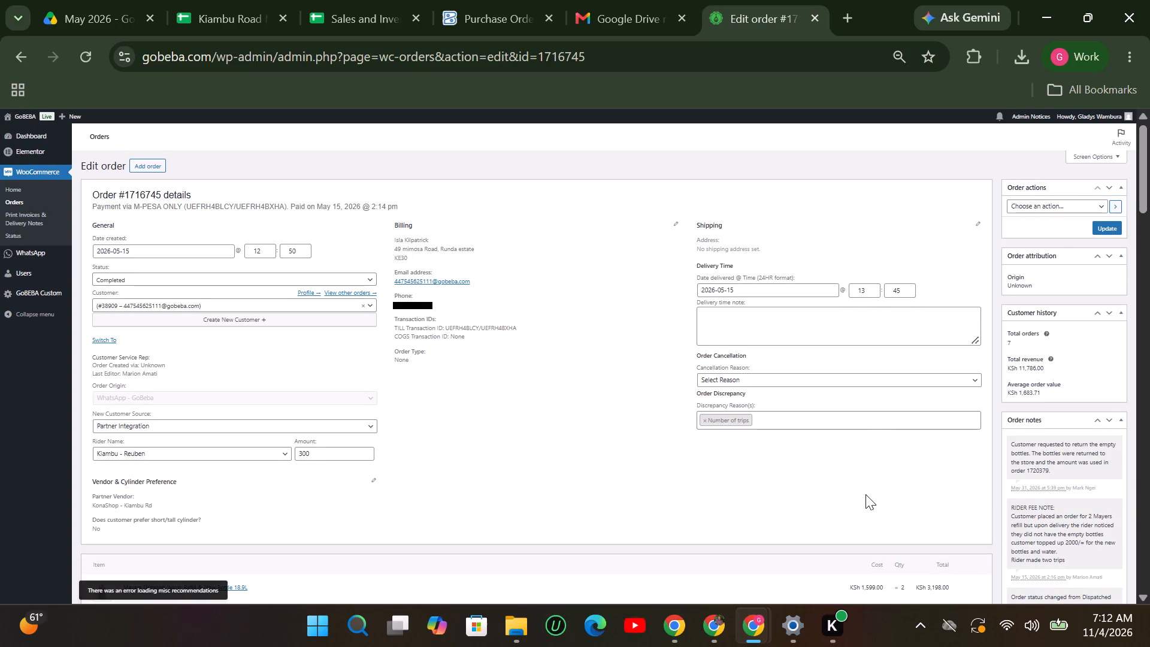
{"action": "scroll", "coordinate": [865, 494], "scroll_direction": "down", "scroll_amount": 1}
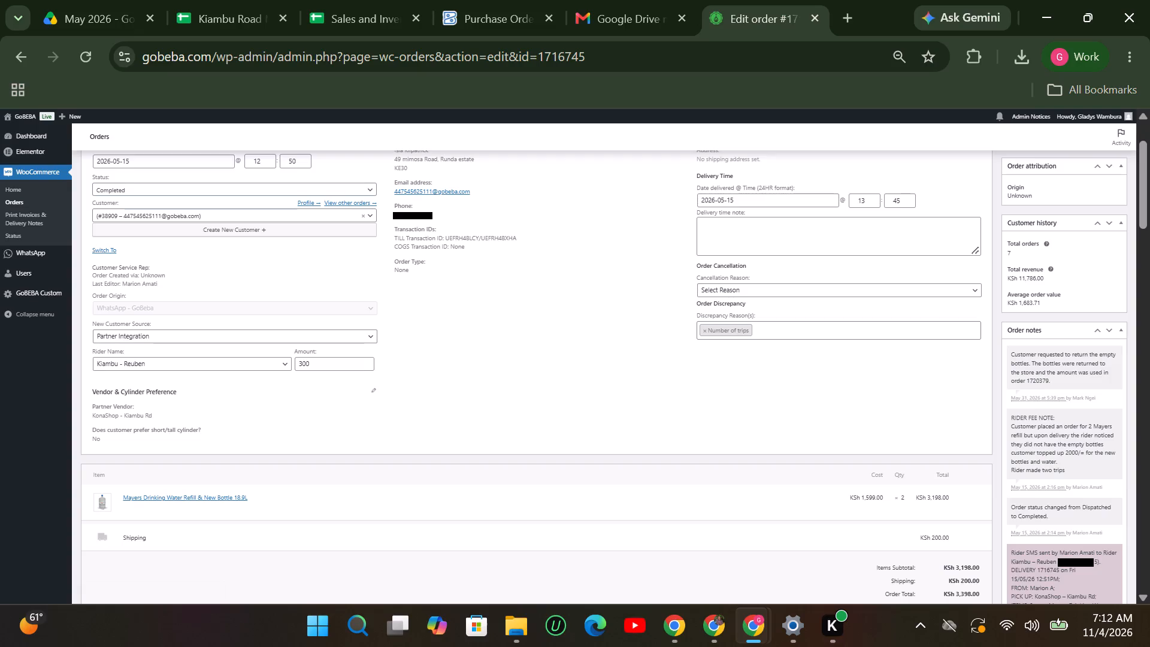
{"action": "scroll", "coordinate": [865, 494], "scroll_direction": "down", "scroll_amount": 1}
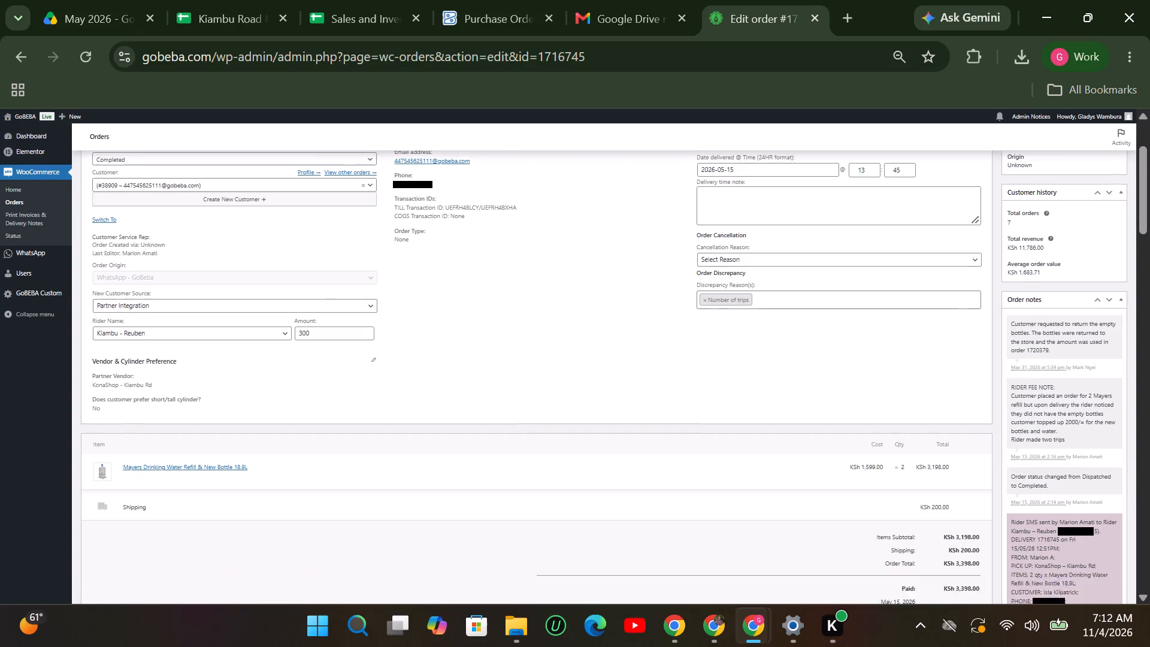
{"action": "scroll", "coordinate": [865, 494], "scroll_direction": "down", "scroll_amount": 1}
{"action": "scroll", "coordinate": [865, 494], "scroll_direction": "up", "scroll_amount": 4}
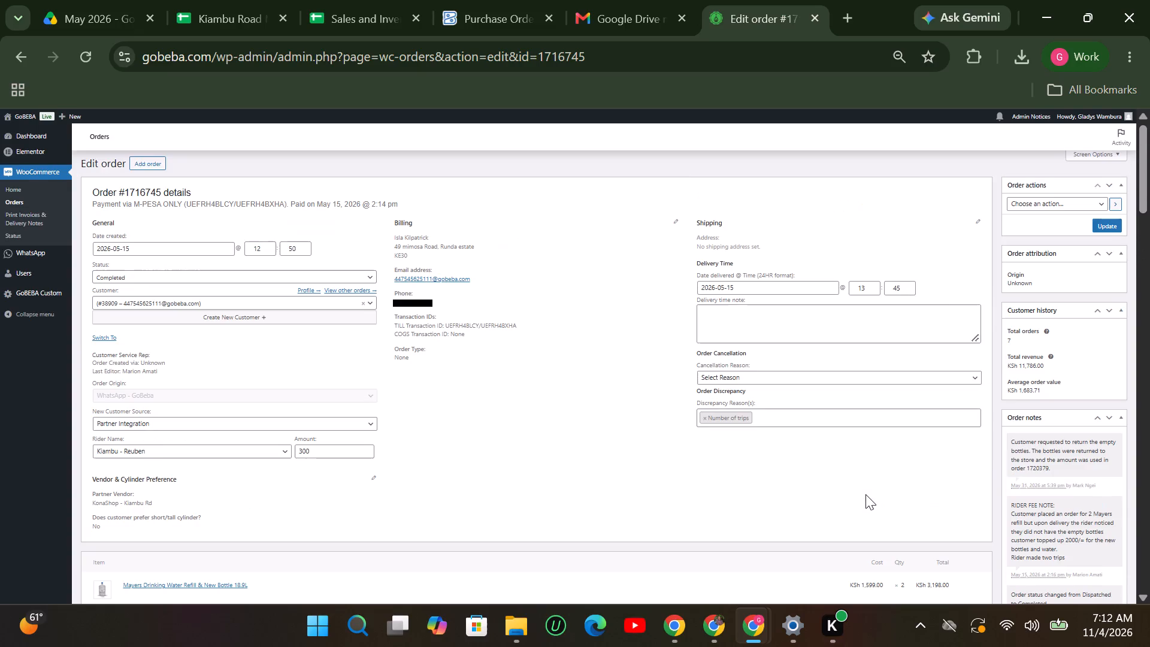
{"action": "scroll", "coordinate": [865, 494], "scroll_direction": "down", "scroll_amount": 3}
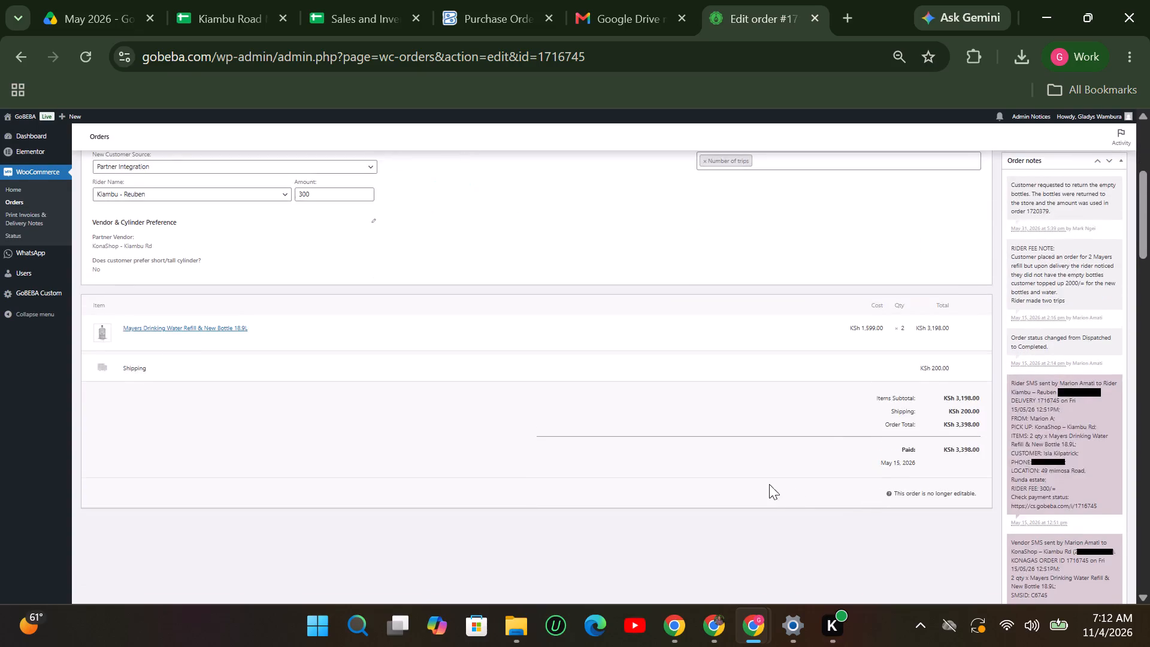
{"action": "scroll", "coordinate": [764, 479], "scroll_direction": "up", "scroll_amount": 8}
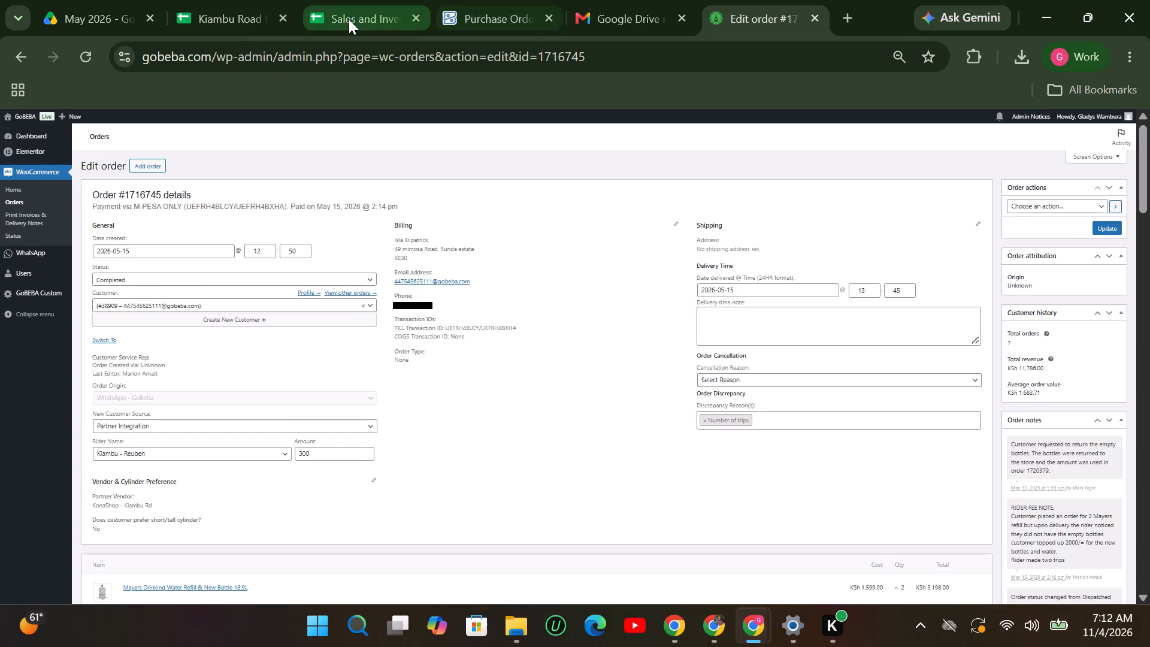
Copy the link to Kiambu Road tracker cell JN149 into the stock sheet cell link of row 30 in Customer returns/General.
{"action": "left_click", "coordinate": [347, 20]}
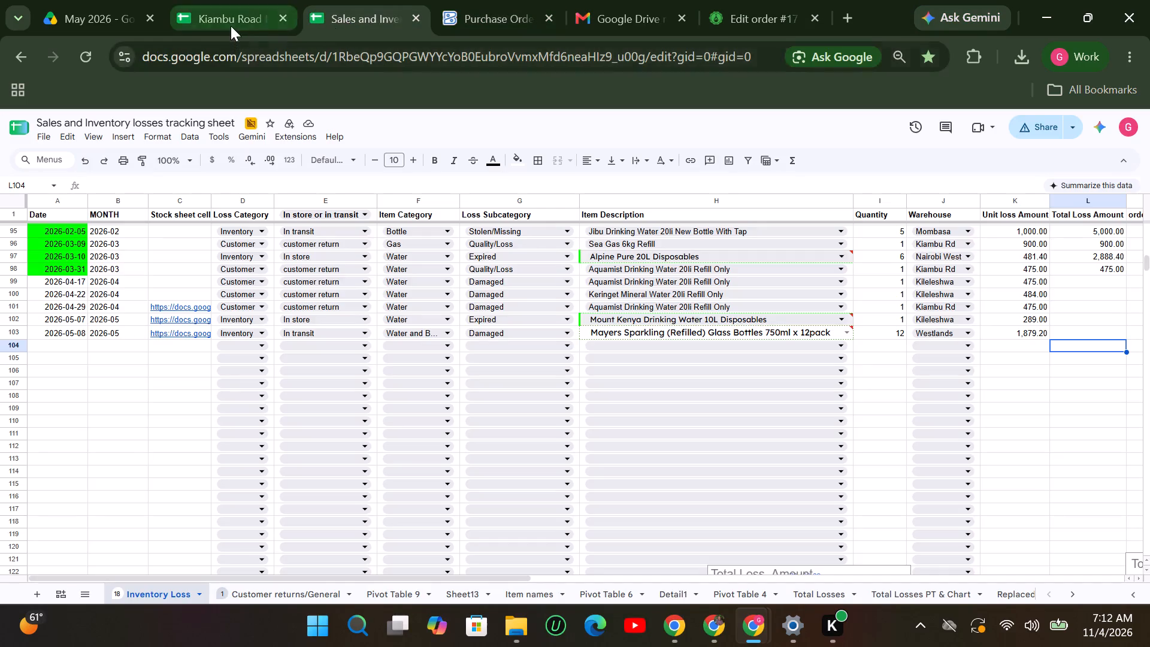
{"action": "left_click", "coordinate": [231, 25]}
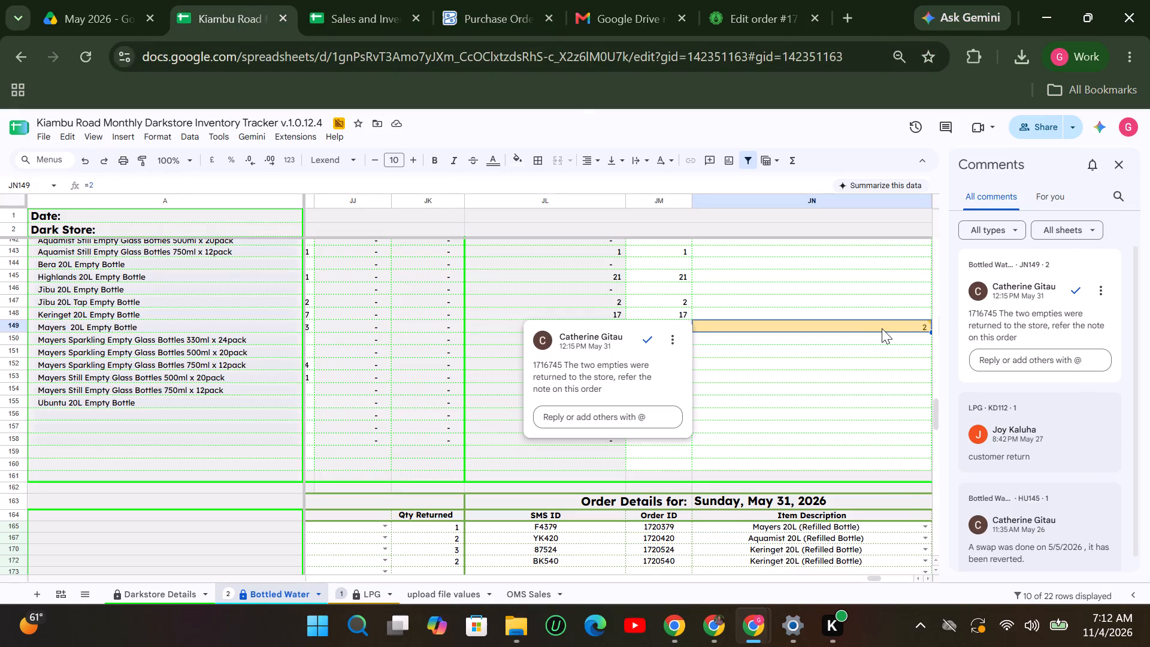
{"action": "right_click", "coordinate": [882, 328]}
{"action": "scroll", "coordinate": [961, 545], "scroll_direction": "down", "scroll_amount": 7}
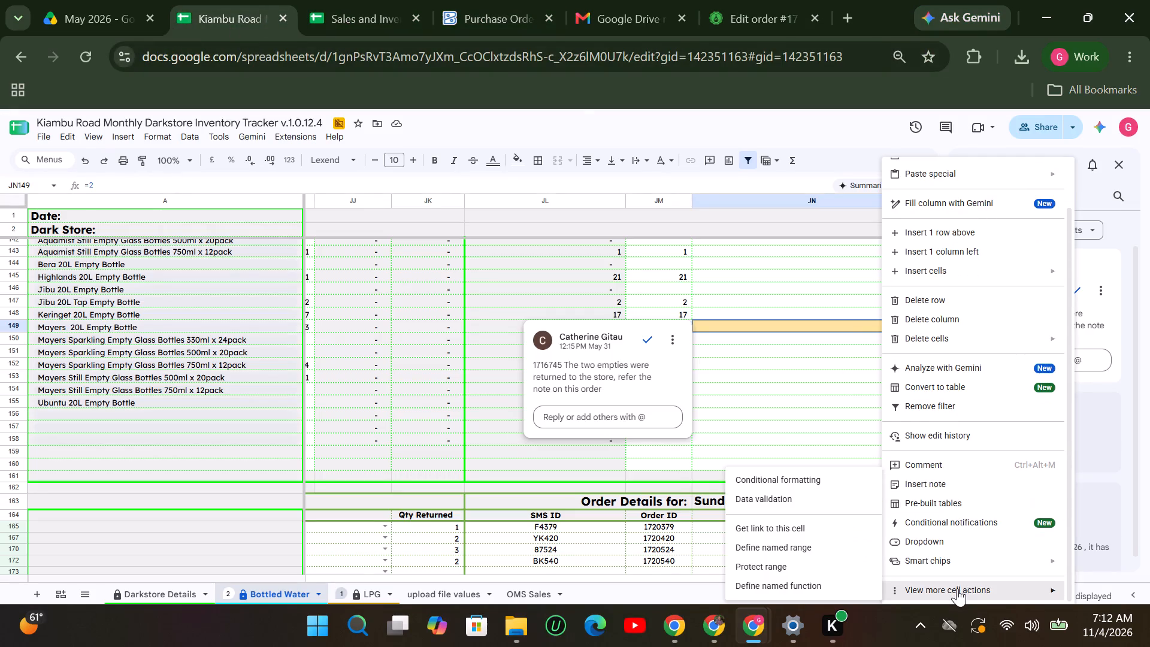
{"action": "left_click", "coordinate": [771, 527]}
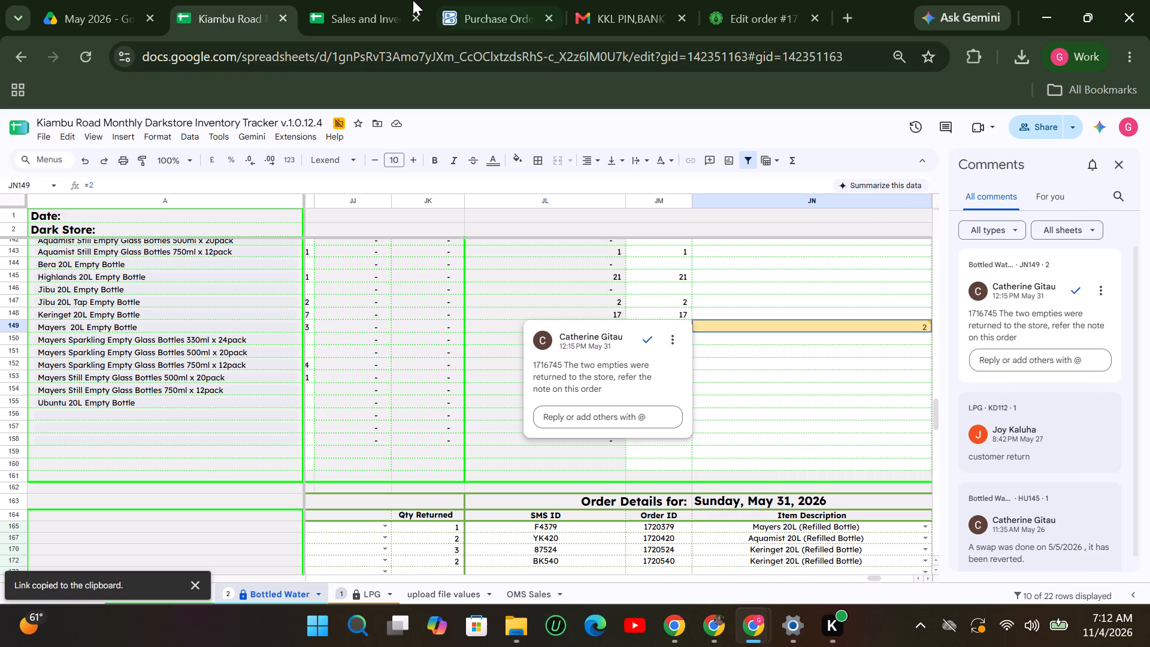
{"action": "left_click", "coordinate": [340, 15]}
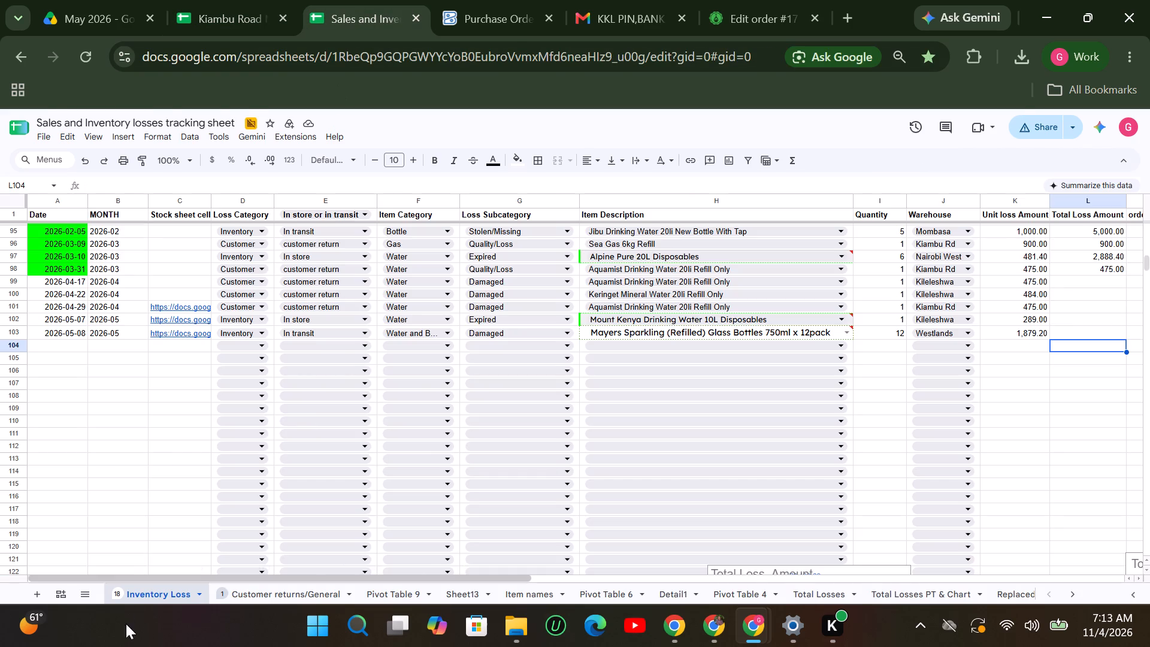
{"action": "left_click", "coordinate": [255, 600]}
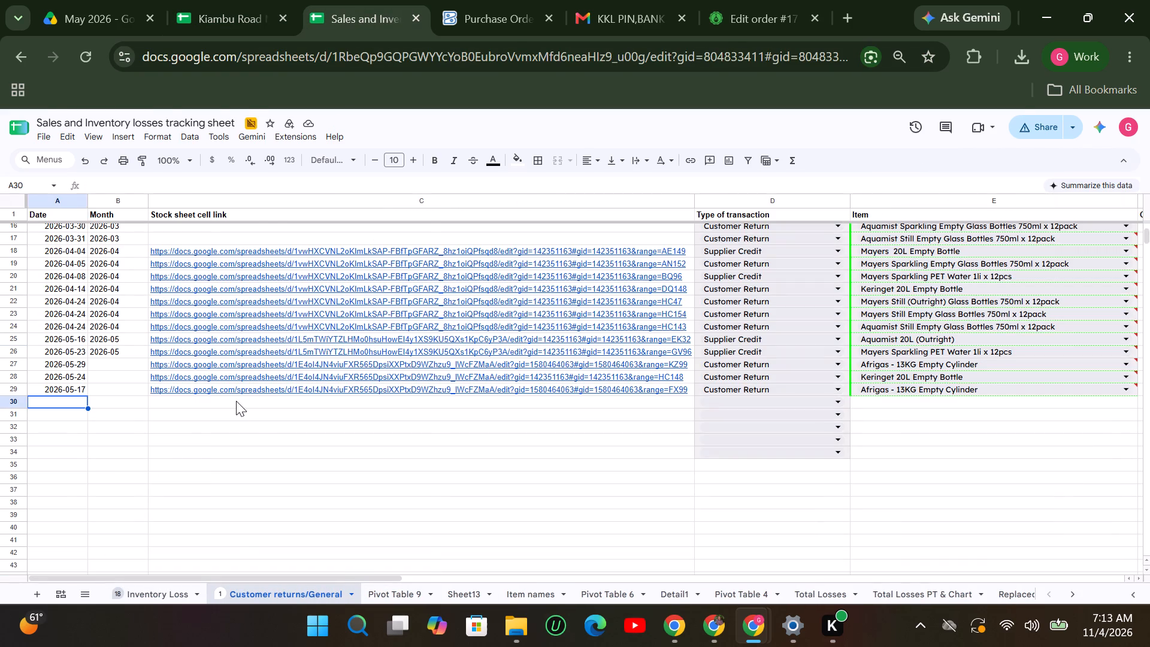
{"action": "right_click", "coordinate": [236, 401]}
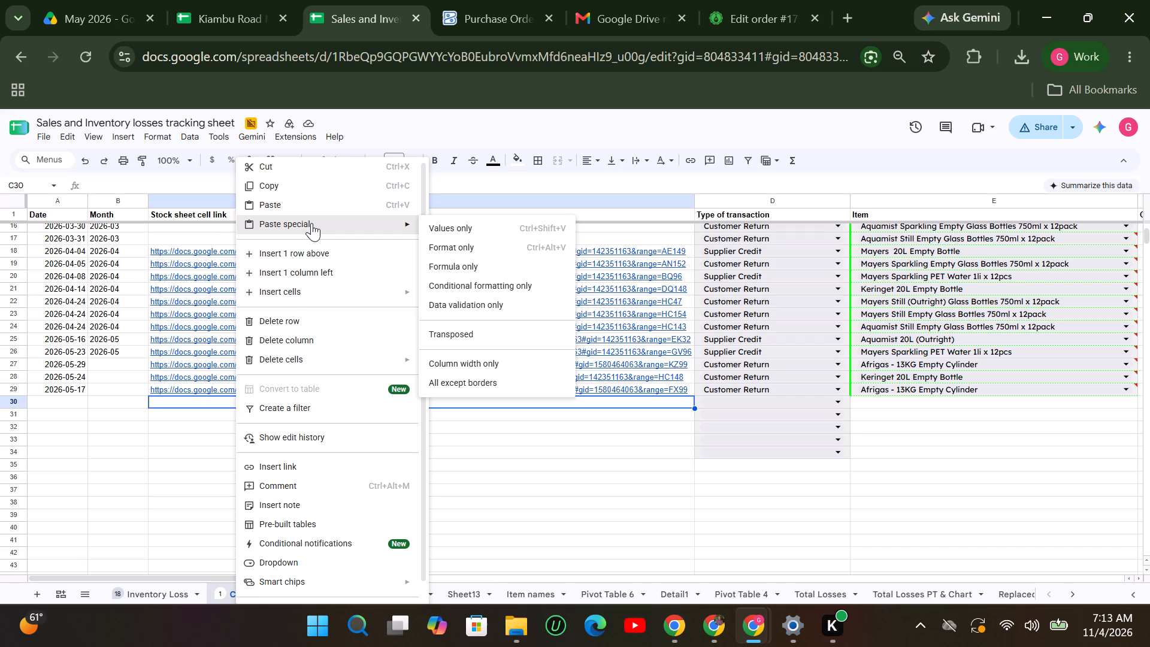
{"action": "left_click", "coordinate": [311, 211]}
Date the new row 30 return entry 2026-05-31 and set its type of transaction to Customer Return.
{"action": "left_click", "coordinate": [72, 400]}
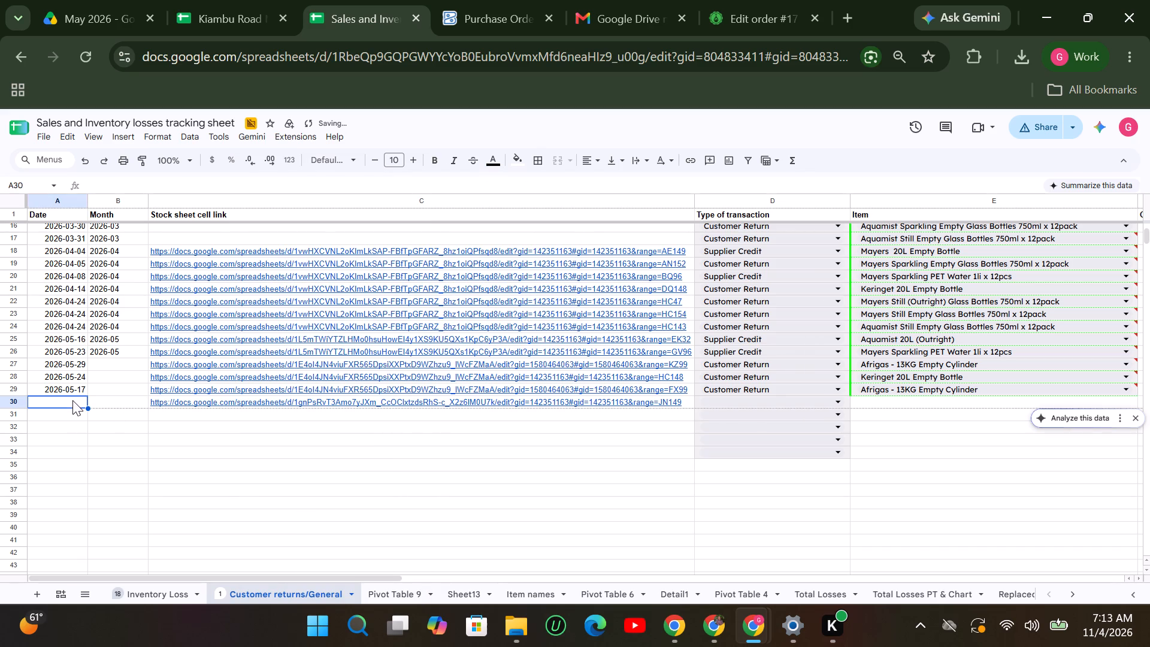
{"action": "left_click", "coordinate": [207, 18]}
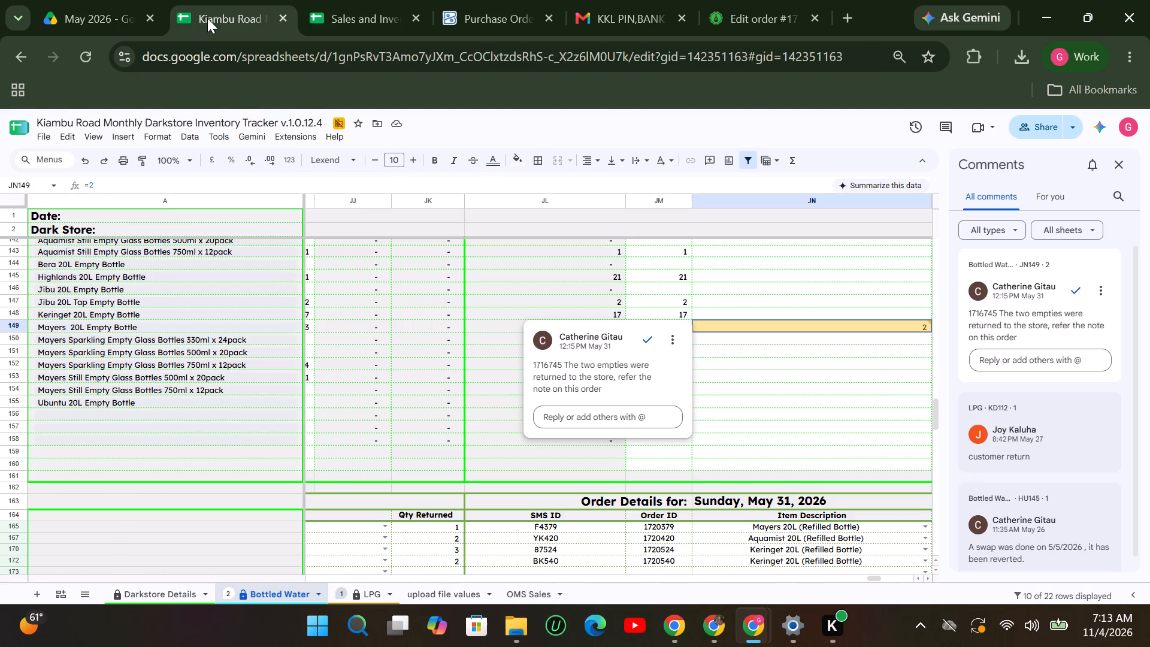
{"action": "left_click", "coordinate": [110, 17]}
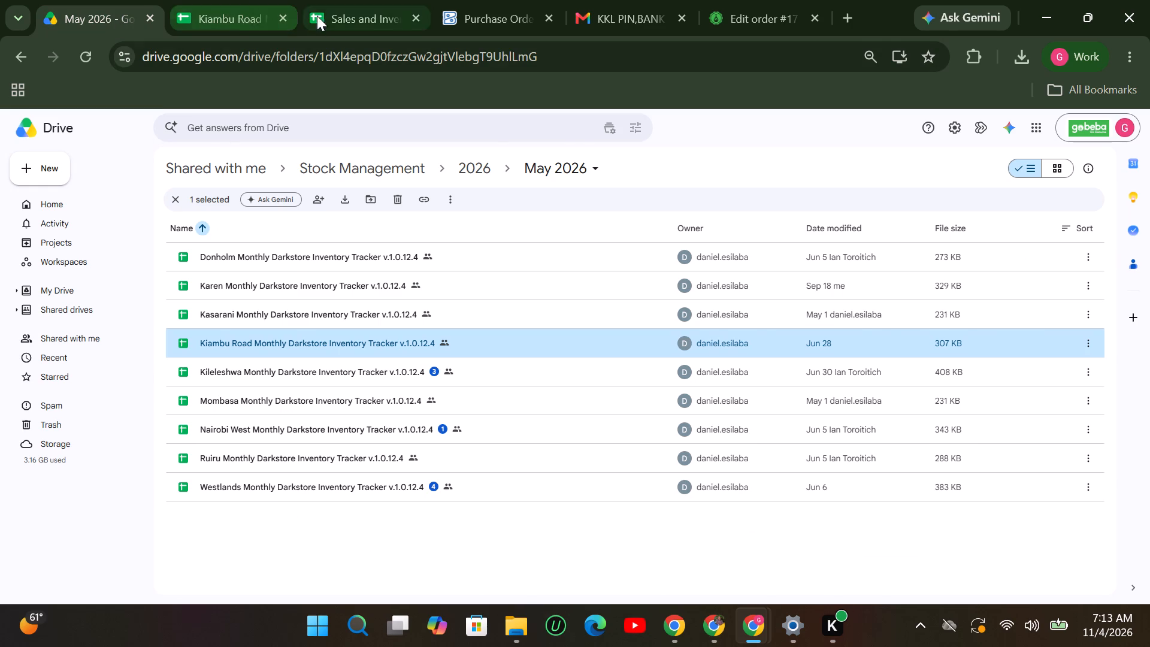
{"action": "left_click", "coordinate": [349, 20]}
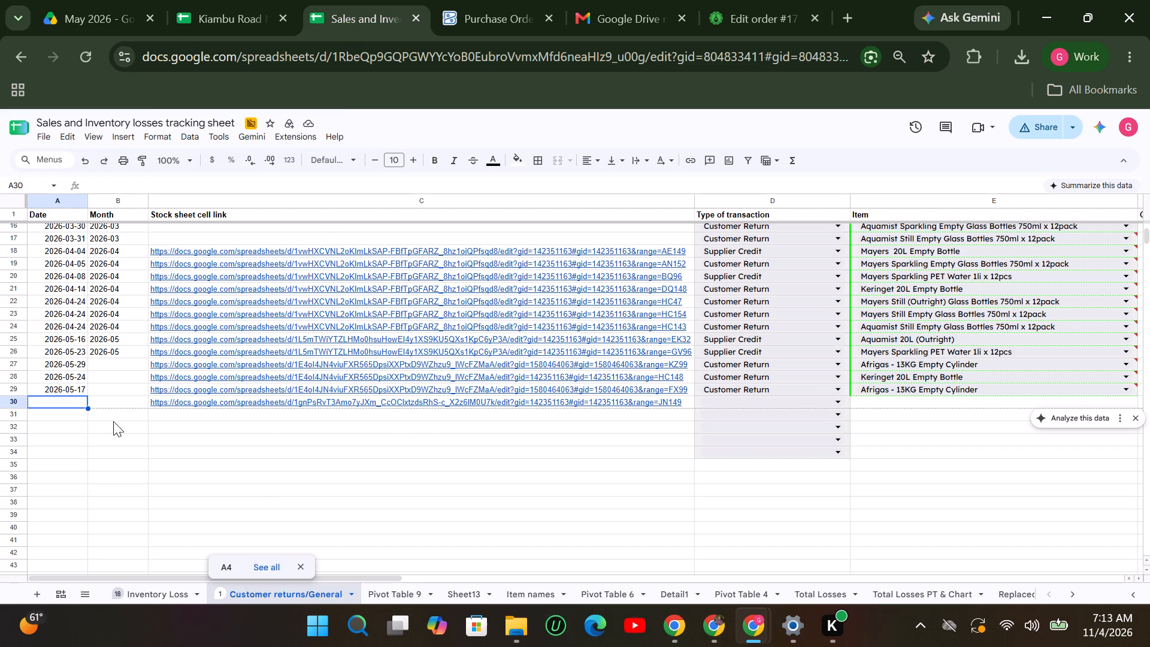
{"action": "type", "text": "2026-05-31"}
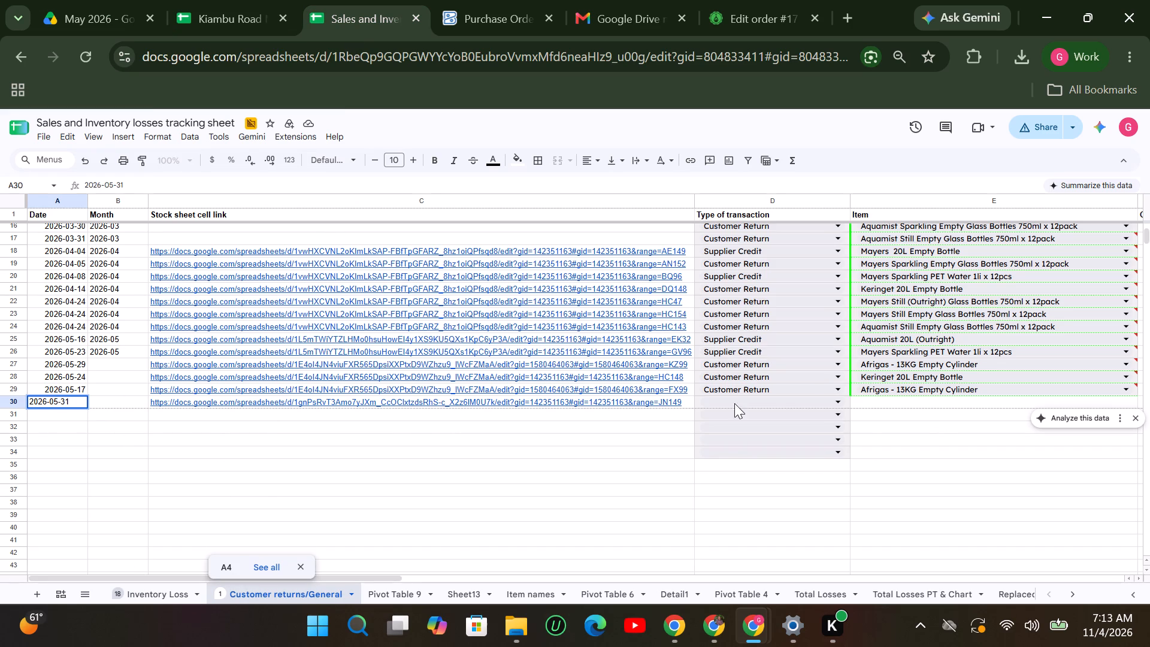
{"action": "left_click", "coordinate": [837, 402]}
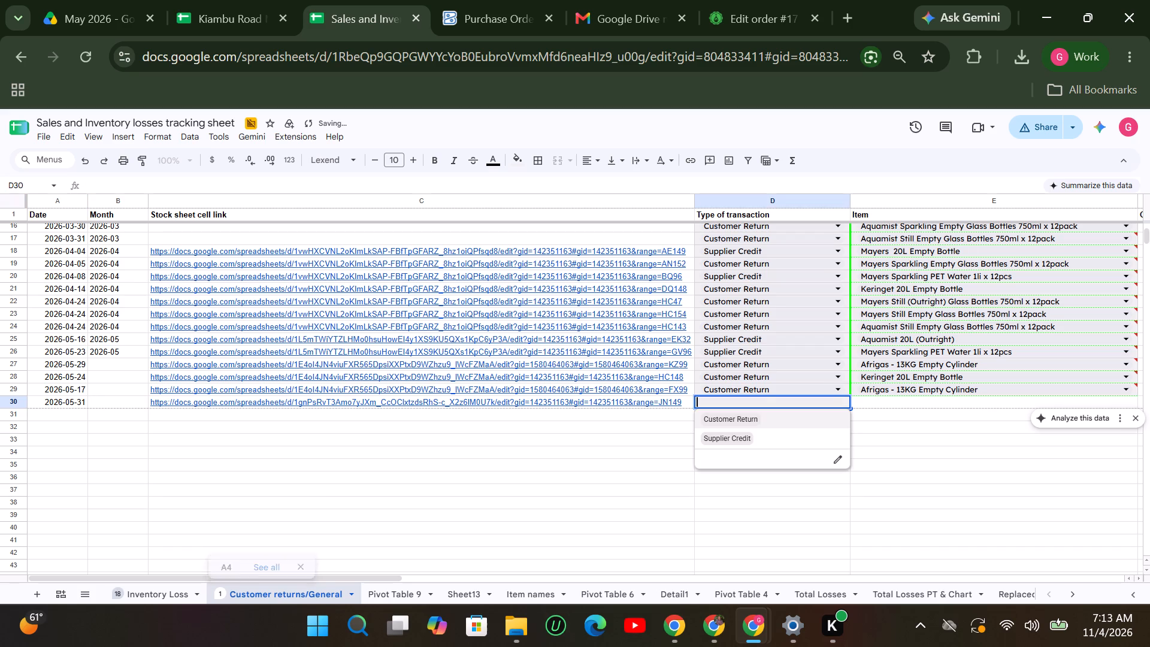
{"action": "left_click", "coordinate": [743, 423]}
Copy the Mayers 20L Empty Bottle item name from the Kiambu Road tracker into row 30's Item cell of the losses sheet.
{"action": "left_click", "coordinate": [926, 404]}
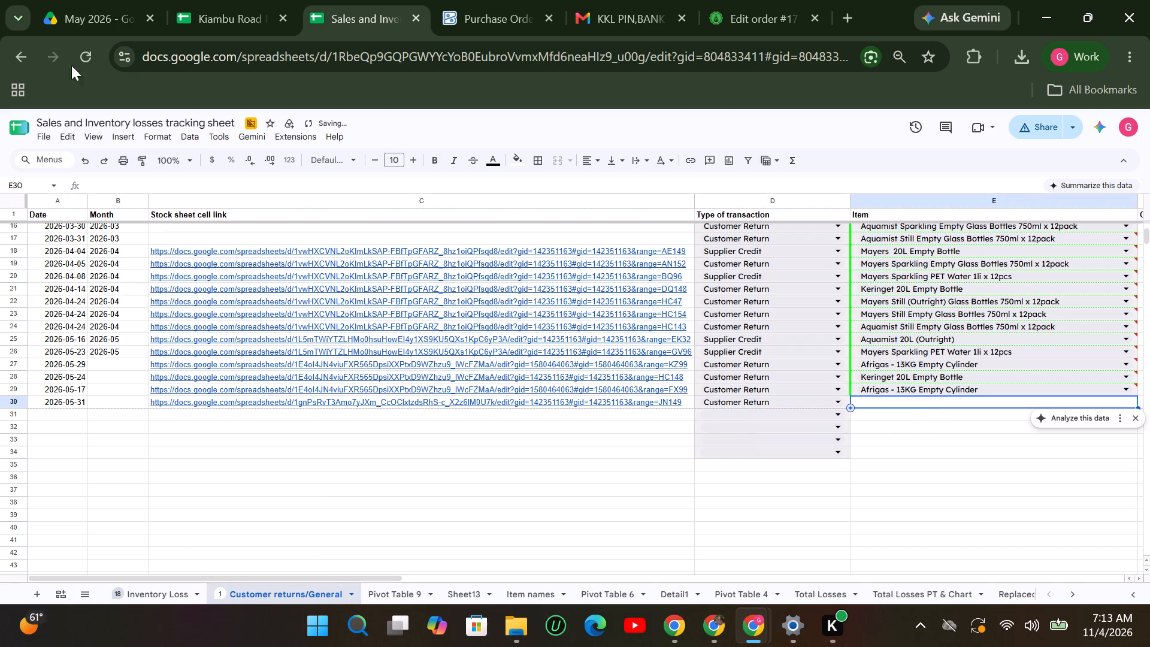
{"action": "left_click", "coordinate": [249, 11]}
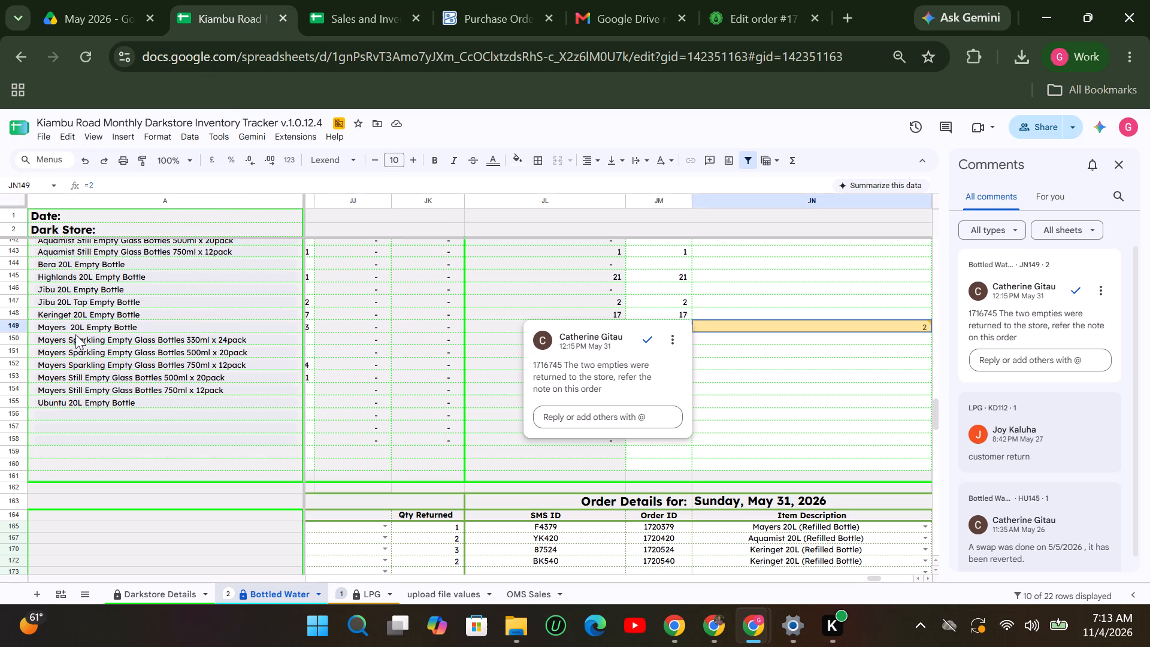
{"action": "right_click", "coordinate": [77, 331]}
{"action": "left_click", "coordinate": [105, 209]}
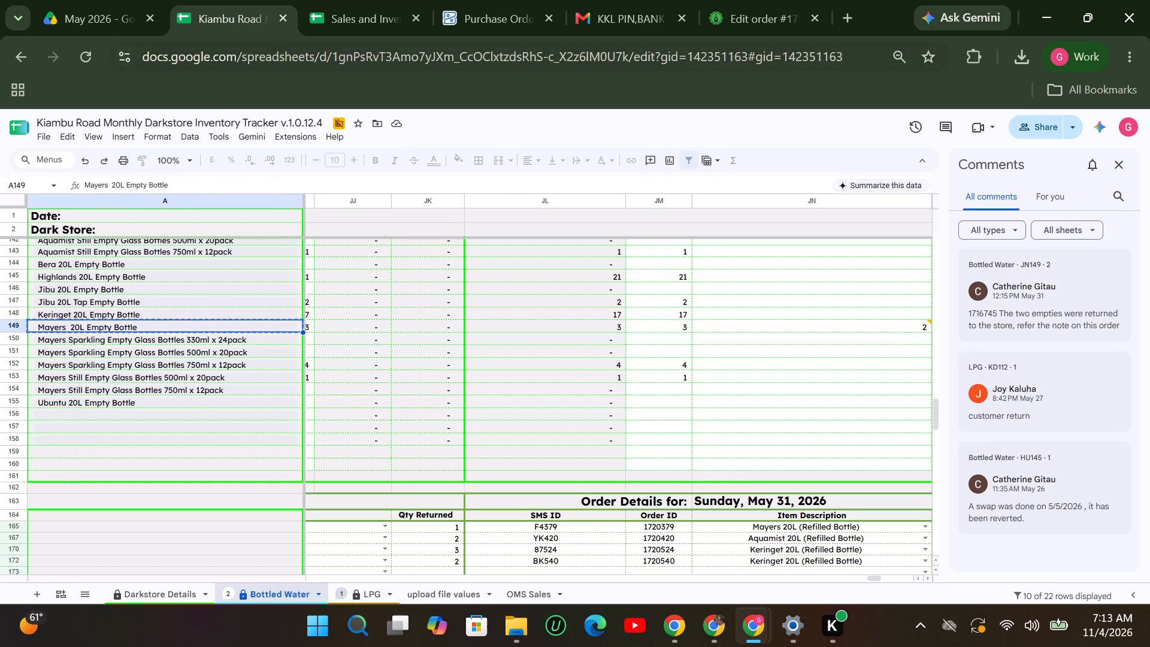
{"action": "left_click", "coordinate": [347, 1]}
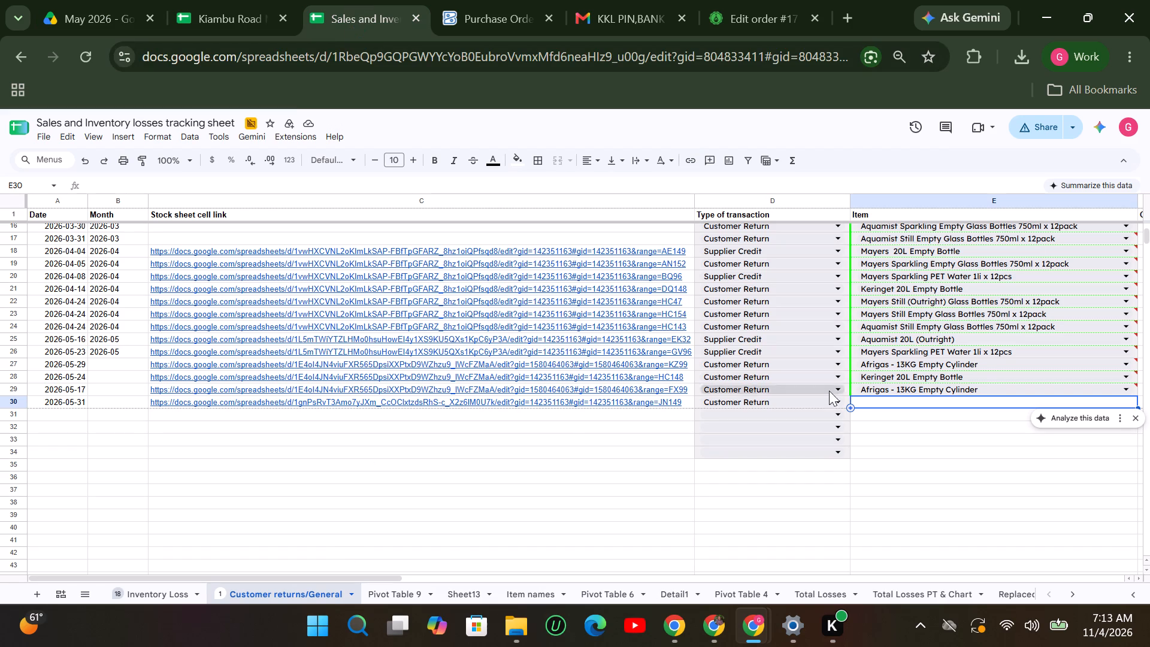
{"action": "right_click", "coordinate": [898, 402]}
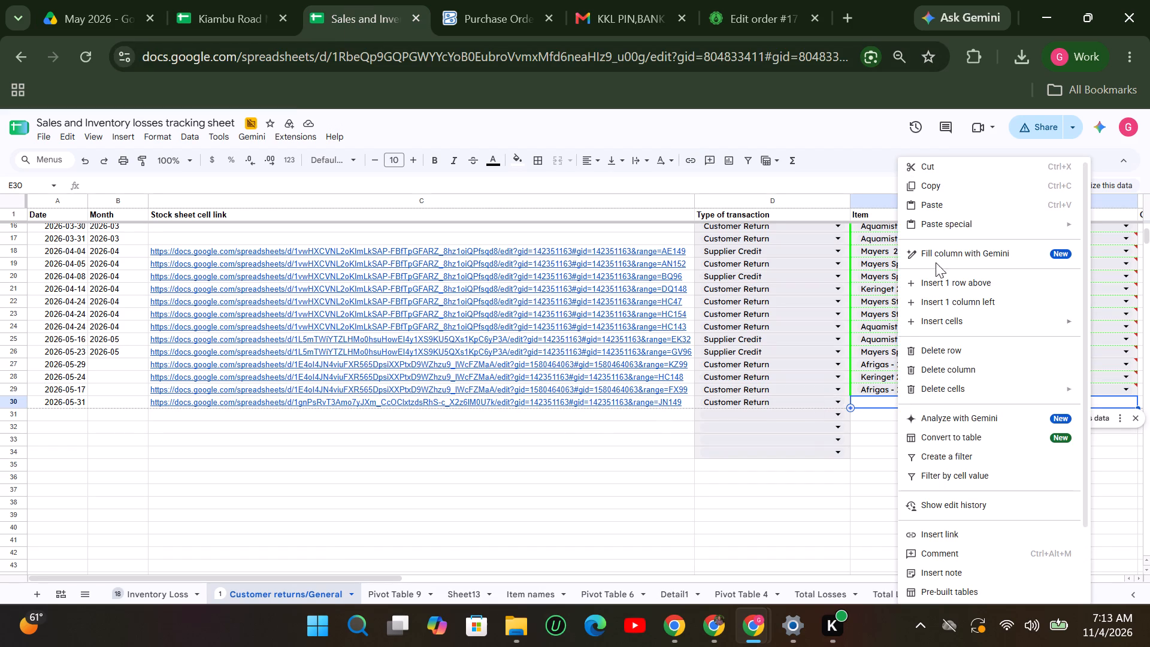
{"action": "left_click", "coordinate": [928, 207]}
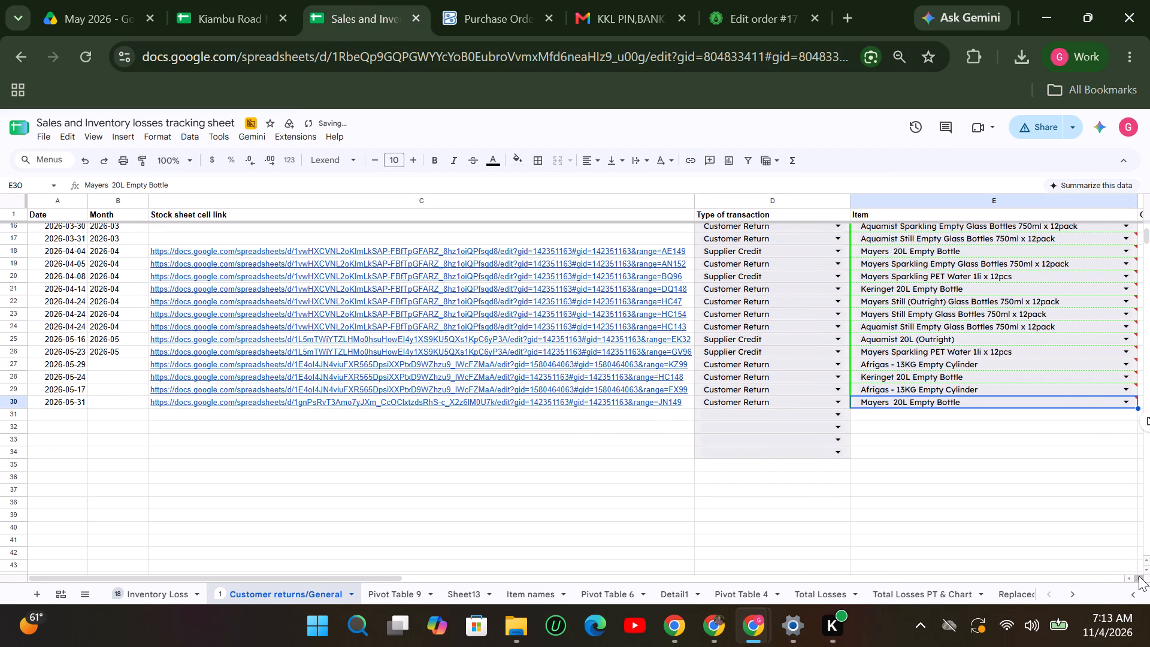
Set the Mayers 20L Empty Bottle return's quantity to 2 and its warehouse to Kiambu Rd.
{"action": "left_click", "coordinate": [1139, 576]}
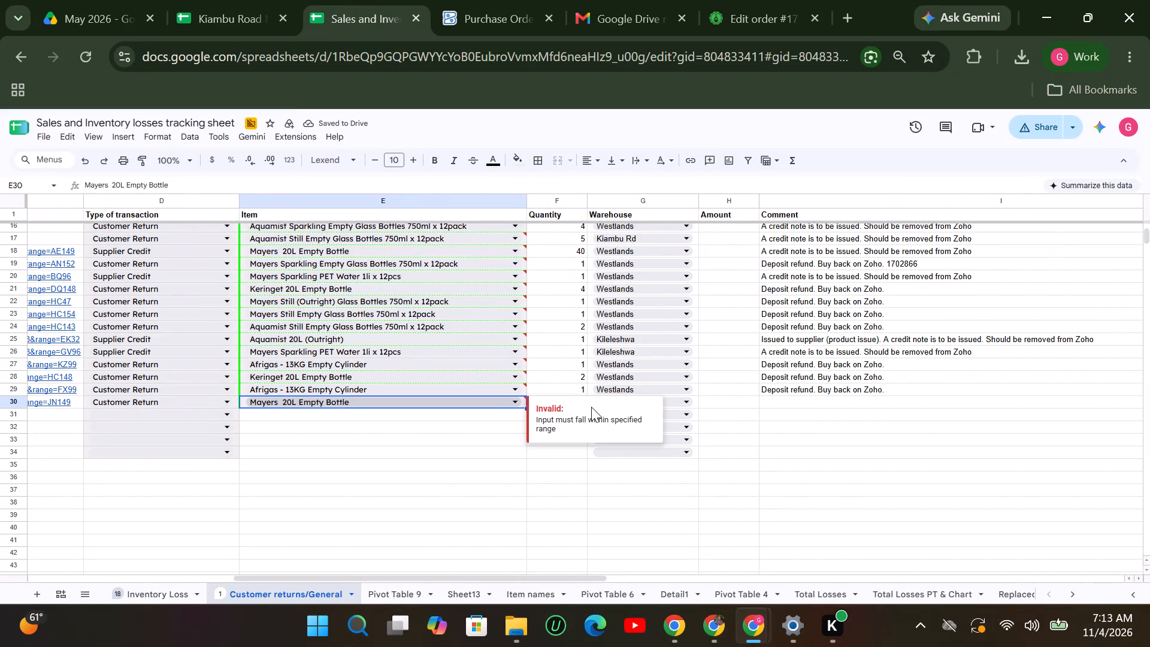
{"action": "left_click", "coordinate": [229, 13]}
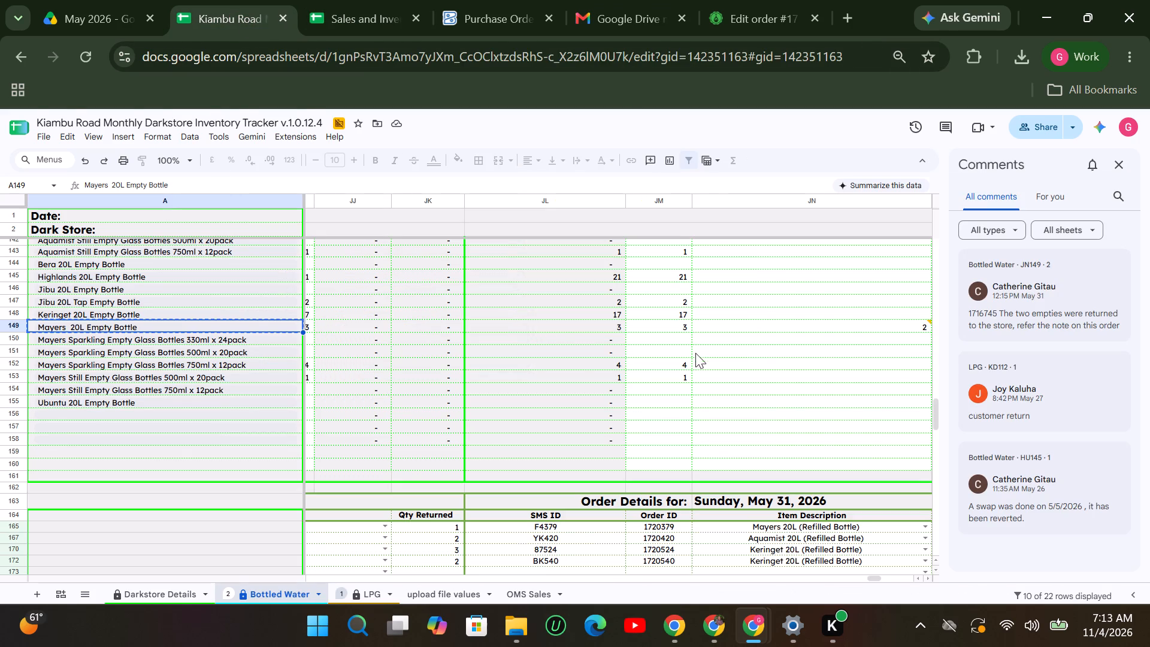
{"action": "left_click", "coordinate": [21, 323]}
{"action": "left_click", "coordinate": [343, 5]}
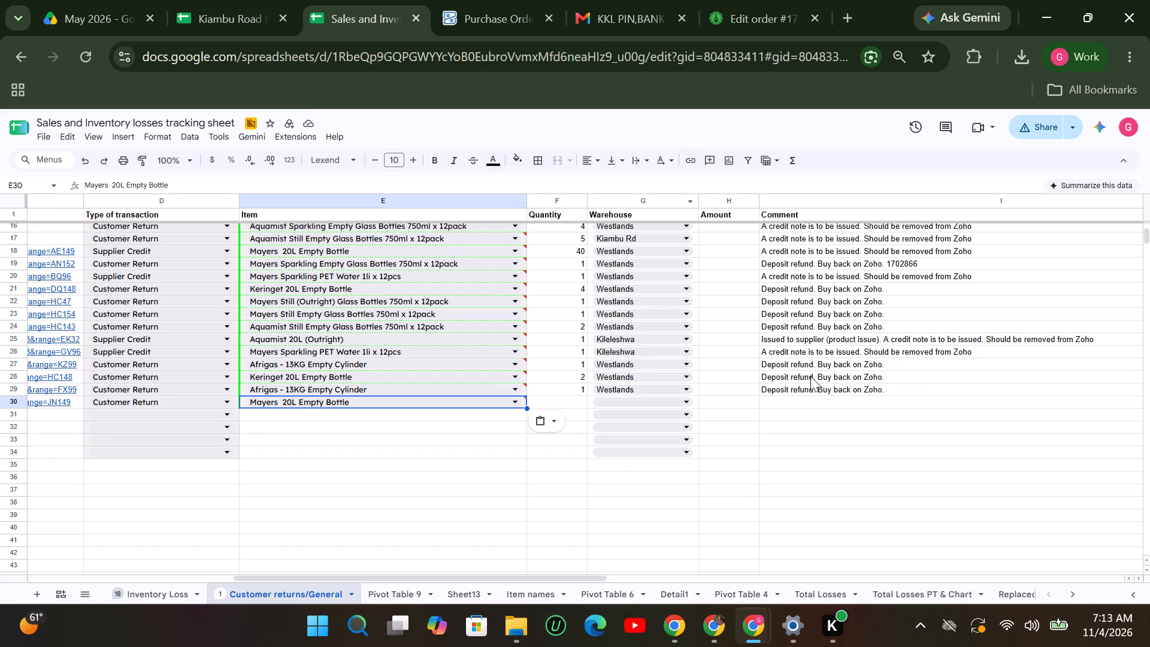
{"action": "left_click", "coordinate": [567, 402]}
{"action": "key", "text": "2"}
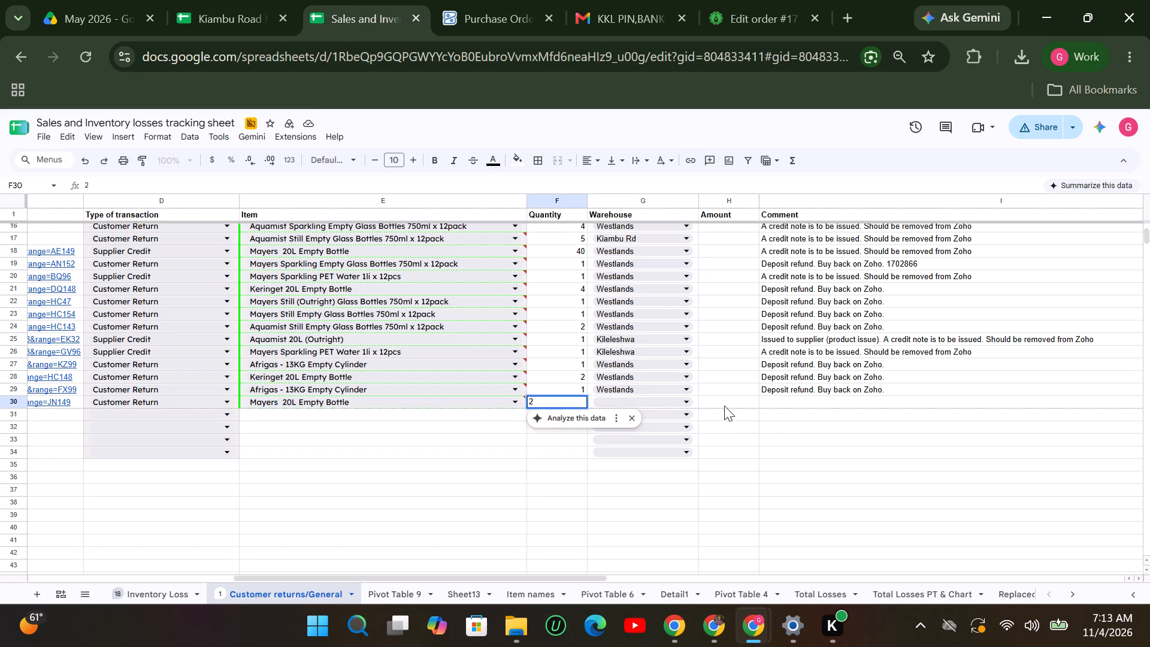
{"action": "left_click", "coordinate": [683, 402]}
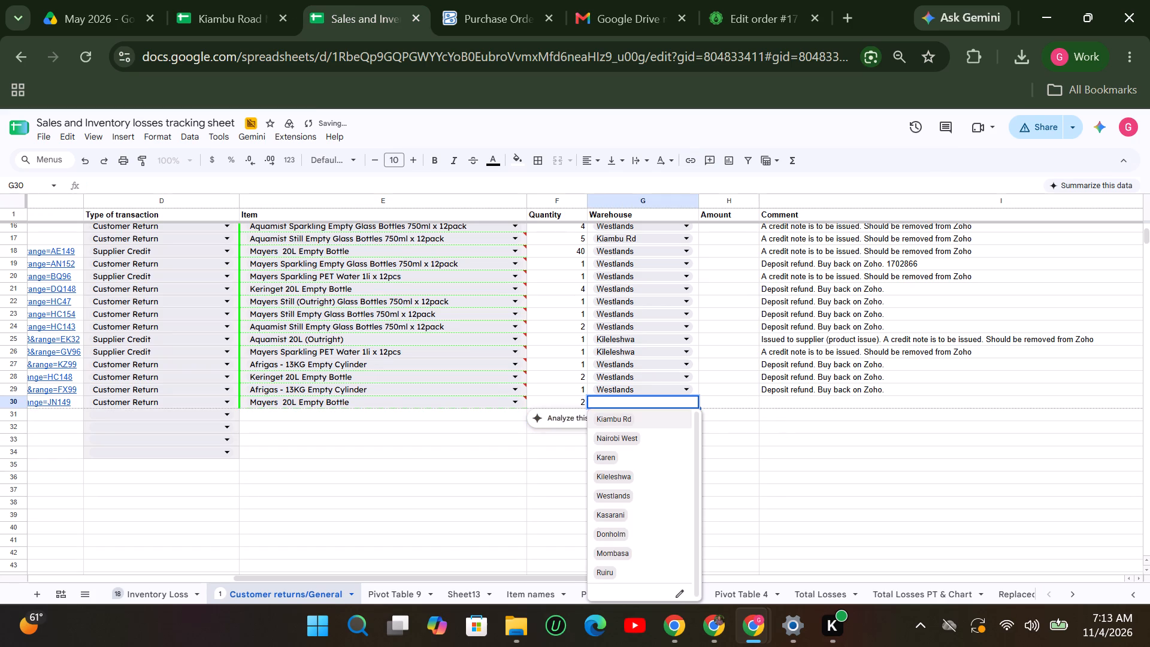
{"action": "left_click", "coordinate": [619, 418]}
Copy the comment "Deposit refund. Buy back on Zoho." from row 29 into row 30's Comment cell.
{"action": "left_click", "coordinate": [833, 385]}
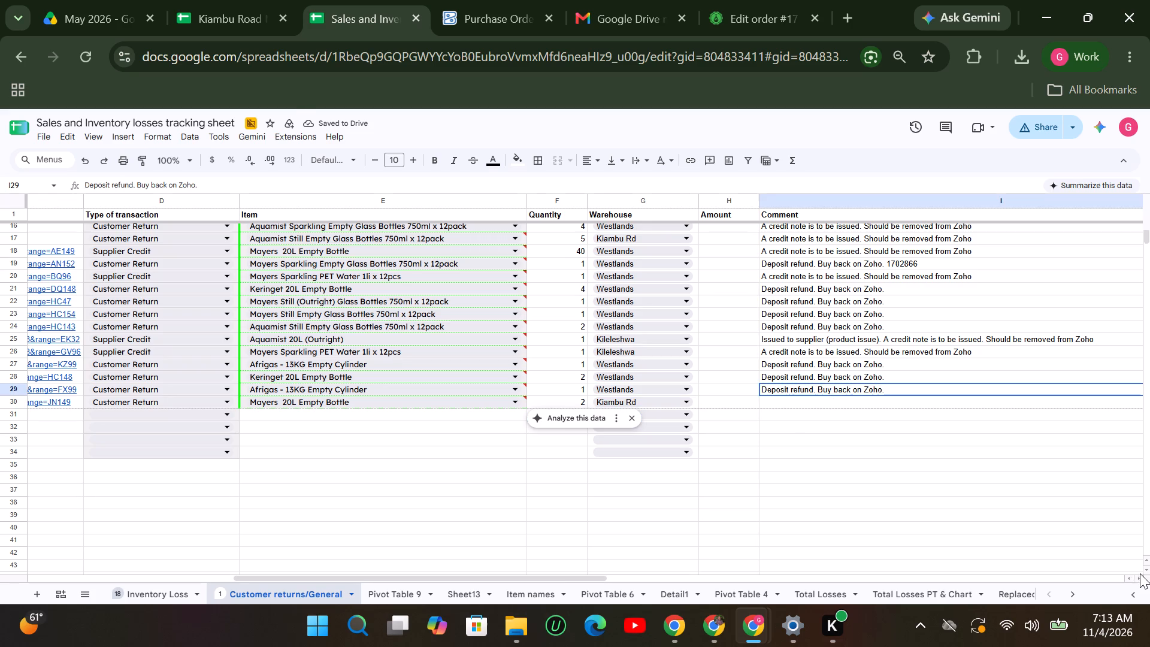
{"action": "right_click", "coordinate": [940, 394]}
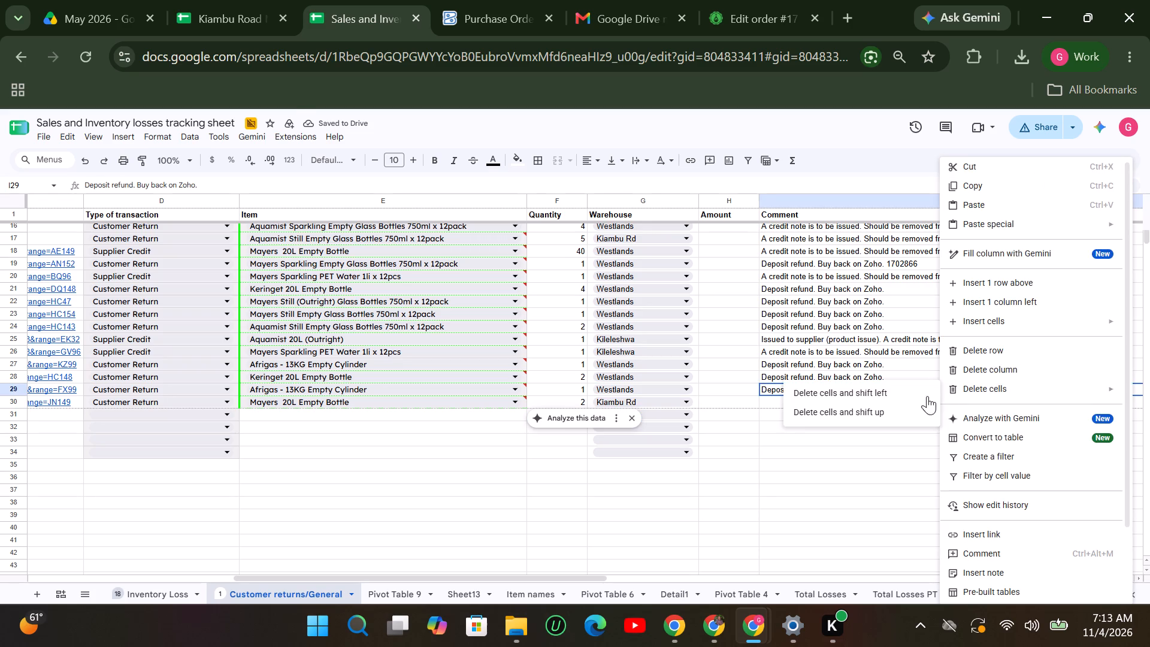
{"action": "left_click", "coordinate": [978, 185]}
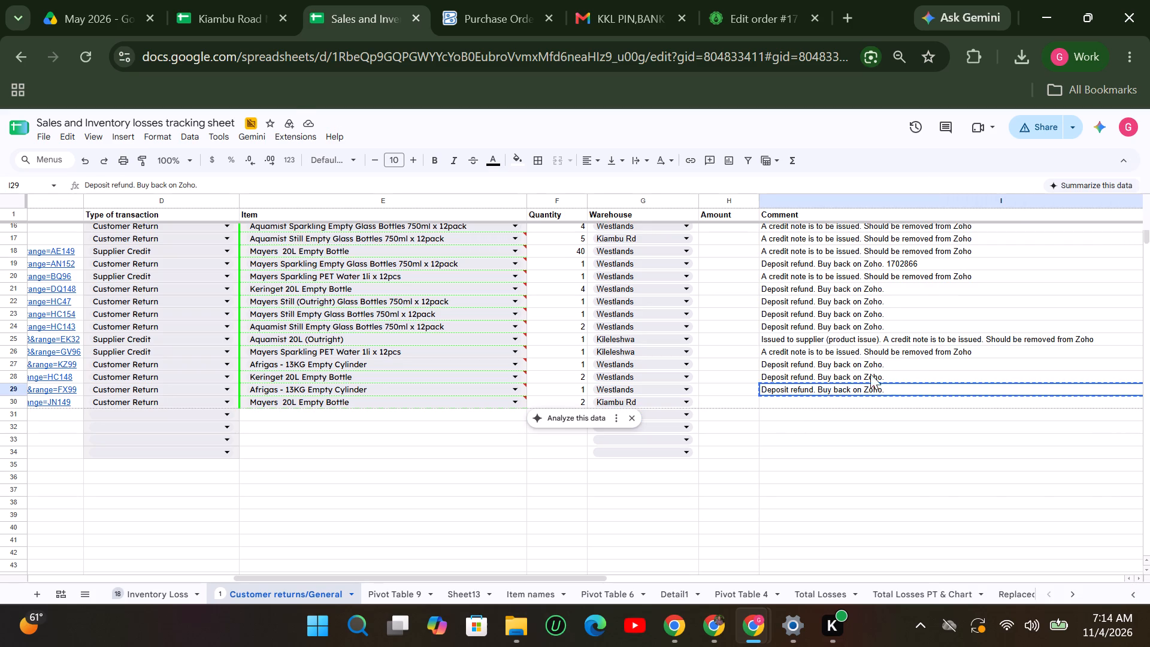
{"action": "left_click", "coordinate": [847, 406]}
{"action": "right_click", "coordinate": [847, 406]}
{"action": "left_click", "coordinate": [885, 211]}
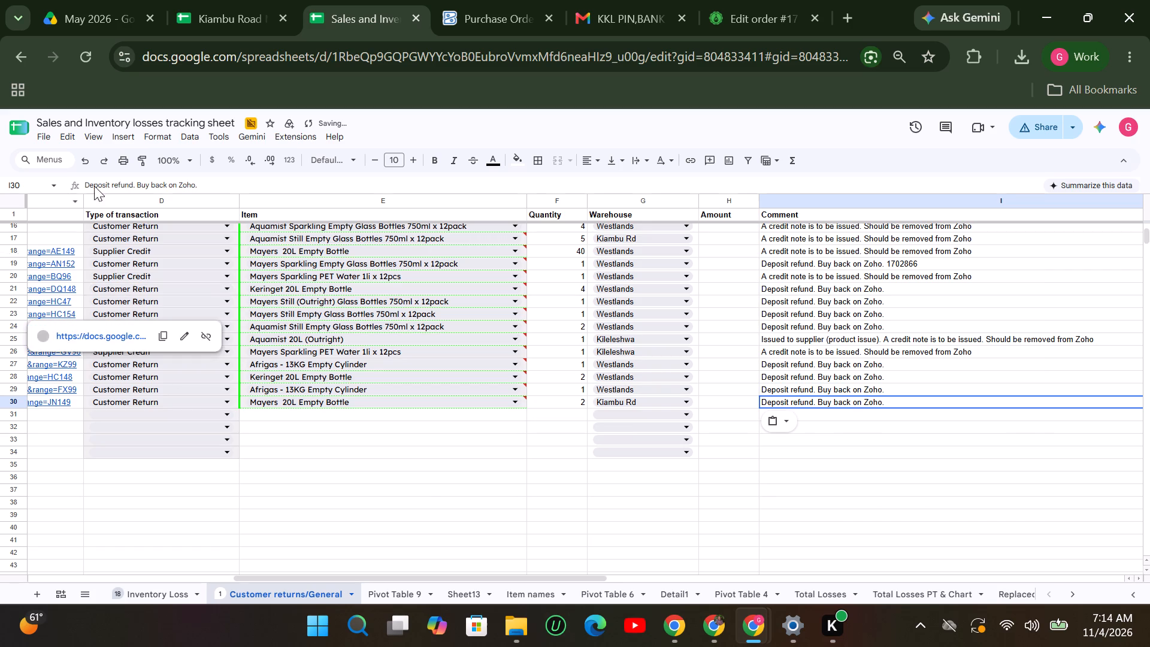
Open the Kiambu Road tracker's LPG customer return comment and copy the link to cell KD112 into row 31's stock sheet cell link.
{"action": "left_click", "coordinate": [240, 24]}
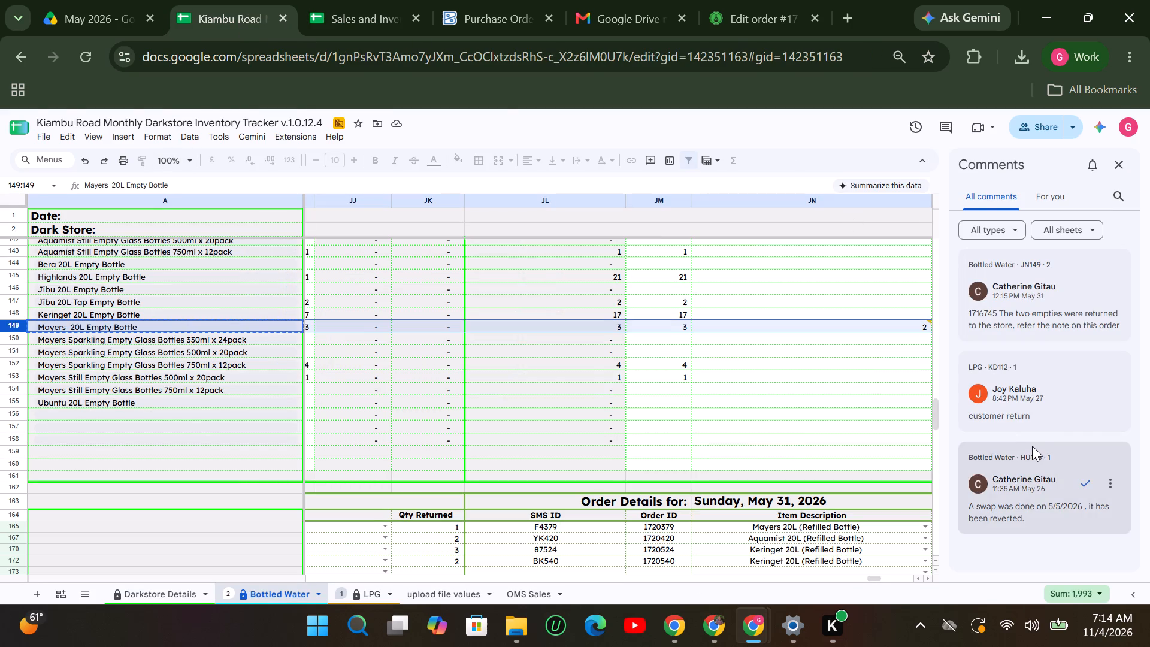
{"action": "left_click", "coordinate": [1011, 418]}
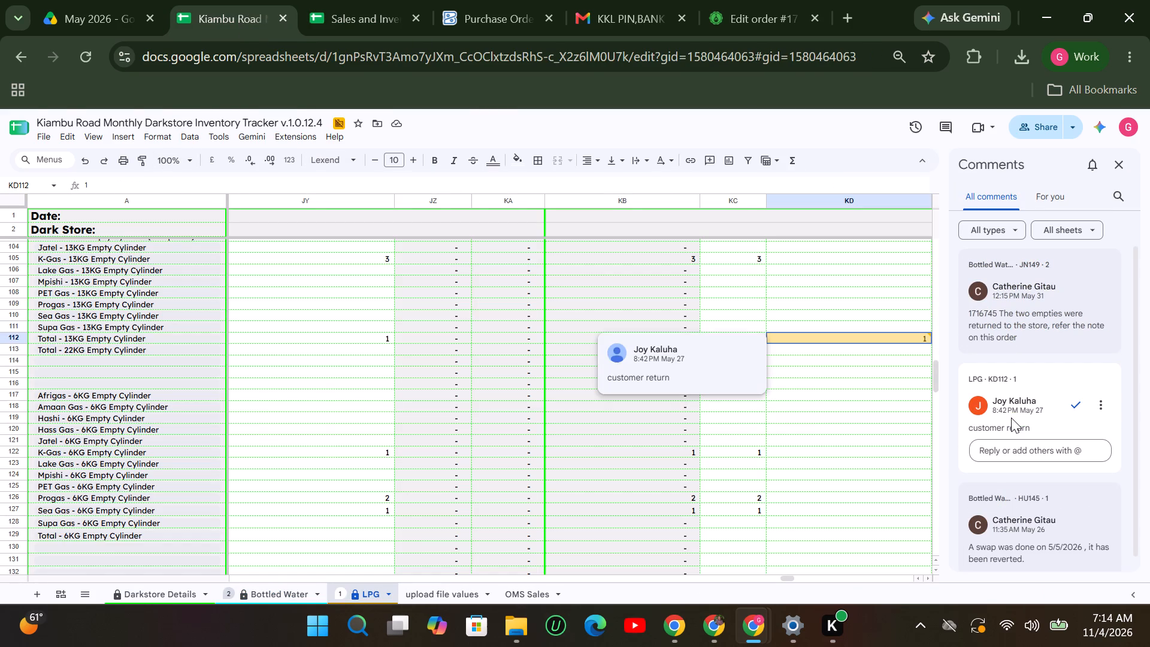
{"action": "left_click", "coordinate": [21, 338]}
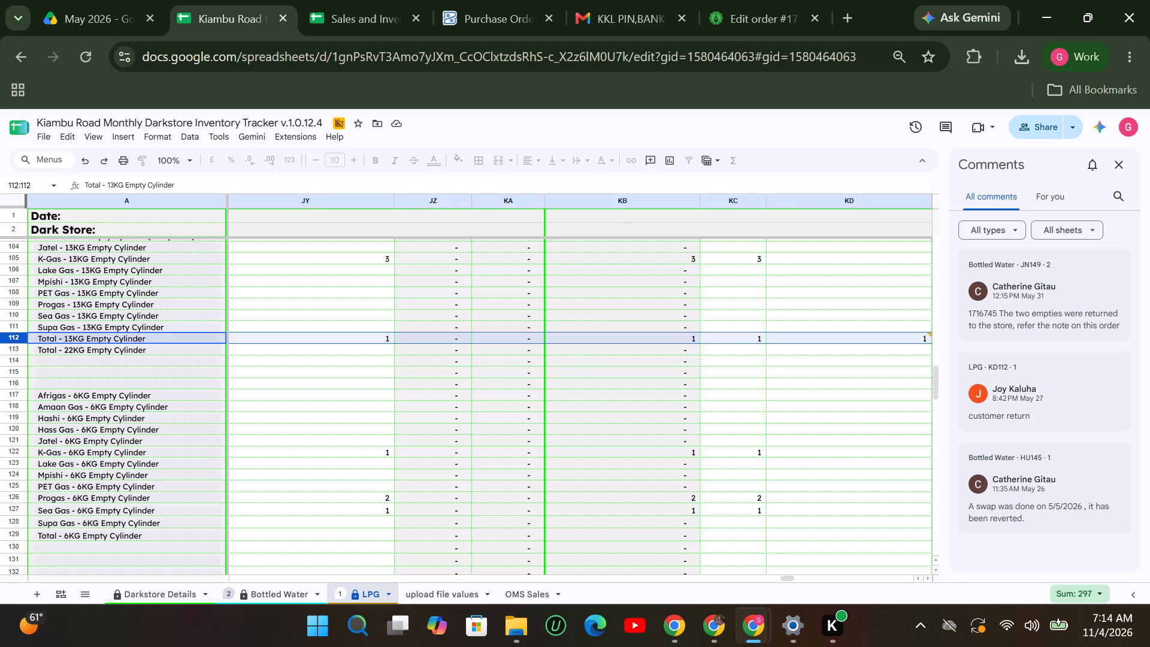
{"action": "right_click", "coordinate": [830, 336]}
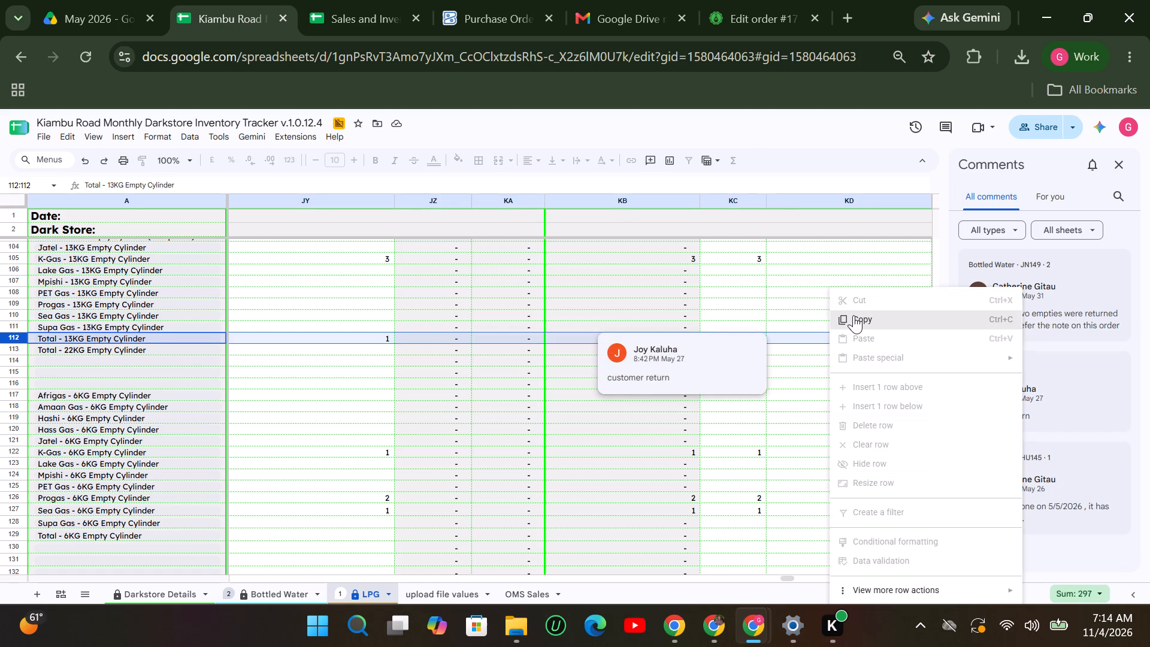
{"action": "left_click", "coordinate": [846, 318]}
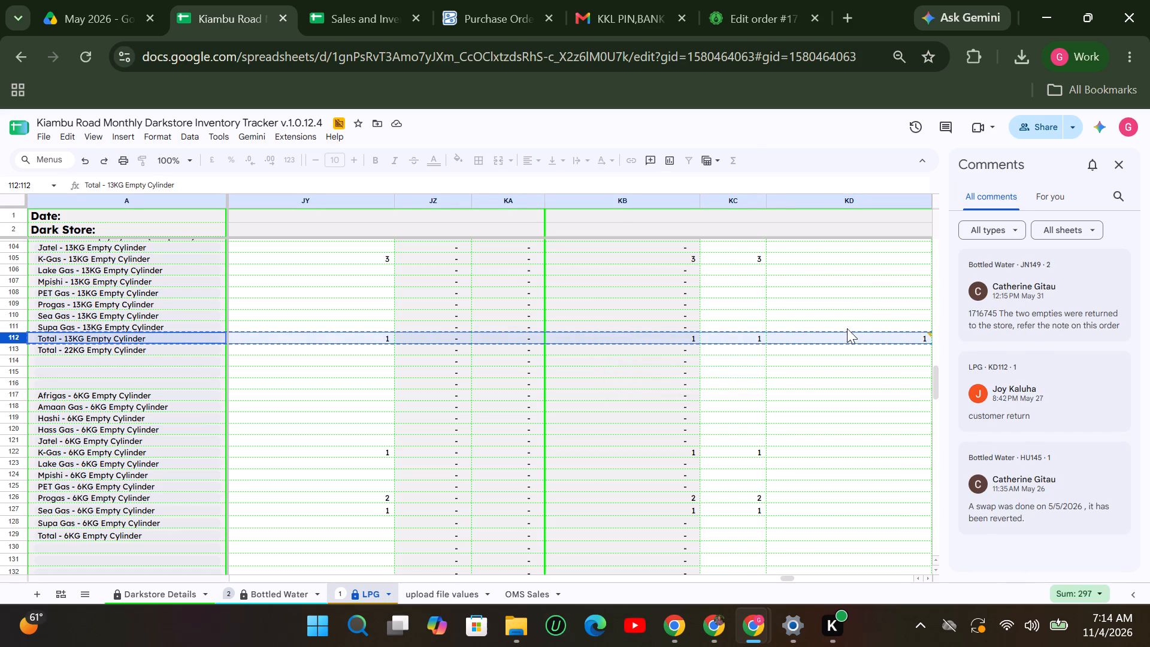
{"action": "left_click", "coordinate": [849, 338]}
{"action": "right_click", "coordinate": [849, 338]}
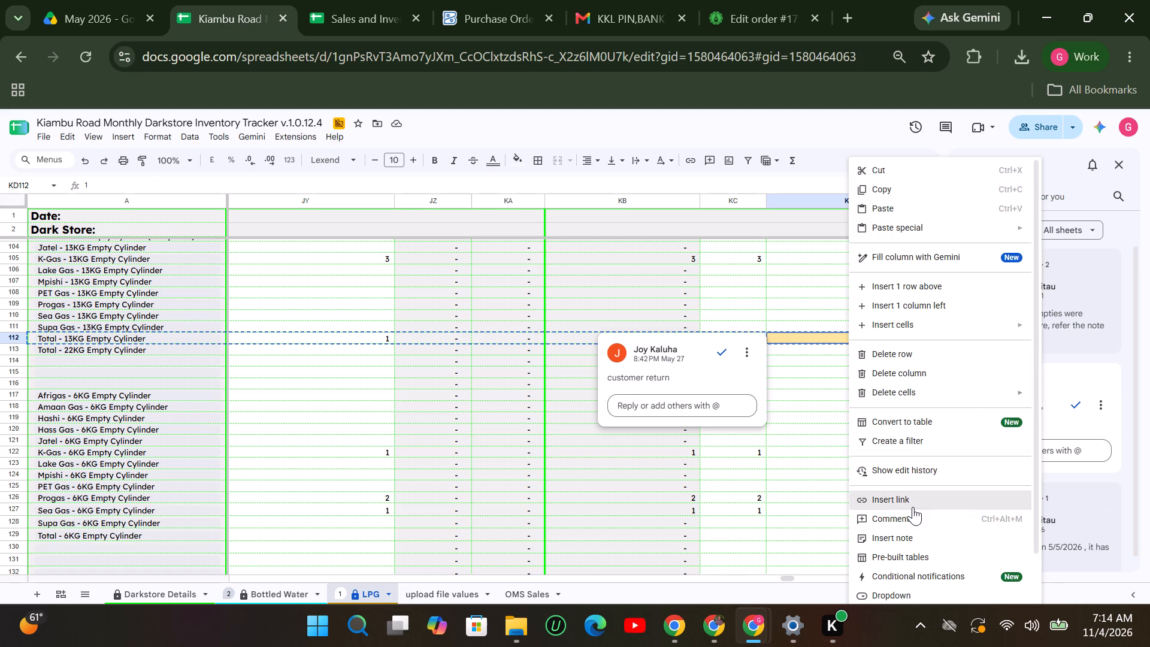
{"action": "scroll", "coordinate": [913, 507], "scroll_direction": "down", "scroll_amount": 7}
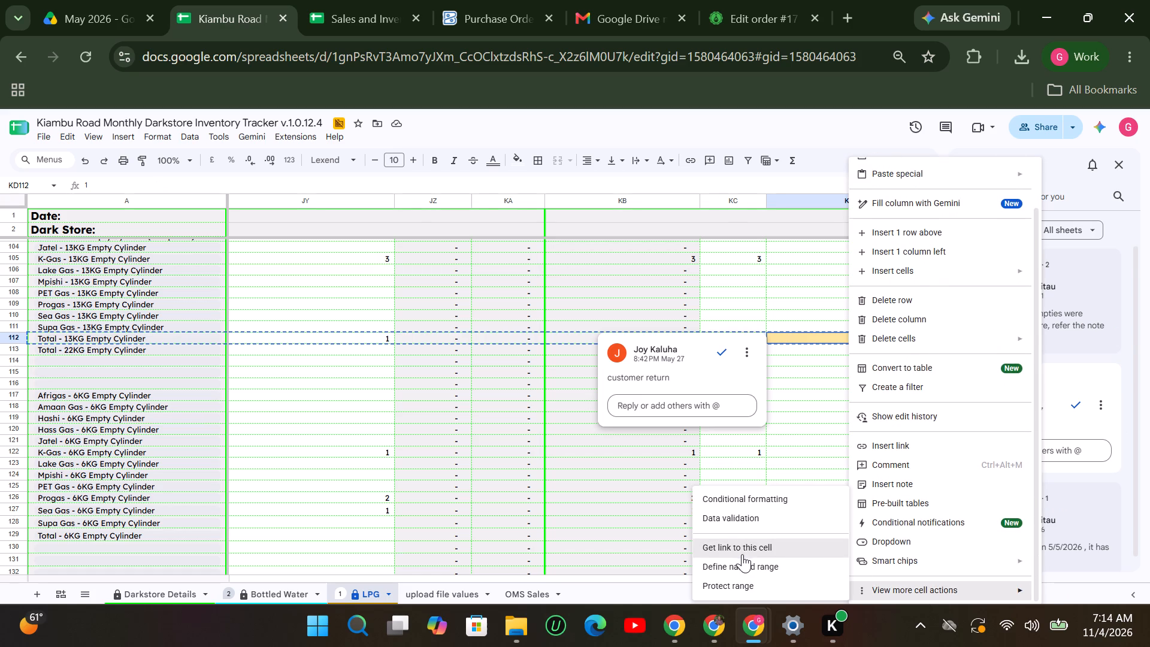
{"action": "left_click", "coordinate": [738, 547]}
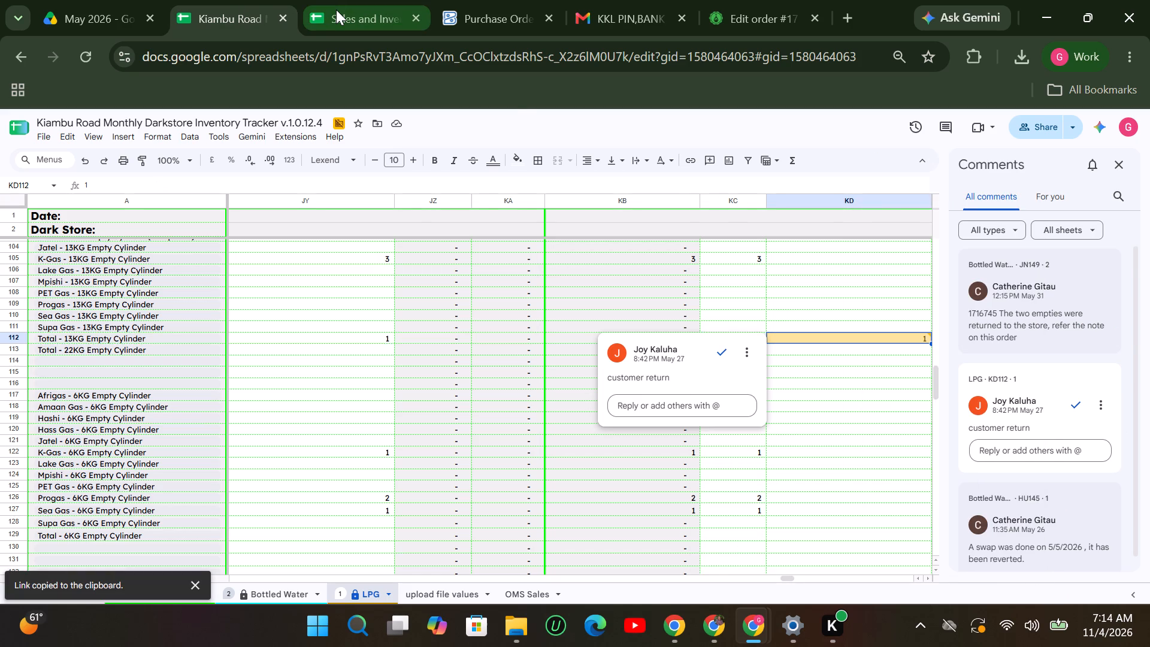
{"action": "left_click", "coordinate": [337, 10]}
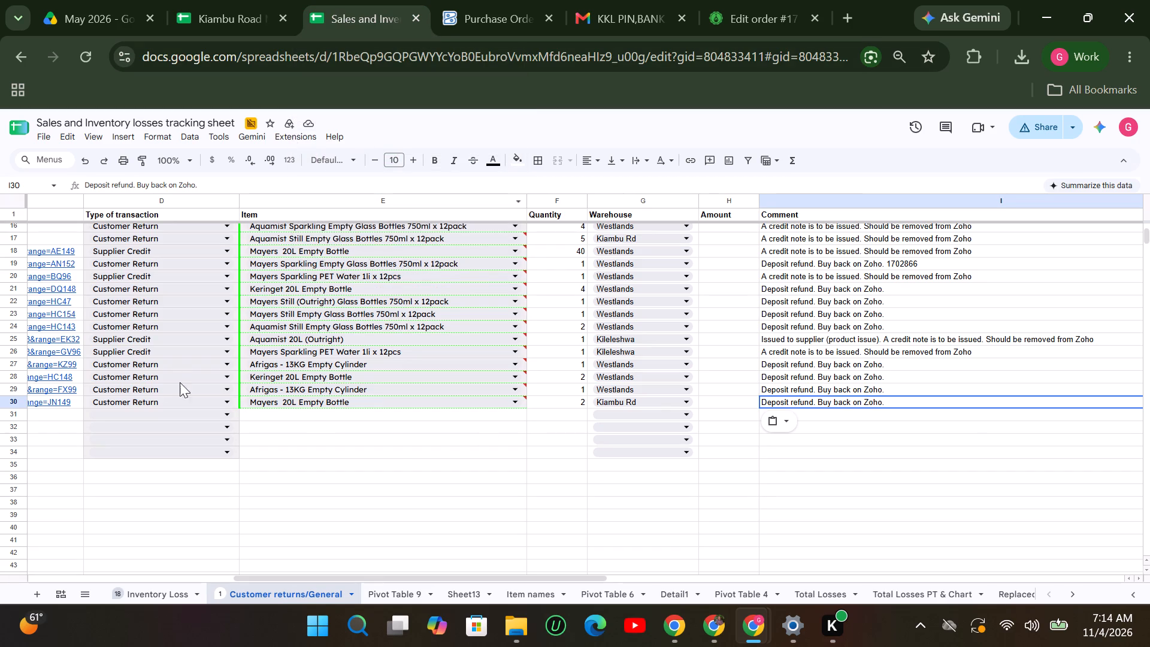
{"action": "left_click", "coordinate": [50, 413]}
{"action": "right_click", "coordinate": [50, 413]}
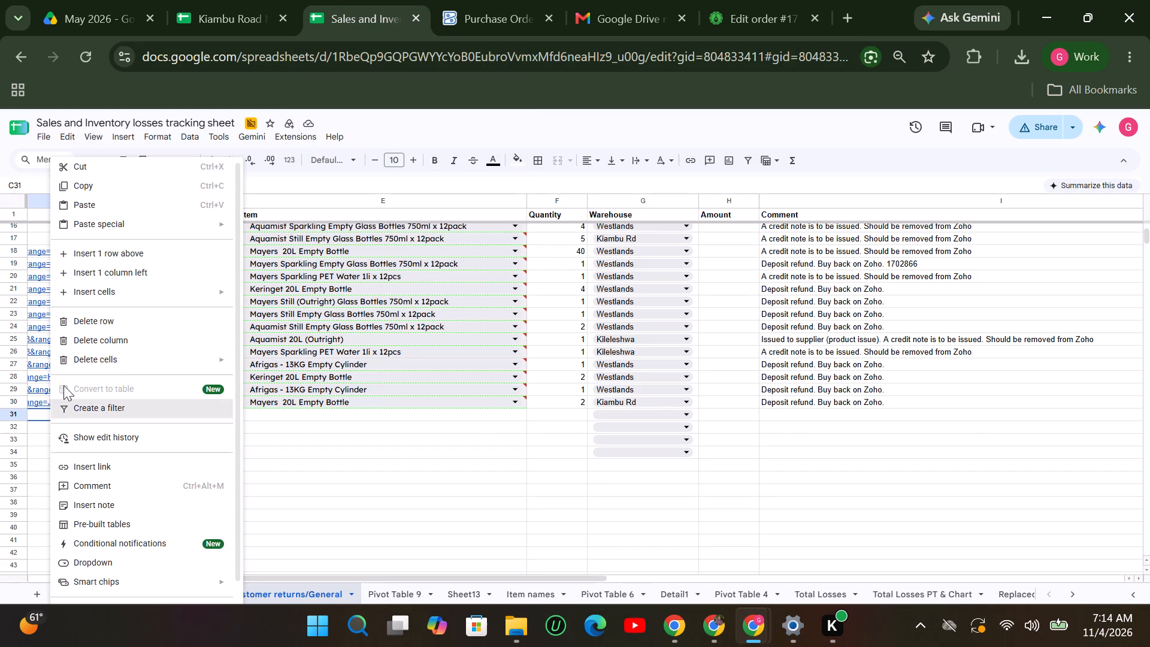
{"action": "left_click", "coordinate": [89, 206]}
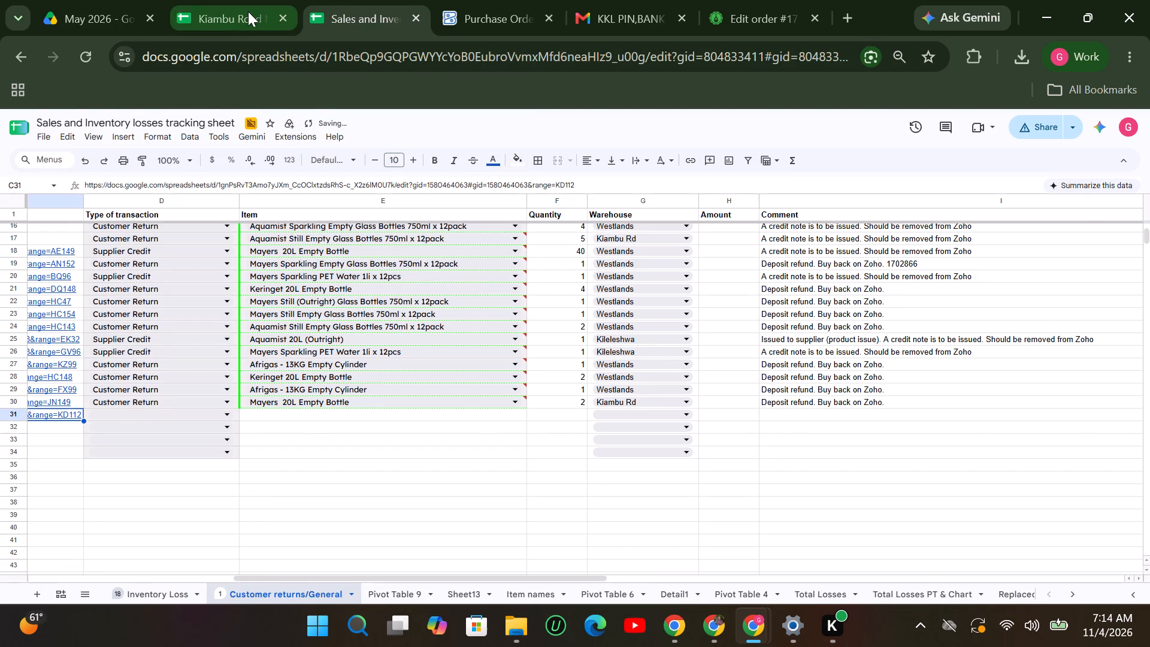
Copy the Total - 13KG Empty Cylinder name from the tracker into row 31's Item cell, checking the tracker's order details date before pasting.
{"action": "left_click", "coordinate": [248, 11]}
{"action": "left_click", "coordinate": [62, 339]}
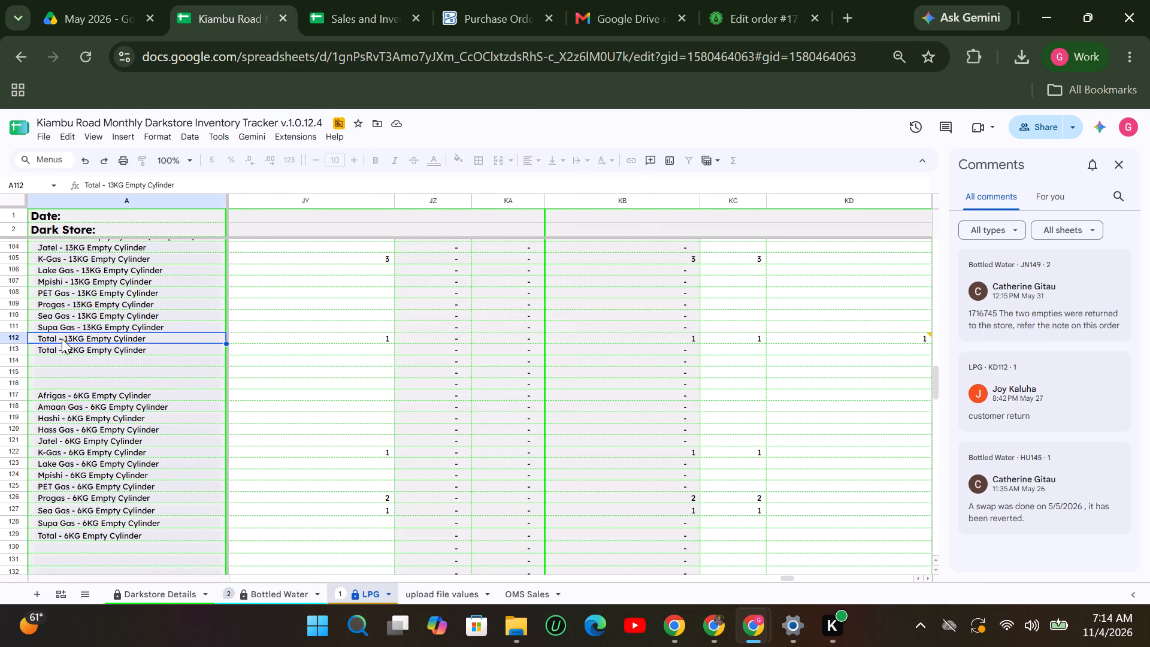
{"action": "right_click", "coordinate": [62, 338]}
{"action": "left_click", "coordinate": [123, 238]}
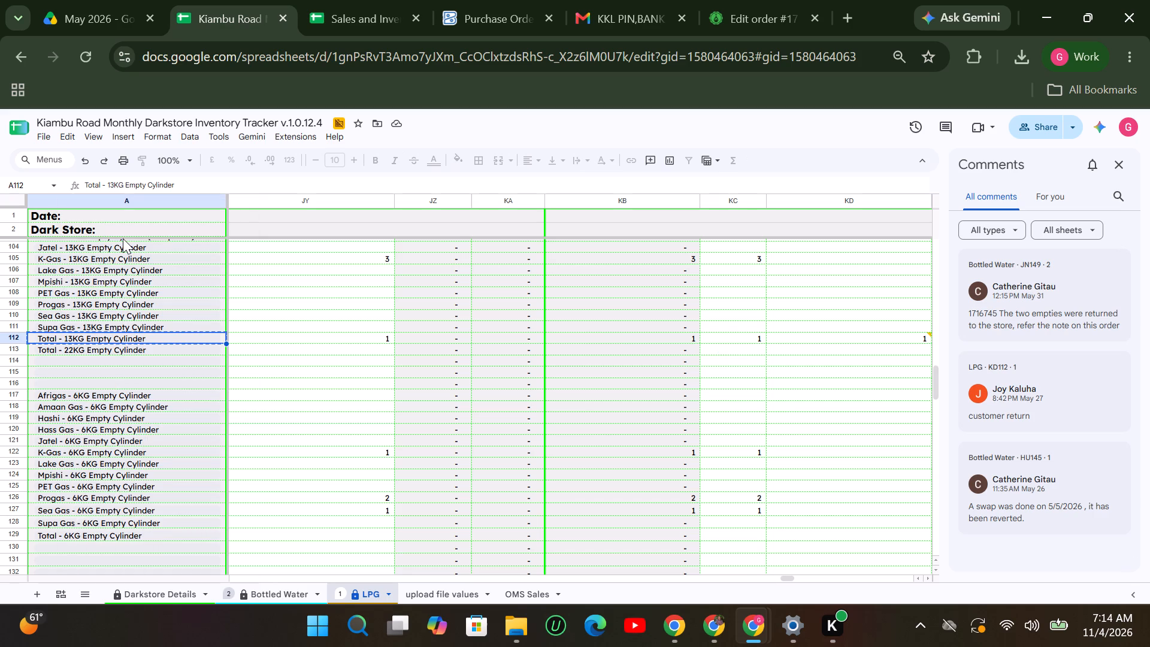
{"action": "scroll", "coordinate": [280, 358], "scroll_direction": "up", "scroll_amount": 4}
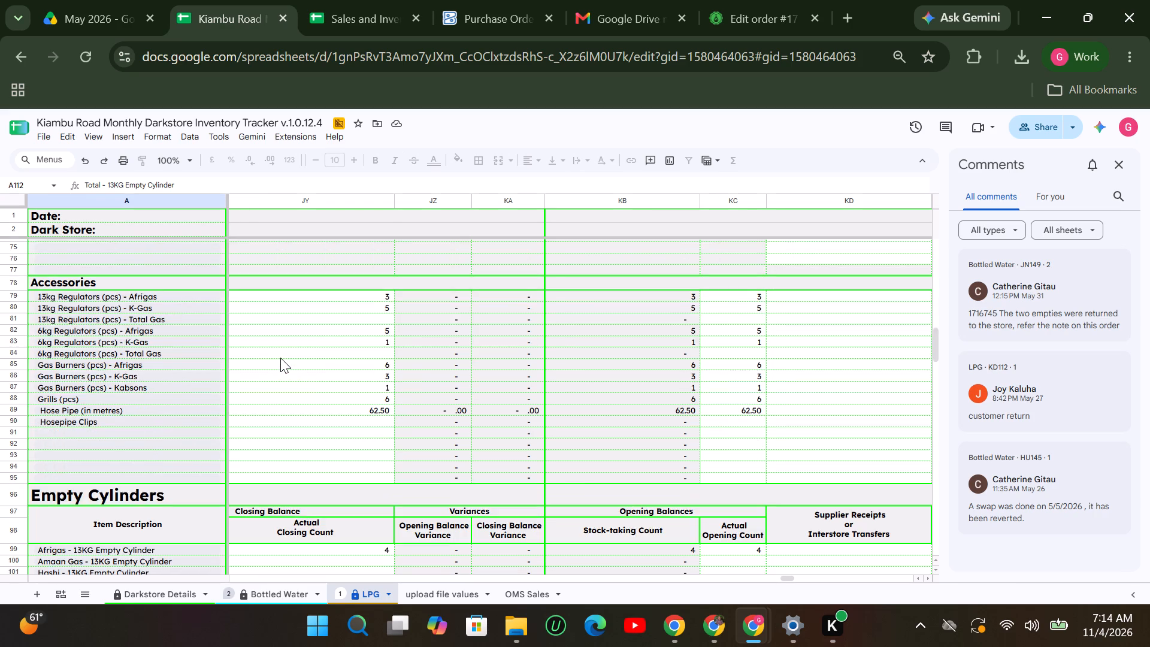
{"action": "scroll", "coordinate": [280, 358], "scroll_direction": "down", "scroll_amount": 8}
{"action": "scroll", "coordinate": [280, 358], "scroll_direction": "up", "scroll_amount": 1}
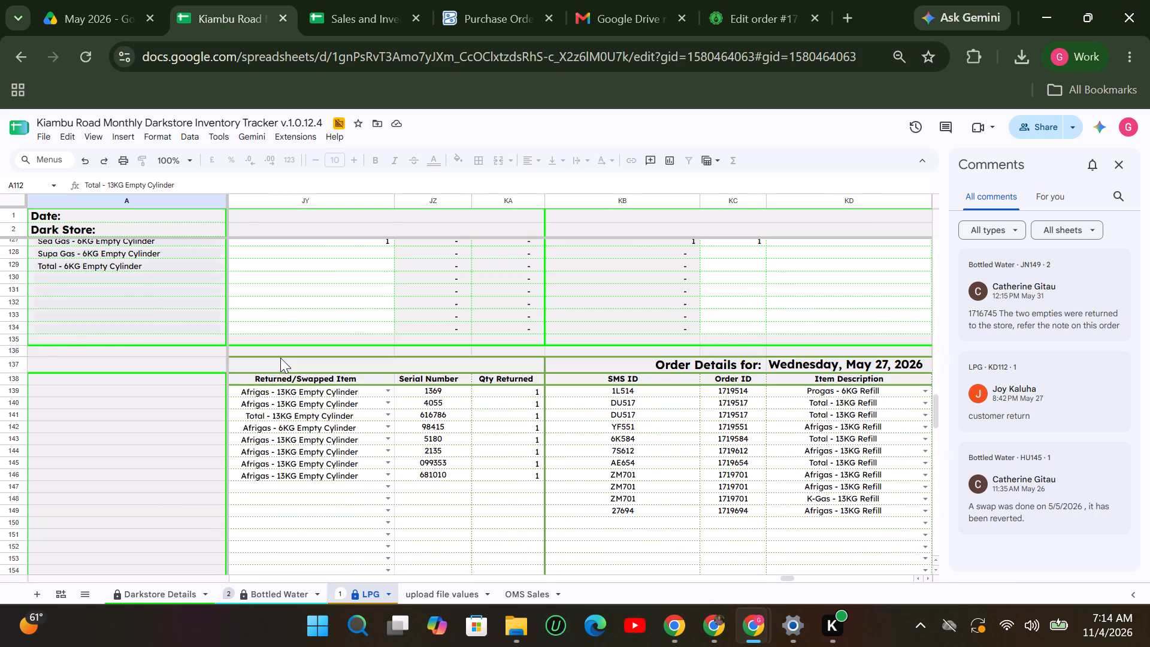
{"action": "scroll", "coordinate": [280, 358], "scroll_direction": "up", "scroll_amount": 3}
{"action": "scroll", "coordinate": [280, 358], "scroll_direction": "down", "scroll_amount": 2}
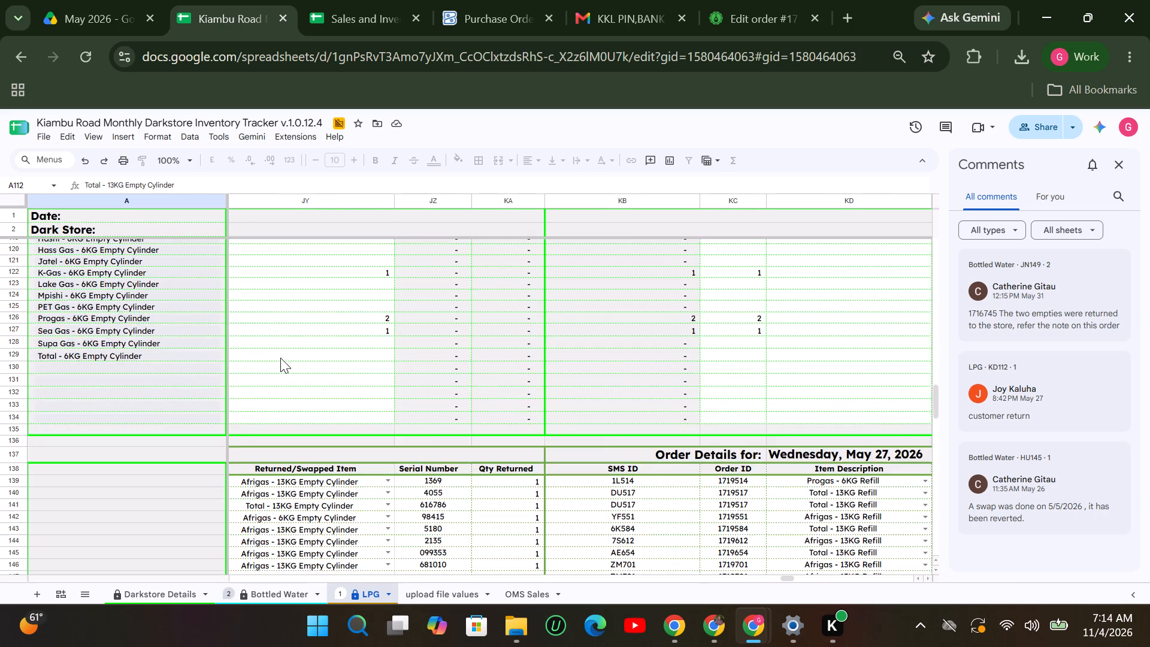
{"action": "scroll", "coordinate": [280, 358], "scroll_direction": "down", "scroll_amount": 1}
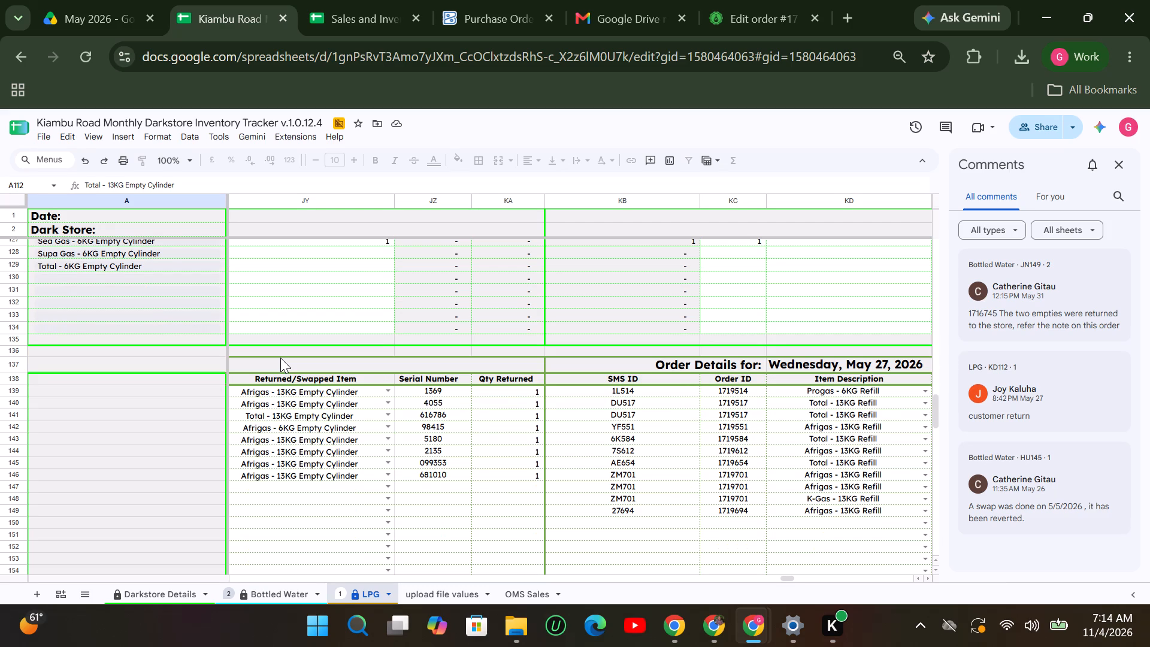
{"action": "left_click", "coordinate": [343, 17]}
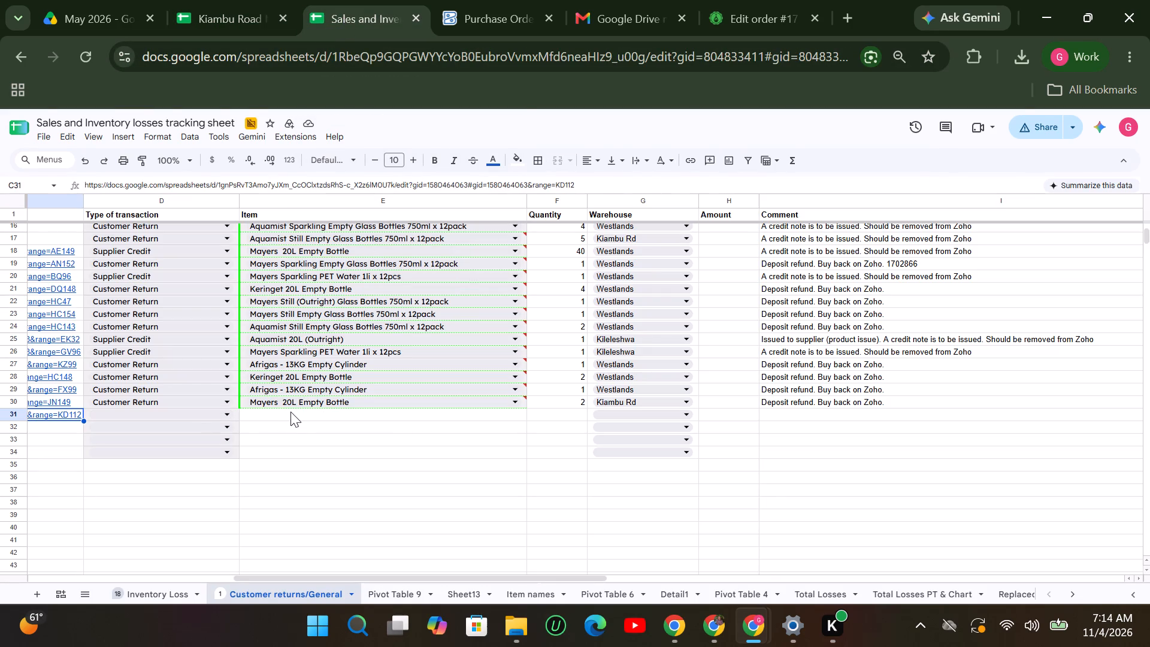
{"action": "left_click", "coordinate": [287, 415]}
{"action": "right_click", "coordinate": [287, 415]}
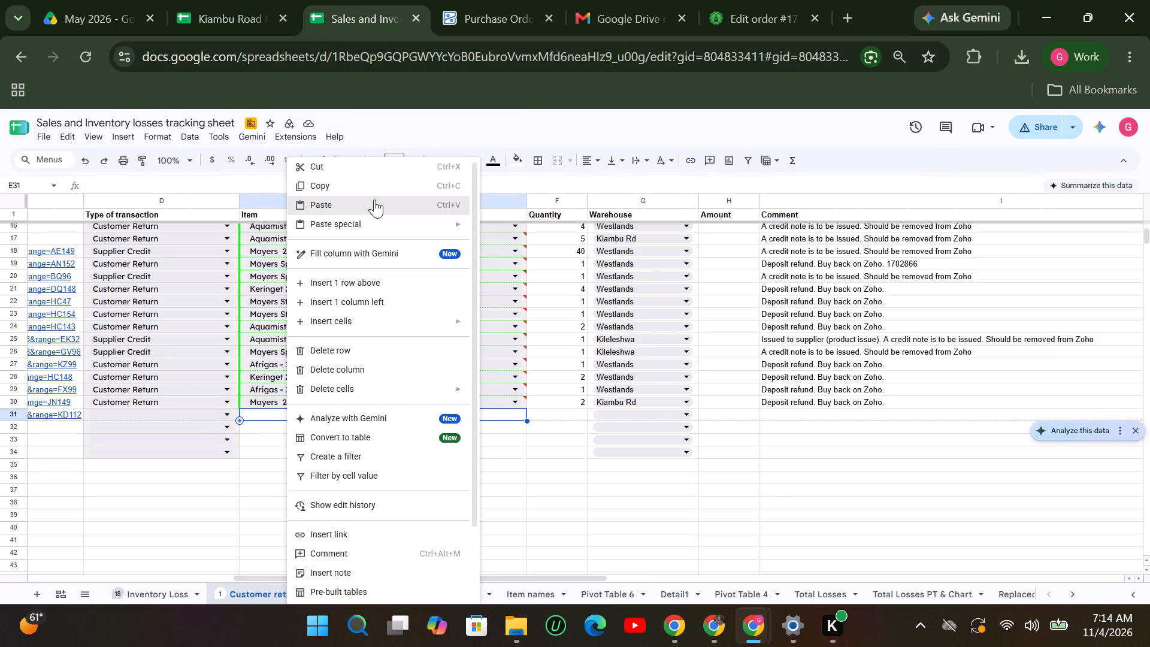
{"action": "left_click", "coordinate": [348, 205]}
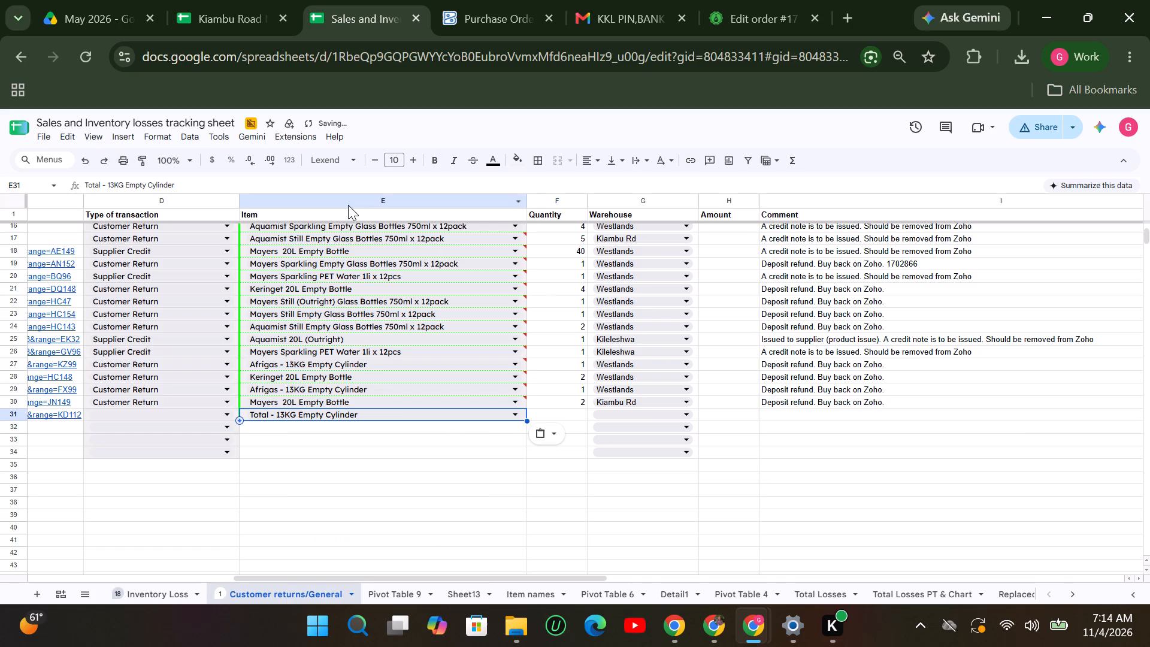
Set the Total - 13KG Empty Cylinder return's quantity to 1 and its warehouse to Kiambu Rd.
{"action": "left_click", "coordinate": [574, 413]}
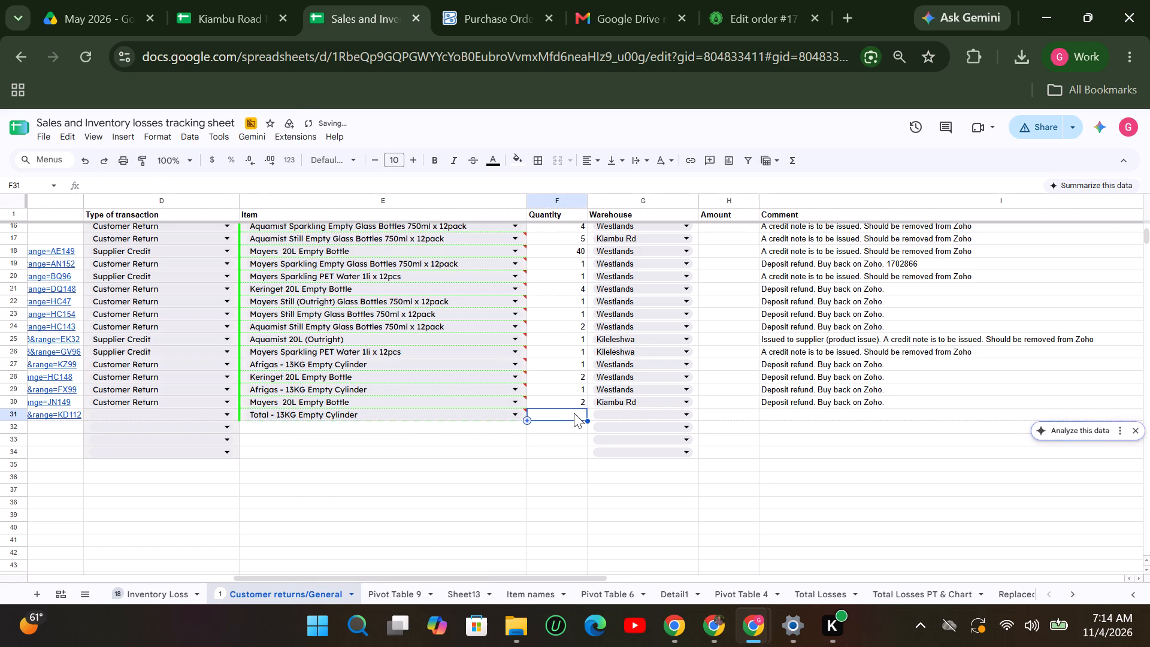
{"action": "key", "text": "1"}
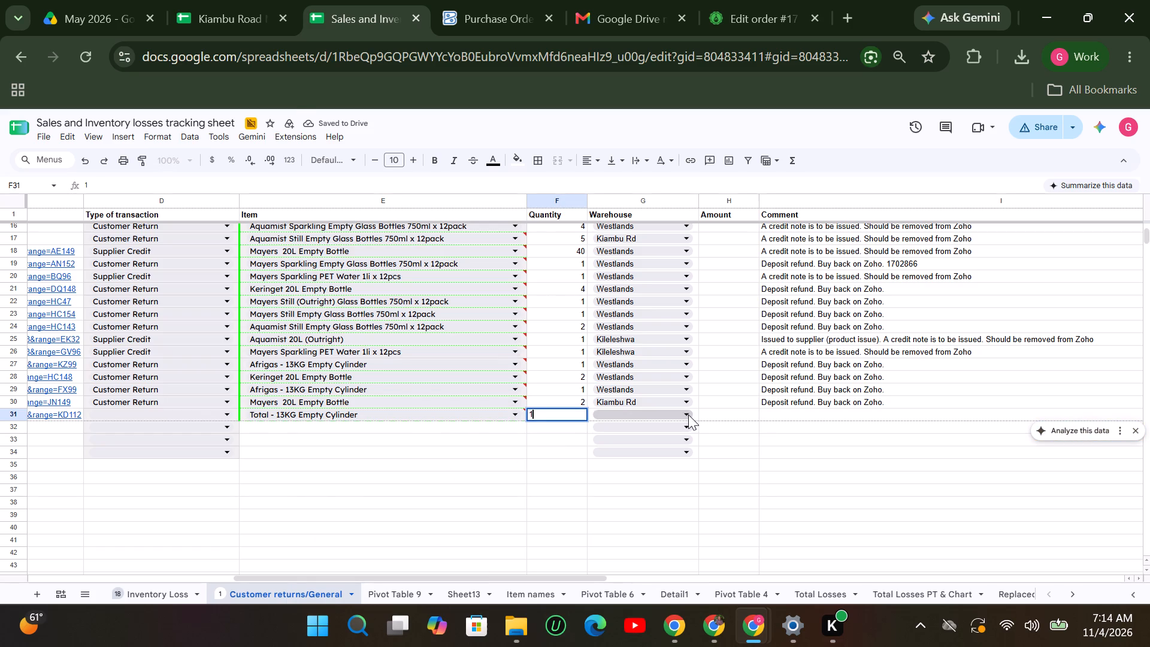
{"action": "left_click", "coordinate": [688, 415]}
{"action": "left_click", "coordinate": [621, 432]}
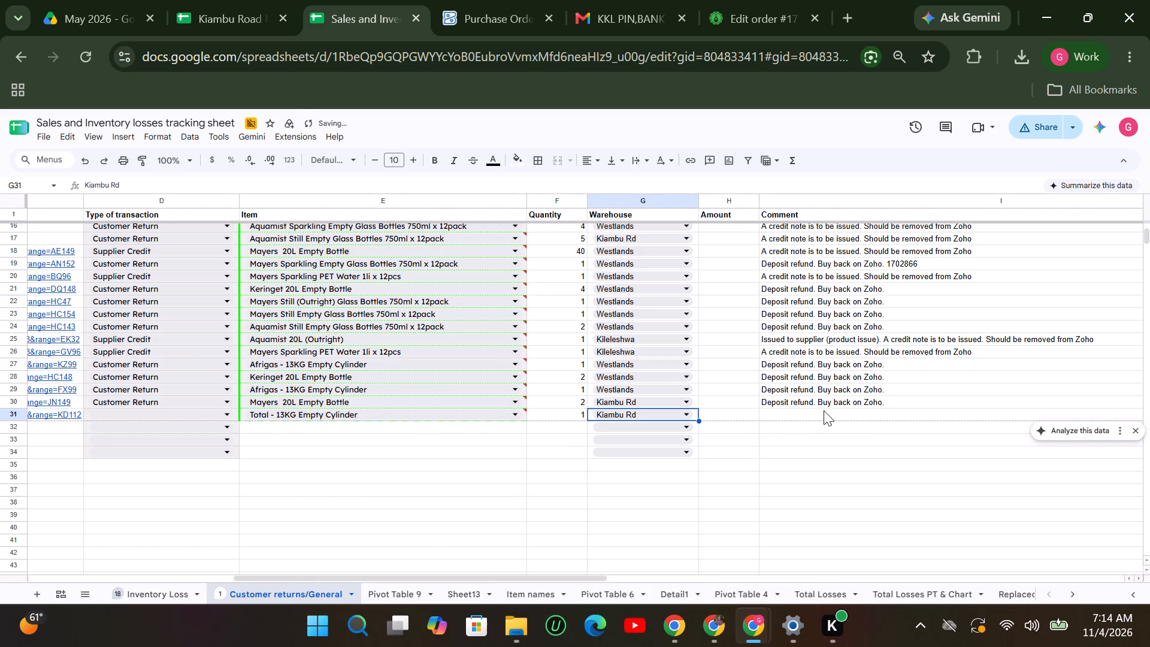
Copy the comment "Deposit refund. Buy back on Zoho." from row 30 into row 31's Comment cell.
{"action": "left_click", "coordinate": [823, 407]}
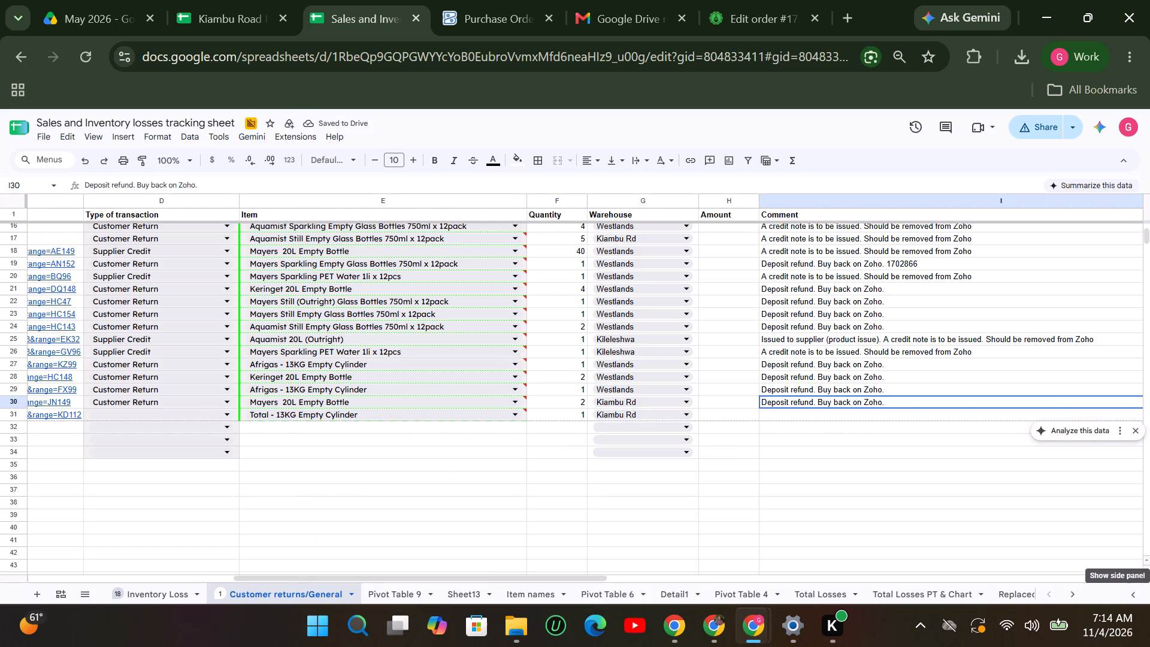
{"action": "right_click", "coordinate": [857, 406]}
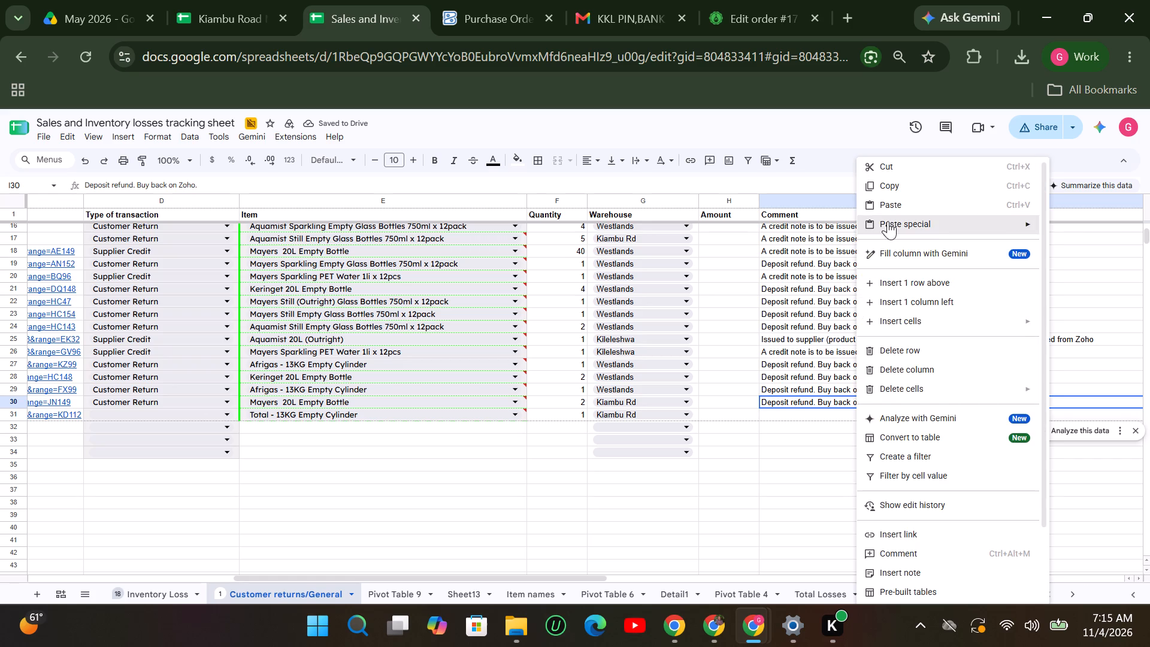
{"action": "left_click", "coordinate": [891, 183]}
{"action": "left_click", "coordinate": [809, 415]}
{"action": "right_click", "coordinate": [809, 415]}
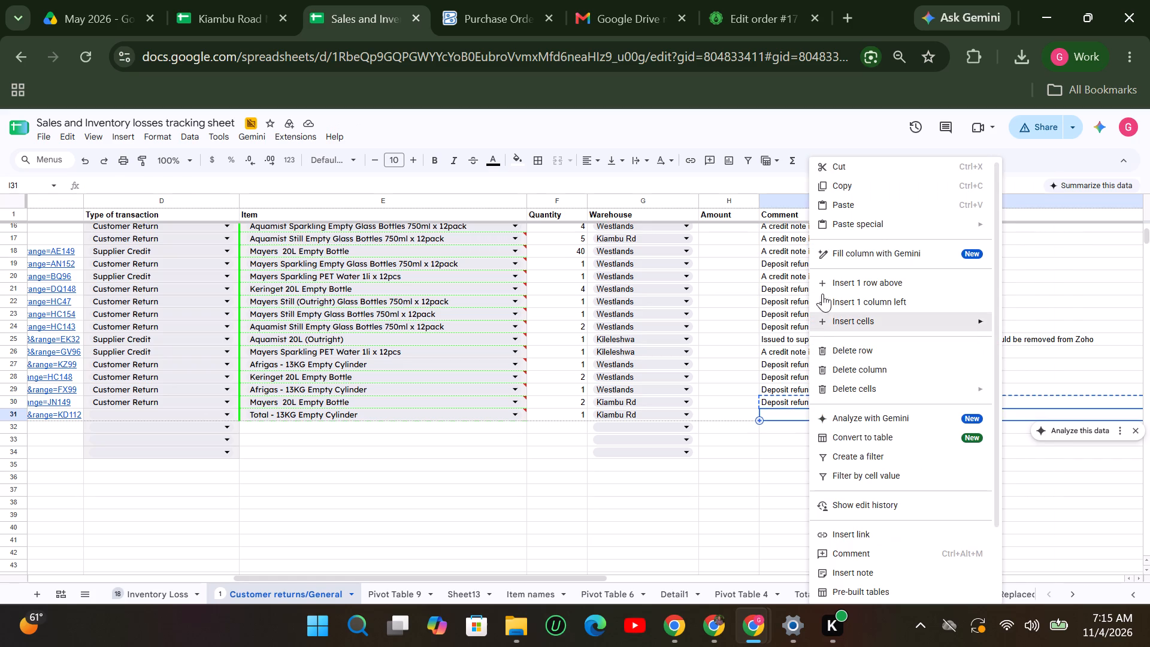
{"action": "left_click", "coordinate": [833, 207]}
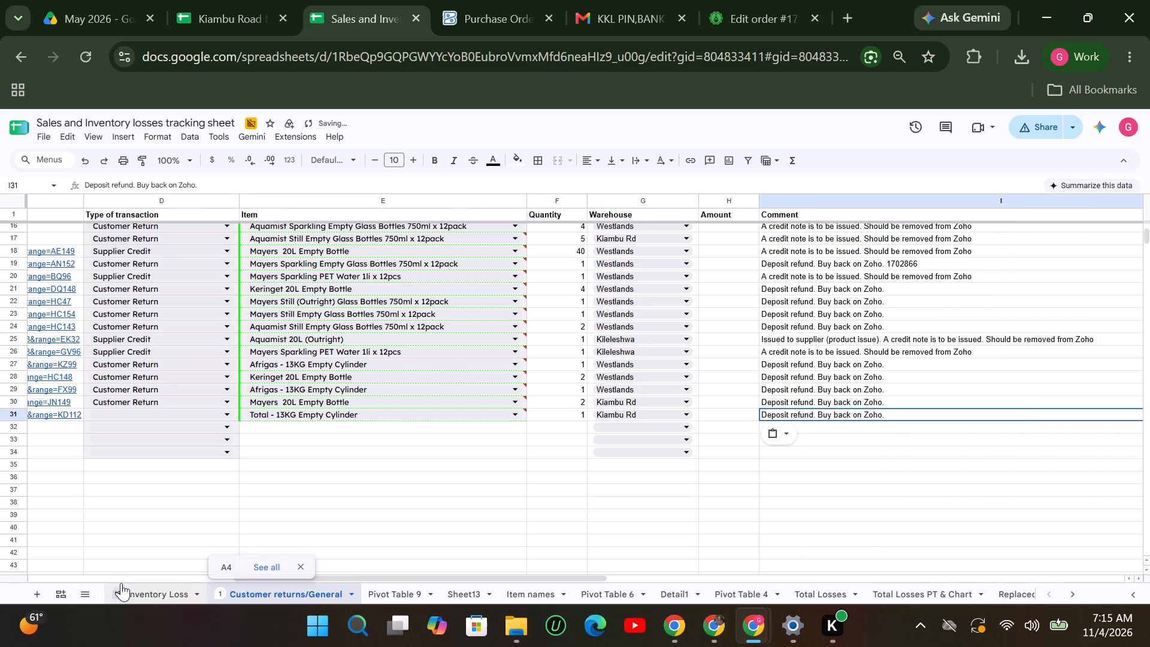
Date the row 31 return entry 2026-05-27 and set its type of transaction to Customer Return.
{"action": "double_click", "coordinate": [59, 576]}
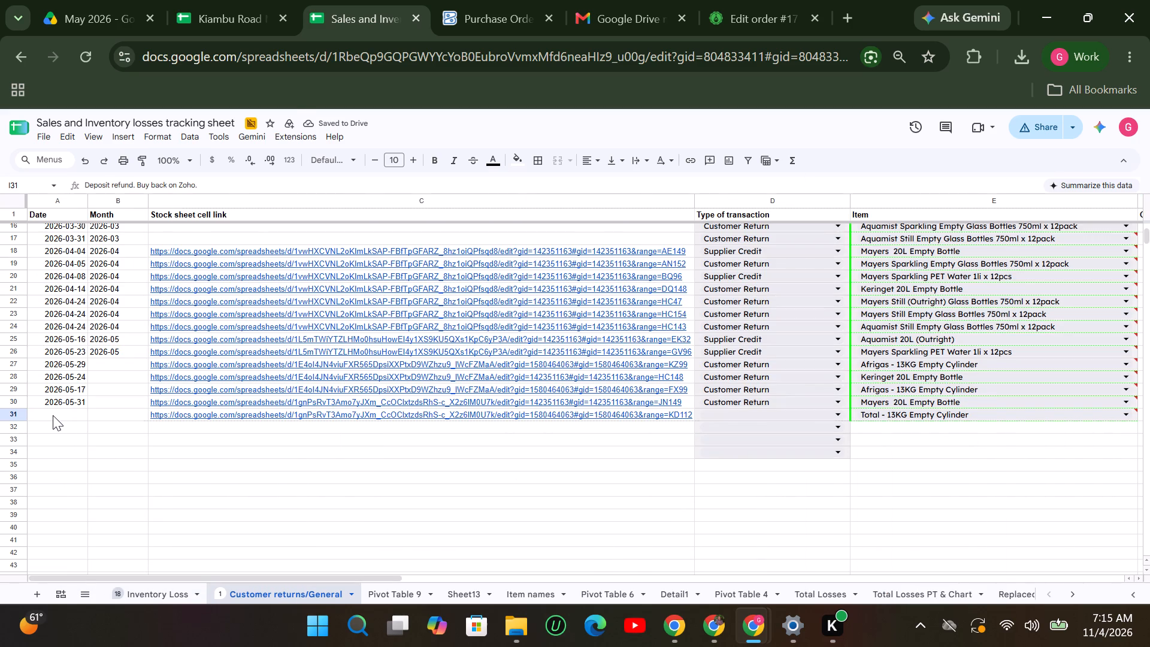
{"action": "left_click", "coordinate": [53, 415]}
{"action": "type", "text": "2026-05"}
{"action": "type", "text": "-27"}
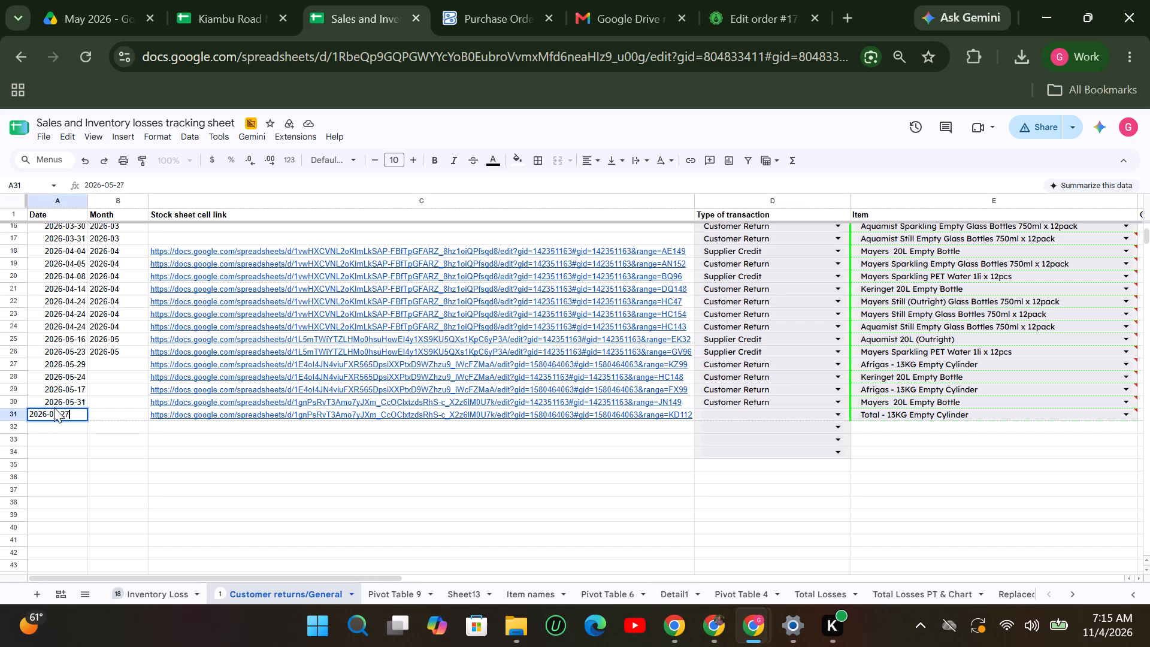
{"action": "left_click", "coordinate": [838, 416]}
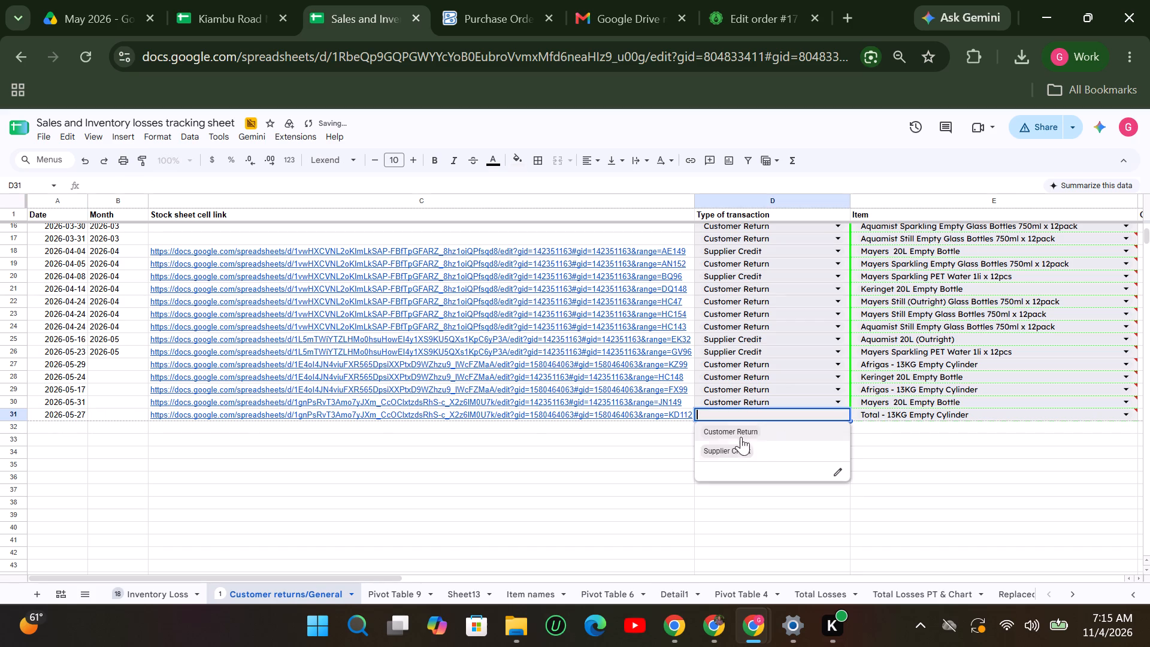
{"action": "left_click", "coordinate": [724, 425]}
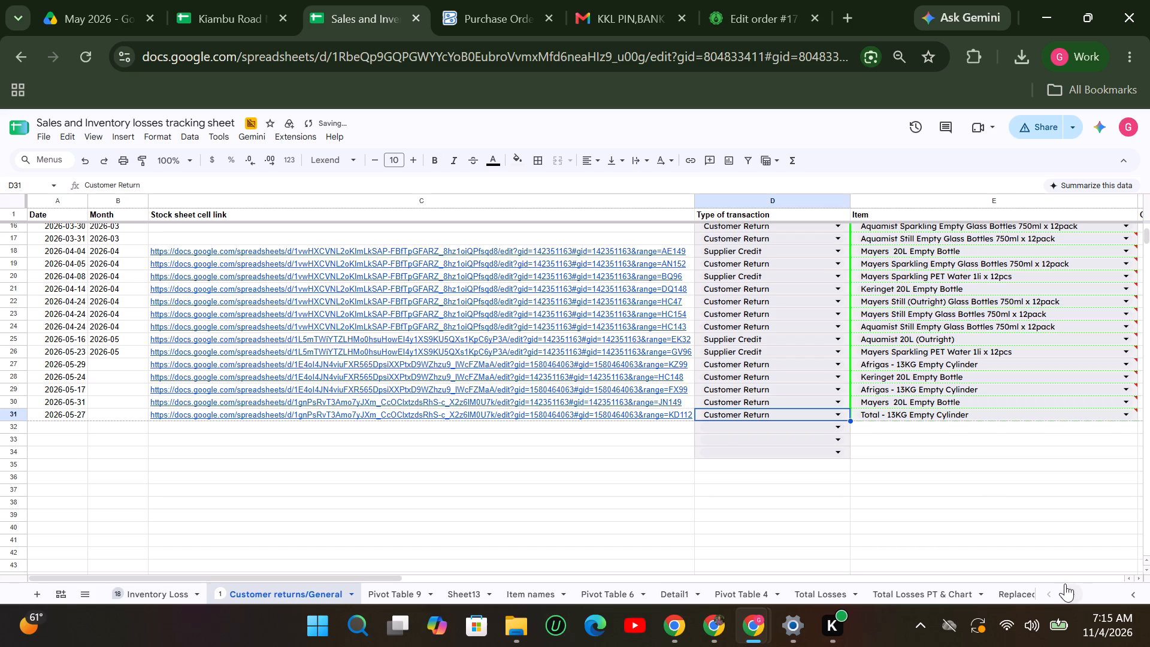
Check the row 31 return entry across its item, quantity, warehouse and comment columns.
{"action": "left_click", "coordinate": [1064, 580]}
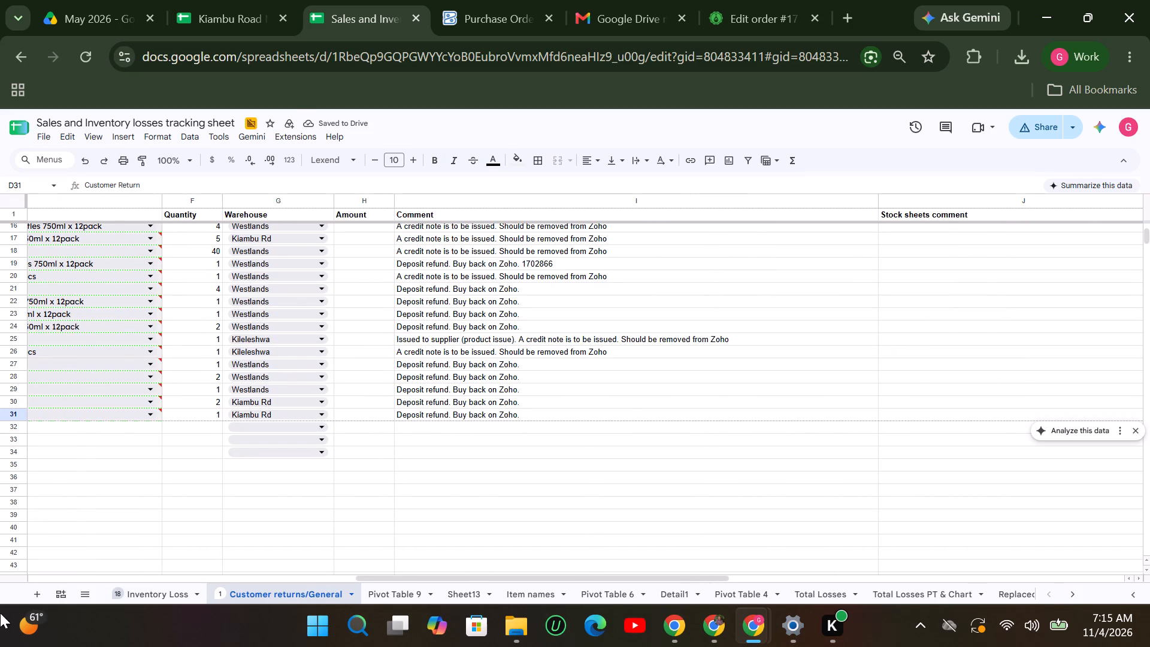
{"action": "left_click", "coordinate": [56, 578]}
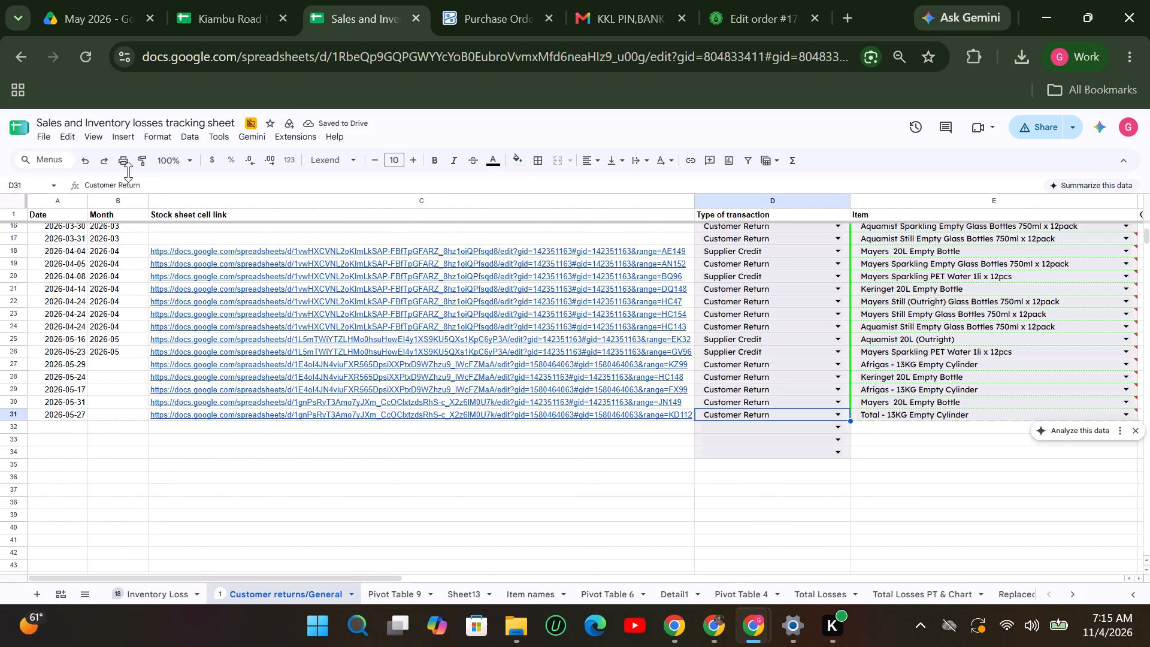
Review the remaining Kiambu Road tracker comment on Bottled Water cell HU145, and close that tracker.
{"action": "left_click", "coordinate": [228, 11]}
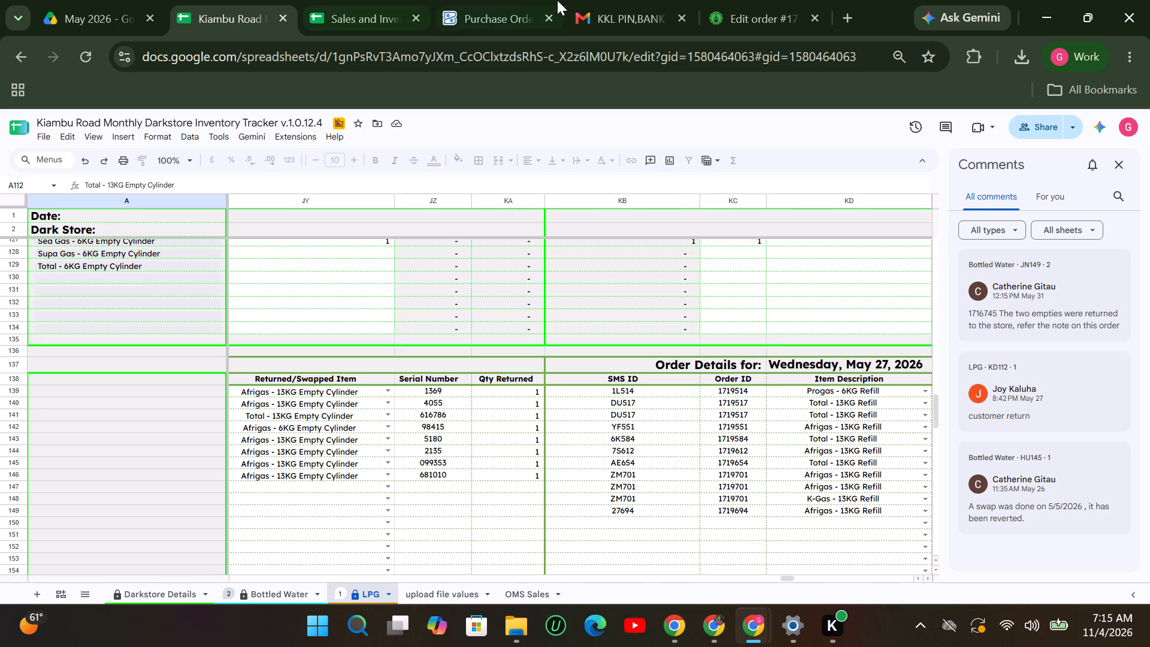
{"action": "scroll", "coordinate": [1017, 430], "scroll_direction": "down", "scroll_amount": 17}
{"action": "left_click", "coordinate": [1029, 506]}
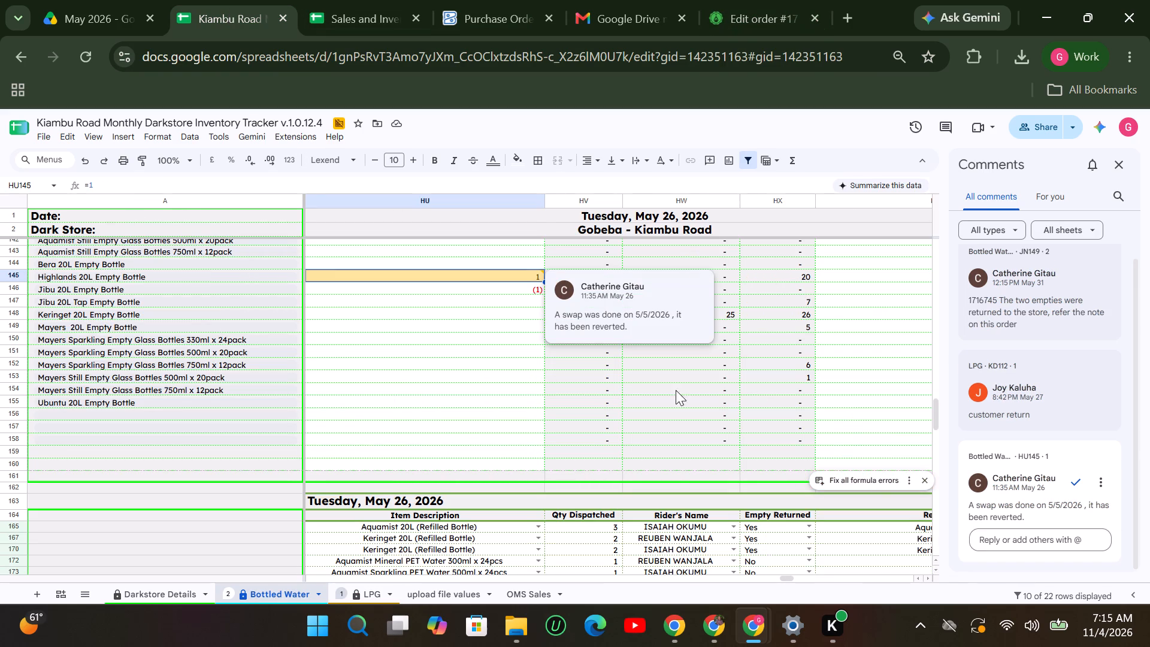
{"action": "scroll", "coordinate": [1022, 446], "scroll_direction": "down", "scroll_amount": 16}
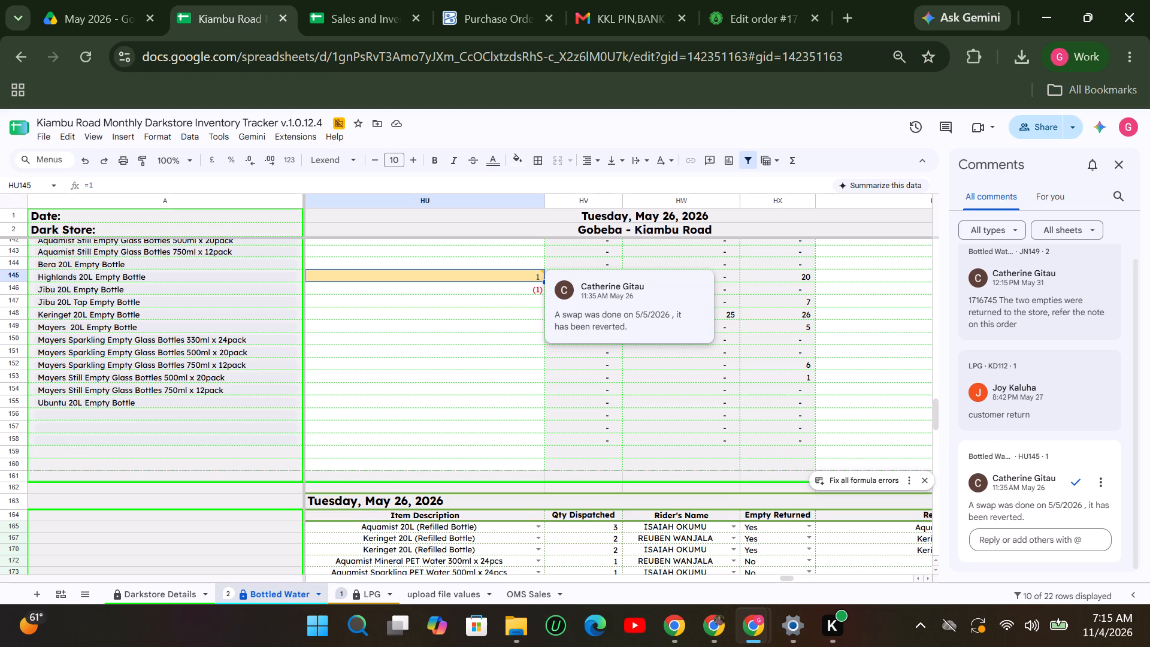
{"action": "scroll", "coordinate": [1028, 453], "scroll_direction": "down", "scroll_amount": 10}
{"action": "left_click", "coordinate": [125, 13]}
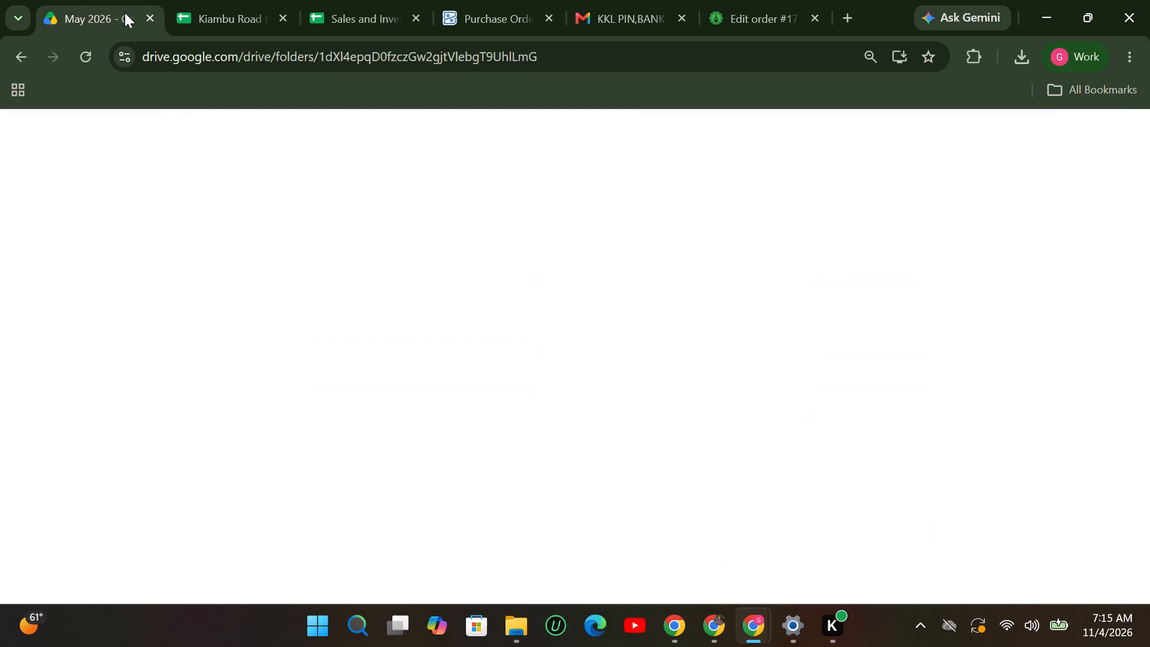
{"action": "left_click", "coordinate": [277, 19]}
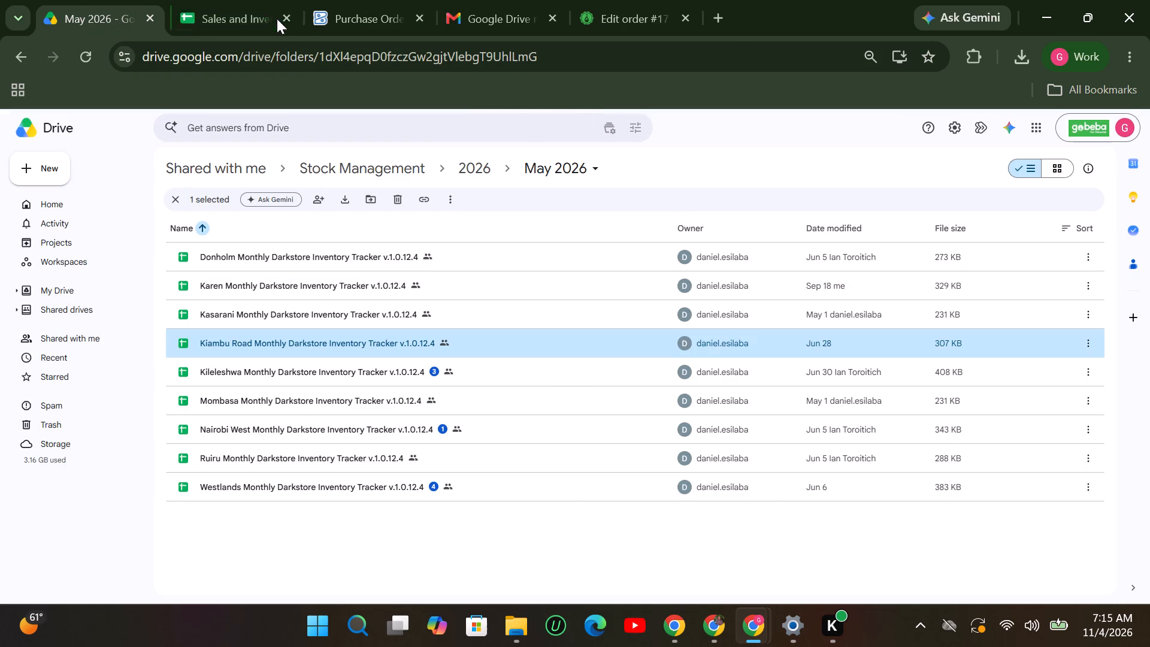
Open the Karen May 2026 tracker, read through its whole comment list down to the oldest May entries, and close it.
{"action": "double_click", "coordinate": [217, 287]}
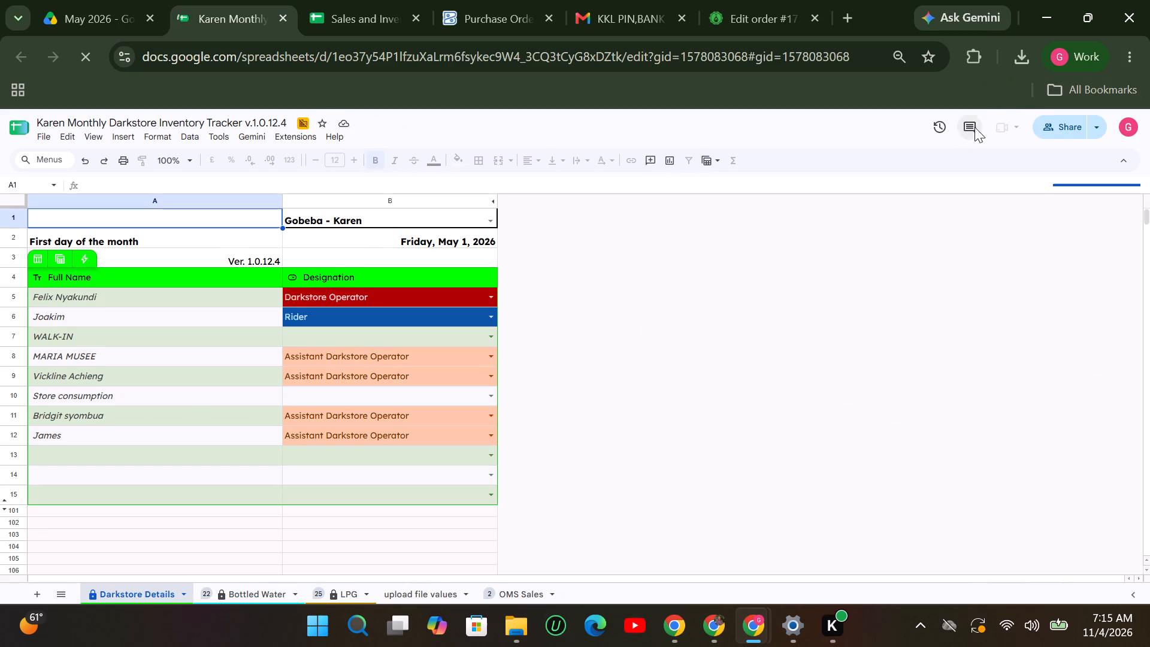
{"action": "left_click", "coordinate": [944, 129]}
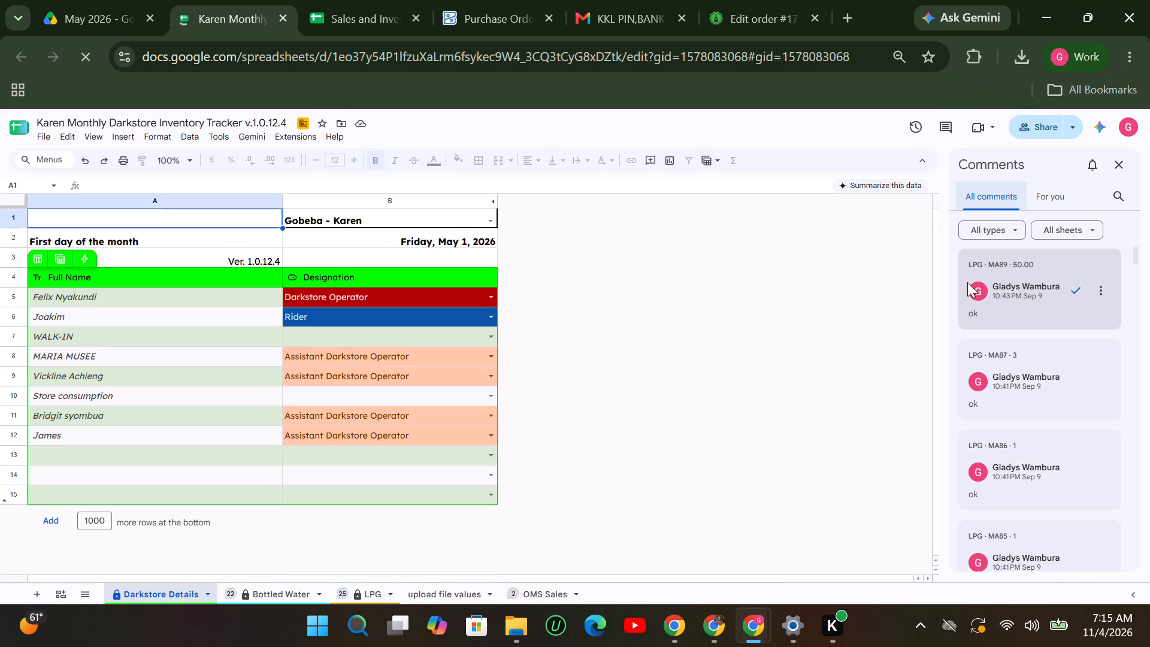
{"action": "scroll", "coordinate": [1127, 474], "scroll_direction": "down", "scroll_amount": 3}
{"action": "scroll", "coordinate": [1042, 489], "scroll_direction": "down", "scroll_amount": 4}
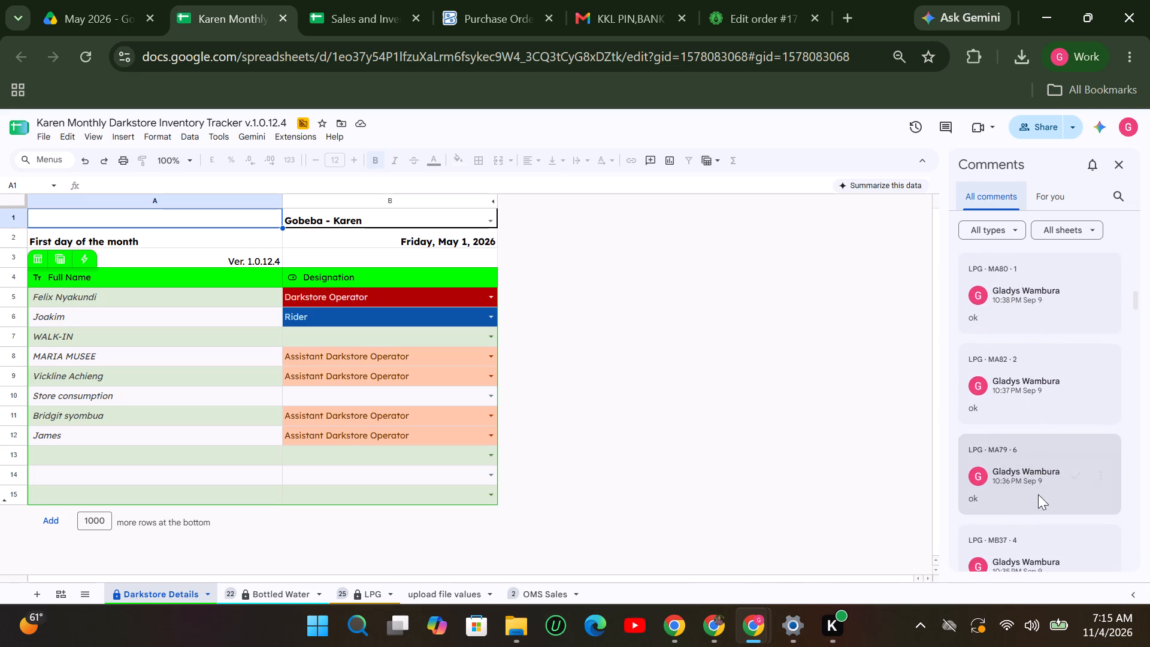
{"action": "scroll", "coordinate": [1036, 501], "scroll_direction": "down", "scroll_amount": 7}
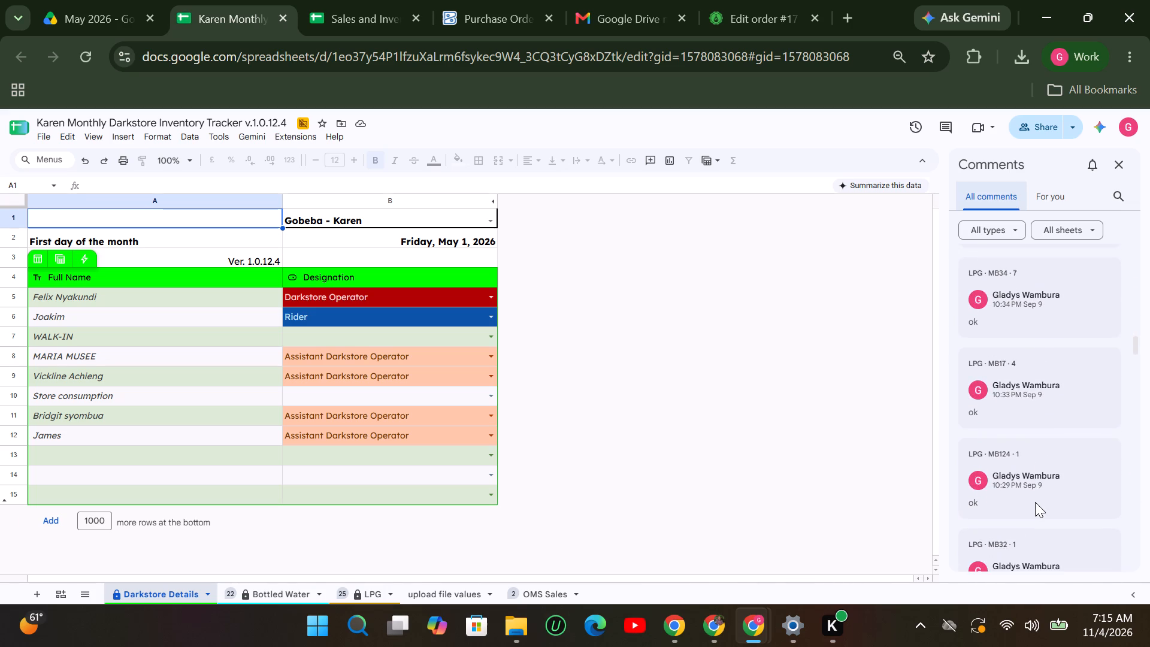
{"action": "scroll", "coordinate": [1035, 502], "scroll_direction": "down", "scroll_amount": 11}
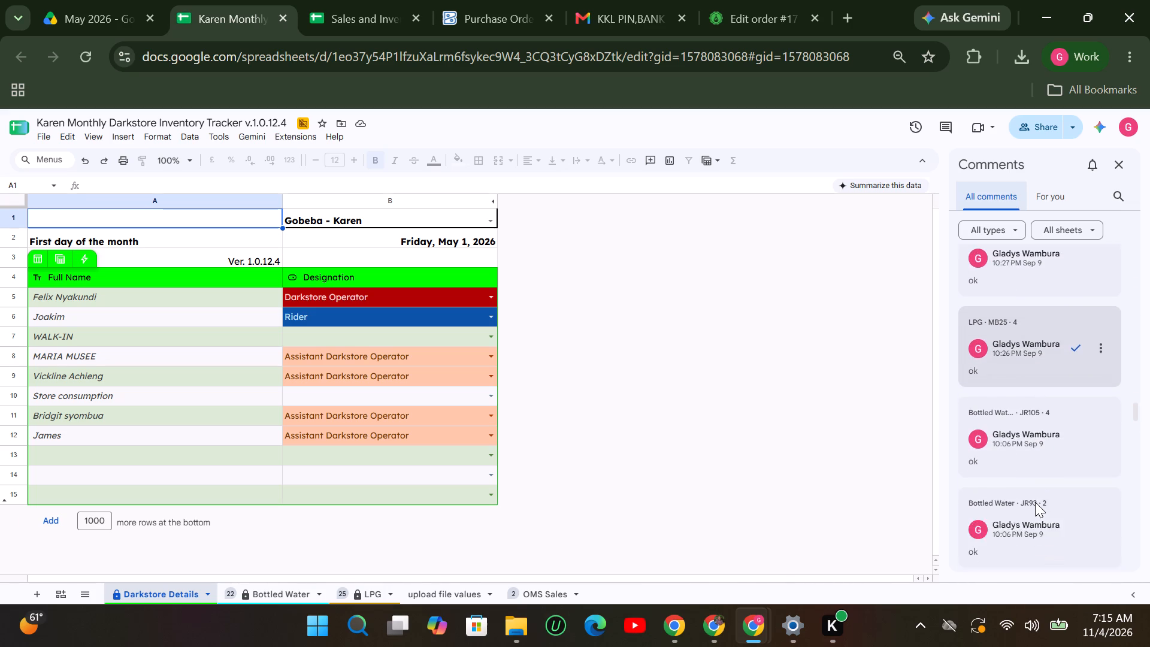
{"action": "scroll", "coordinate": [1035, 502], "scroll_direction": "down", "scroll_amount": 7}
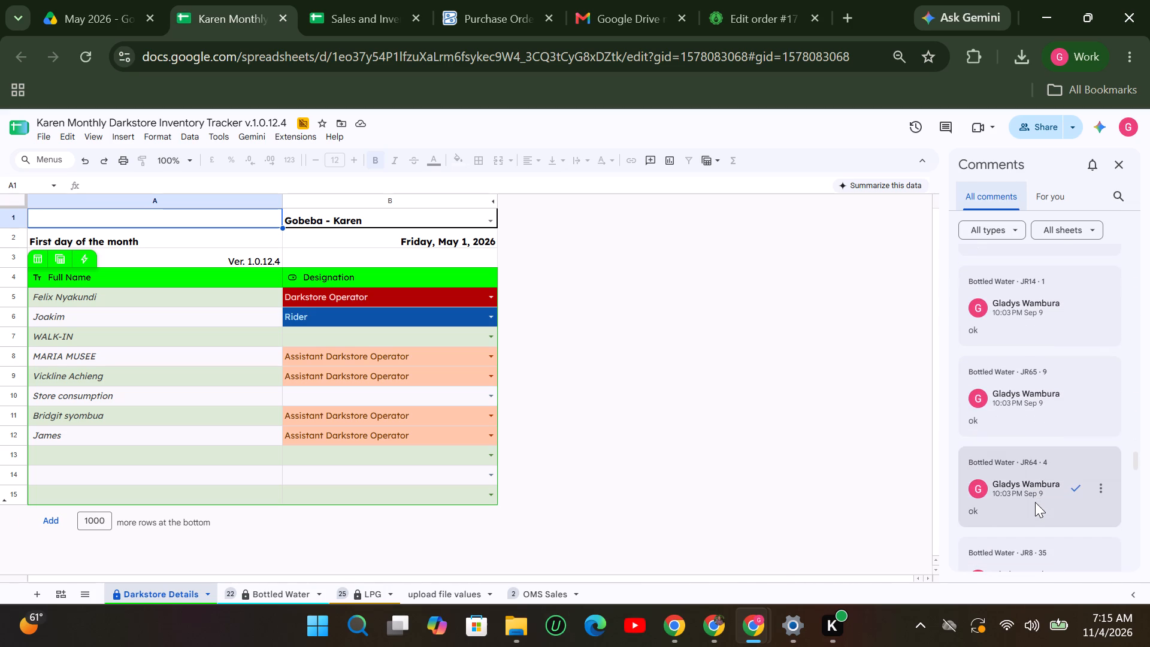
{"action": "scroll", "coordinate": [1035, 502], "scroll_direction": "down", "scroll_amount": 6}
{"action": "scroll", "coordinate": [1035, 502], "scroll_direction": "up", "scroll_amount": 5}
{"action": "scroll", "coordinate": [1035, 502], "scroll_direction": "down", "scroll_amount": 1}
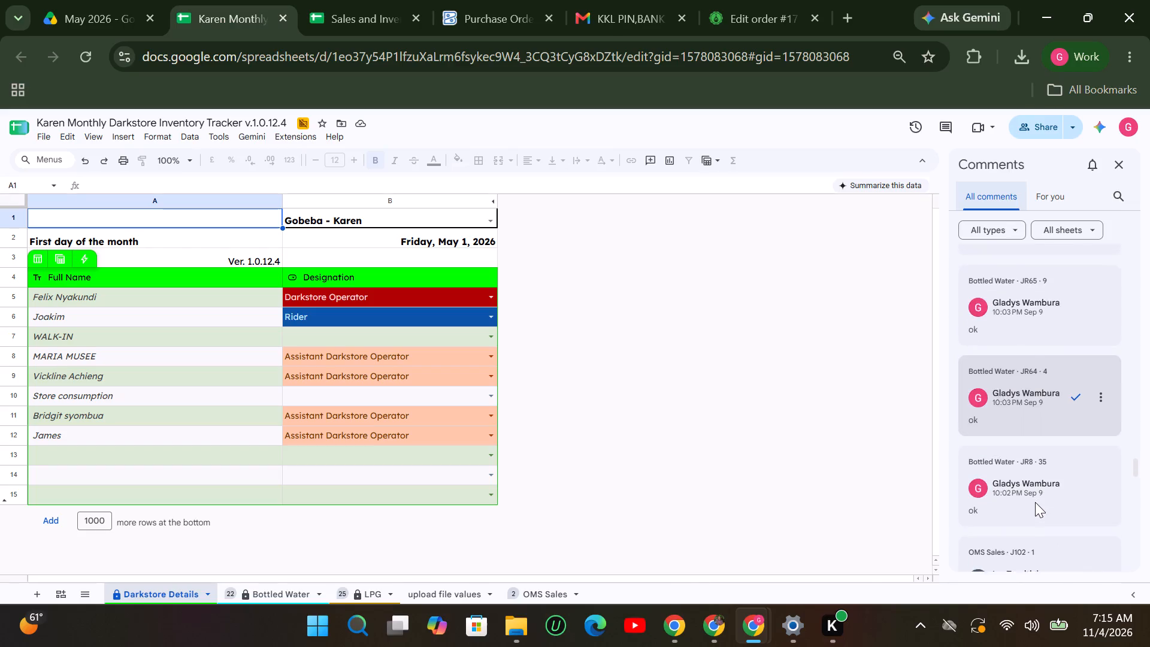
{"action": "scroll", "coordinate": [1035, 502], "scroll_direction": "down", "scroll_amount": 8}
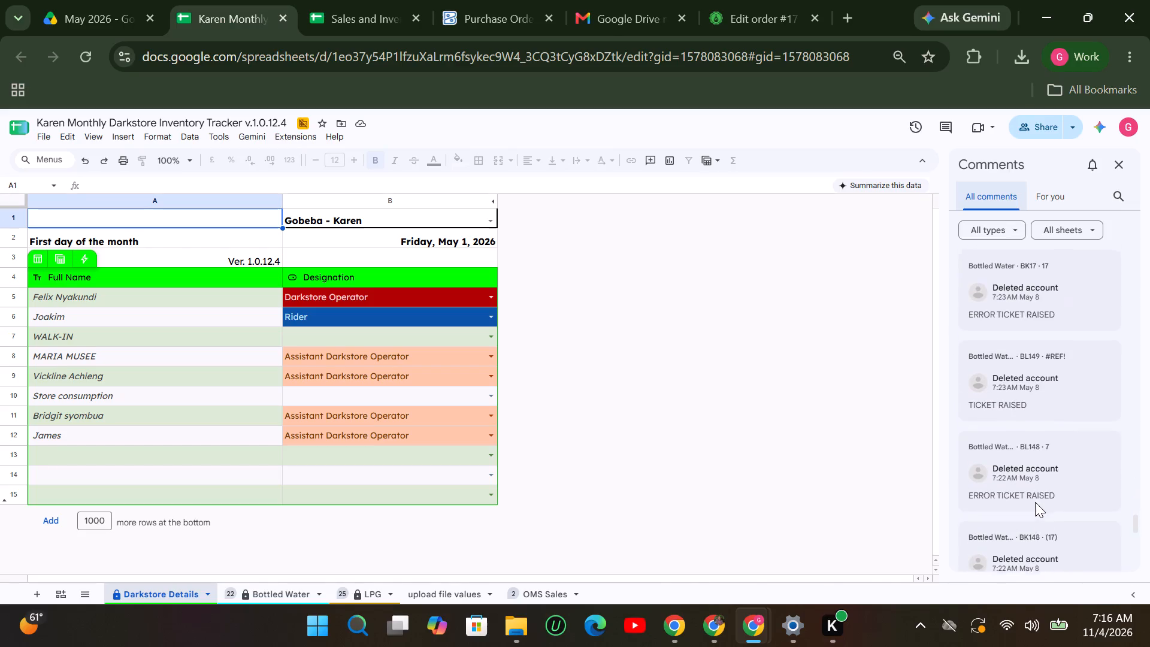
{"action": "scroll", "coordinate": [1035, 502], "scroll_direction": "down", "scroll_amount": 2}
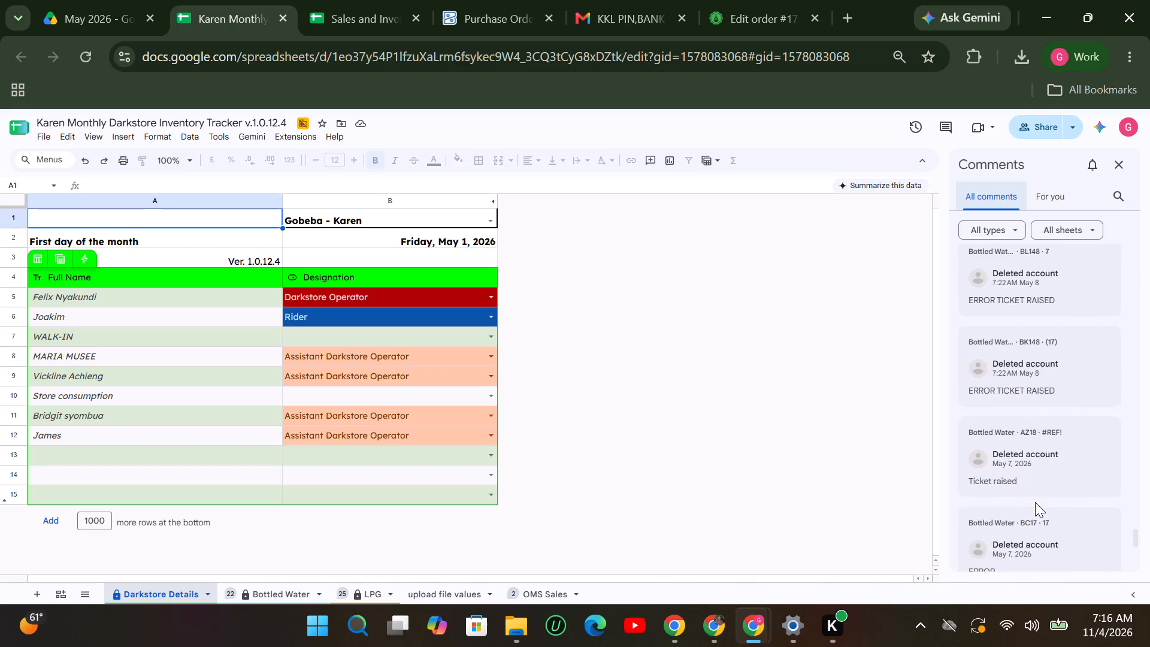
{"action": "scroll", "coordinate": [1035, 502], "scroll_direction": "down", "scroll_amount": 8}
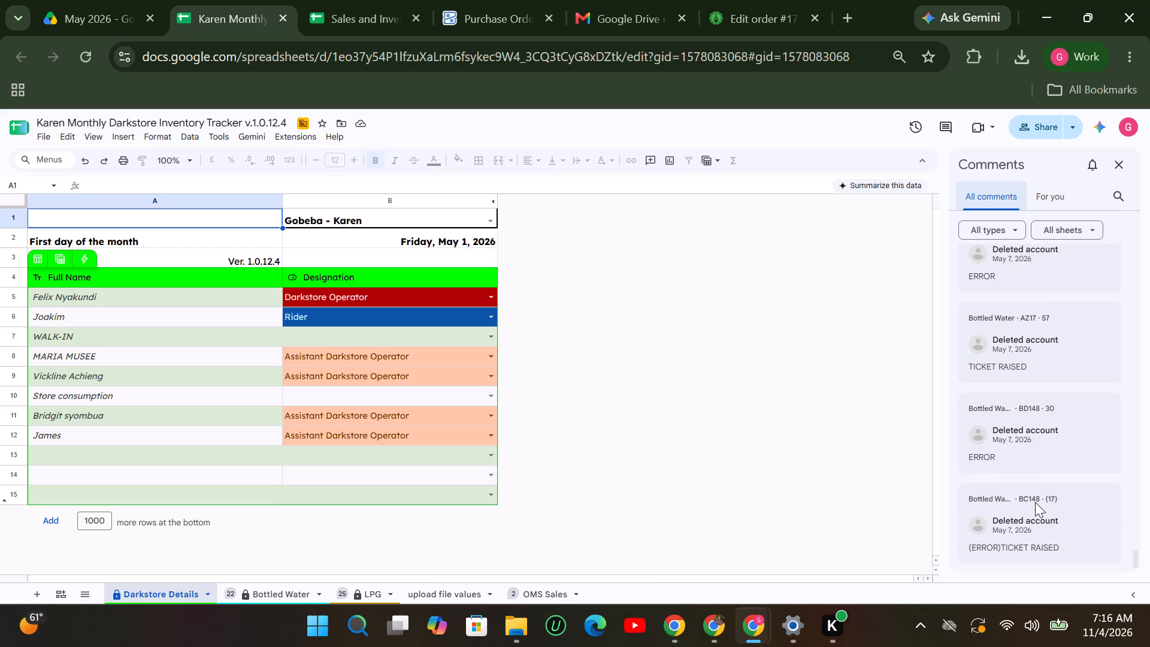
{"action": "scroll", "coordinate": [1035, 502], "scroll_direction": "down", "scroll_amount": 6}
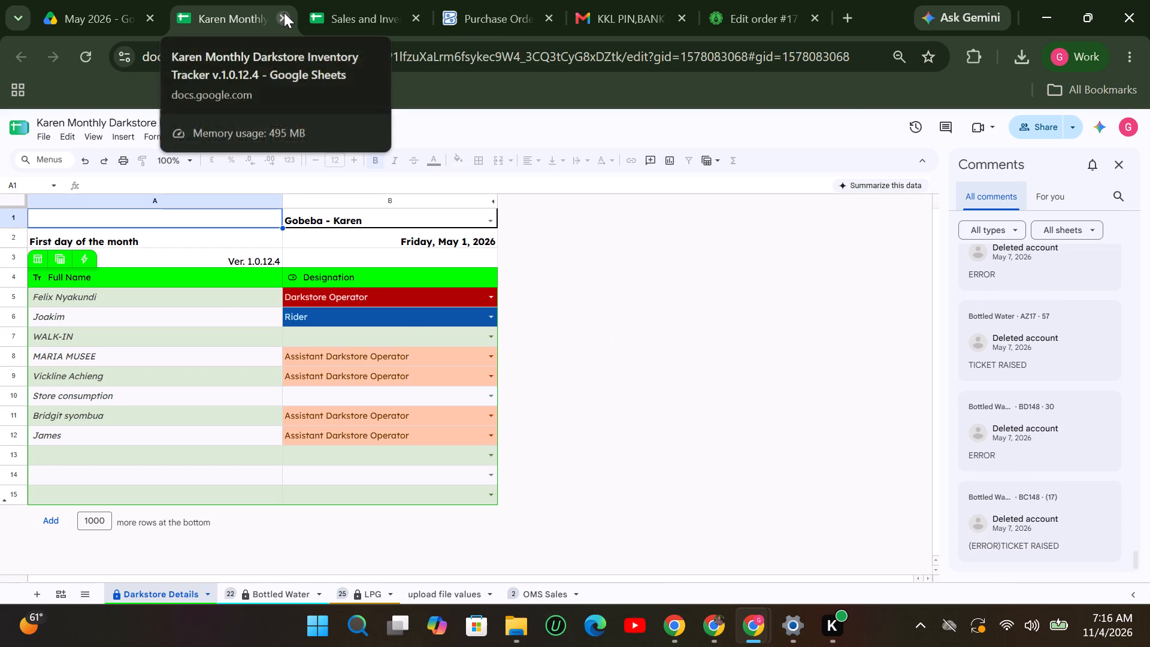
{"action": "left_click", "coordinate": [284, 13]}
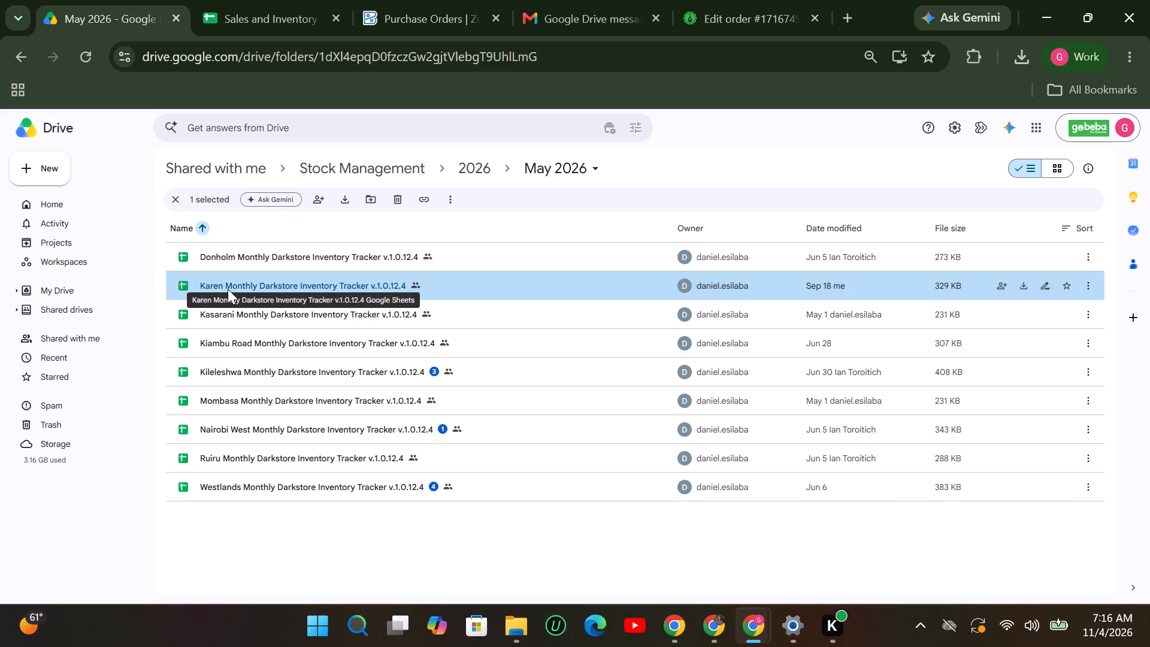
Open the Ruiru May 2026 tracker, review its comments including the one on Bottled Water cell AK165, and close it.
{"action": "double_click", "coordinate": [200, 461]}
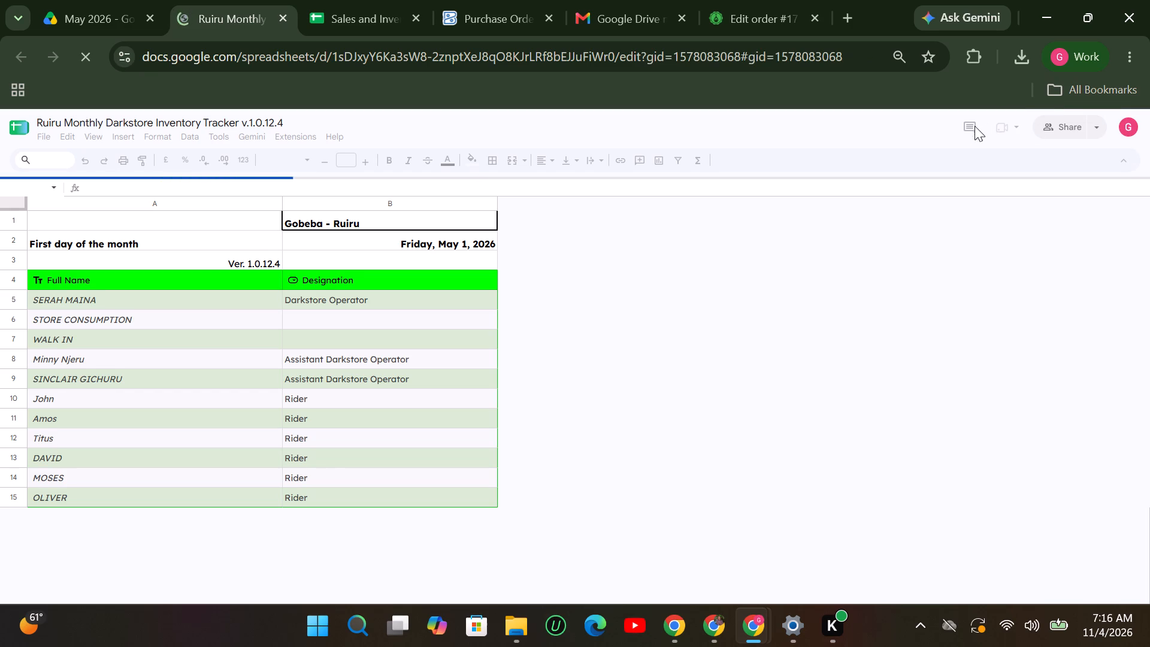
{"action": "left_click", "coordinate": [970, 125]}
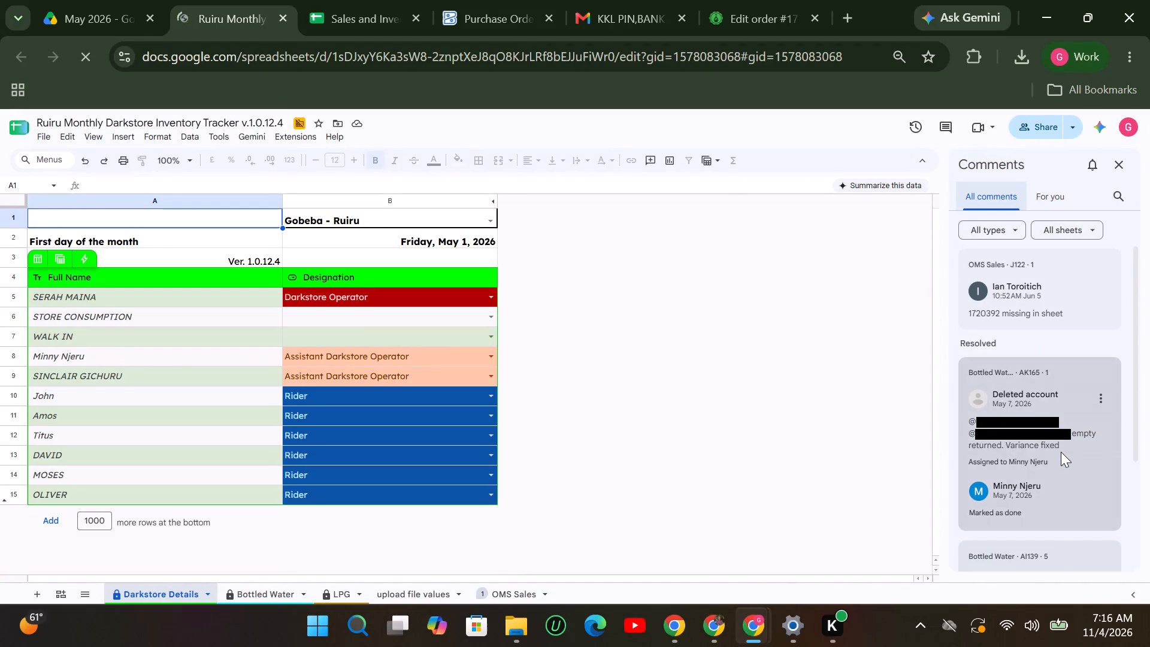
{"action": "left_click", "coordinate": [1084, 433]}
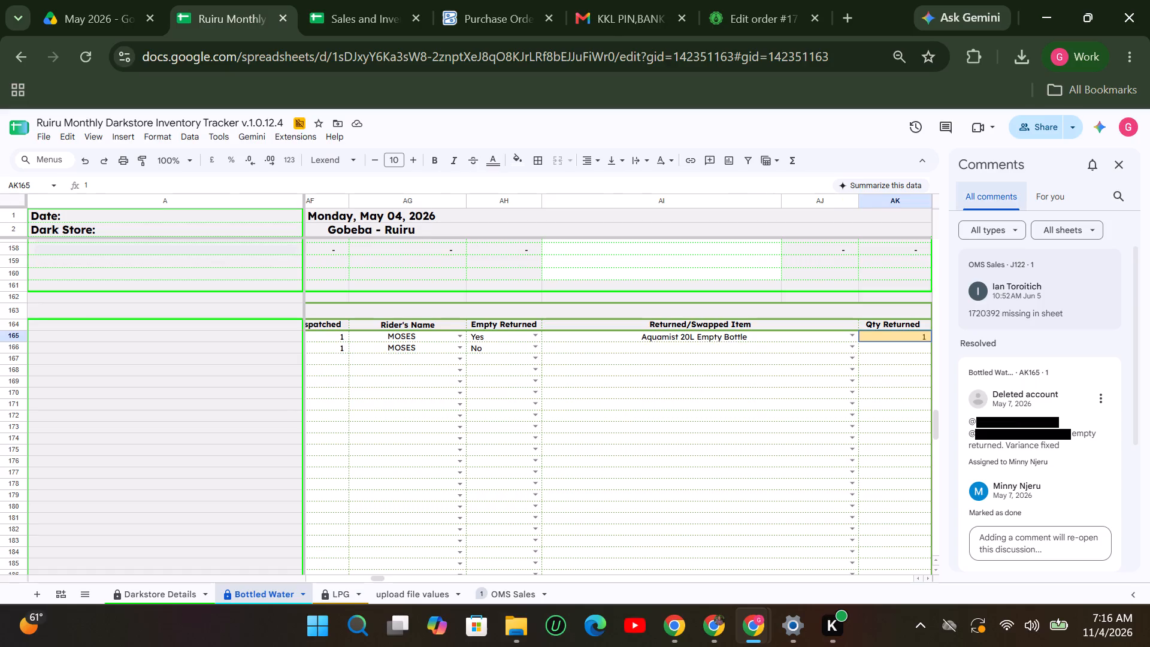
{"action": "scroll", "coordinate": [1084, 433], "scroll_direction": "down", "scroll_amount": 1}
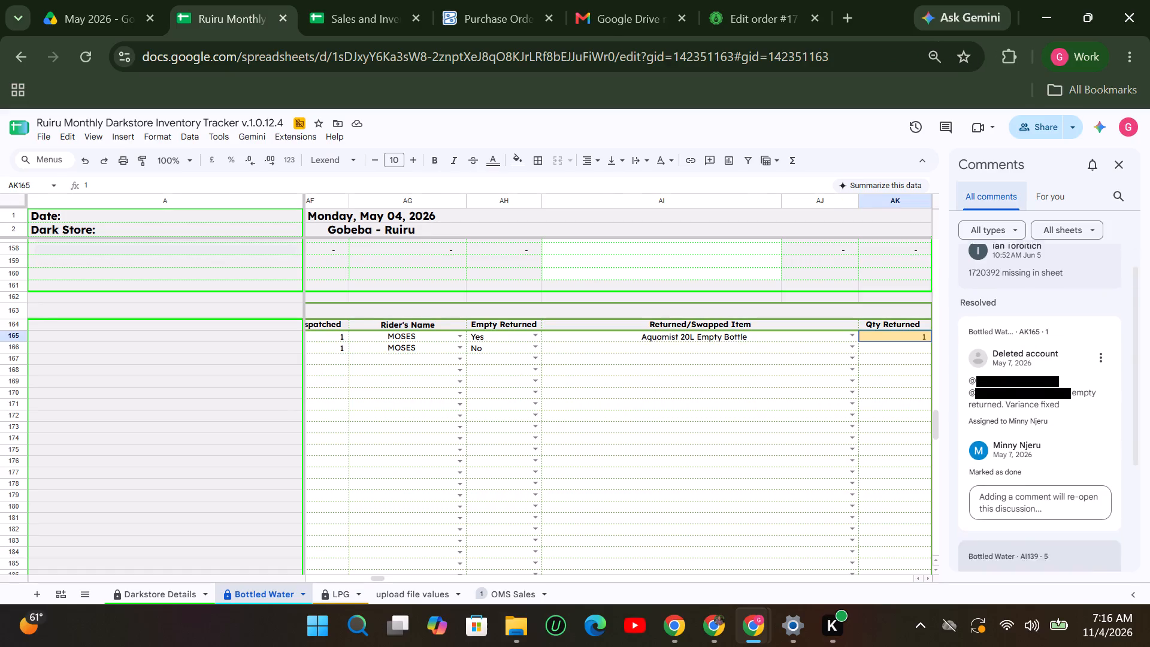
{"action": "scroll", "coordinate": [1084, 433], "scroll_direction": "down", "scroll_amount": 1}
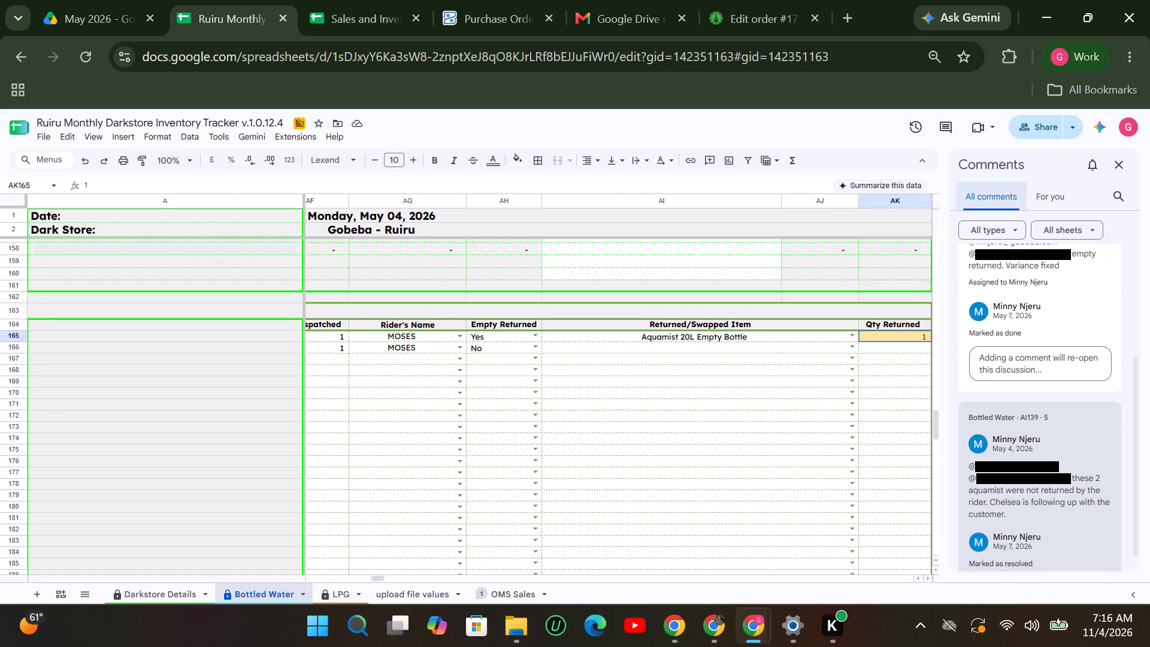
{"action": "scroll", "coordinate": [1066, 431], "scroll_direction": "down", "scroll_amount": 3}
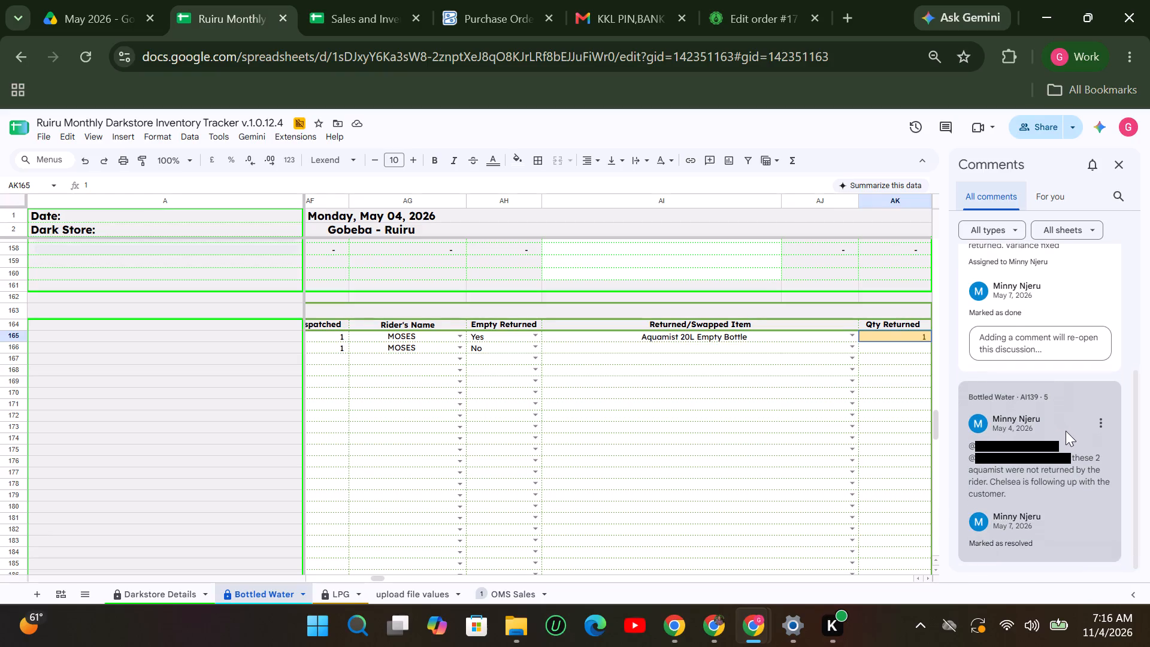
{"action": "scroll", "coordinate": [1066, 431], "scroll_direction": "down", "scroll_amount": 15}
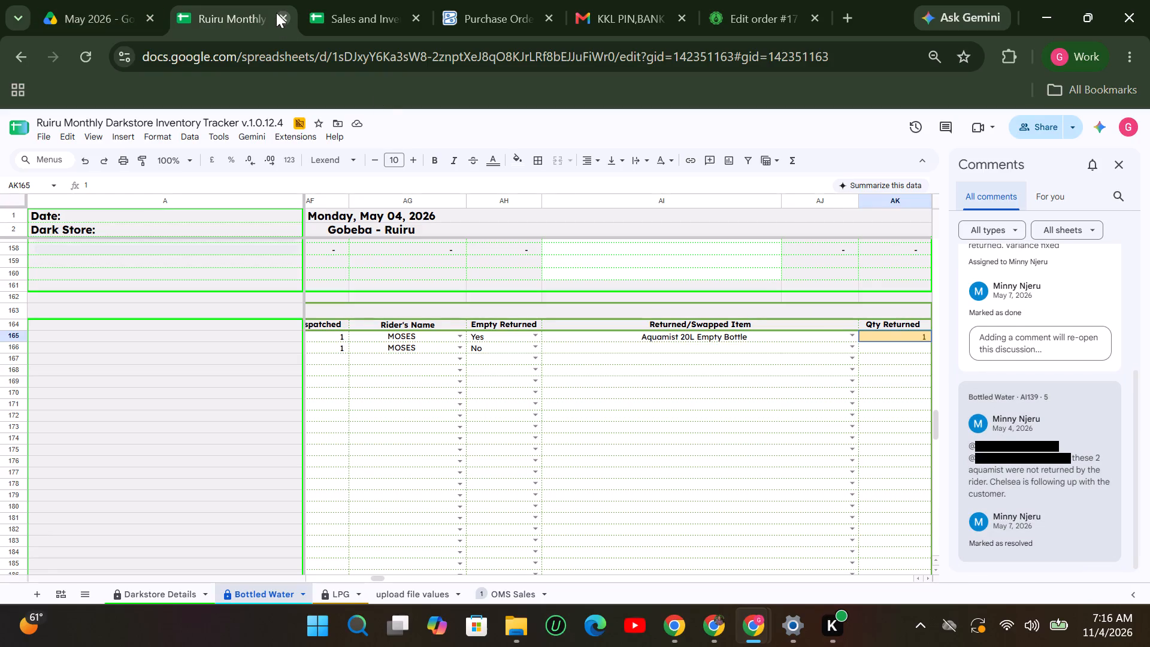
{"action": "left_click", "coordinate": [284, 17]}
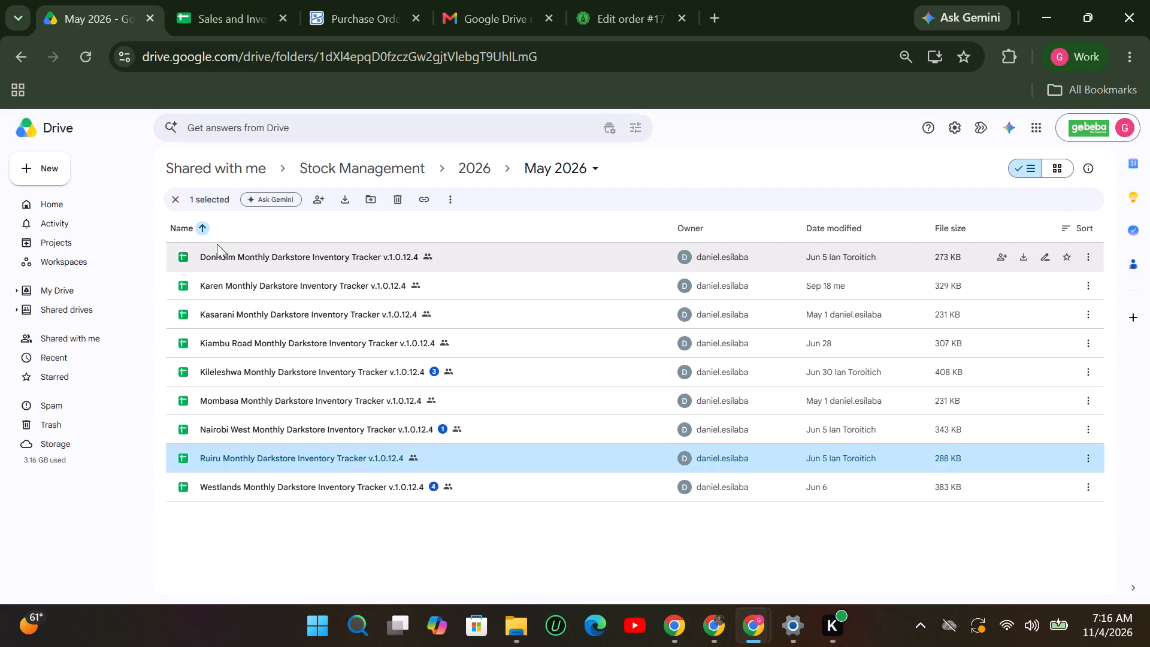
Open the Donholm May 2026 tracker, check its comment list, and close it.
{"action": "double_click", "coordinate": [218, 258]}
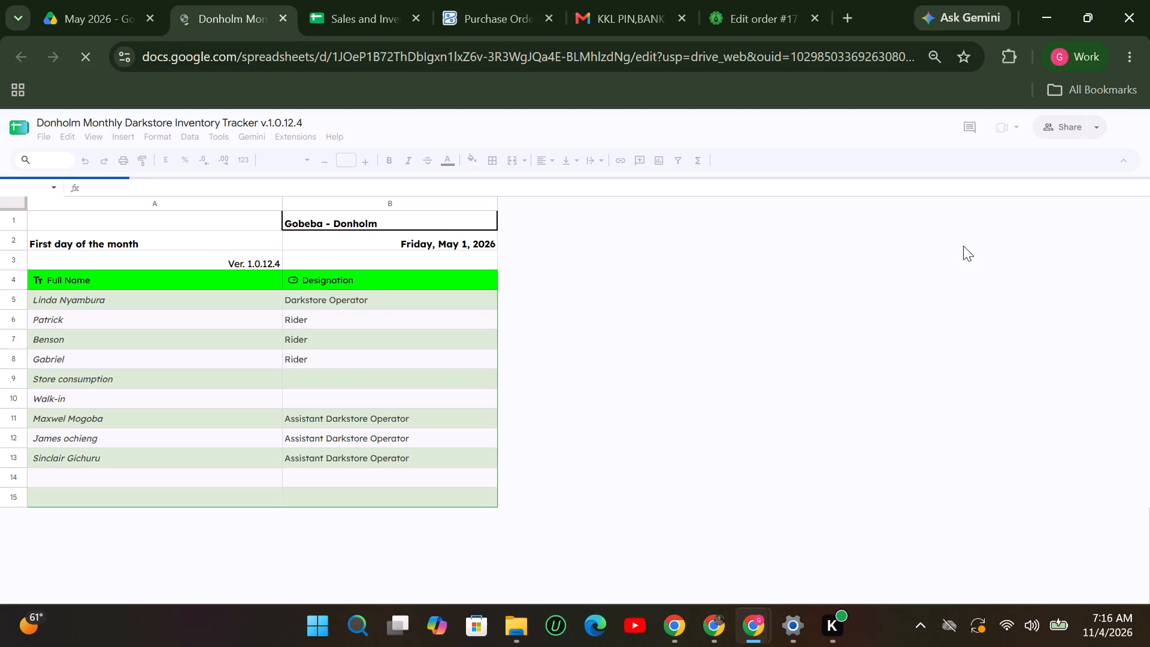
{"action": "left_click", "coordinate": [967, 131]}
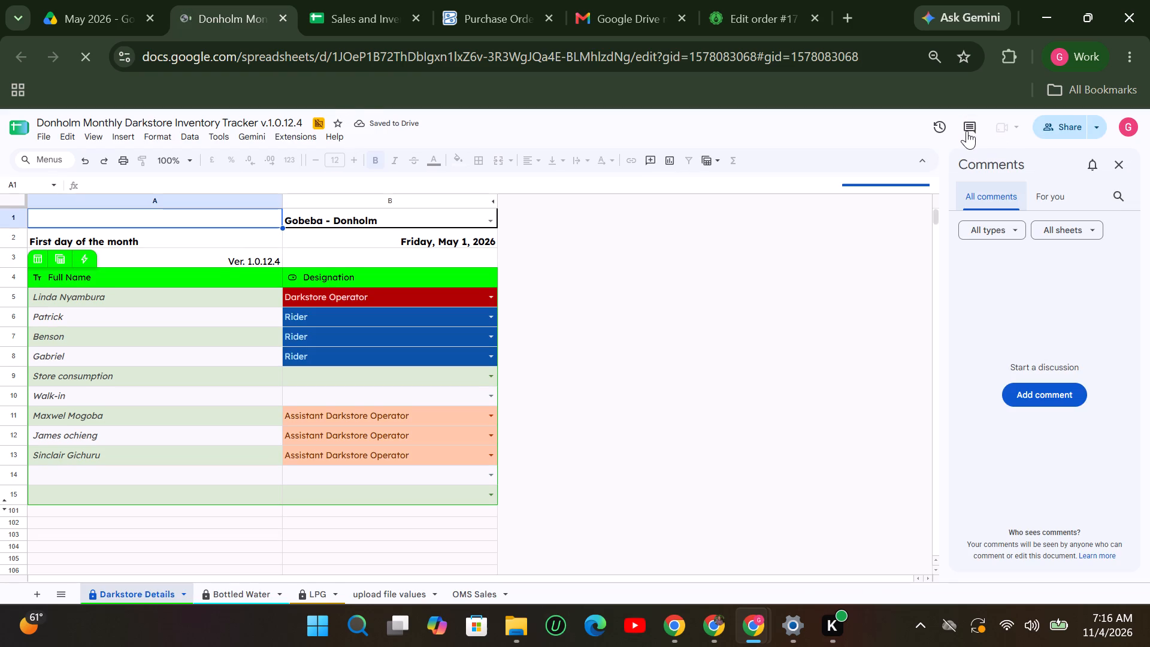
{"action": "scroll", "coordinate": [1060, 398], "scroll_direction": "up", "scroll_amount": 7}
{"action": "scroll", "coordinate": [1060, 397], "scroll_direction": "down", "scroll_amount": 11}
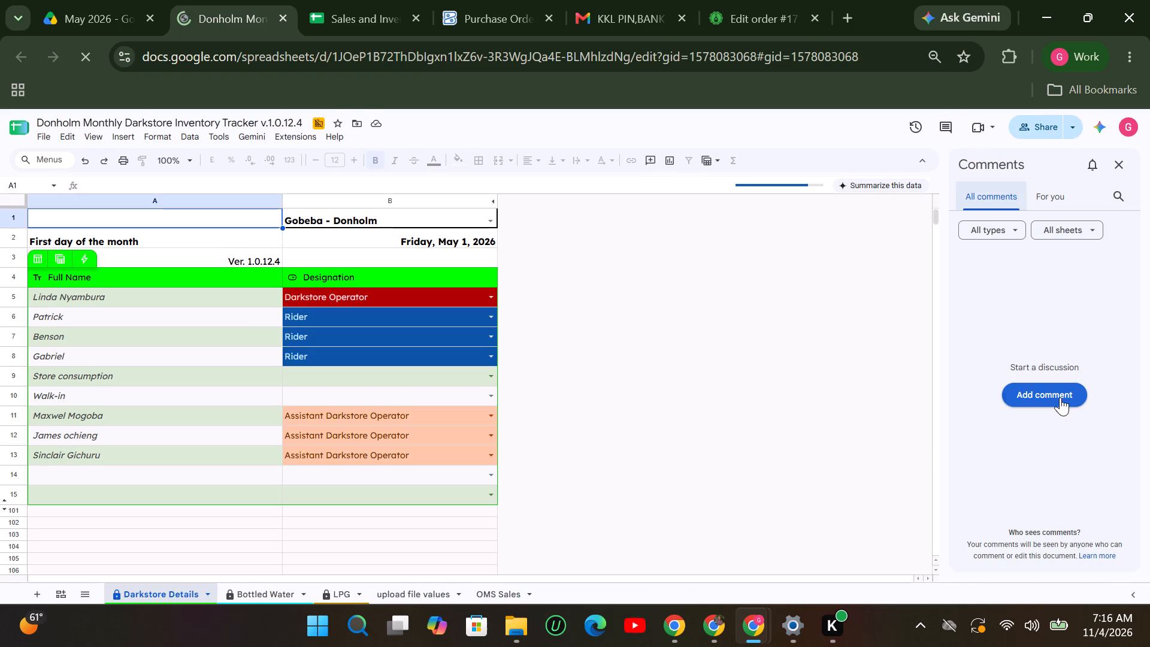
{"action": "left_click", "coordinate": [279, 15]}
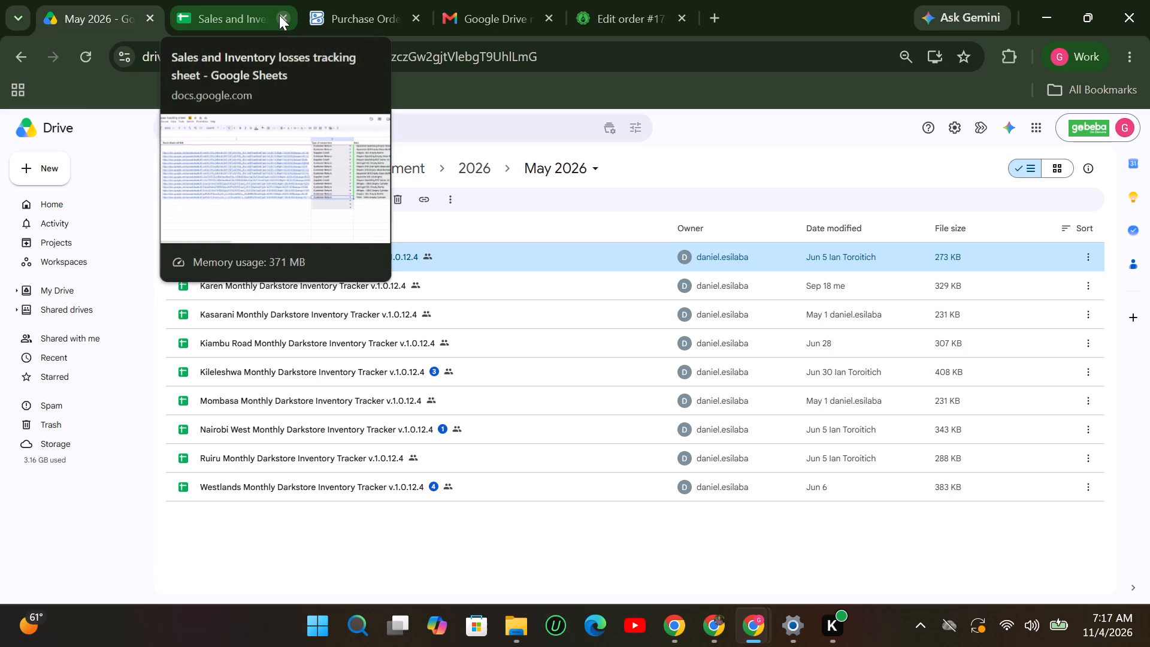
Go up from the May 2026 folder to the 2026 folder in Drive.
{"action": "left_click", "coordinate": [92, 13]}
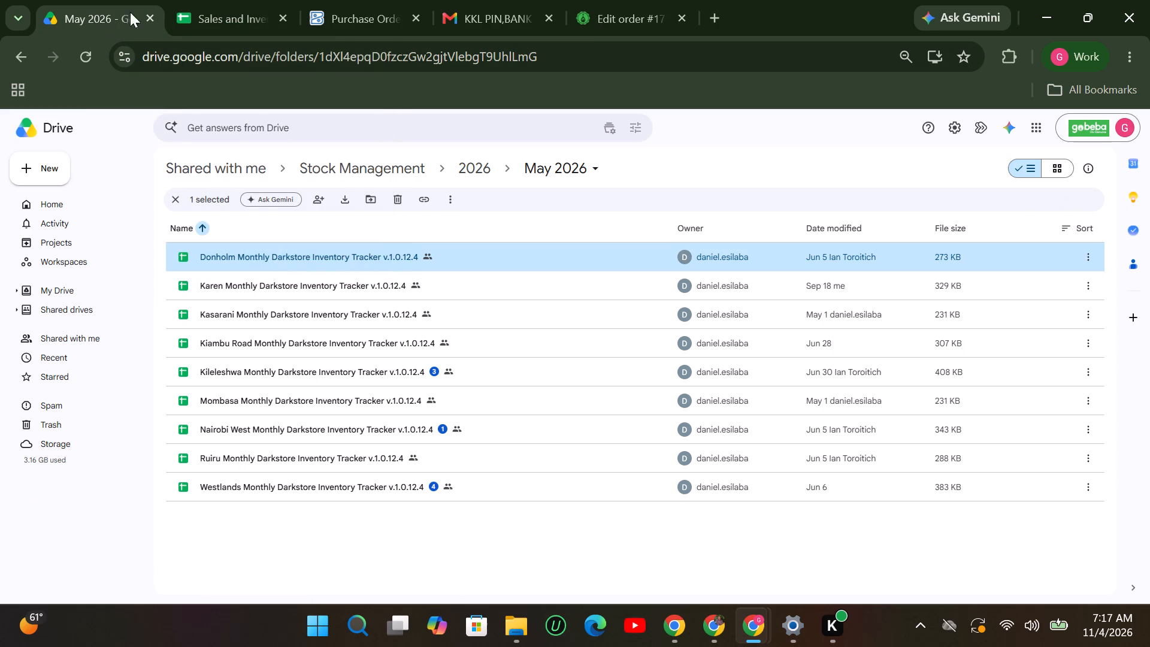
{"action": "left_click", "coordinate": [482, 171]}
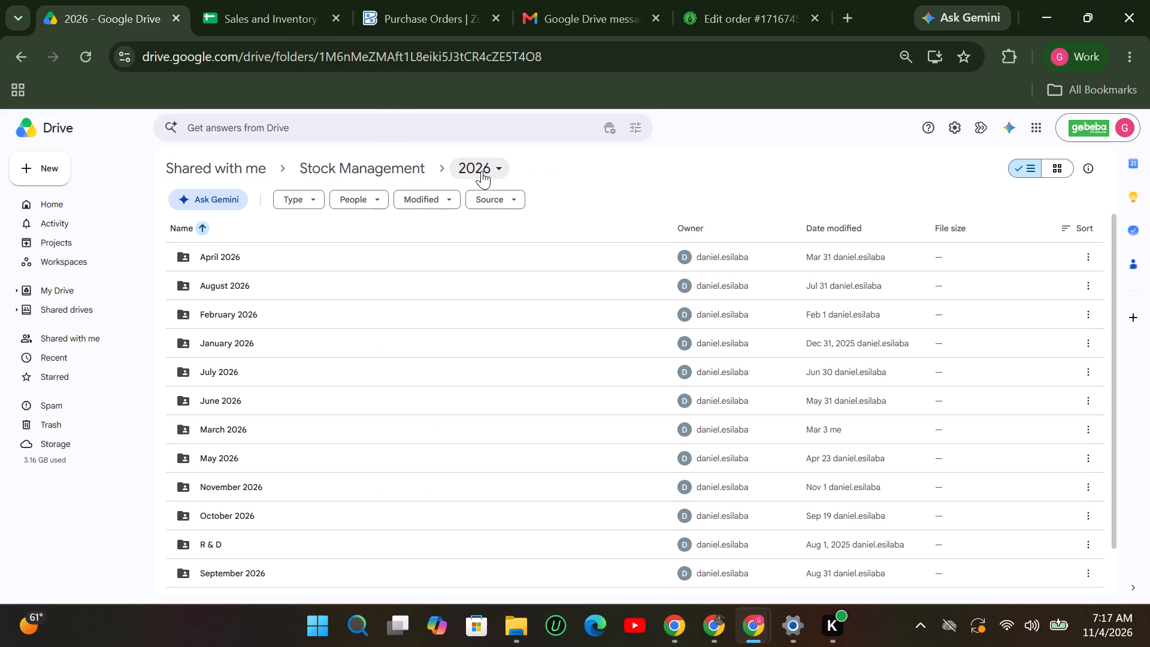
{"action": "left_click", "coordinate": [34, 506]}
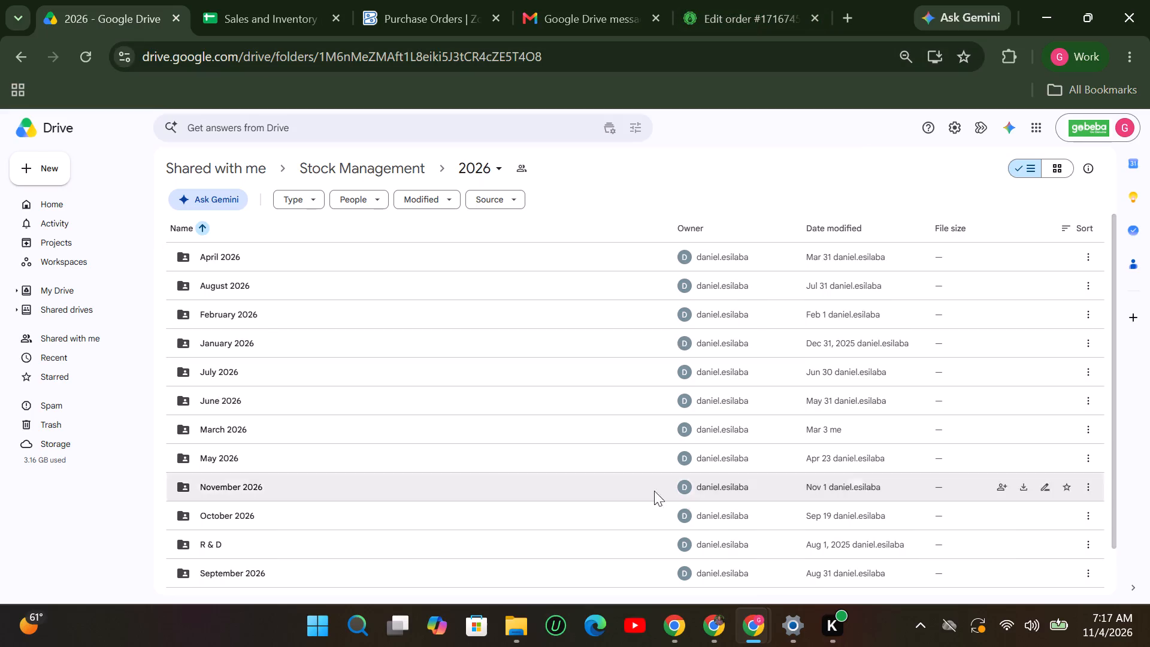
{"action": "left_click", "coordinate": [722, 17]}
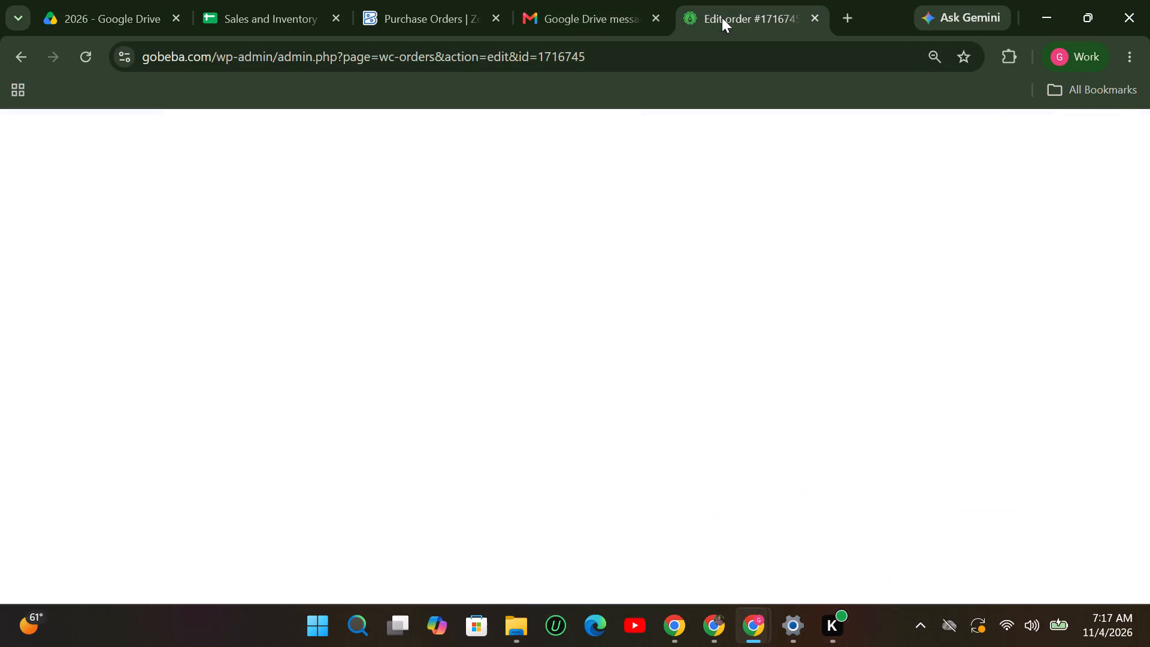
{"action": "left_click", "coordinate": [13, 204]}
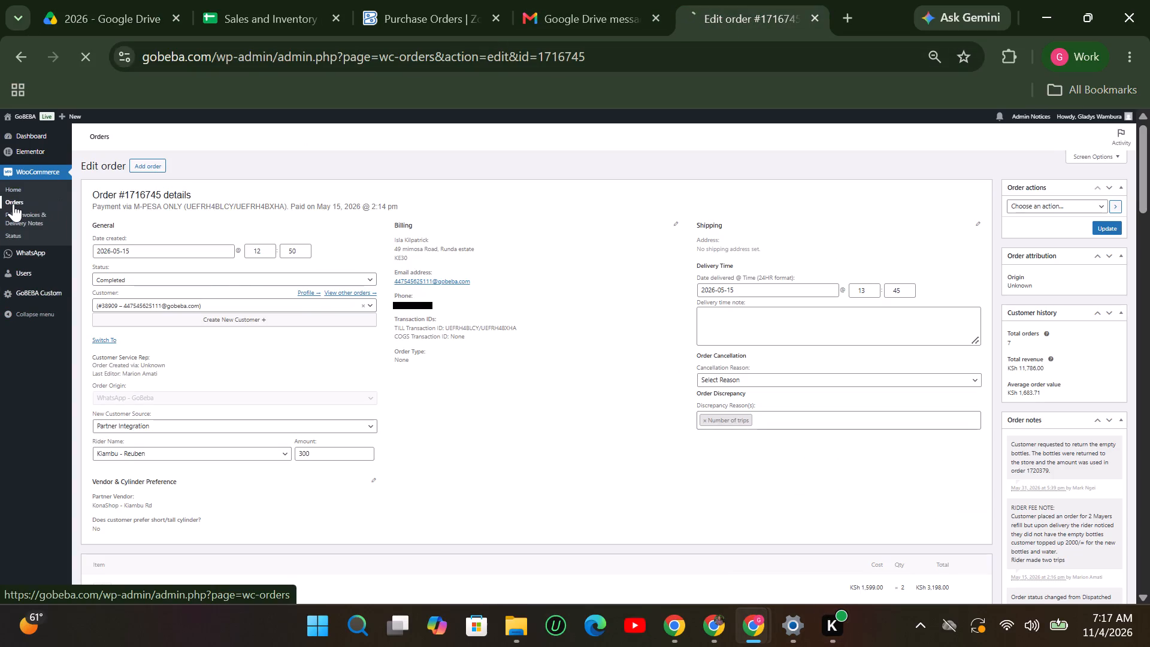
In the losses tracking sheet's Customer returns/General sheet, sort the May entries in rows 25 to 31 by date, oldest first.
{"action": "left_click", "coordinate": [270, 11]}
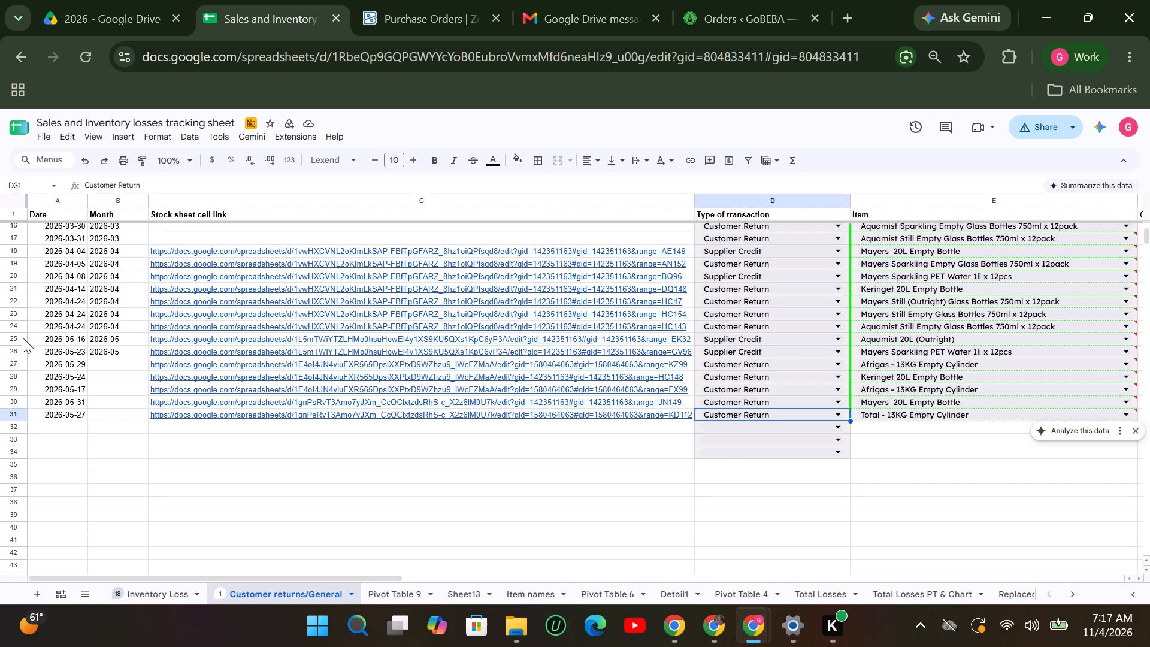
{"action": "left_click_drag", "start_coordinate": [11, 341], "coordinate": [574, 387]}
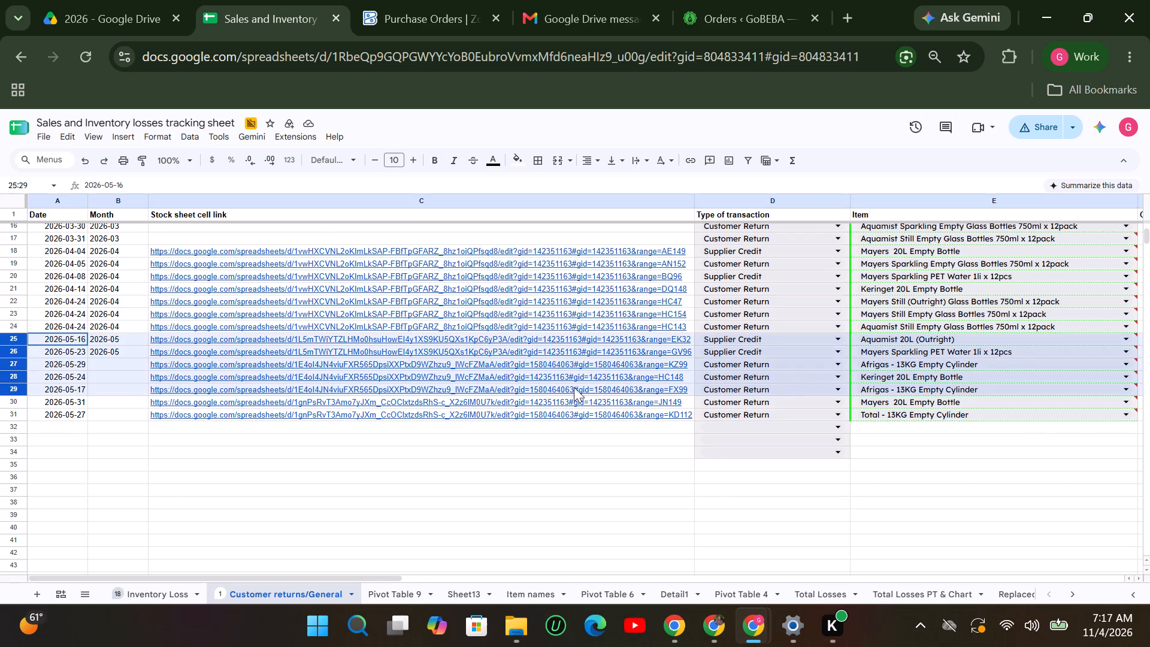
{"action": "left_click_drag", "start_coordinate": [574, 387], "coordinate": [836, 430]}
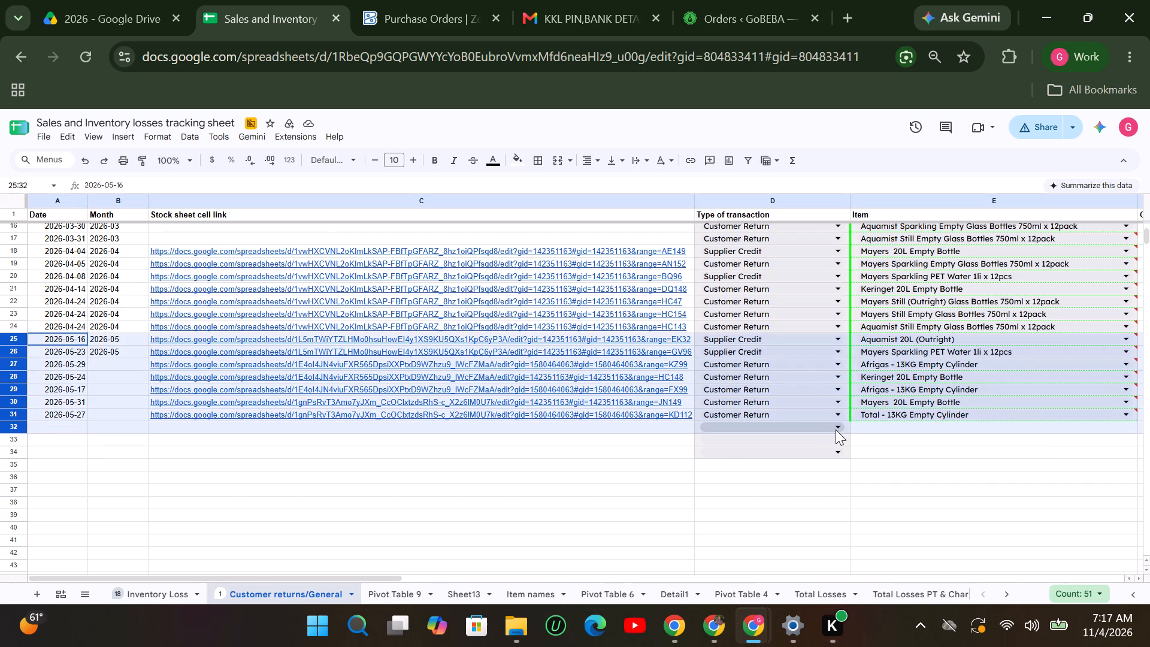
{"action": "left_click_drag", "start_coordinate": [836, 430], "coordinate": [832, 416]}
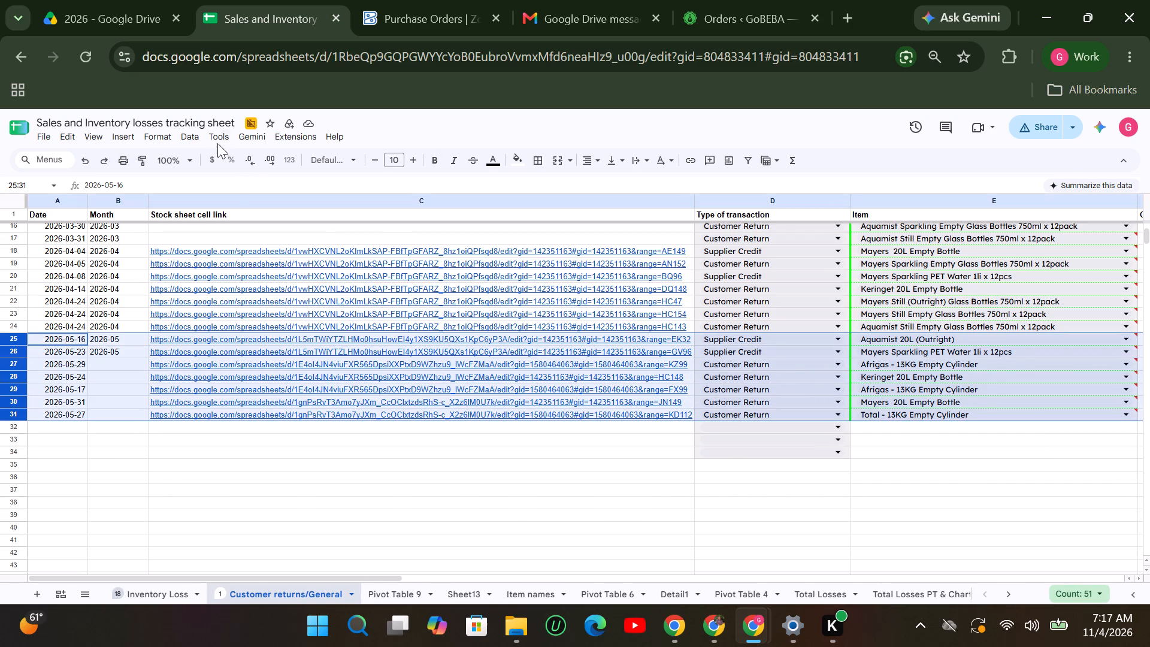
{"action": "left_click", "coordinate": [191, 138]}
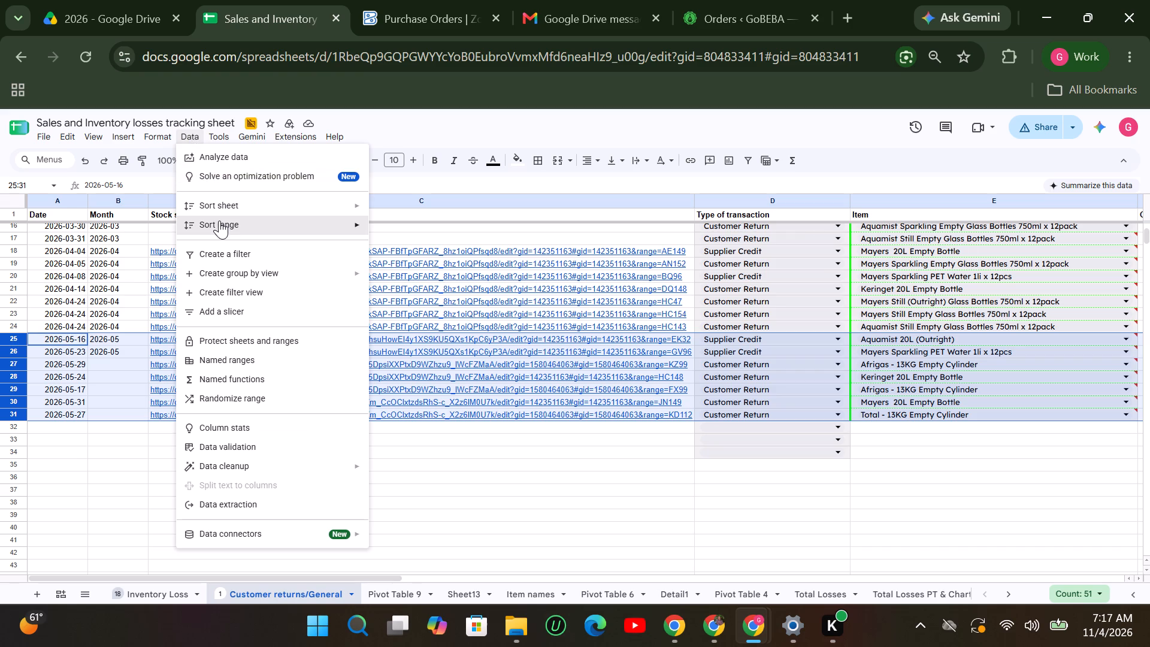
{"action": "left_click", "coordinate": [411, 232]}
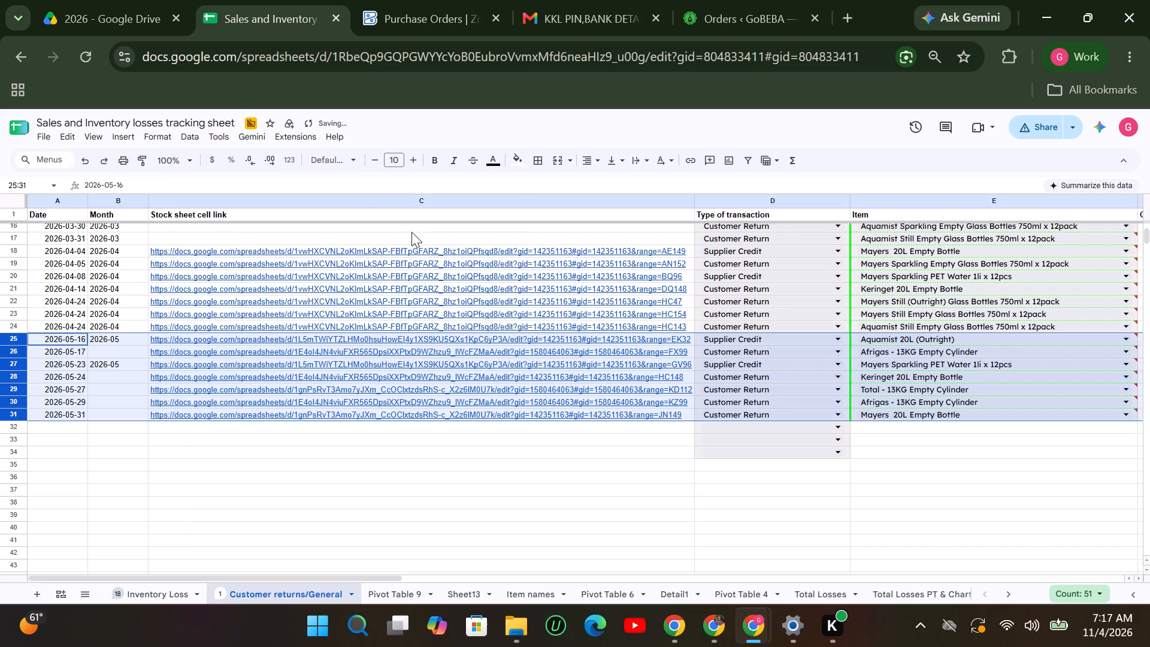
{"action": "left_click", "coordinate": [128, 473]}
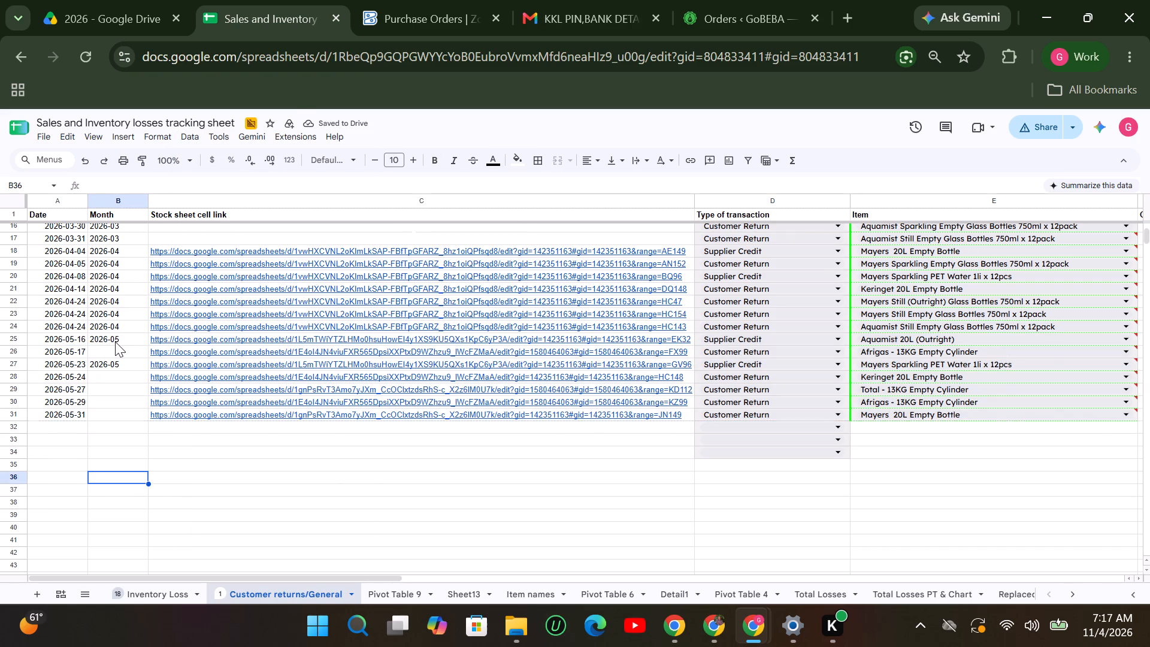
Fill the Month formula from B25 down through row 31 so every May entry has its month.
{"action": "left_click", "coordinate": [115, 341]}
{"action": "left_click_drag", "start_coordinate": [150, 343], "coordinate": [143, 434]}
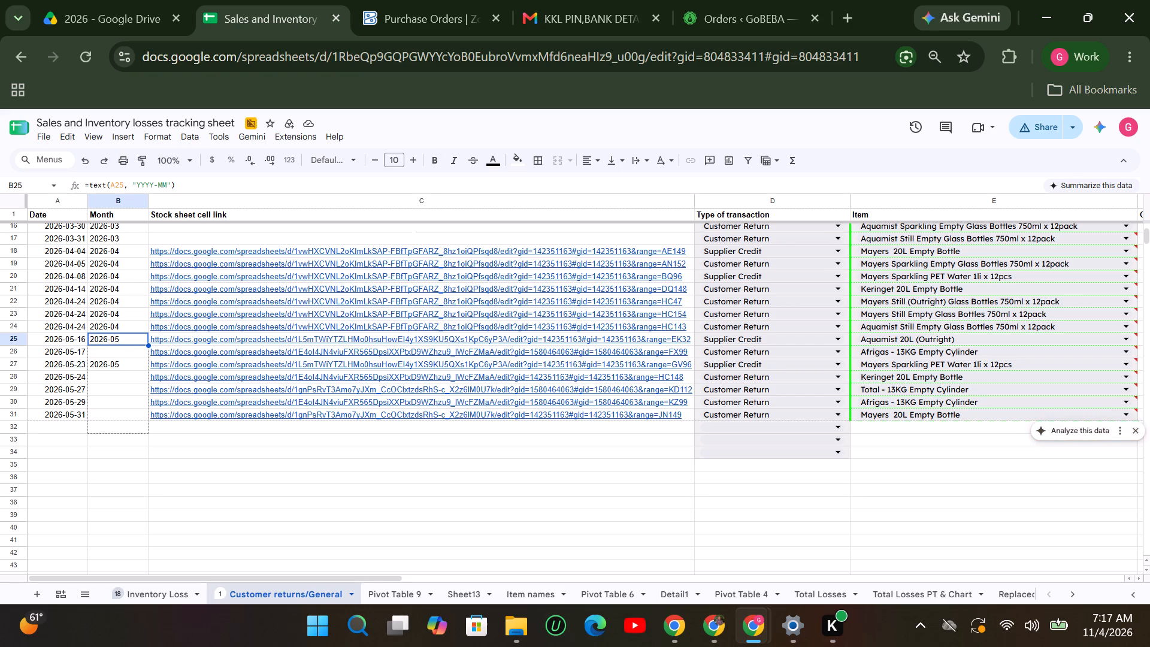
{"action": "left_click_drag", "start_coordinate": [143, 434], "coordinate": [146, 419]}
{"action": "left_click", "coordinate": [183, 482]}
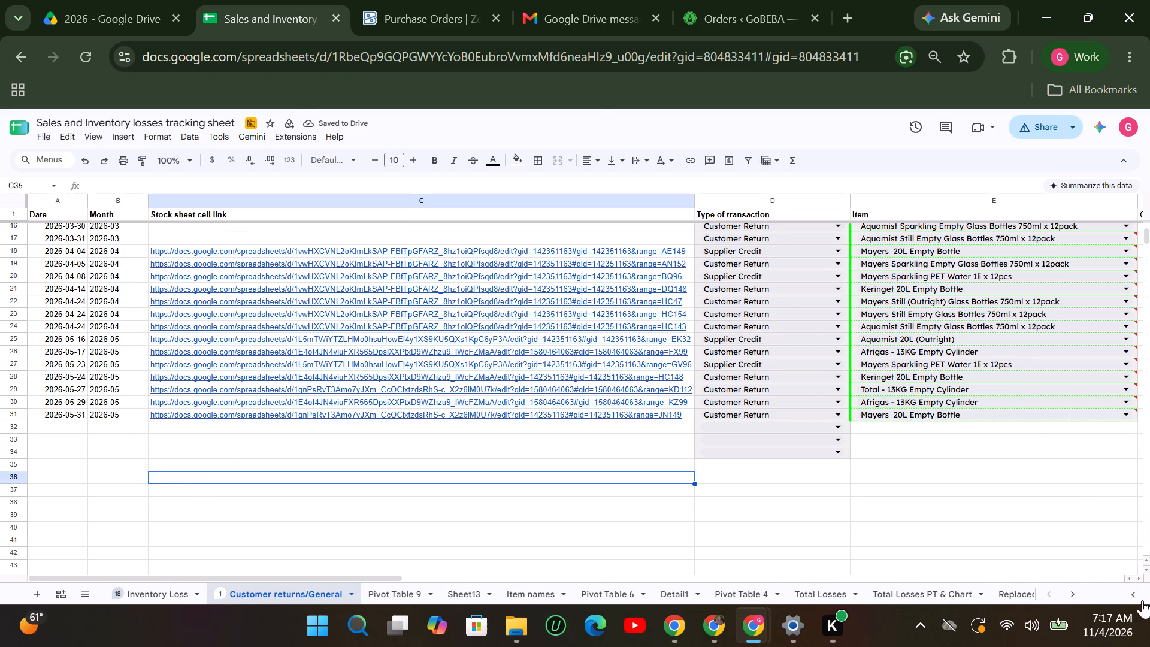
Check the quantity, warehouse and comment columns of the customer returns, and the latest entries and notes on the Inventory Loss sheet.
{"action": "left_click", "coordinate": [1138, 581]}
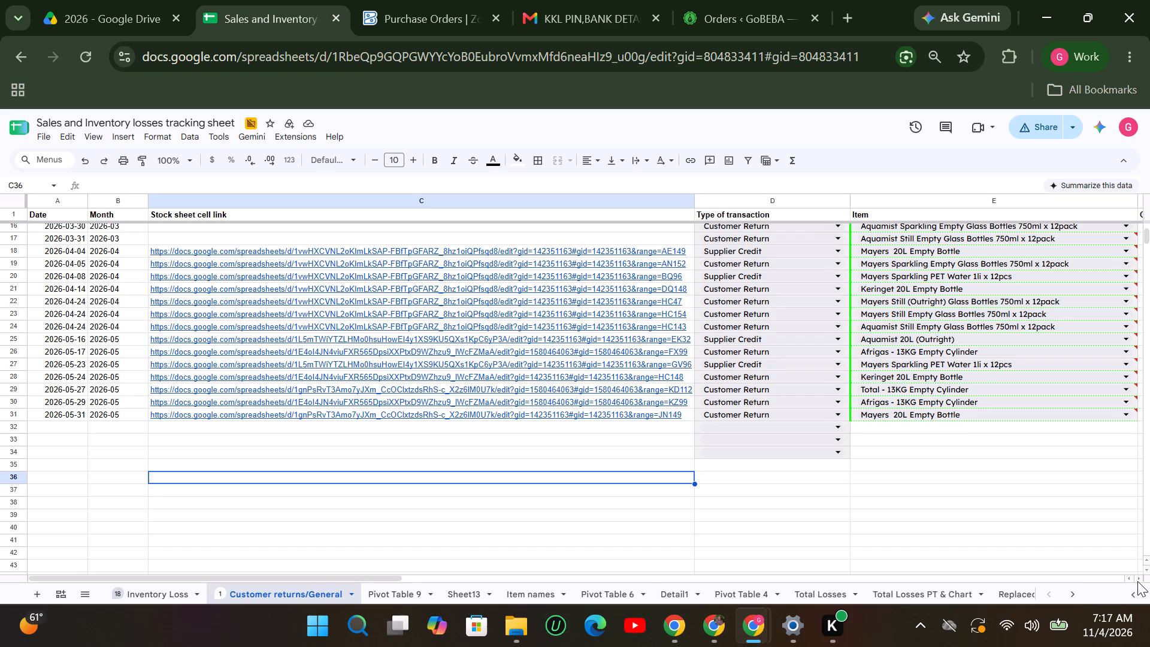
{"action": "triple_click", "coordinate": [1137, 579]}
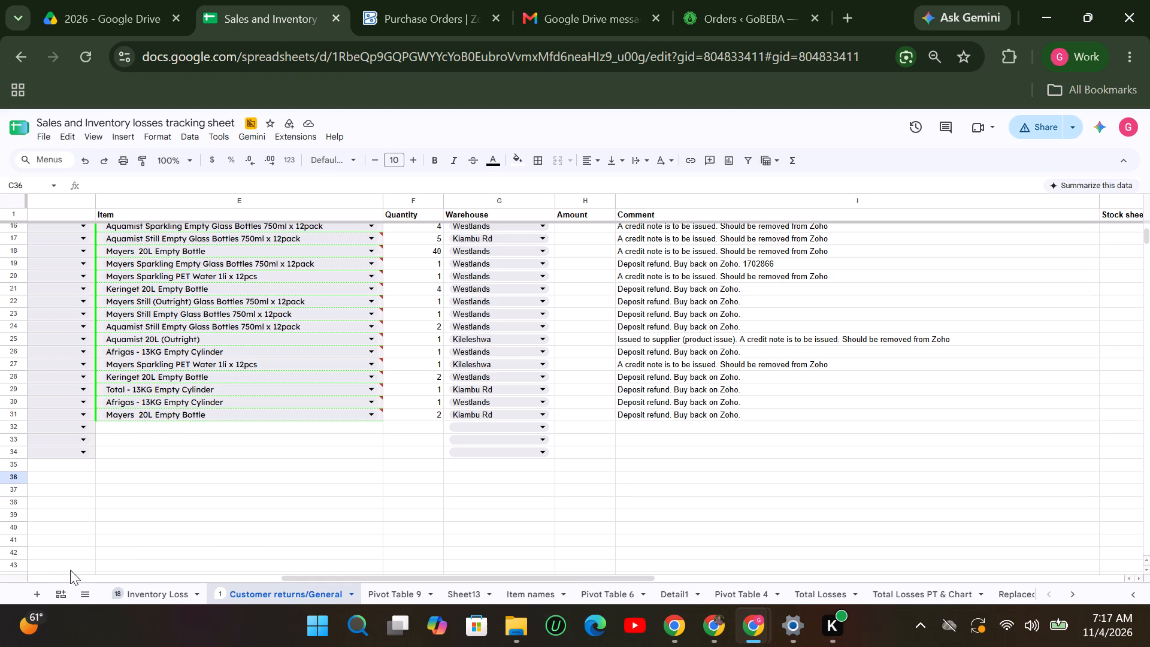
{"action": "left_click", "coordinate": [40, 578]}
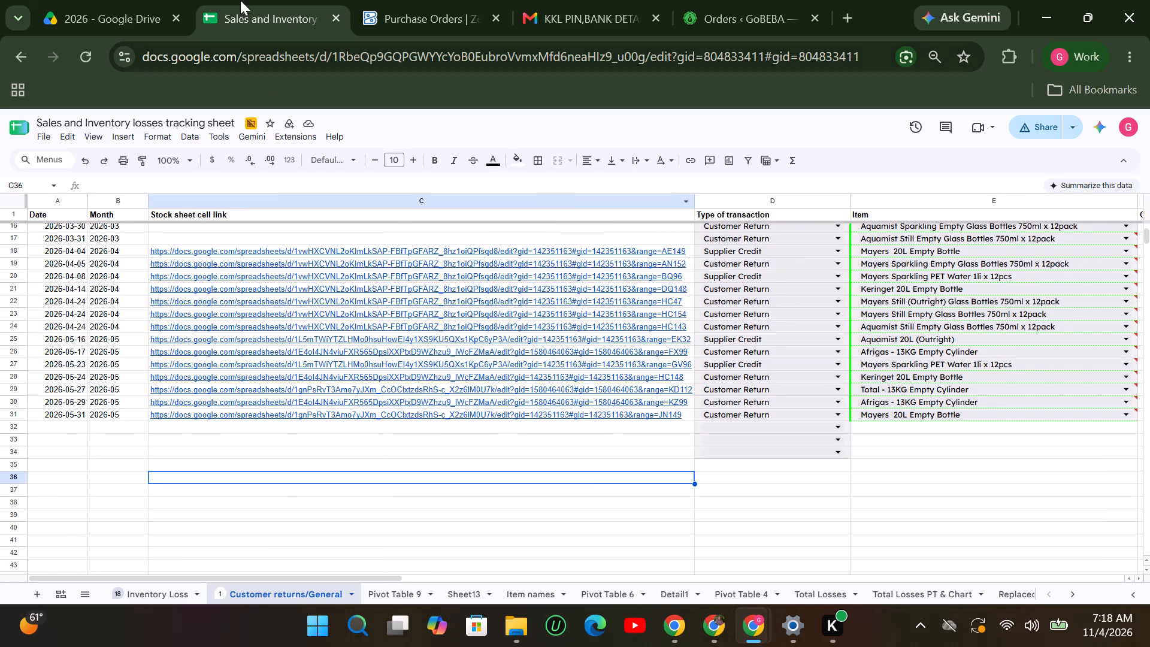
{"action": "left_click", "coordinate": [170, 594]}
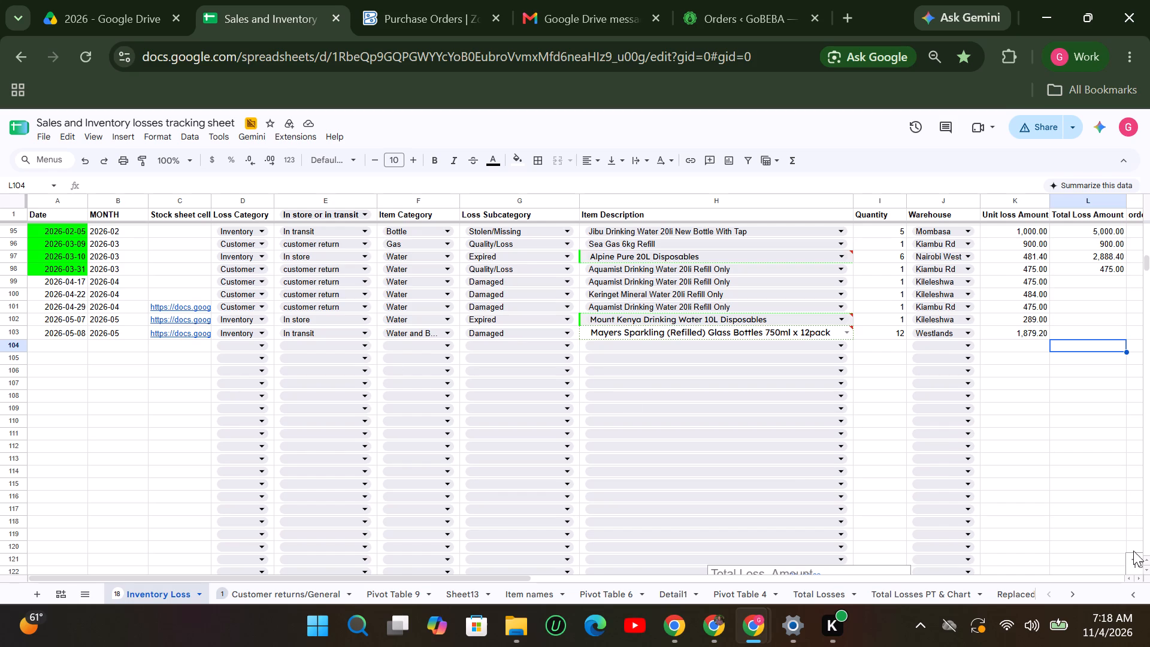
{"action": "left_click", "coordinate": [1108, 578]}
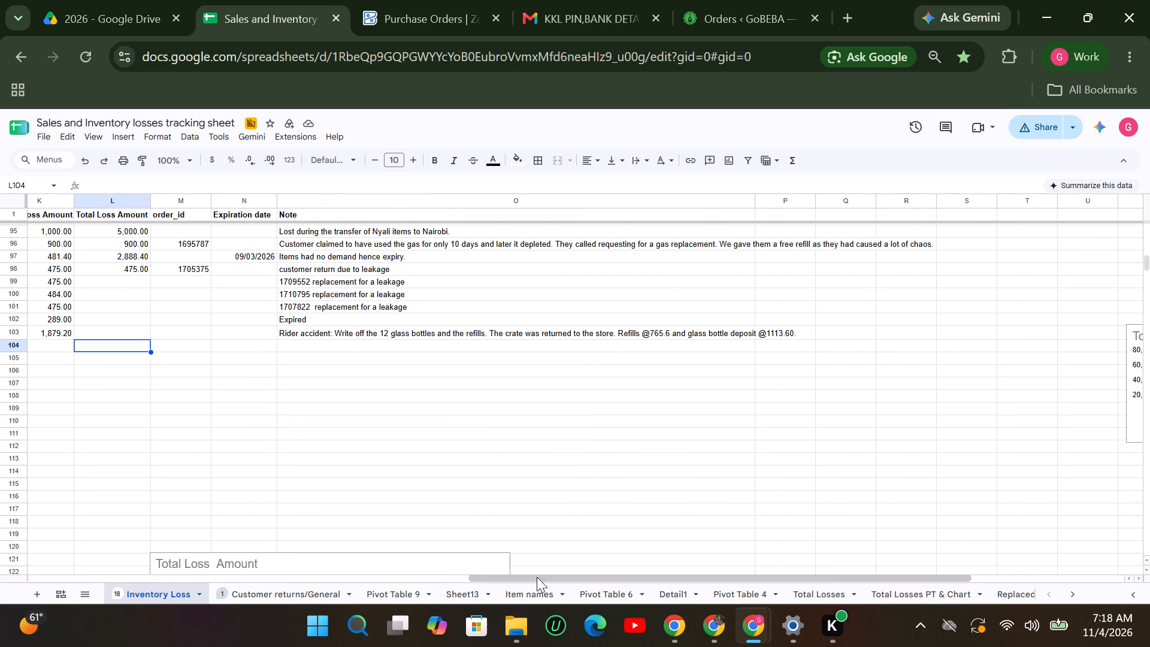
{"action": "left_click", "coordinate": [34, 579]}
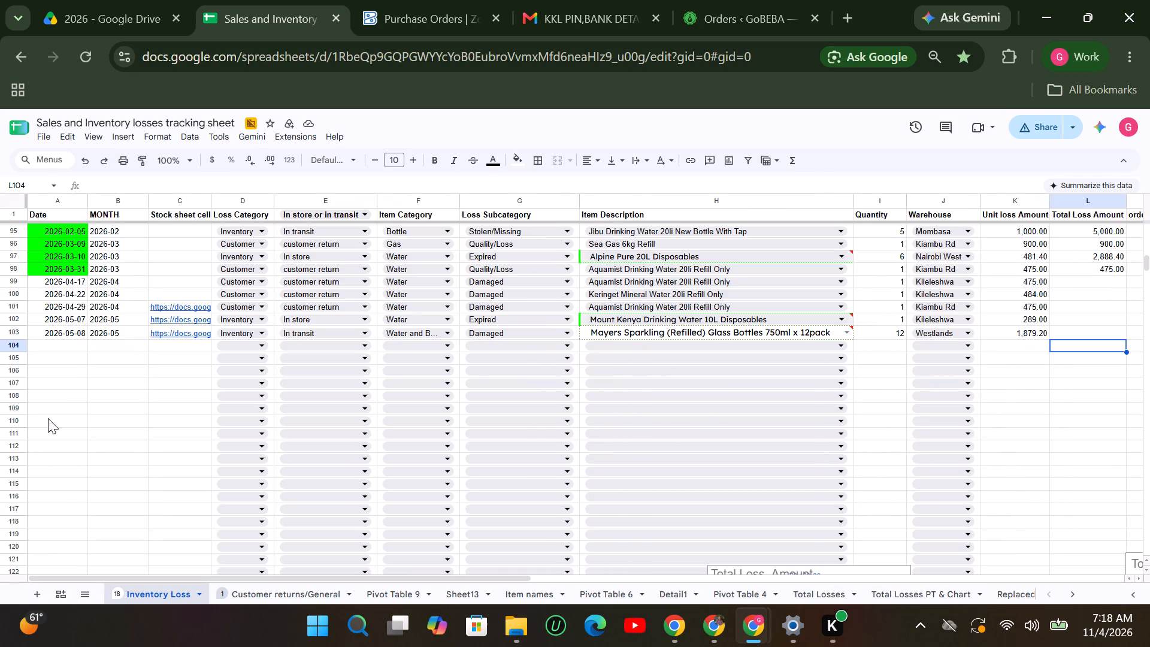
{"action": "left_click", "coordinate": [45, 346]}
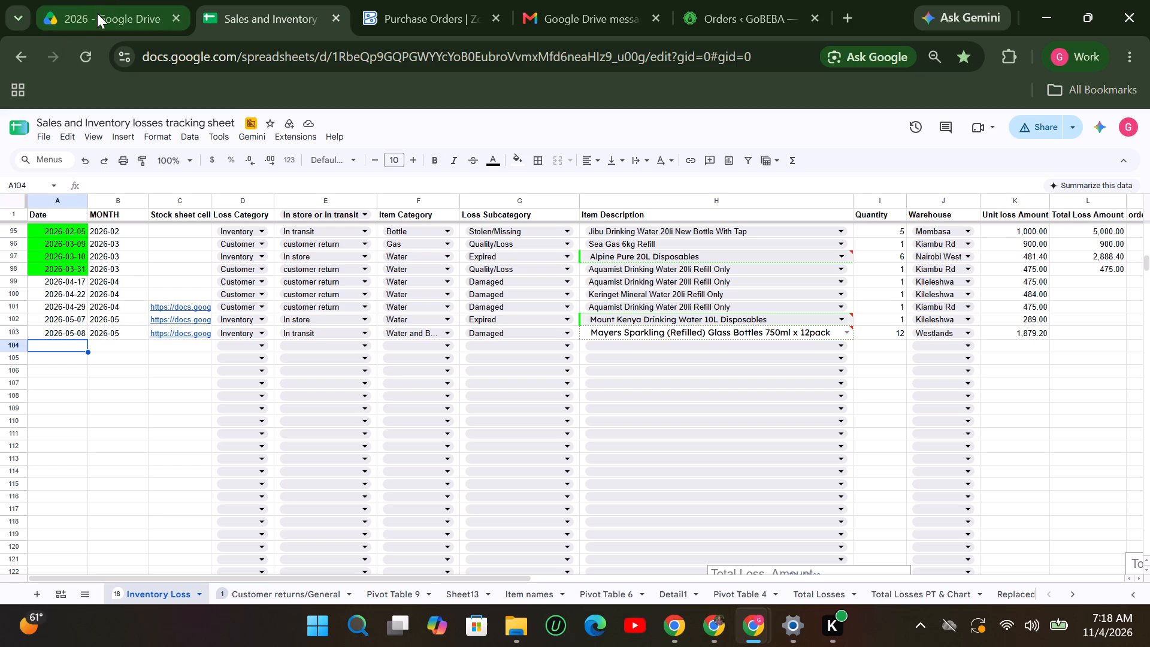
Open the Kileleshwa Monthly Darkstore Inventory Tracker from the June 2026 folder in Drive.
{"action": "left_click", "coordinate": [102, 11]}
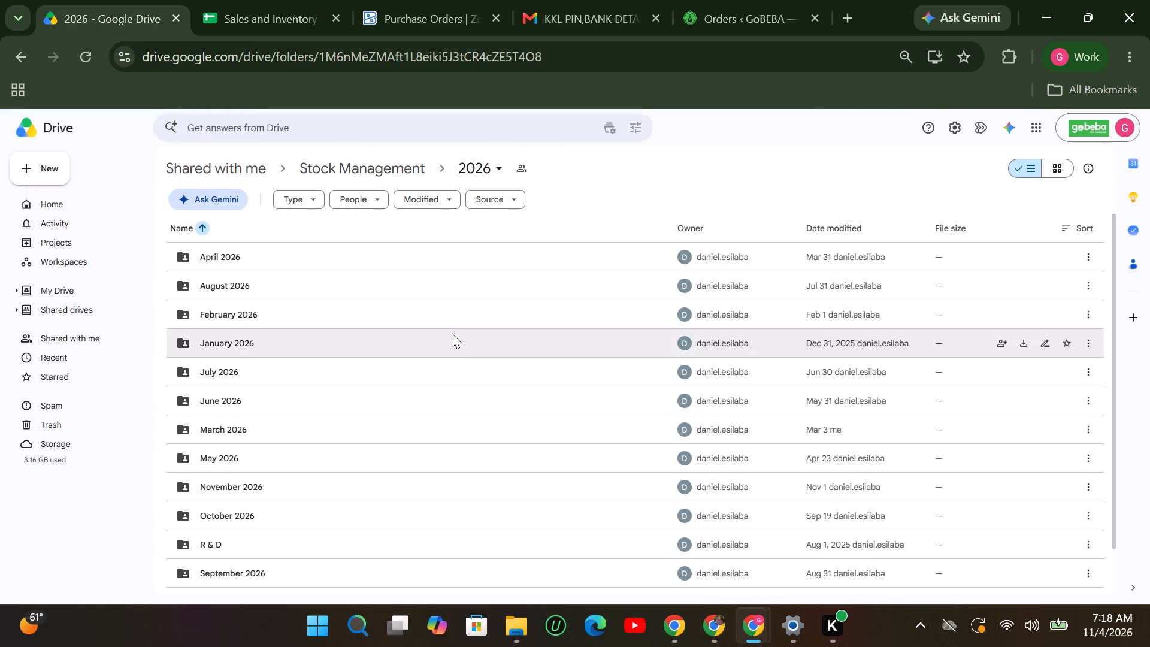
{"action": "double_click", "coordinate": [210, 400]}
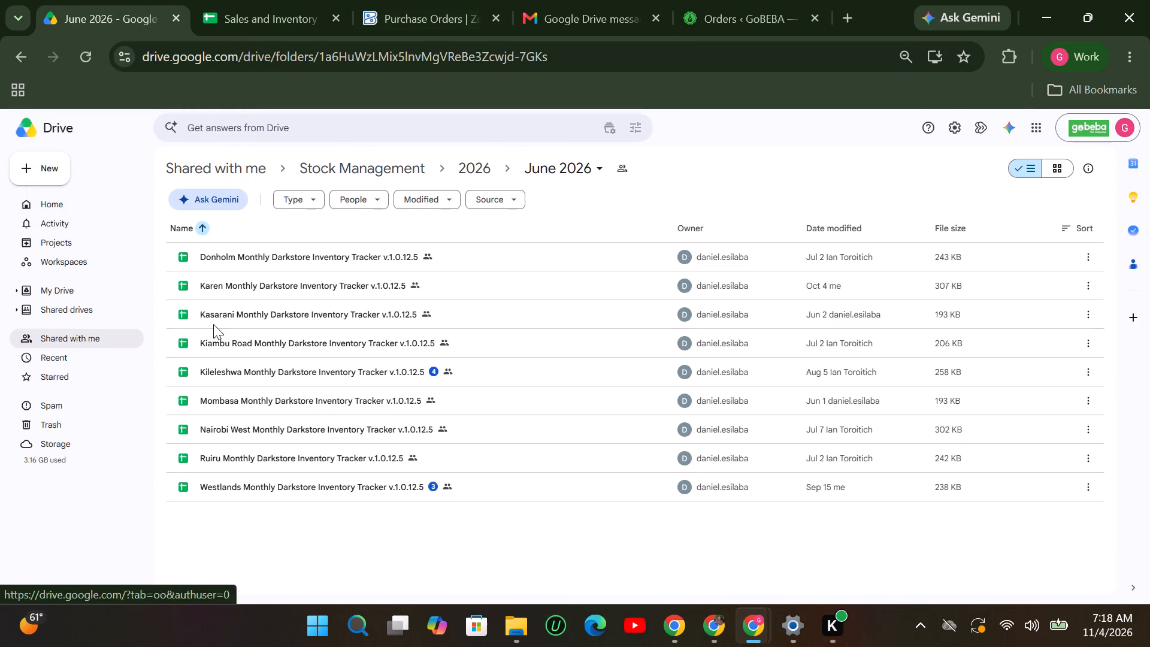
{"action": "double_click", "coordinate": [214, 368]}
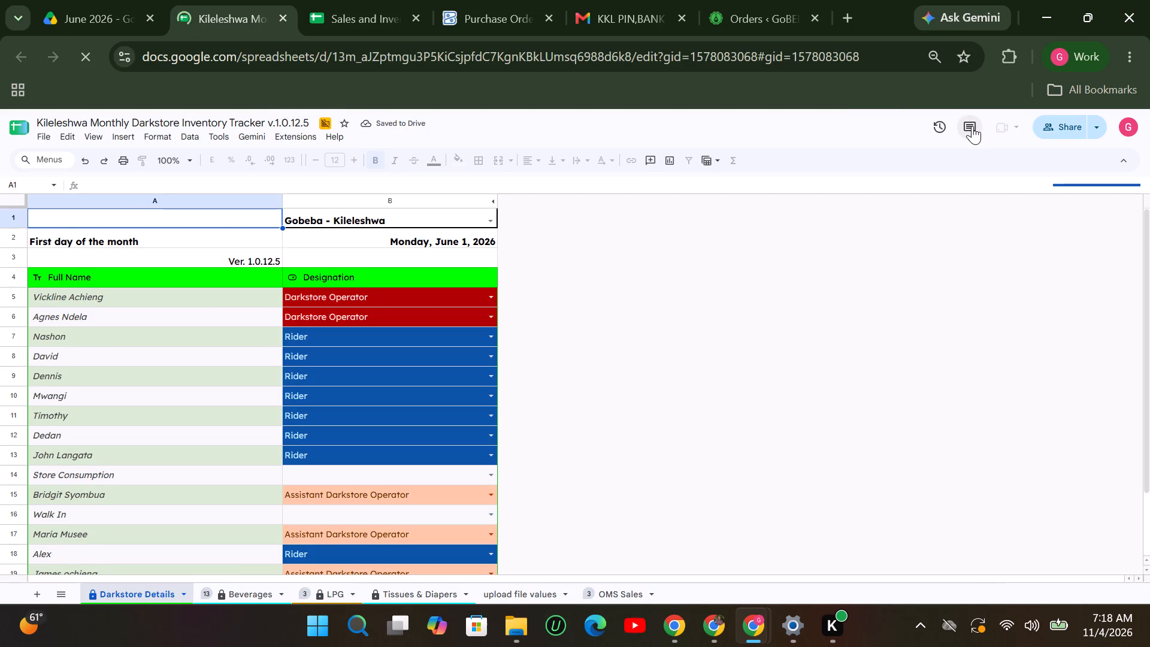
Show all comments of the Kileleshwa June 2026 tracker and read from the newest down to the late-June ones.
{"action": "left_click", "coordinate": [972, 126]}
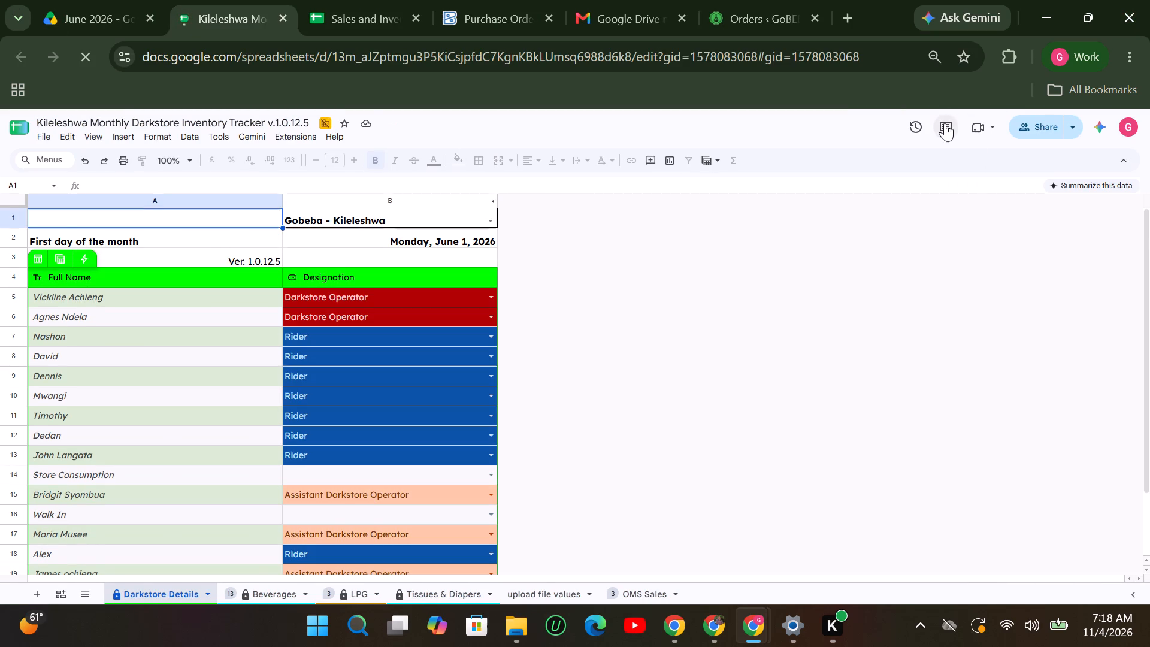
{"action": "left_click", "coordinate": [945, 123]}
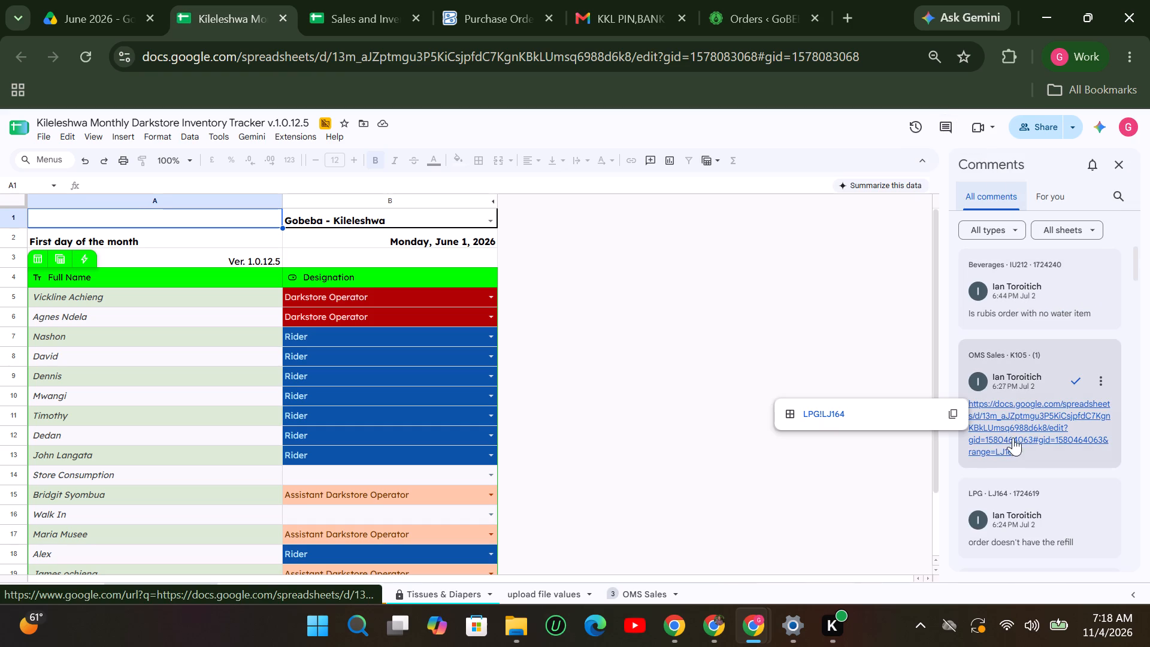
{"action": "scroll", "coordinate": [1047, 456], "scroll_direction": "down", "scroll_amount": 1}
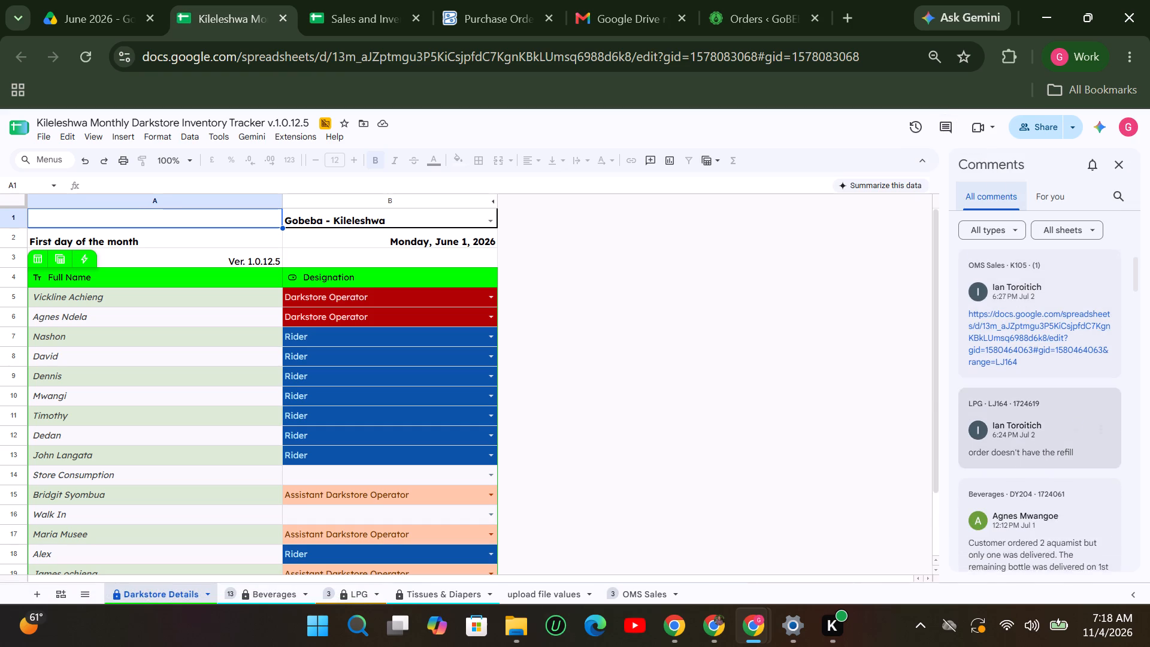
{"action": "scroll", "coordinate": [1047, 457], "scroll_direction": "down", "scroll_amount": 2}
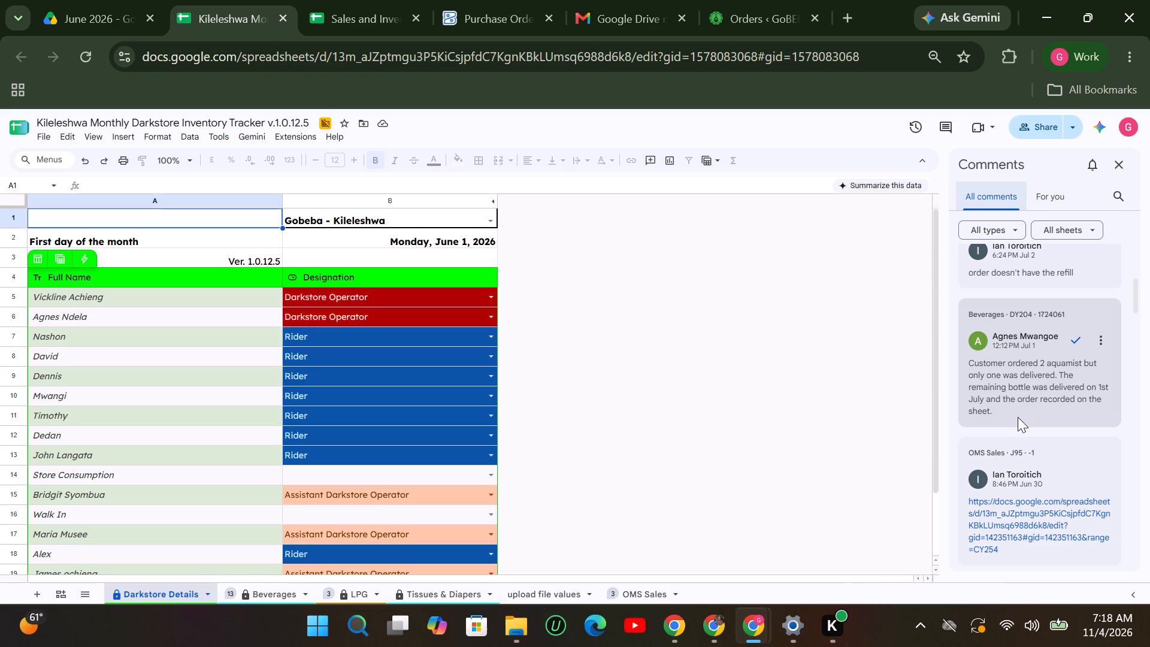
{"action": "scroll", "coordinate": [1018, 417], "scroll_direction": "down", "scroll_amount": 2}
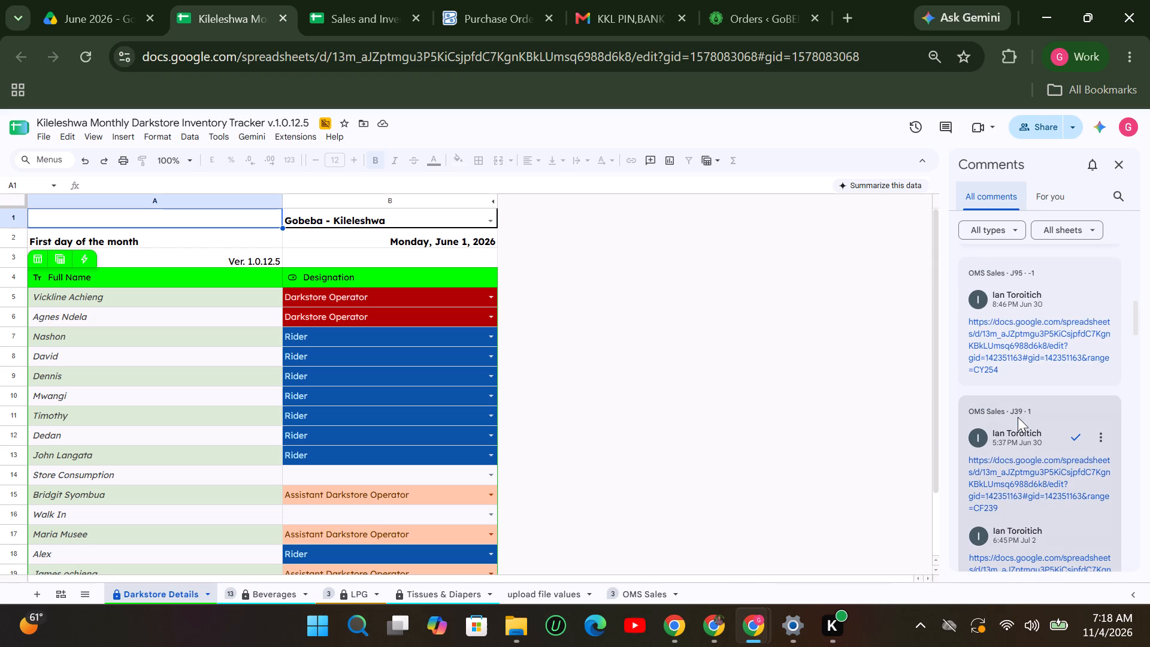
{"action": "scroll", "coordinate": [1018, 417], "scroll_direction": "down", "scroll_amount": 1}
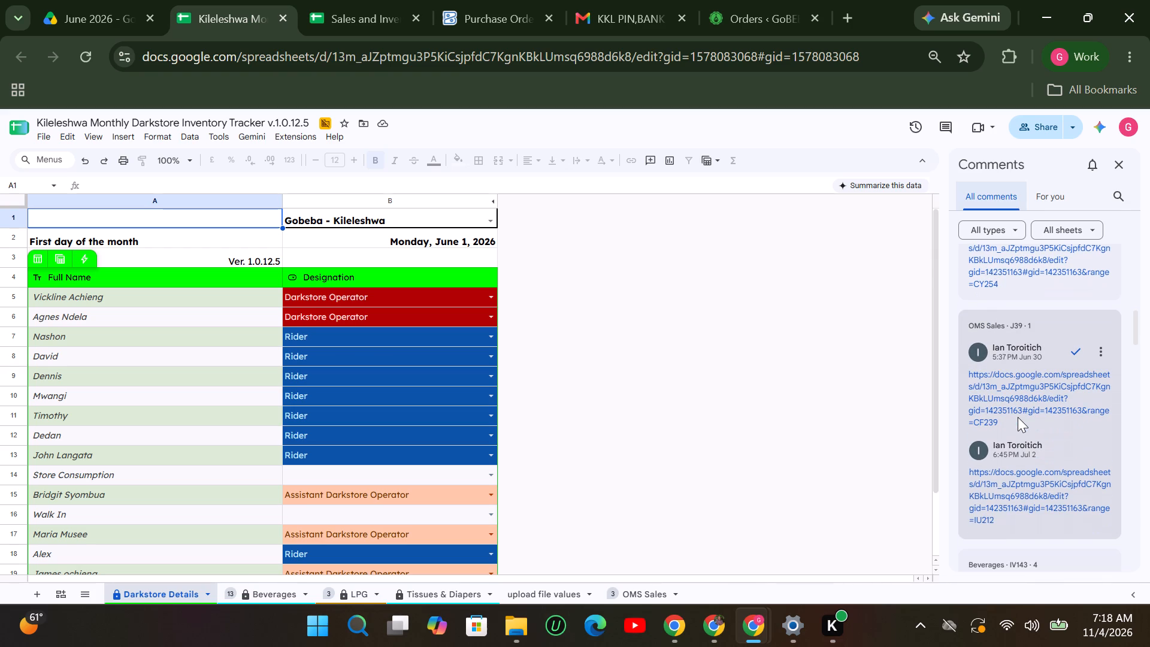
{"action": "scroll", "coordinate": [1018, 417], "scroll_direction": "down", "scroll_amount": 2}
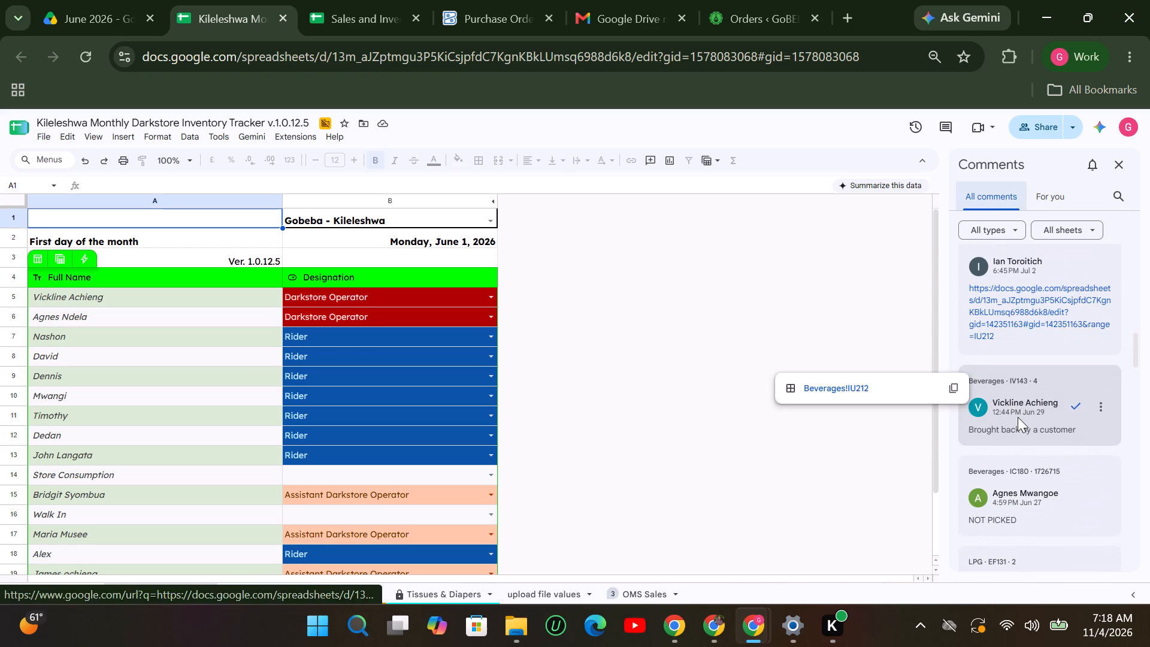
{"action": "scroll", "coordinate": [1018, 417], "scroll_direction": "down", "scroll_amount": 1}
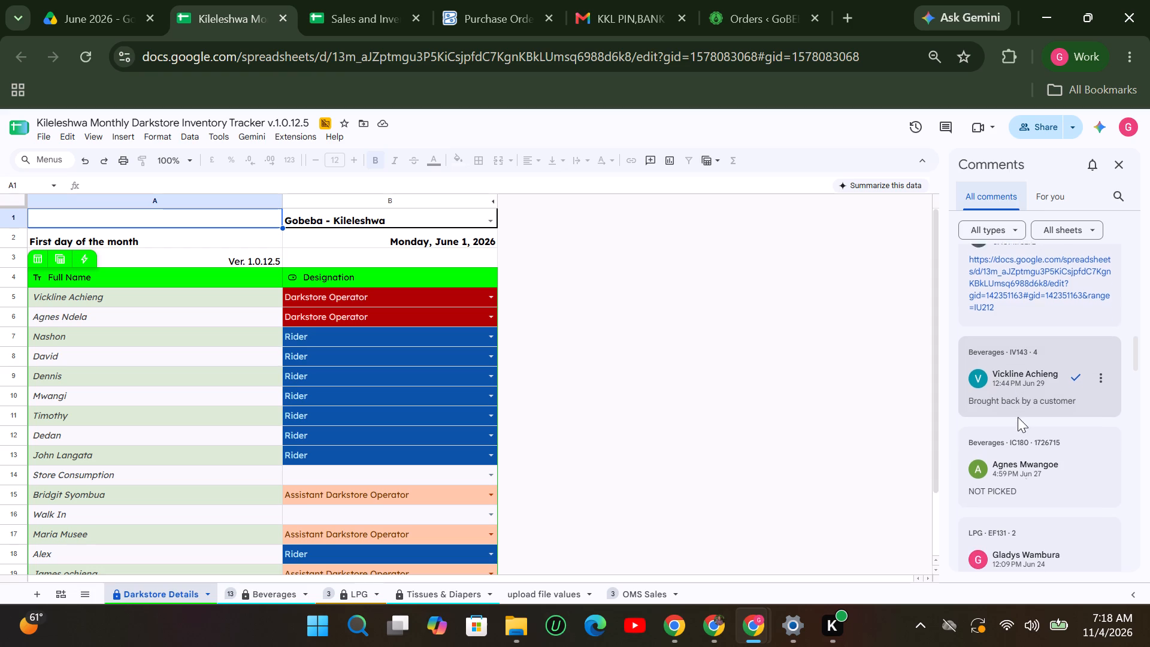
Go to the comment on Beverages cell IV143 for Aquamist 20L Empty Bottle and check its item, date and surrounding rows.
{"action": "left_click", "coordinate": [1019, 343]}
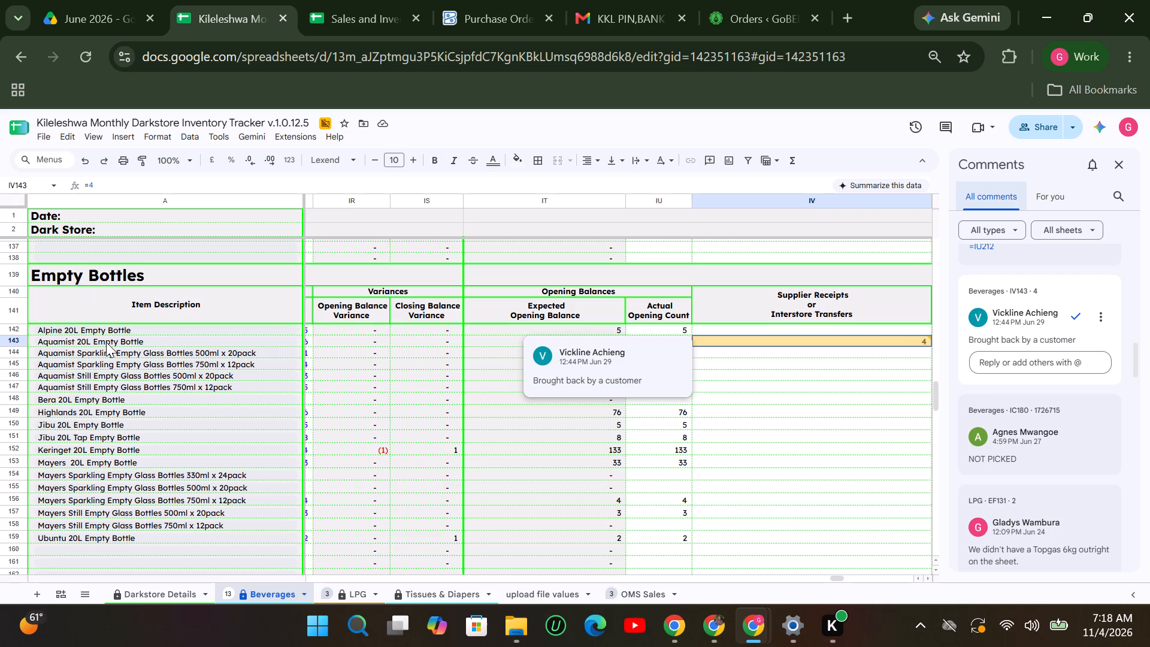
{"action": "scroll", "coordinate": [812, 518], "scroll_direction": "down", "scroll_amount": 3}
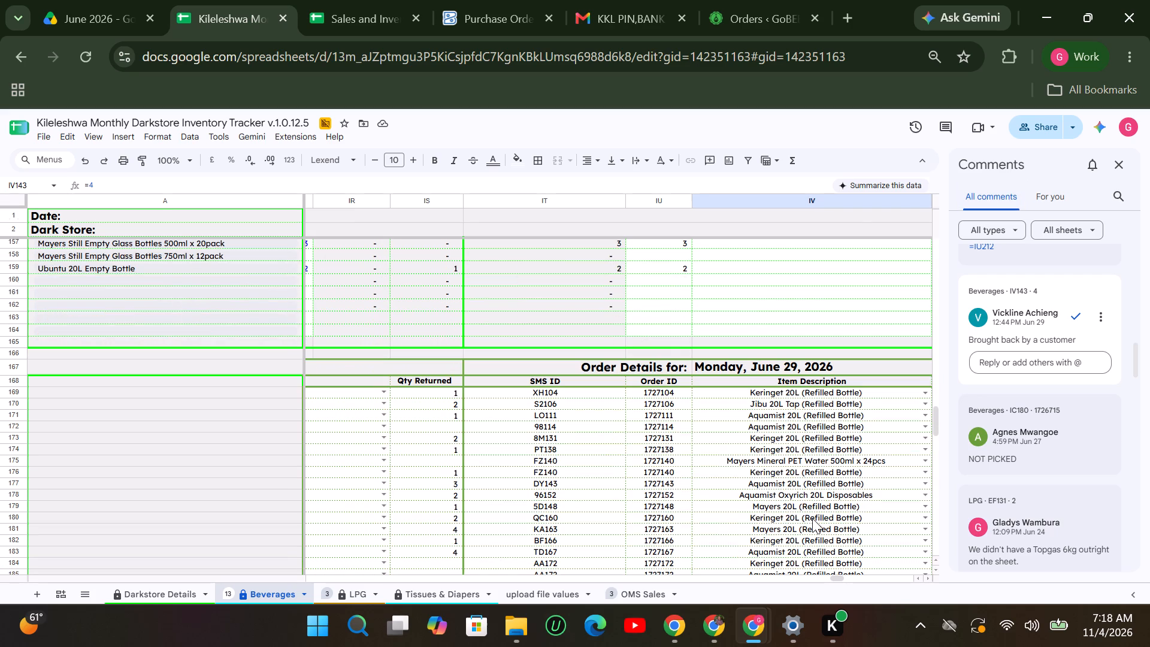
{"action": "scroll", "coordinate": [812, 518], "scroll_direction": "up", "scroll_amount": 3}
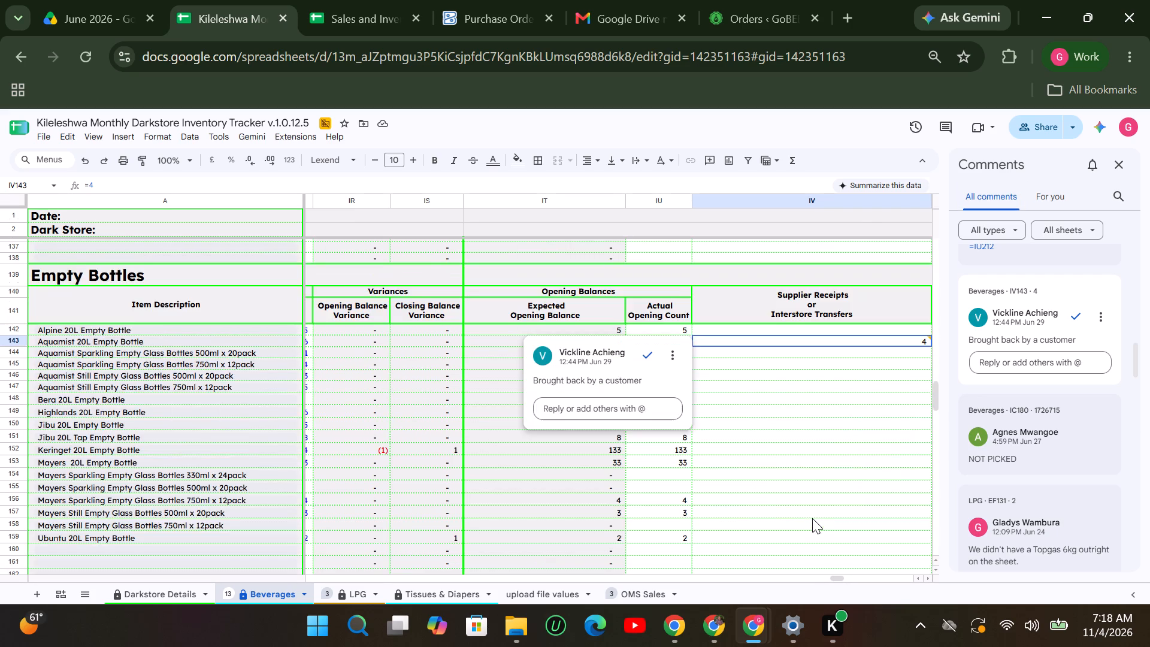
{"action": "scroll", "coordinate": [812, 518], "scroll_direction": "up", "scroll_amount": 2}
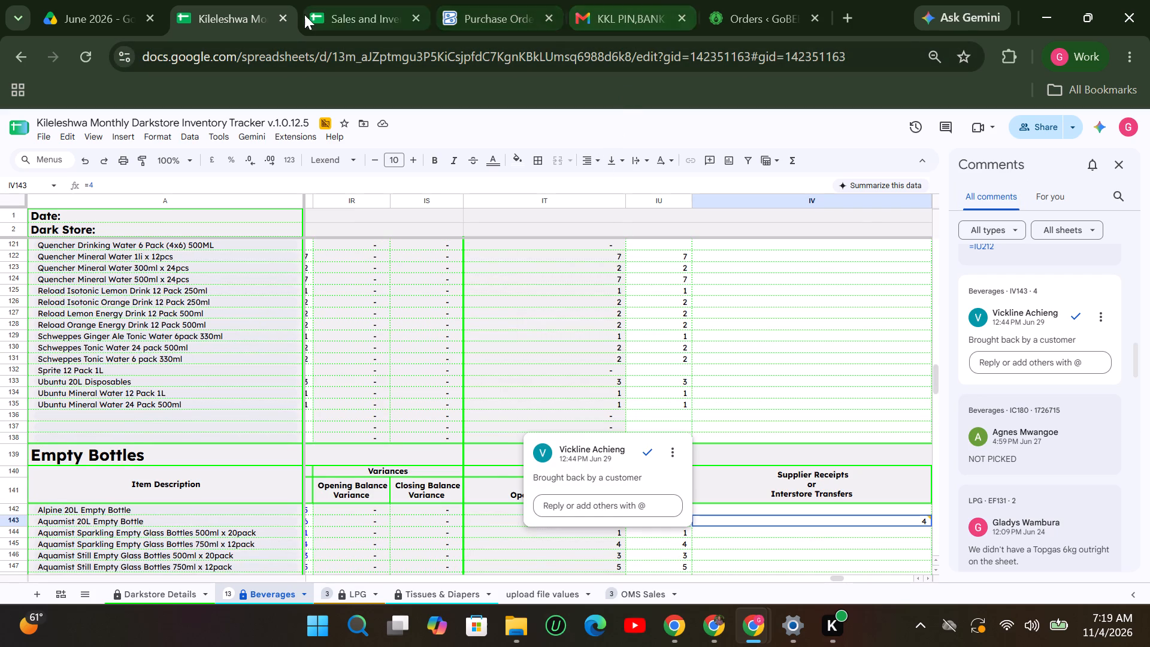
Start a new entry in row 32 of the Customer returns/General sheet of the losses tracking sheet, dated 2026-06-29.
{"action": "left_click", "coordinate": [328, 15]}
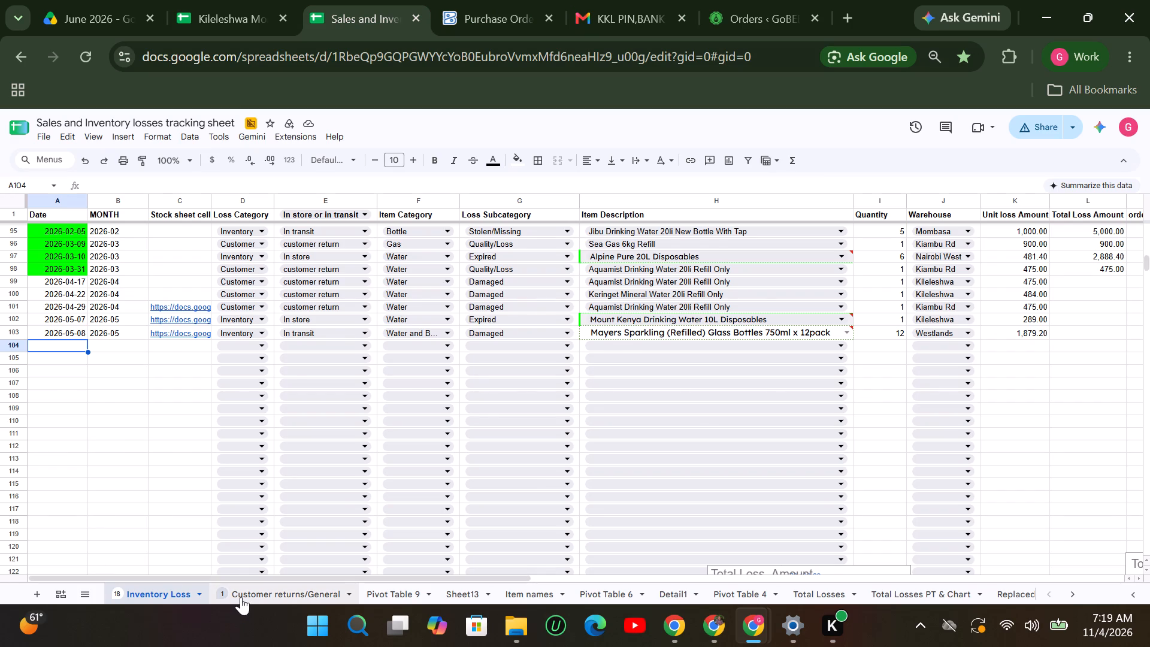
{"action": "left_click", "coordinate": [241, 597]}
{"action": "left_click", "coordinate": [58, 425]}
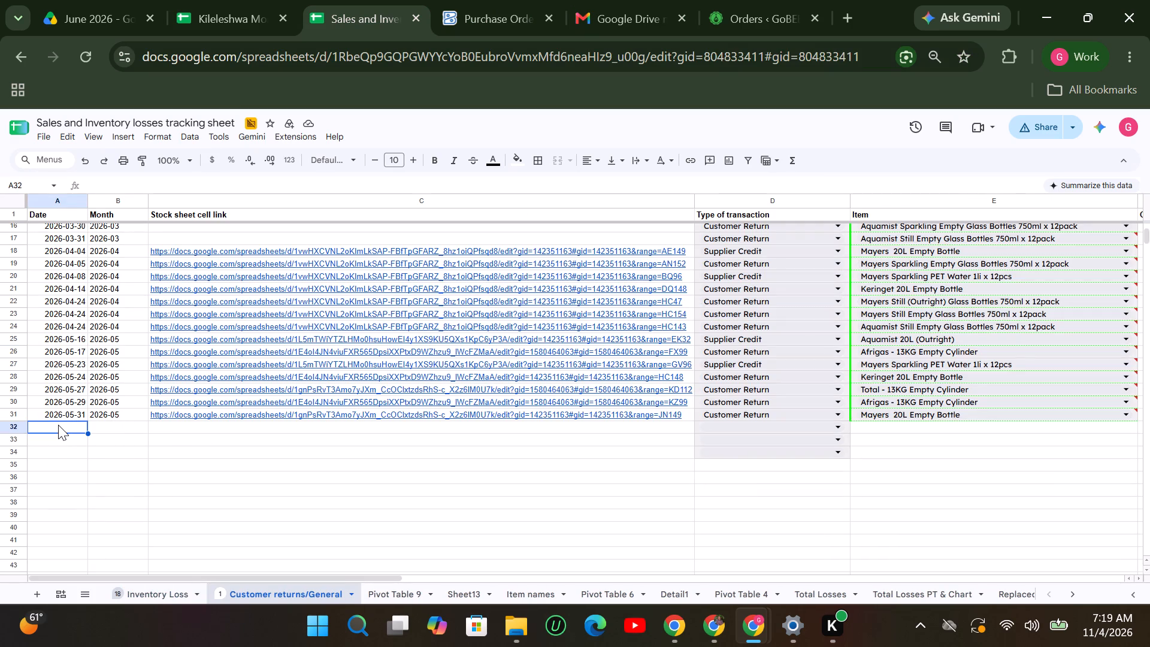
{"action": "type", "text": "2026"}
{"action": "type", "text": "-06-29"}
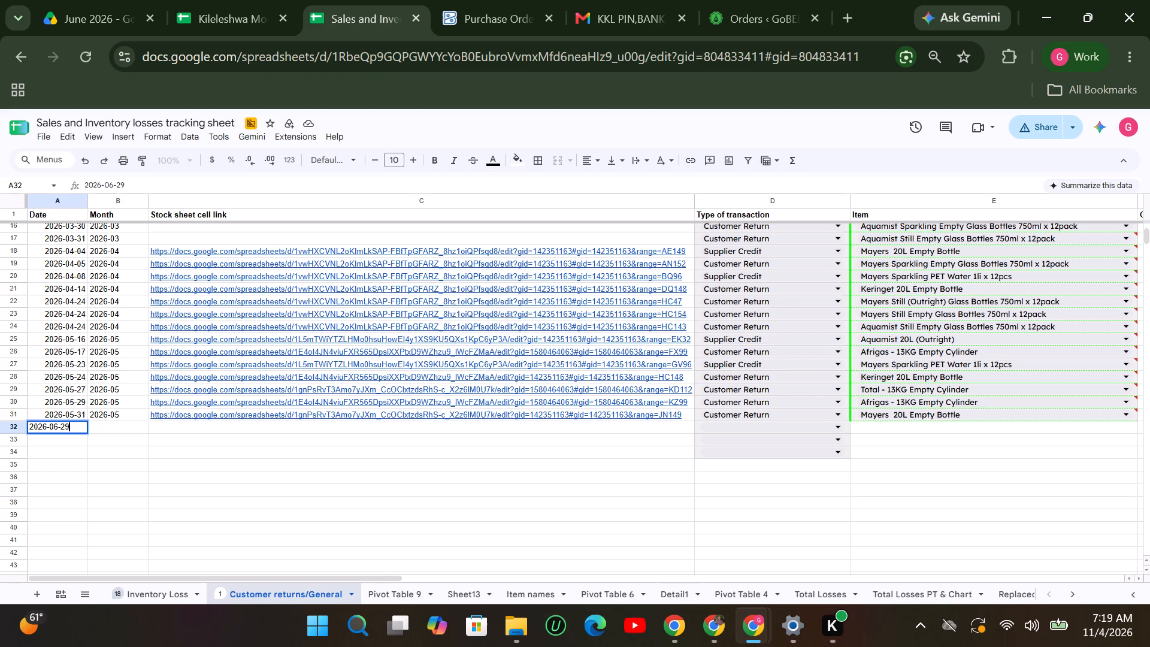
{"action": "left_click", "coordinate": [380, 430]}
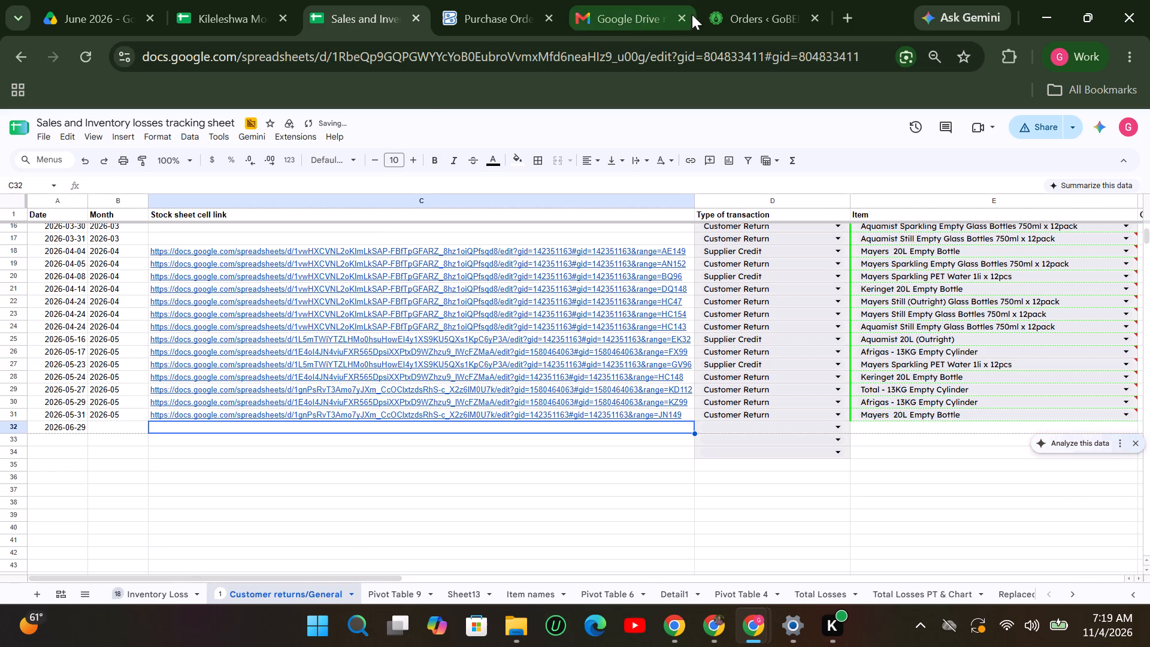
Copy the link to cell IV143 of the Kileleshwa tracker into row 32's Stock sheet cell link.
{"action": "left_click", "coordinate": [252, 16]}
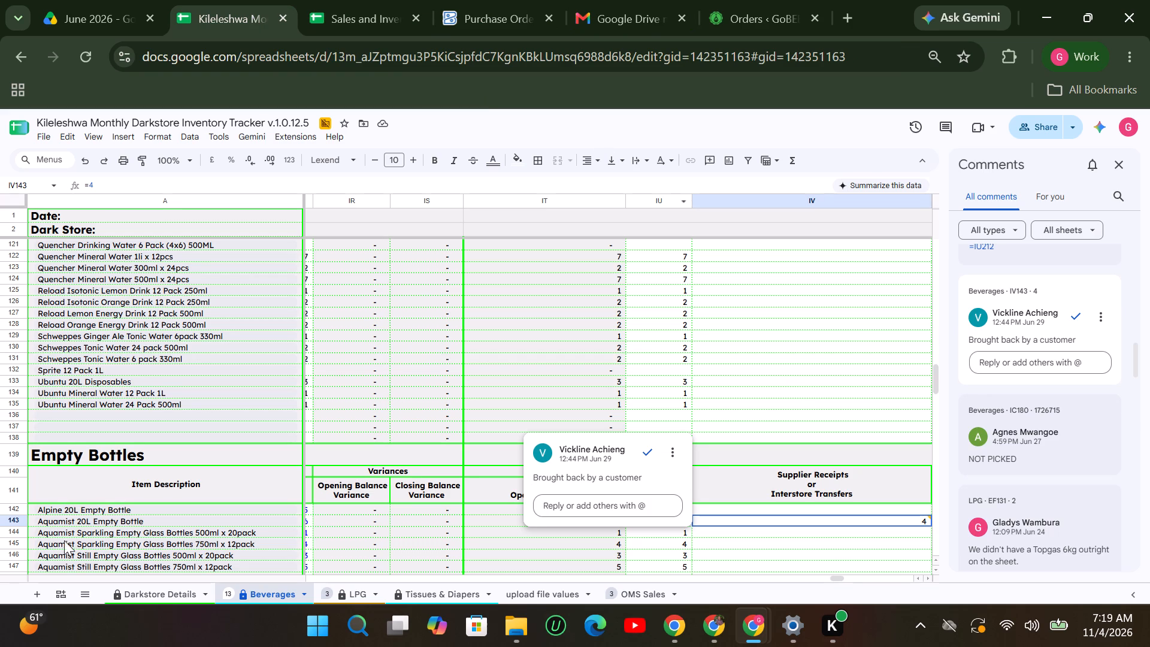
{"action": "right_click", "coordinate": [788, 520]}
{"action": "scroll", "coordinate": [837, 558], "scroll_direction": "down", "scroll_amount": 9}
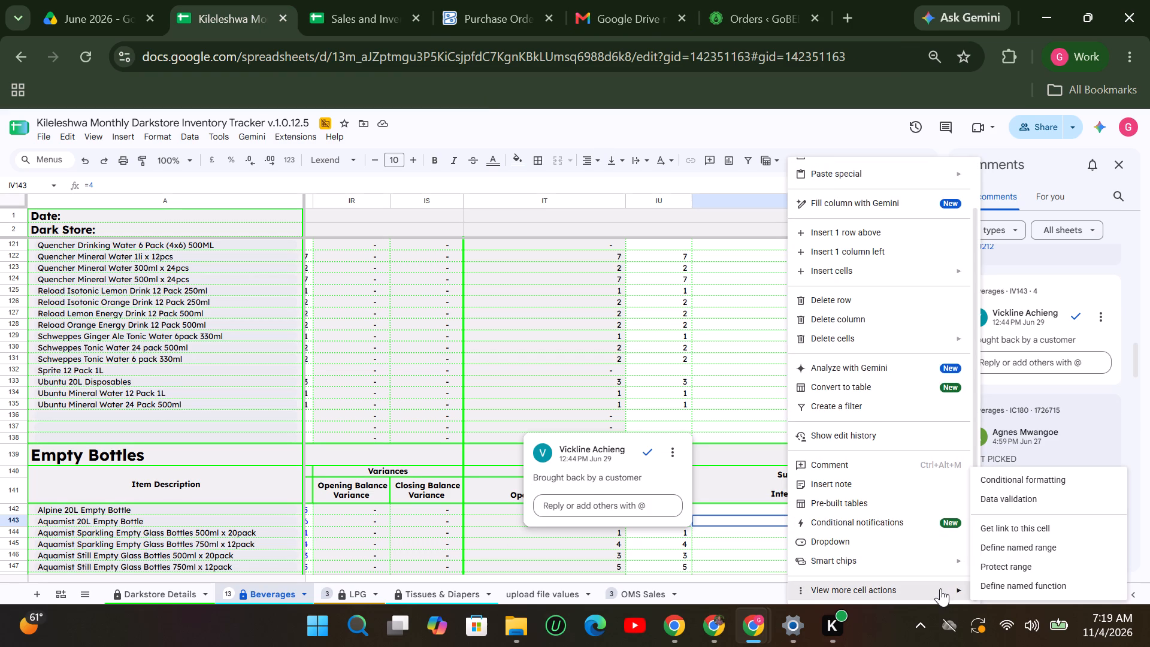
{"action": "left_click", "coordinate": [1004, 531]}
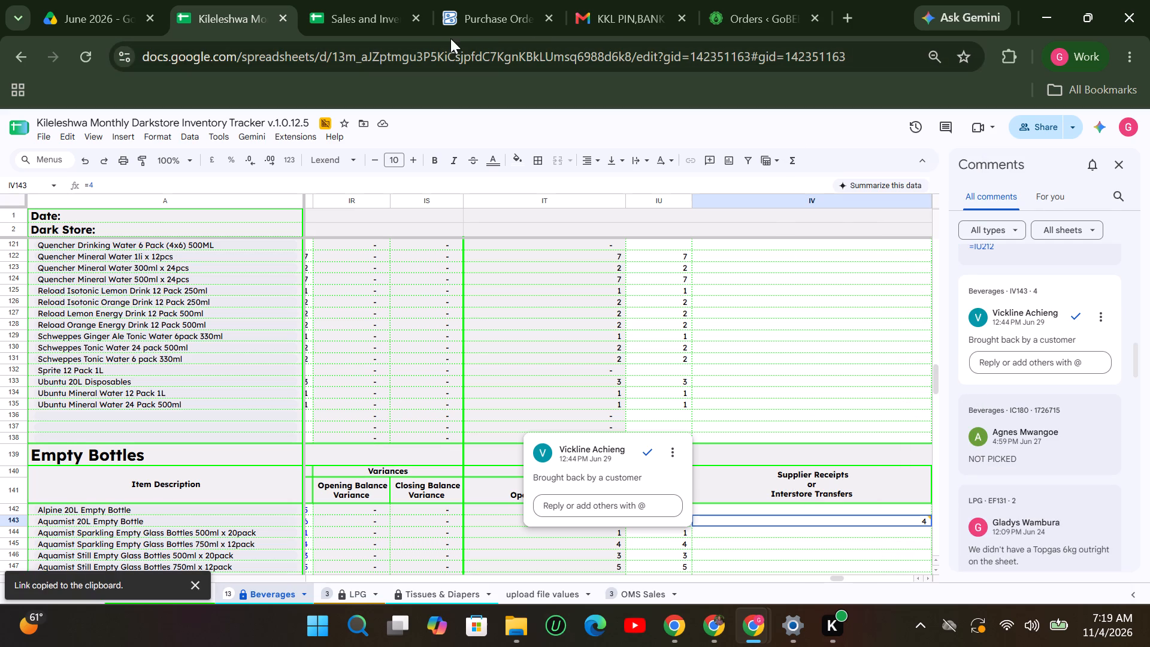
{"action": "left_click", "coordinate": [361, 10]}
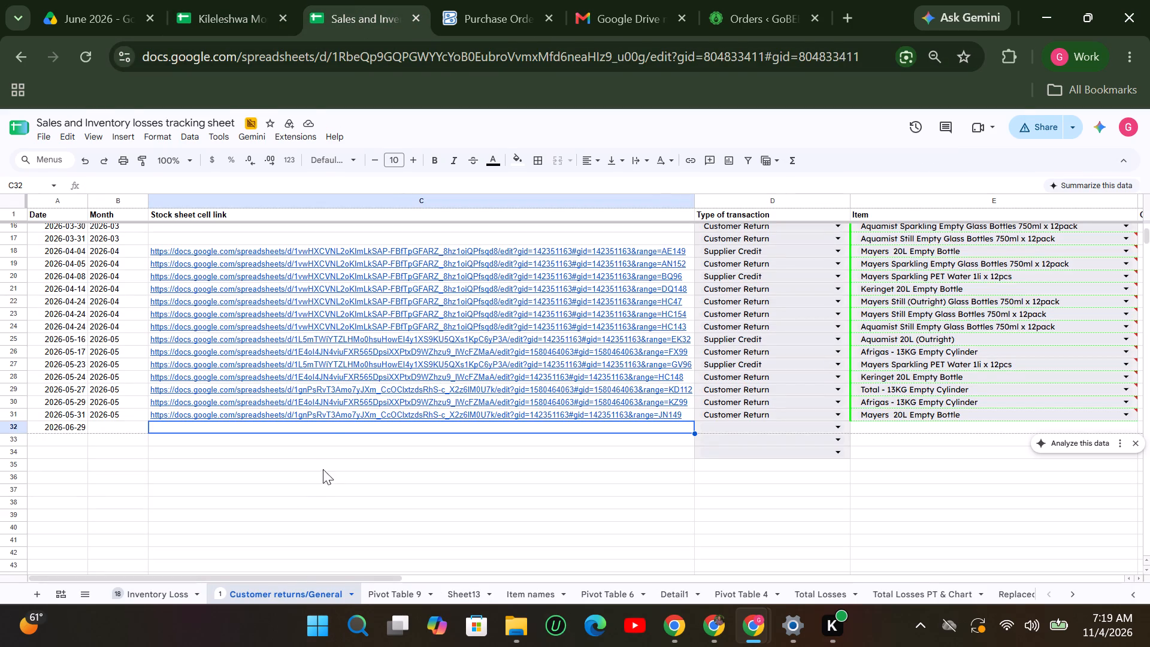
{"action": "right_click", "coordinate": [335, 428]}
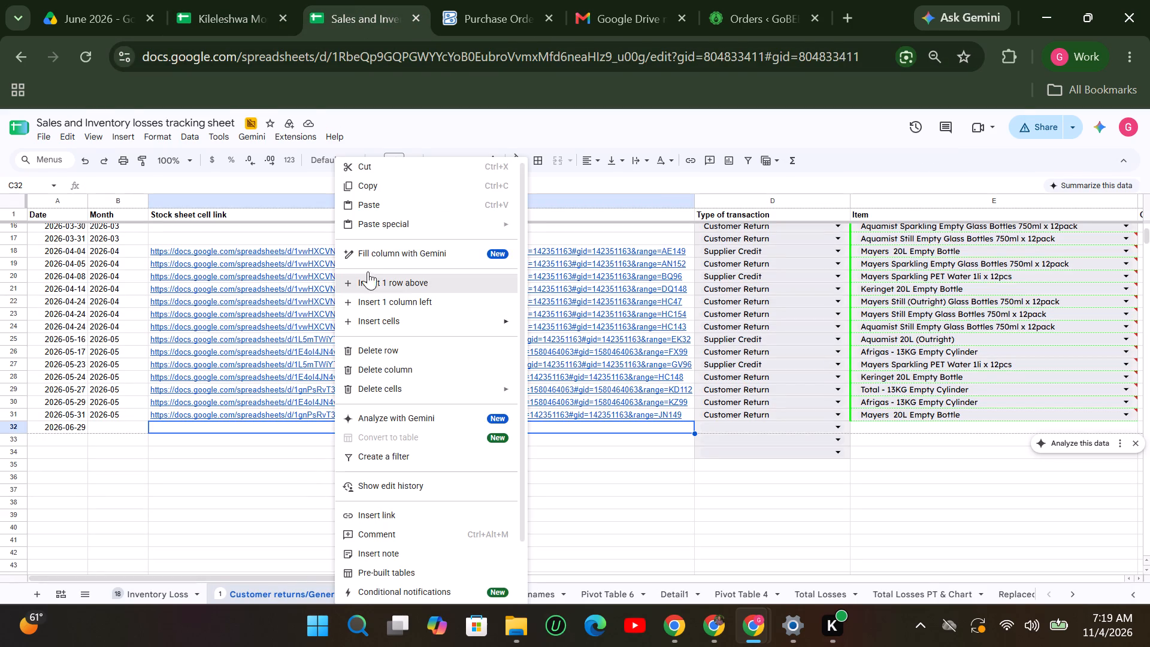
{"action": "left_click", "coordinate": [382, 207]}
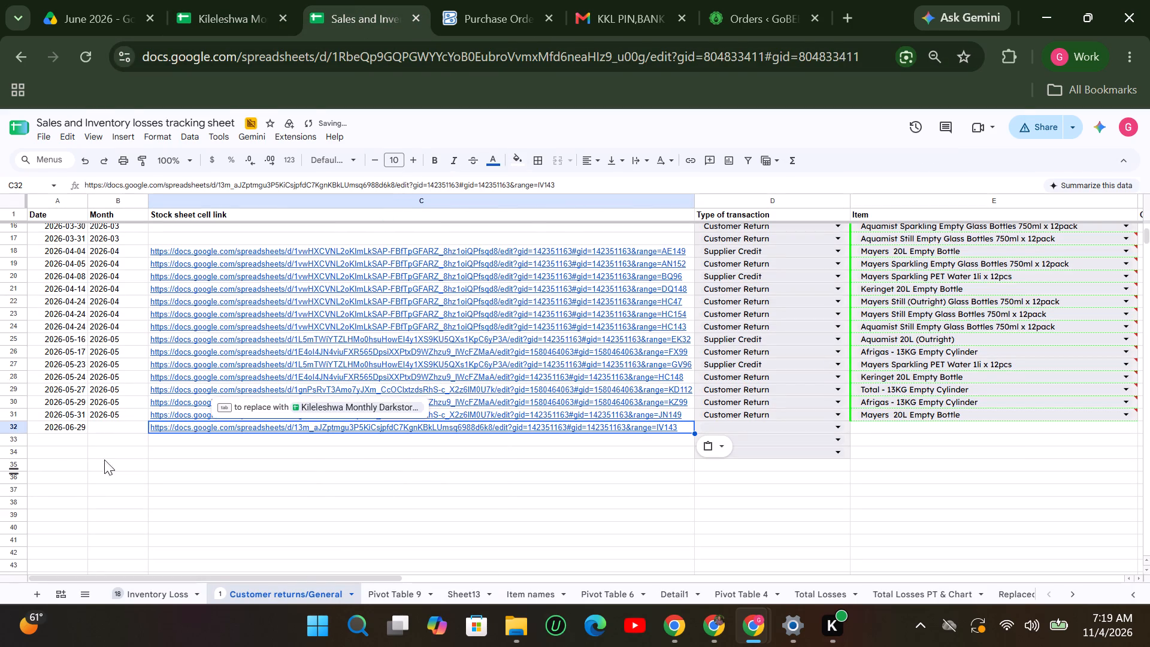
Set row 32's transaction type to Customer Return and copy Aquamist 20L Empty Bottle from the Kileleshwa tracker as its item.
{"action": "left_click", "coordinate": [840, 428]}
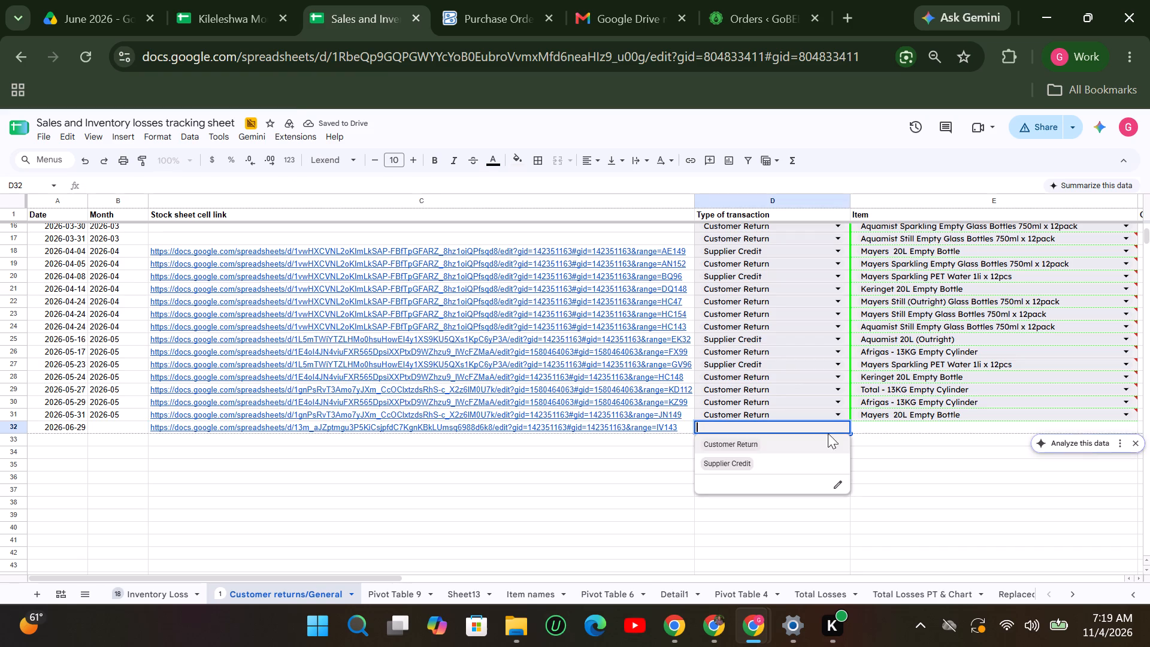
{"action": "left_click", "coordinate": [747, 445]}
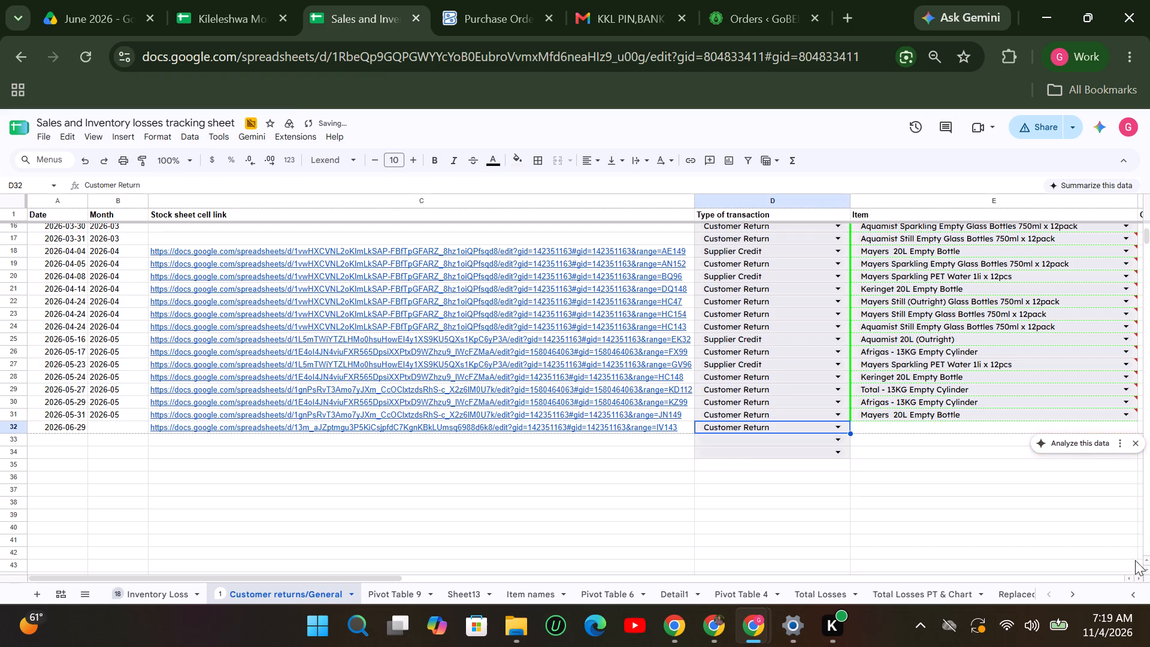
{"action": "left_click", "coordinate": [1137, 578]}
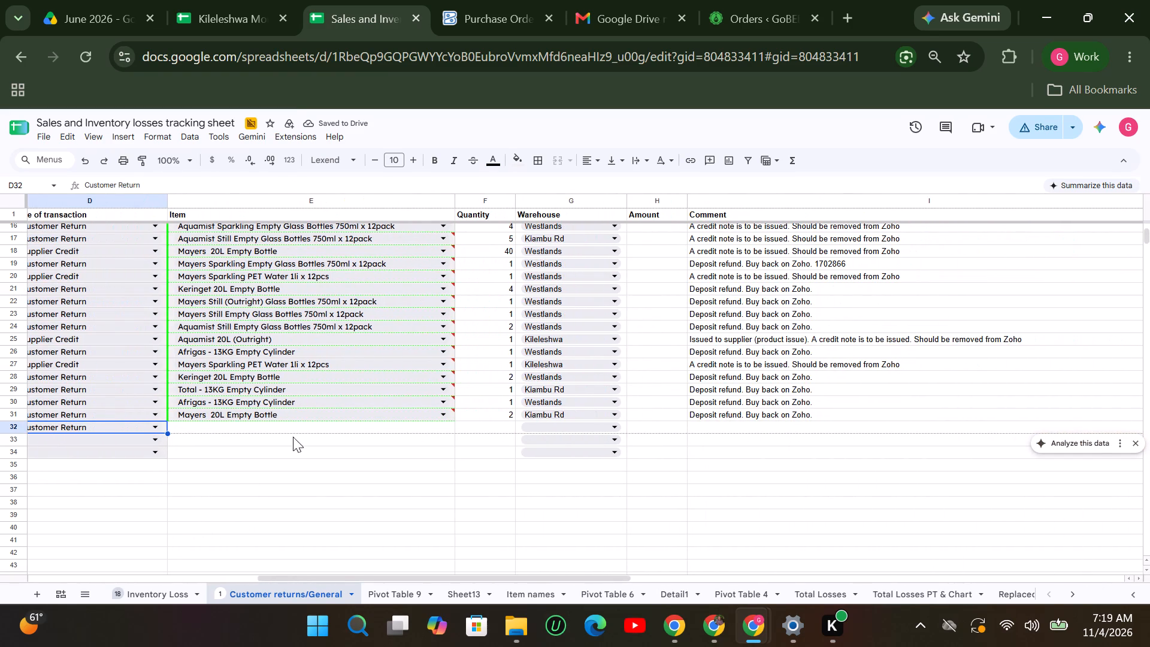
{"action": "left_click", "coordinate": [279, 431]}
{"action": "left_click", "coordinate": [247, 12]}
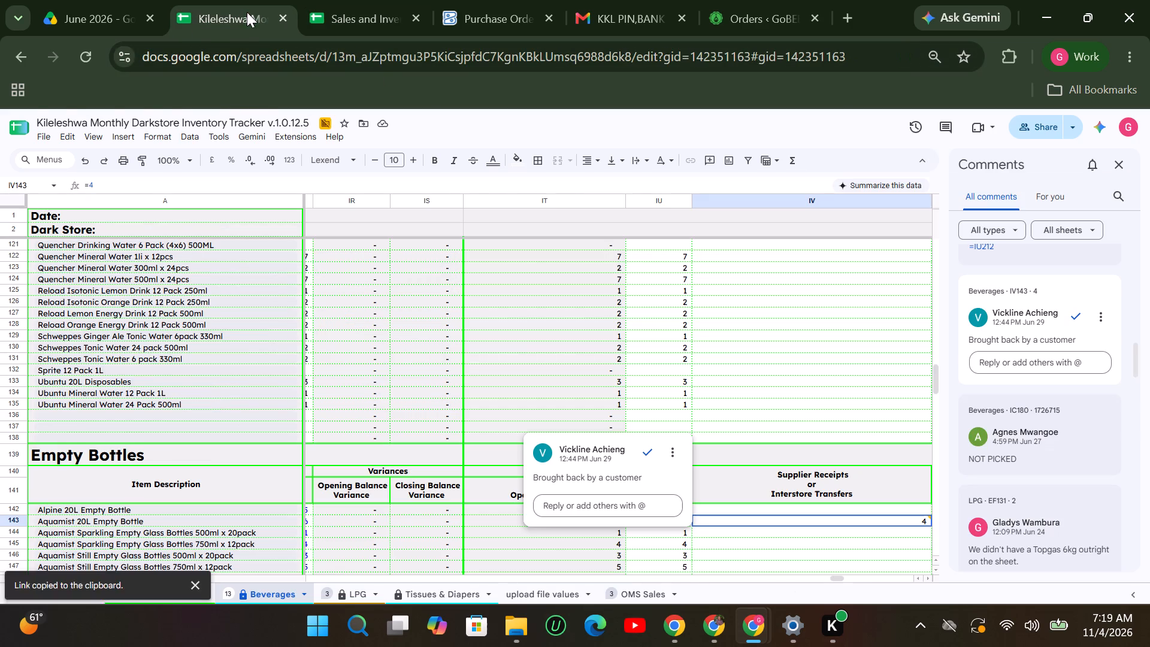
{"action": "right_click", "coordinate": [81, 520]}
{"action": "left_click", "coordinate": [129, 214]}
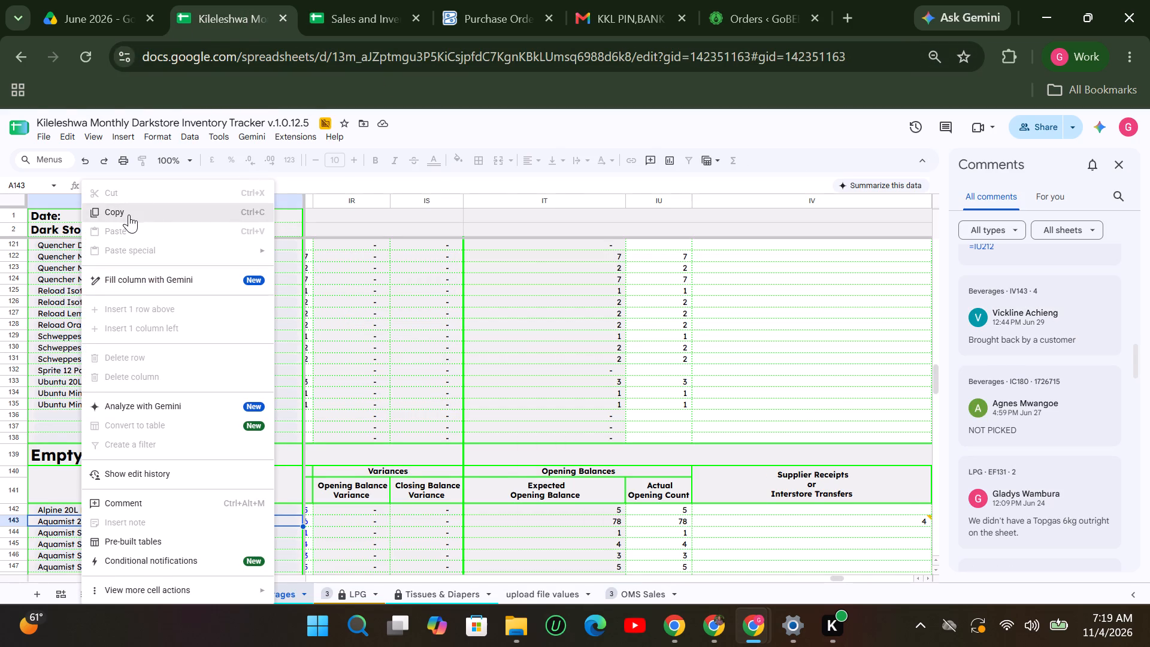
{"action": "left_click", "coordinate": [379, 13]}
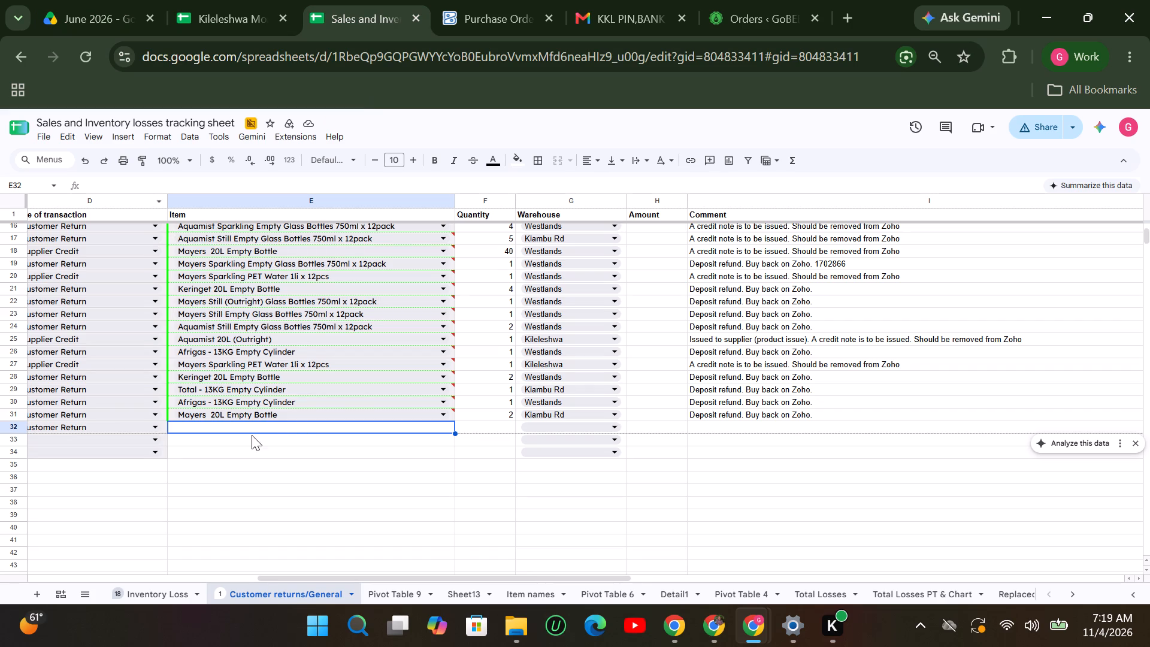
{"action": "right_click", "coordinate": [251, 430]}
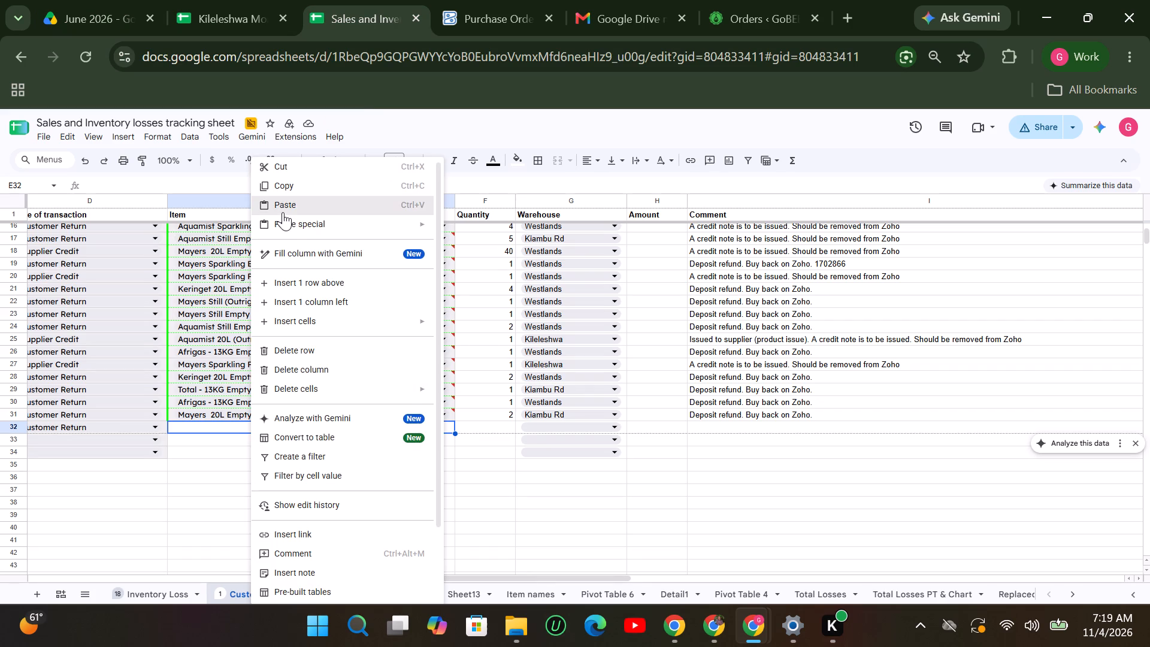
{"action": "left_click", "coordinate": [283, 212]}
Set row 32's quantity to 4 and its warehouse to Kileleshwa.
{"action": "left_click", "coordinate": [505, 427]}
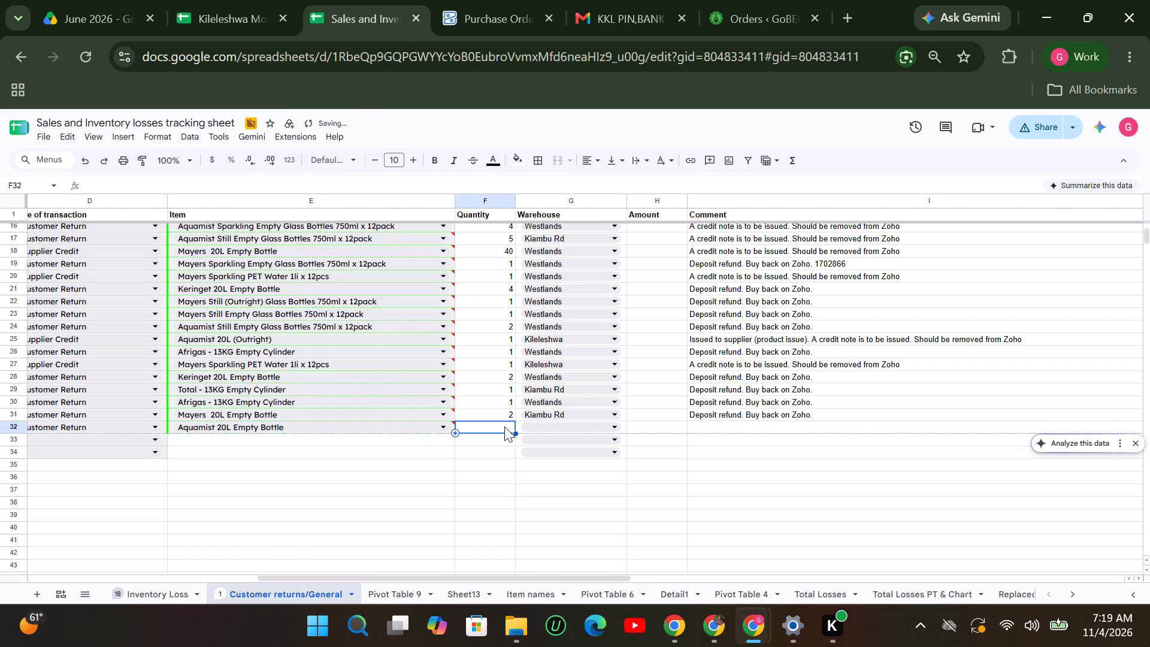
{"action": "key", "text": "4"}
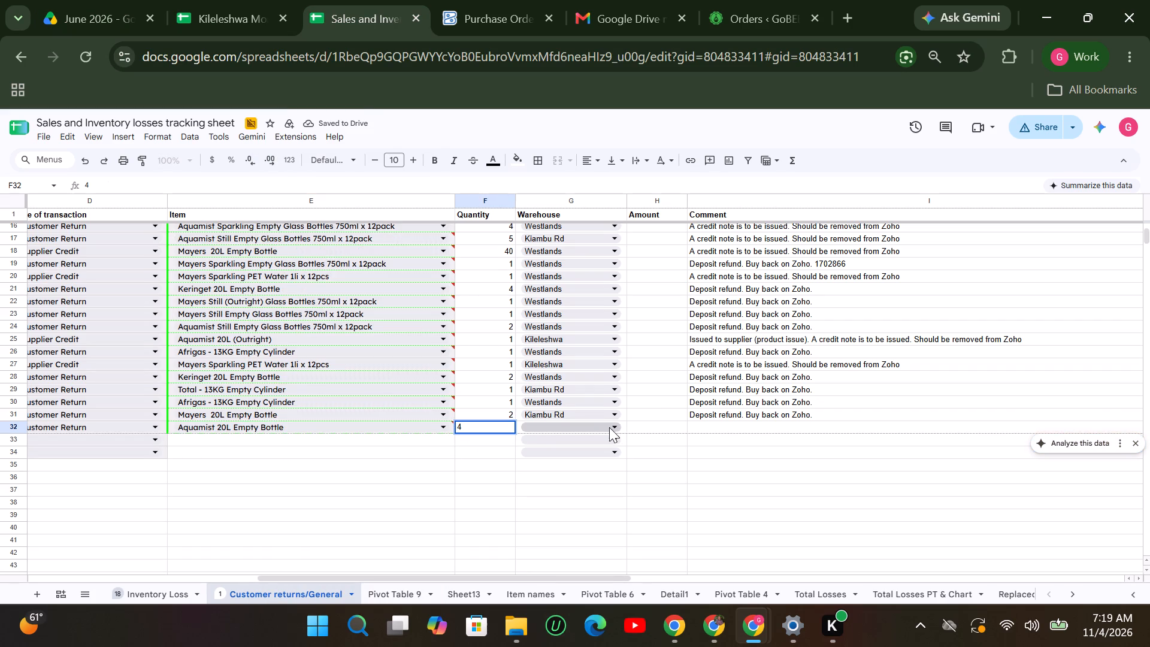
{"action": "left_click", "coordinate": [610, 428]}
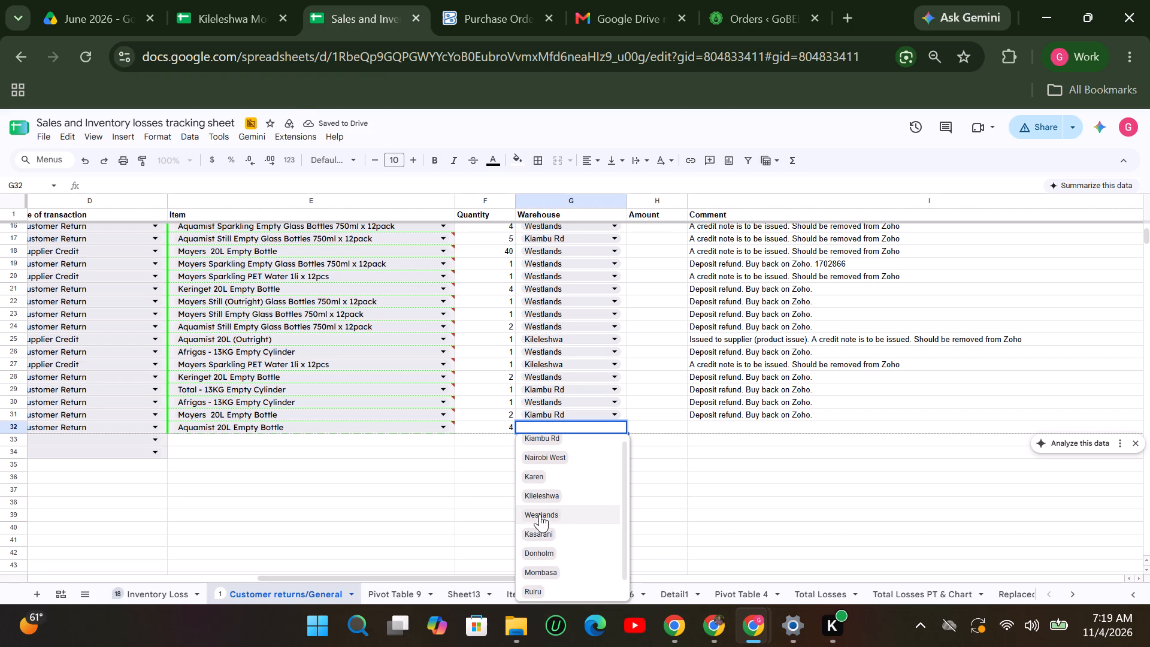
{"action": "left_click", "coordinate": [548, 496]}
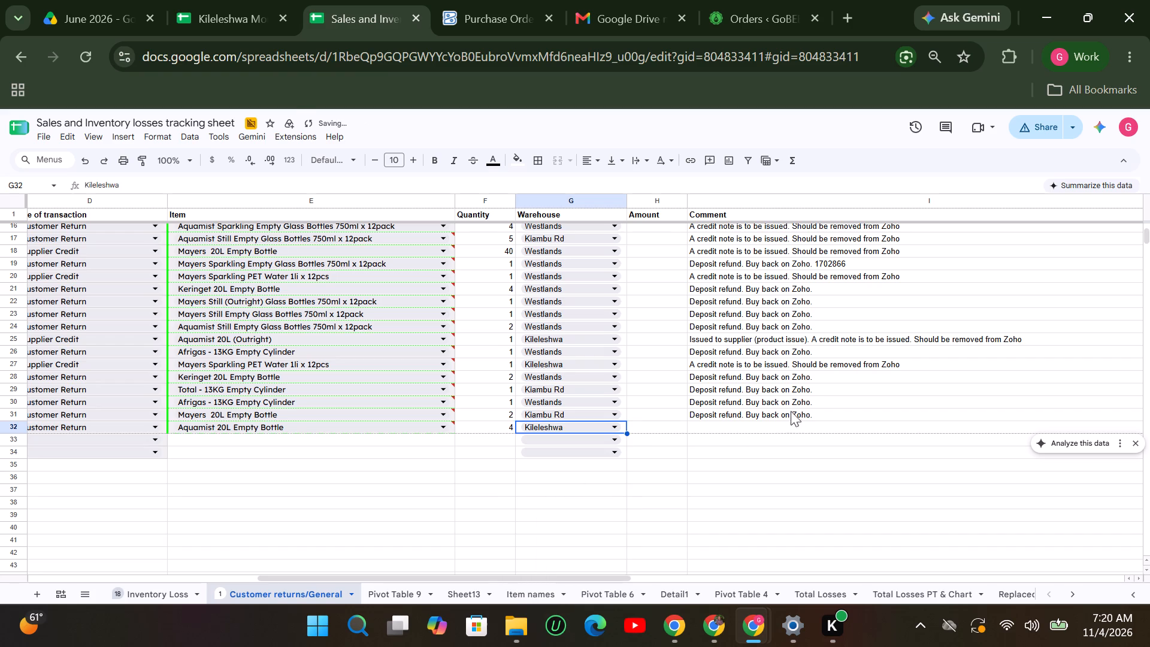
Copy the comment "Deposit refund. Buy back on Zoho." from row 31 into row 32, and look over the entry's columns.
{"action": "left_click", "coordinate": [760, 416]}
{"action": "right_click", "coordinate": [788, 416]}
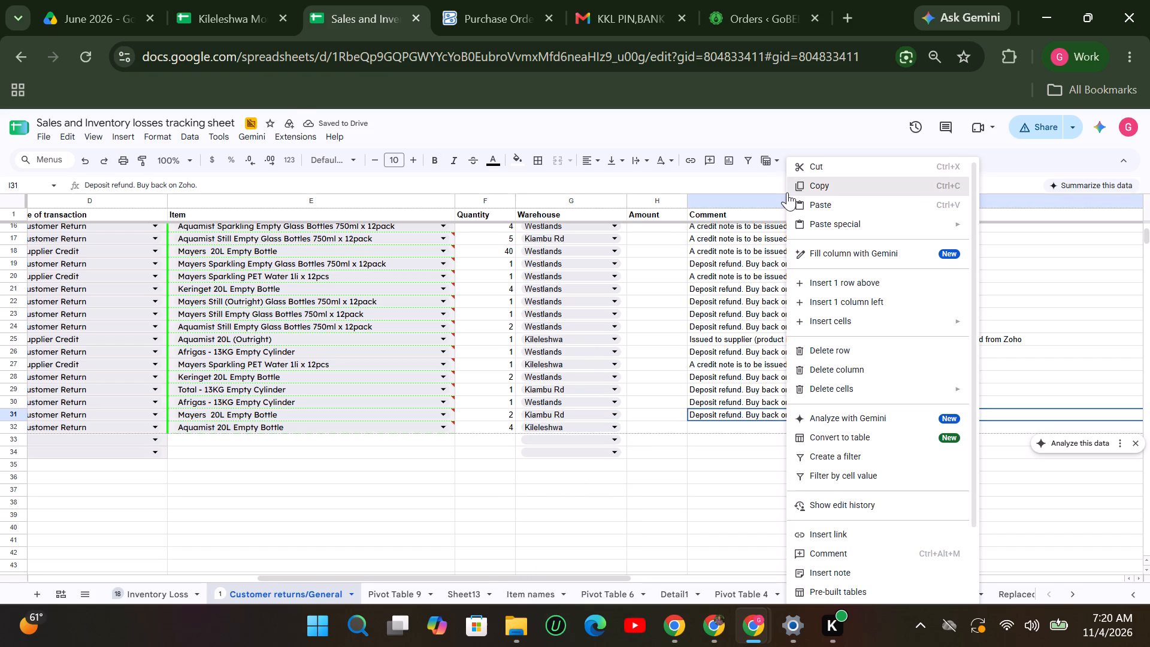
{"action": "left_click", "coordinate": [813, 186]}
{"action": "left_click", "coordinate": [738, 425]}
{"action": "right_click", "coordinate": [739, 425]}
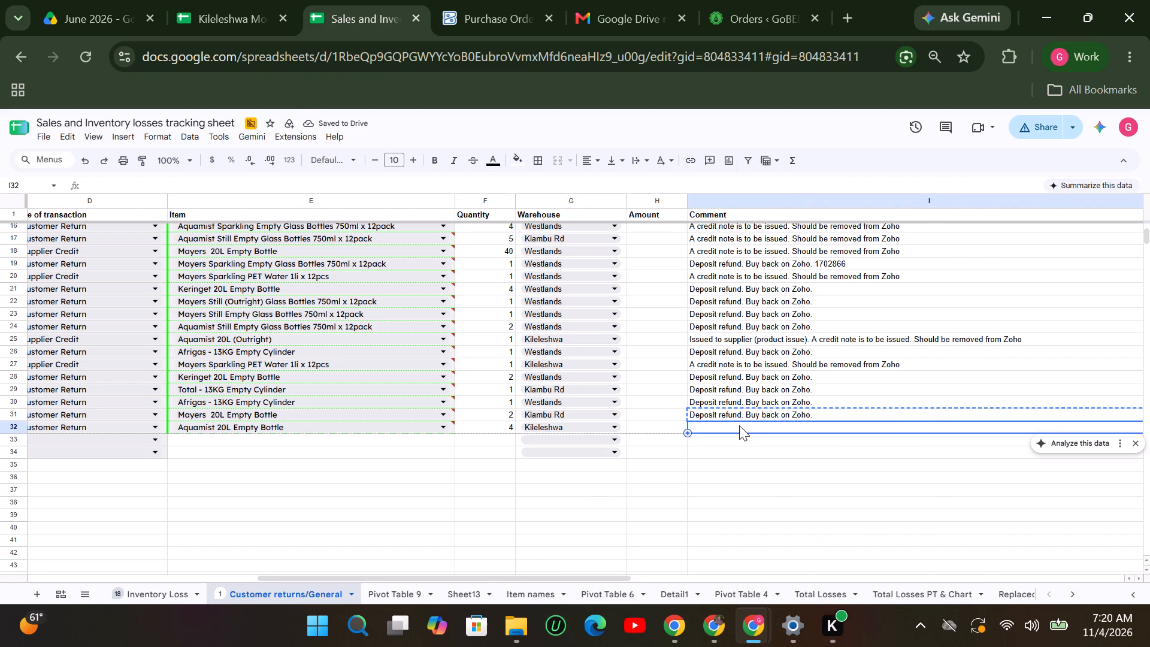
{"action": "left_click", "coordinate": [770, 200]}
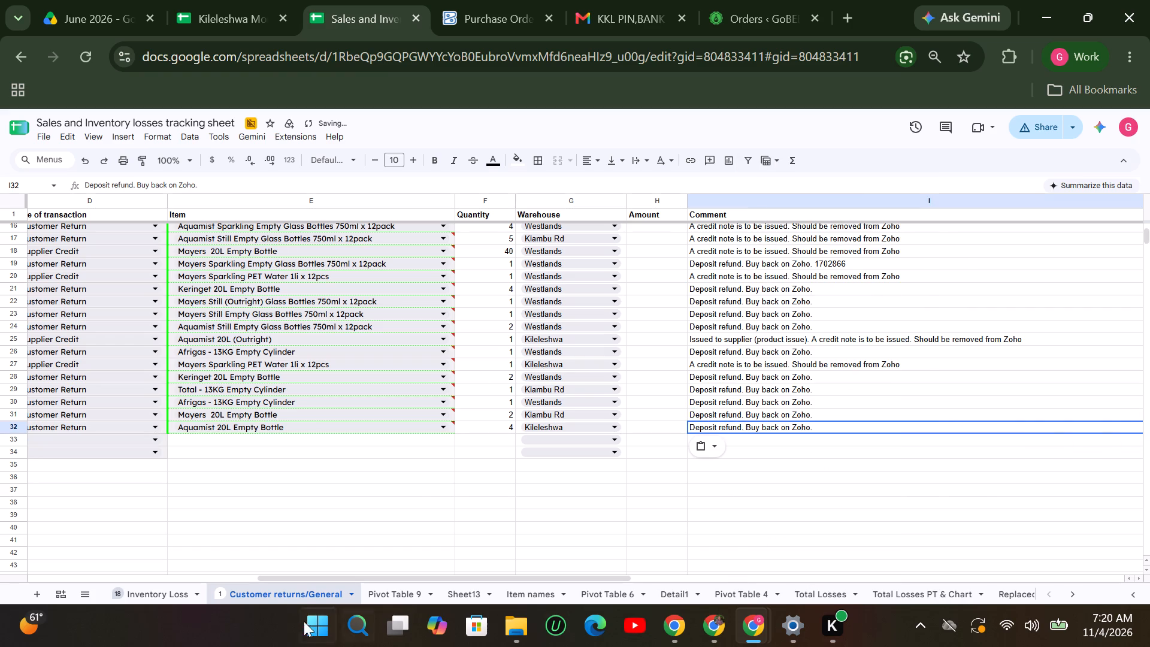
{"action": "left_click", "coordinate": [1125, 577]}
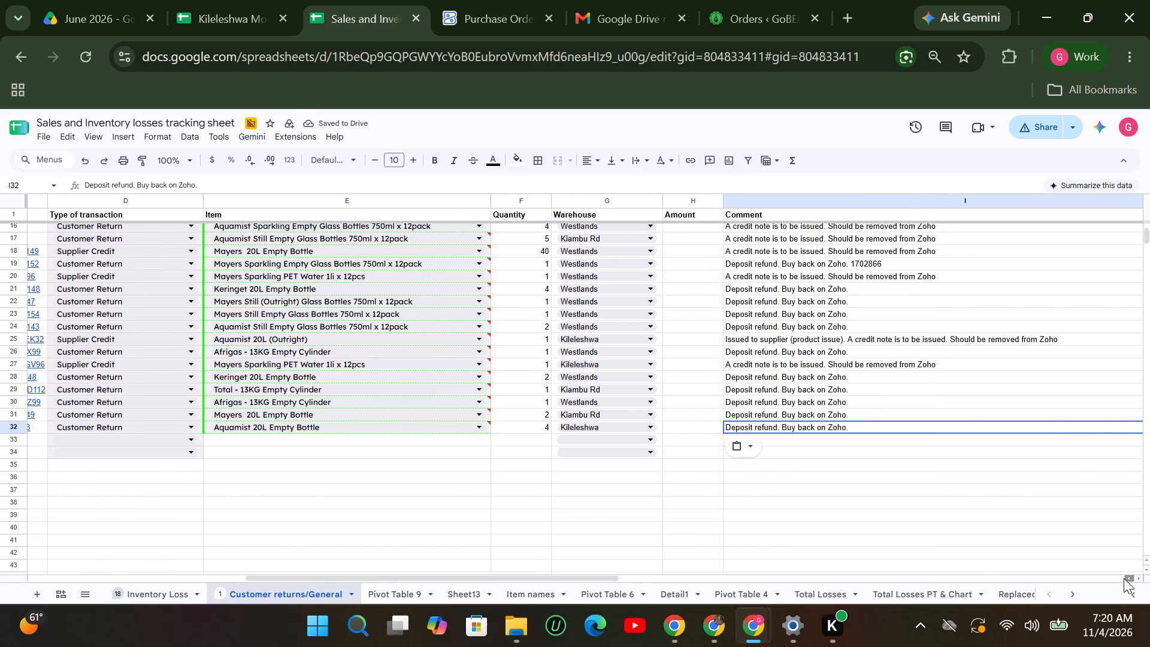
{"action": "left_click", "coordinate": [1131, 577]}
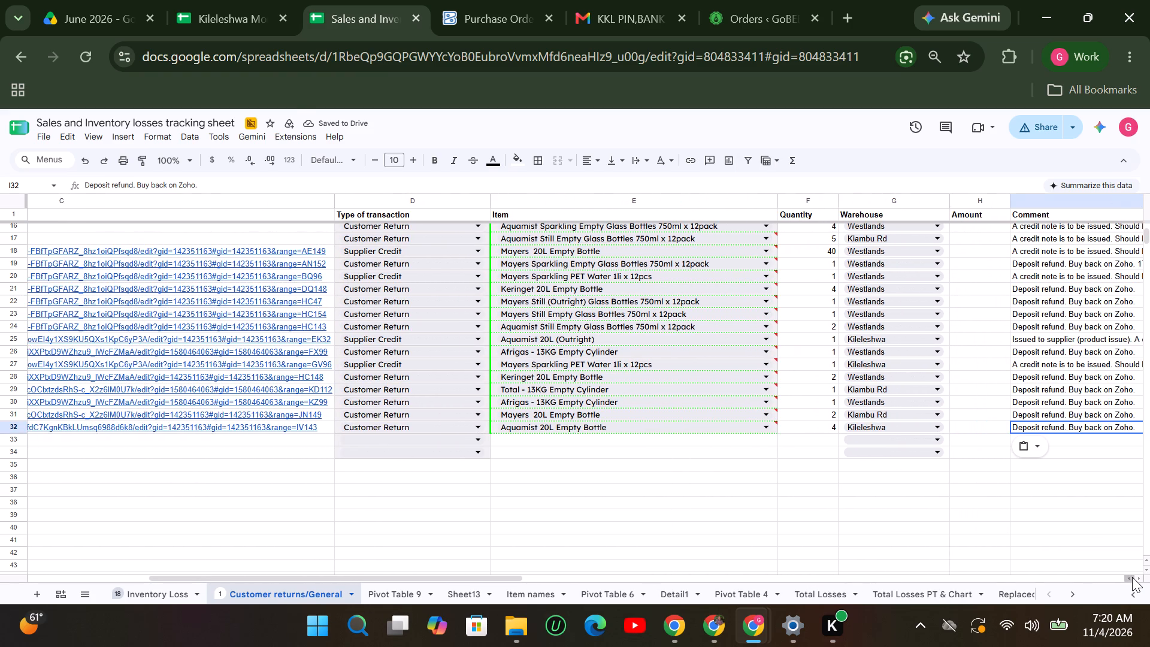
{"action": "double_click", "coordinate": [1132, 577]}
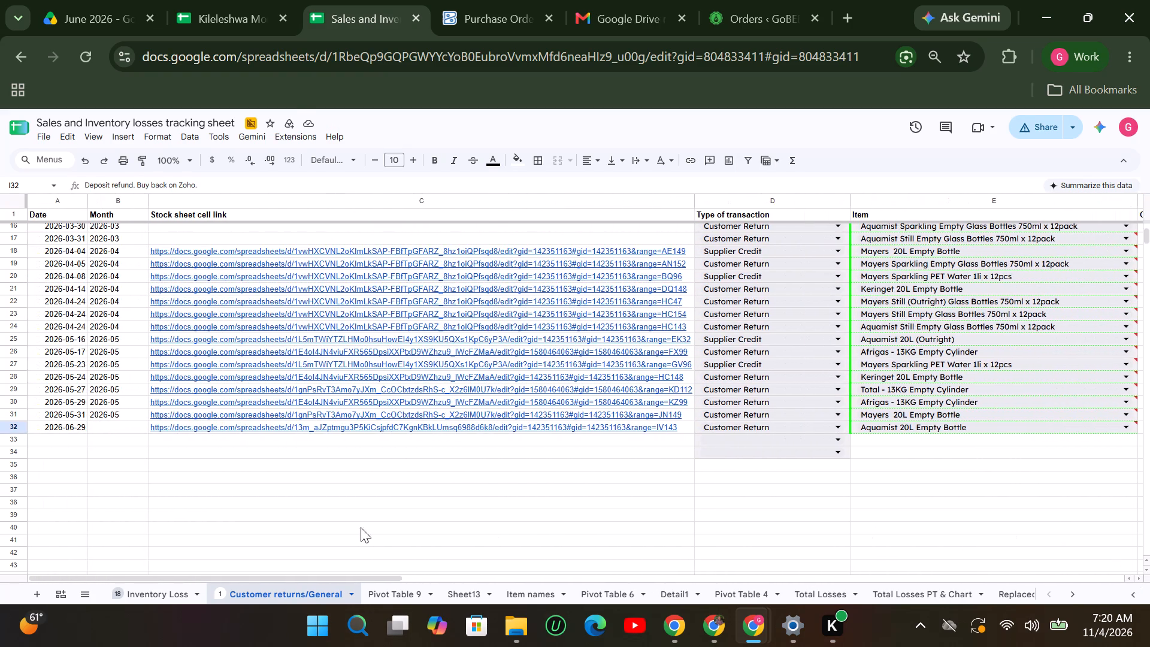
Read the older June comments in the Kileleshwa tracker and go to the one on Beverages cell CY254 about the wrongly delivered order.
{"action": "left_click", "coordinate": [478, 7]}
{"action": "left_click", "coordinate": [230, 20]}
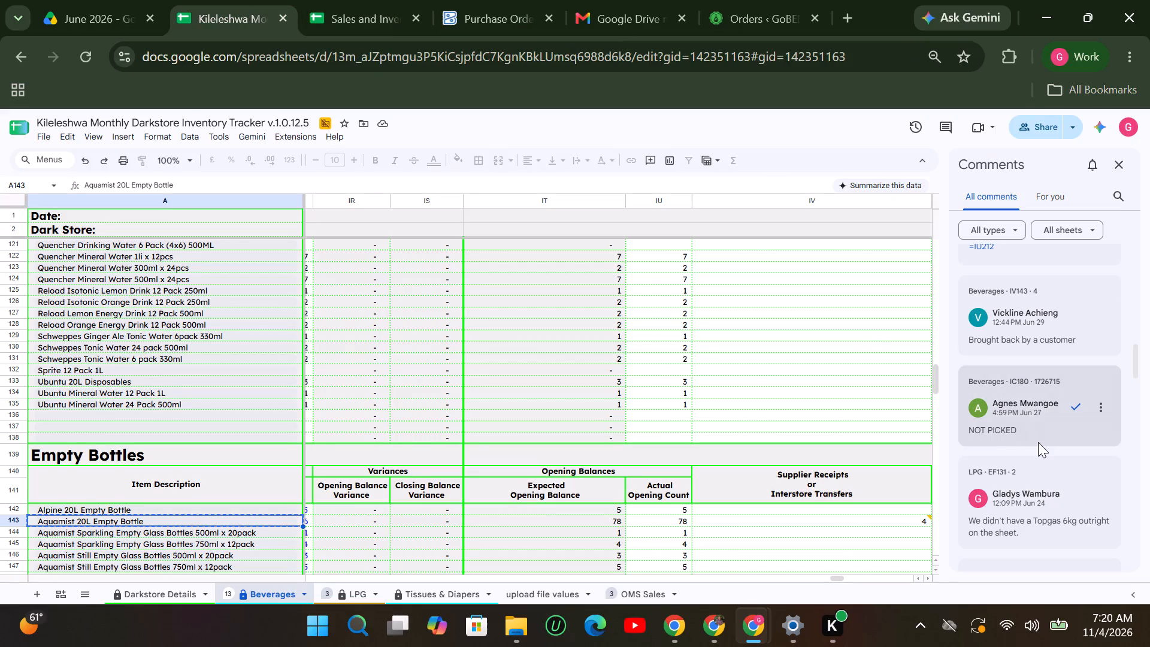
{"action": "scroll", "coordinate": [1039, 442], "scroll_direction": "down", "scroll_amount": 3}
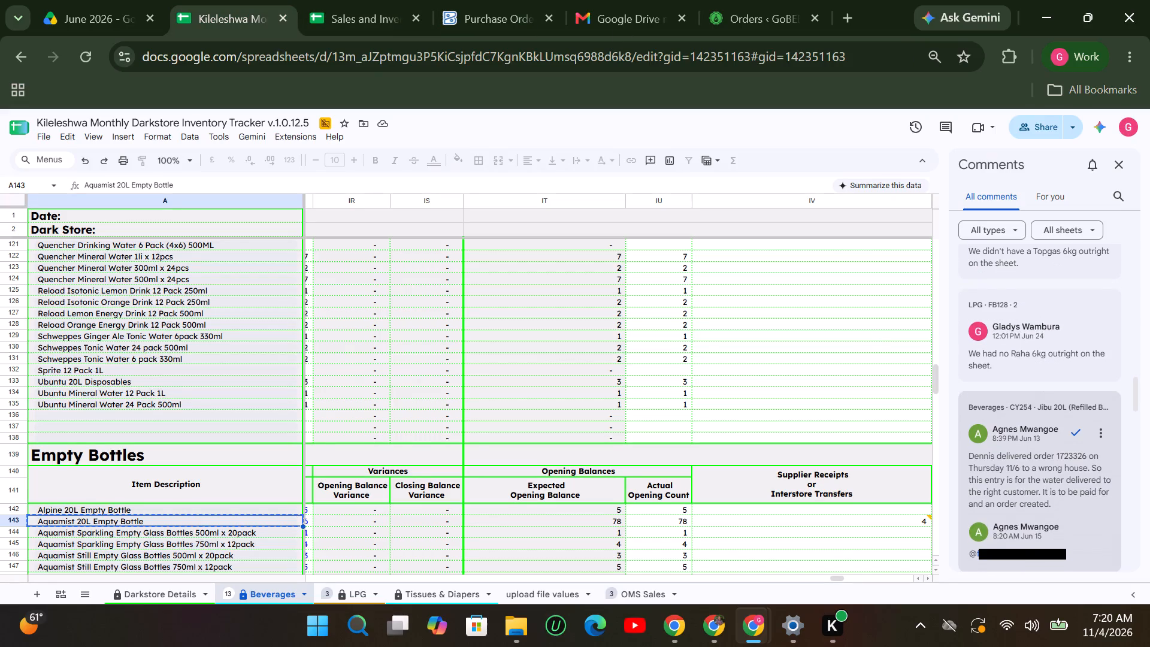
{"action": "scroll", "coordinate": [1039, 442], "scroll_direction": "down", "scroll_amount": 1}
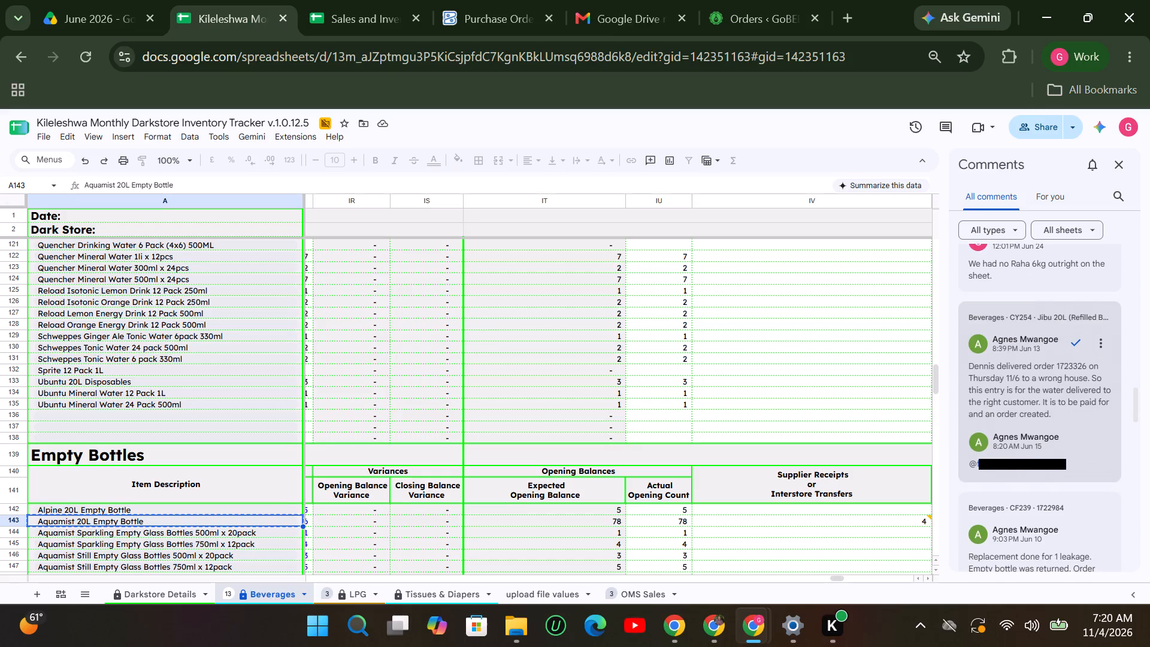
{"action": "scroll", "coordinate": [1039, 442], "scroll_direction": "down", "scroll_amount": 1}
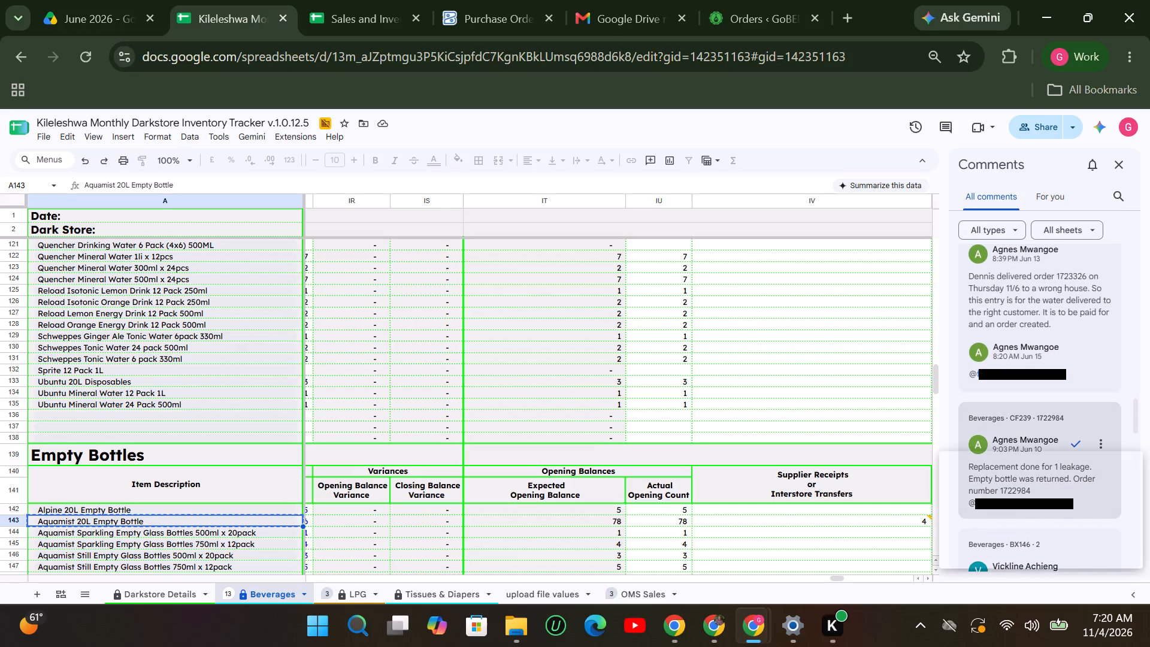
{"action": "left_click", "coordinate": [1024, 291]}
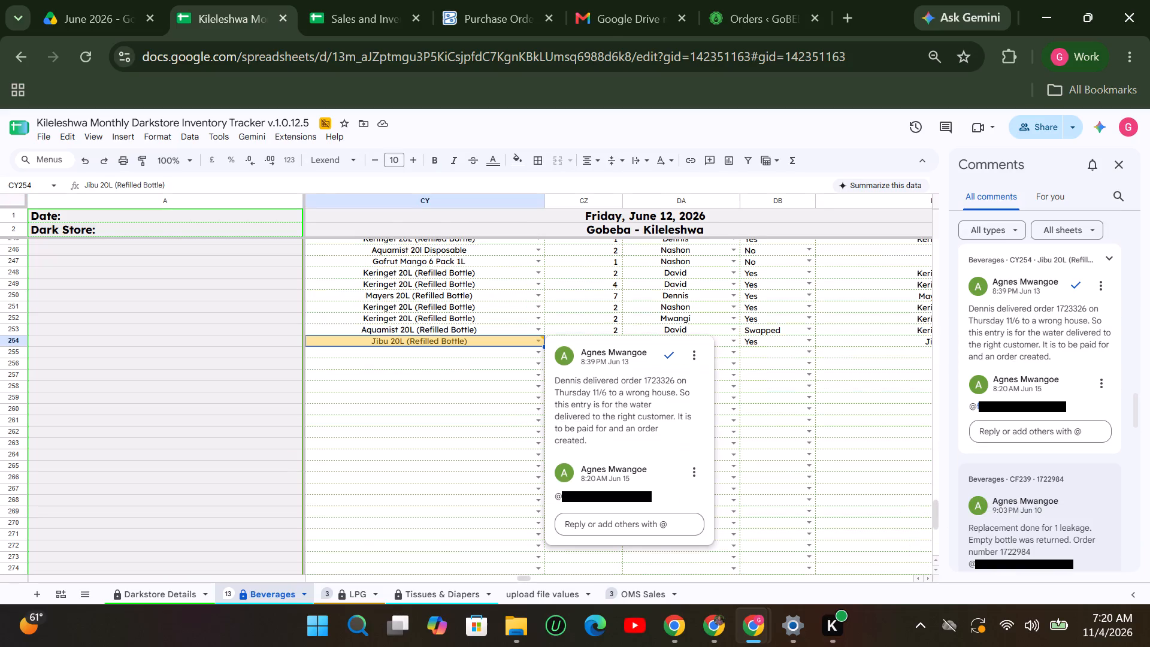
Go to the comment on Beverages cell CF239 about the leakage replacement for order 1722984.
{"action": "scroll", "coordinate": [1032, 413], "scroll_direction": "down", "scroll_amount": 1}
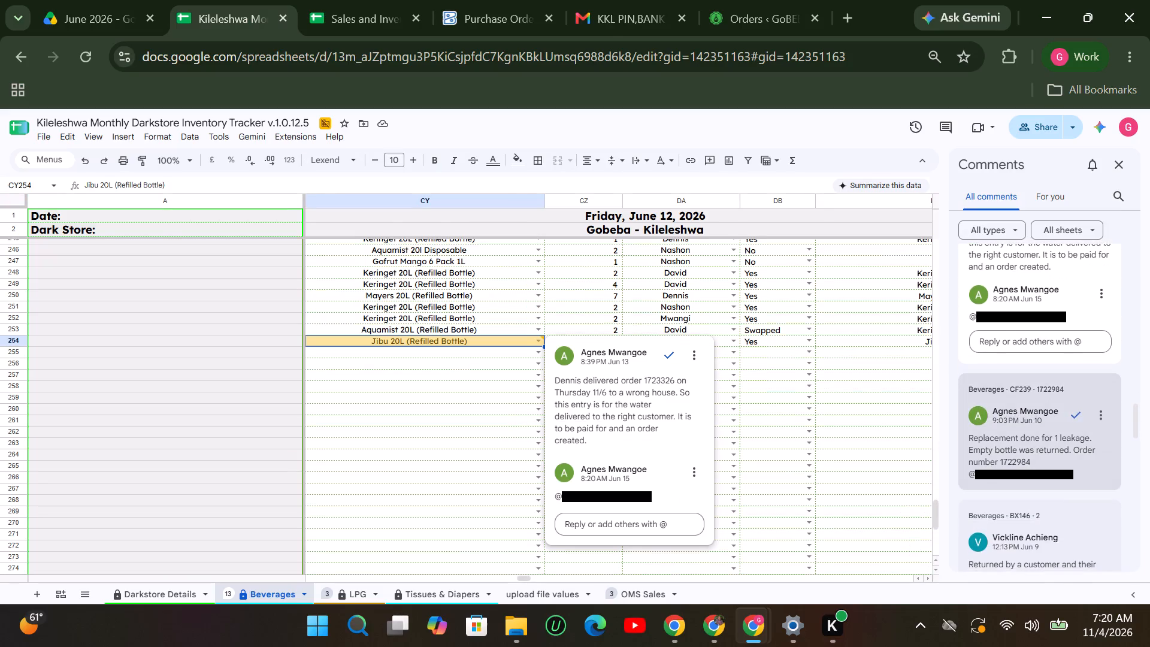
{"action": "scroll", "coordinate": [1039, 412], "scroll_direction": "down", "scroll_amount": 1}
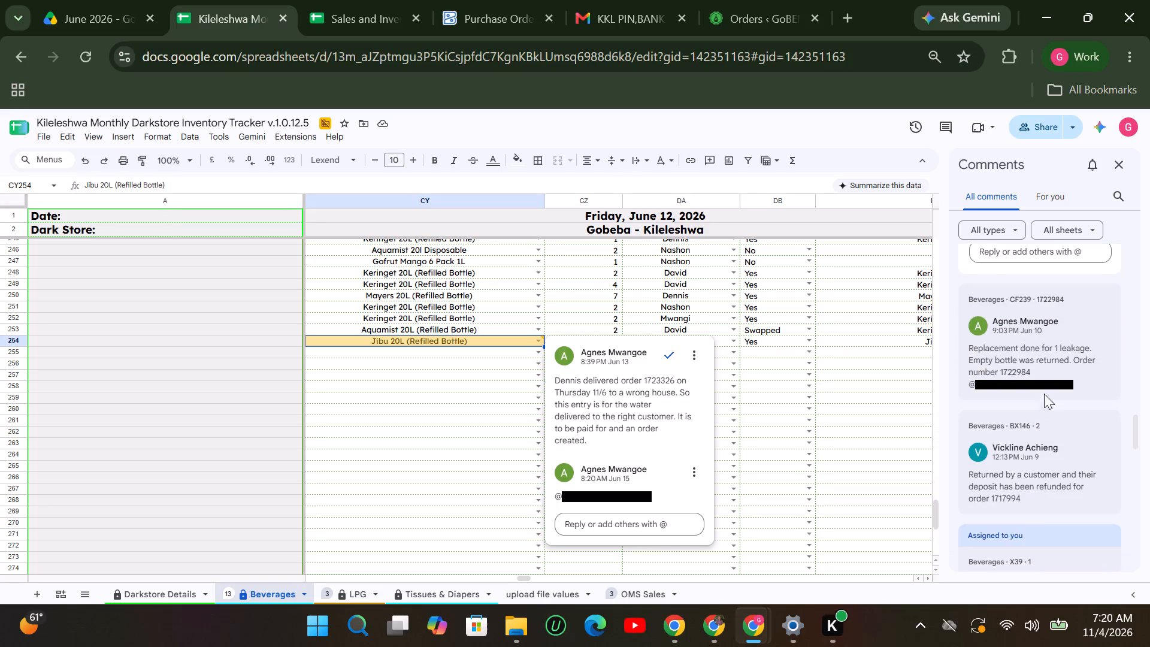
{"action": "left_click", "coordinate": [1055, 358]}
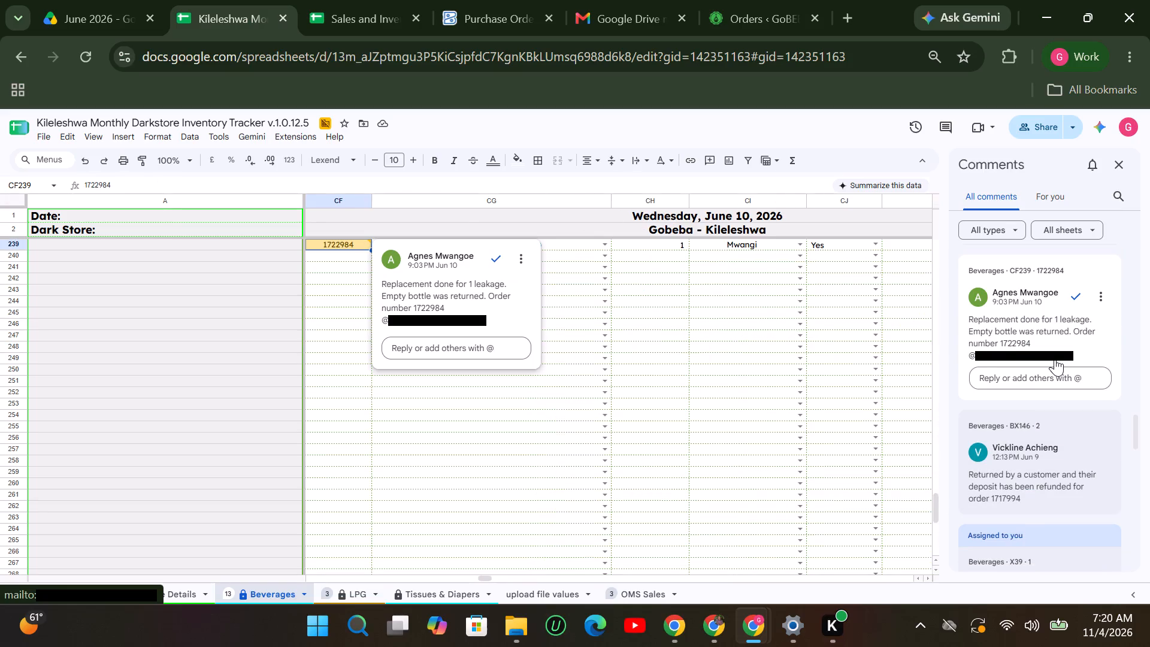
Copy the CF239 comment text about the 1722984 leakage replacement into the Note column of row 104 on the Inventory Loss sheet.
{"action": "scroll", "coordinate": [436, 416], "scroll_direction": "up", "scroll_amount": 1}
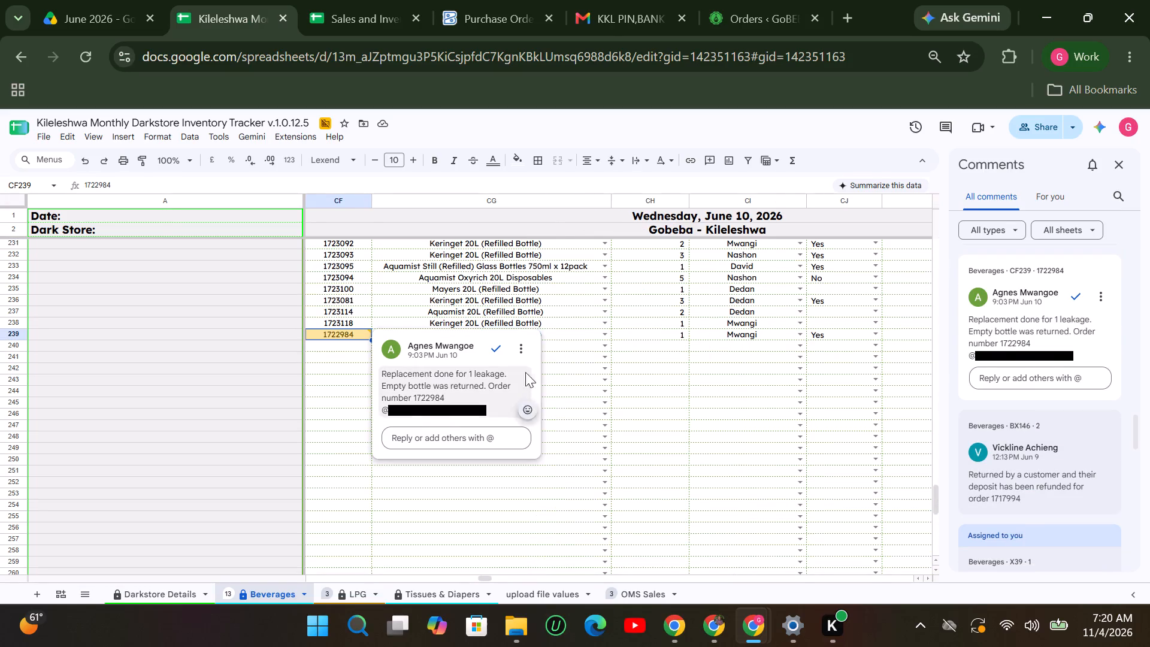
{"action": "left_click", "coordinate": [736, 399]}
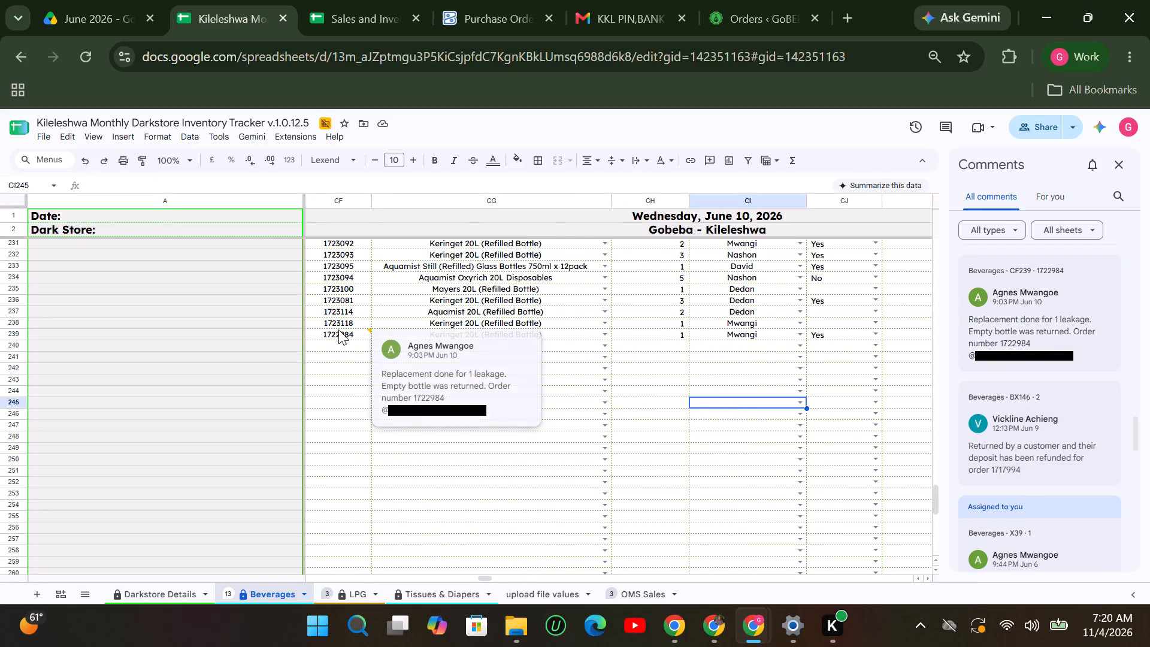
{"action": "left_click", "coordinate": [339, 332]}
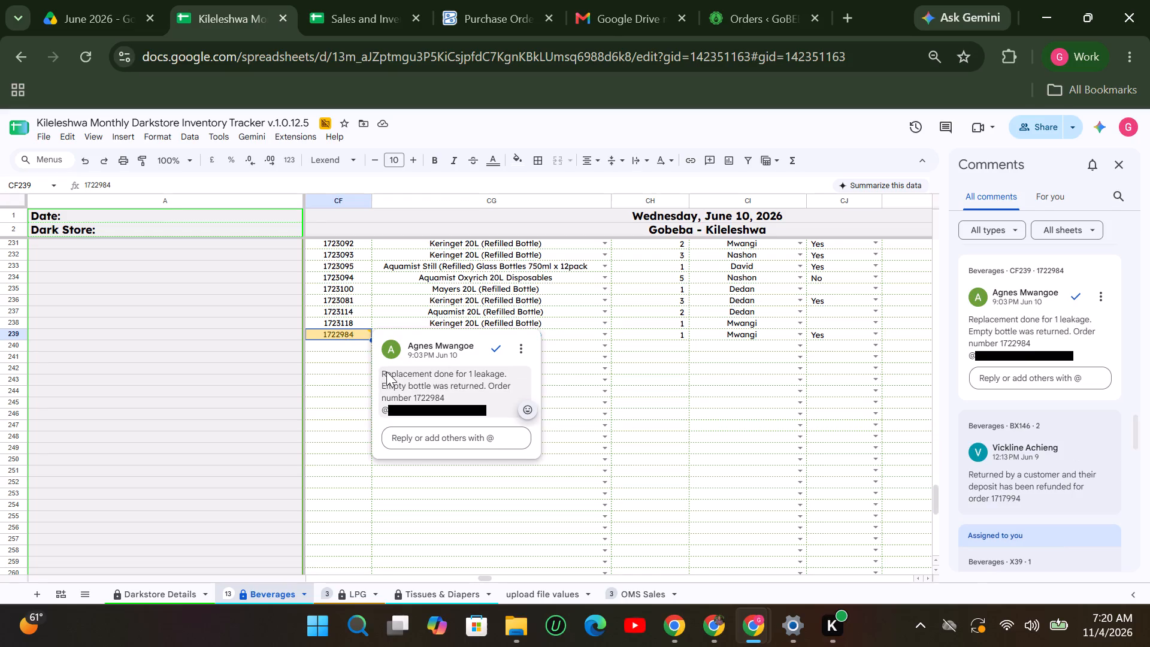
{"action": "left_click_drag", "start_coordinate": [447, 395], "coordinate": [376, 385]}
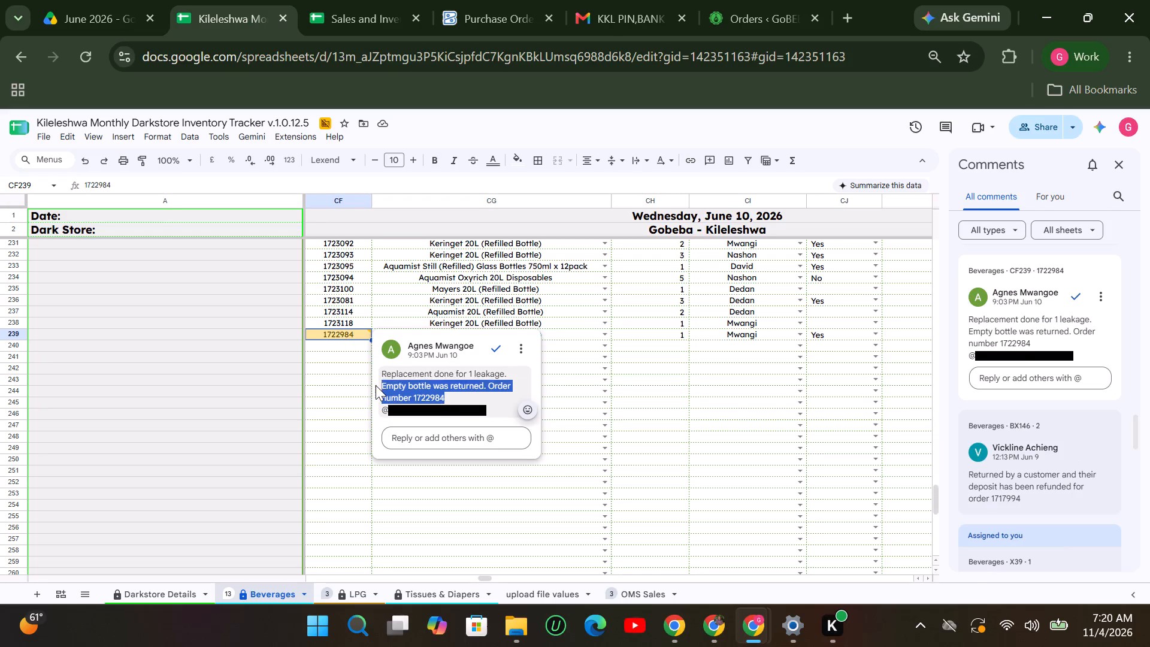
{"action": "left_click_drag", "start_coordinate": [376, 385], "coordinate": [379, 377]}
{"action": "right_click", "coordinate": [428, 382]}
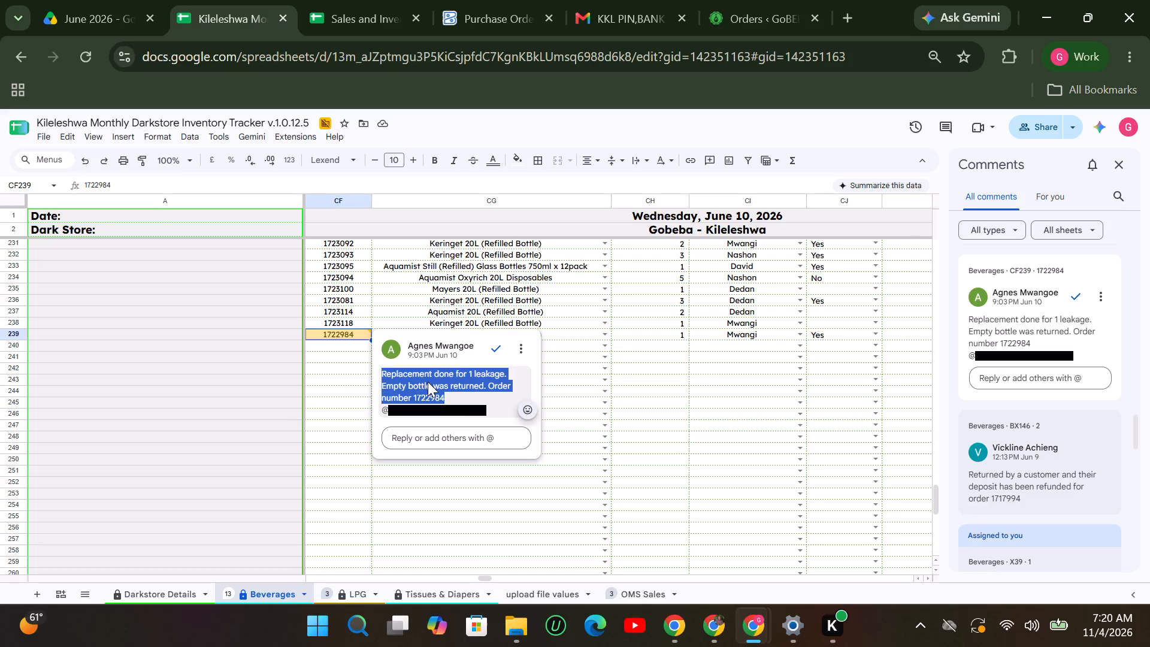
{"action": "left_click", "coordinate": [507, 169]}
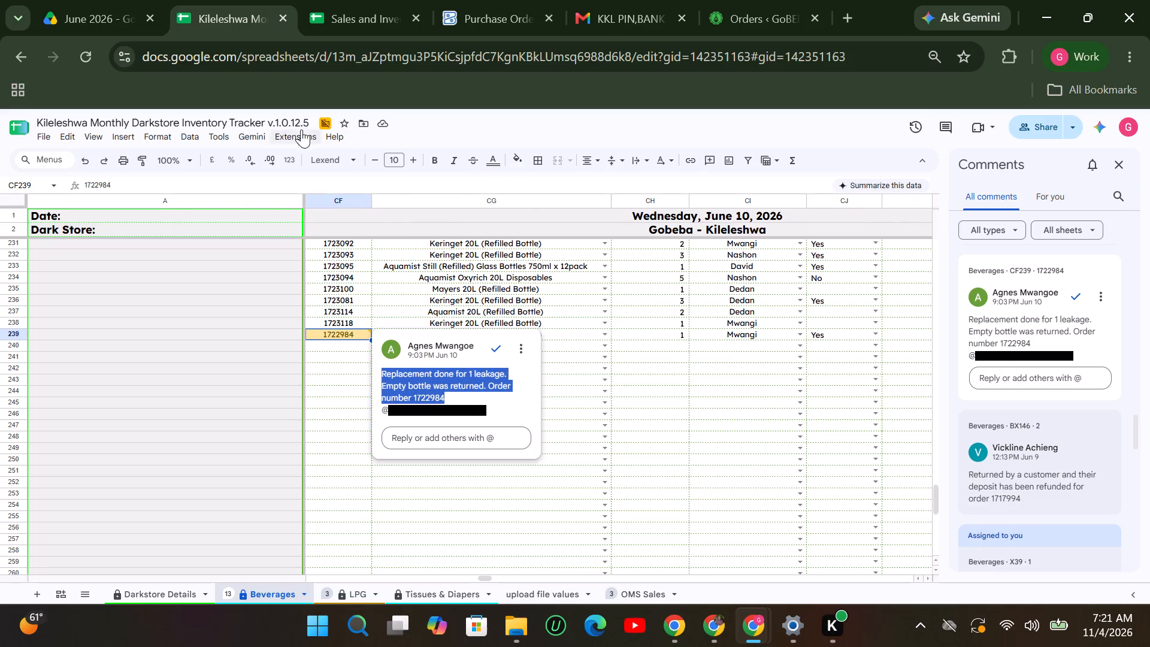
{"action": "left_click", "coordinate": [343, 9]}
{"action": "left_click", "coordinate": [149, 601]}
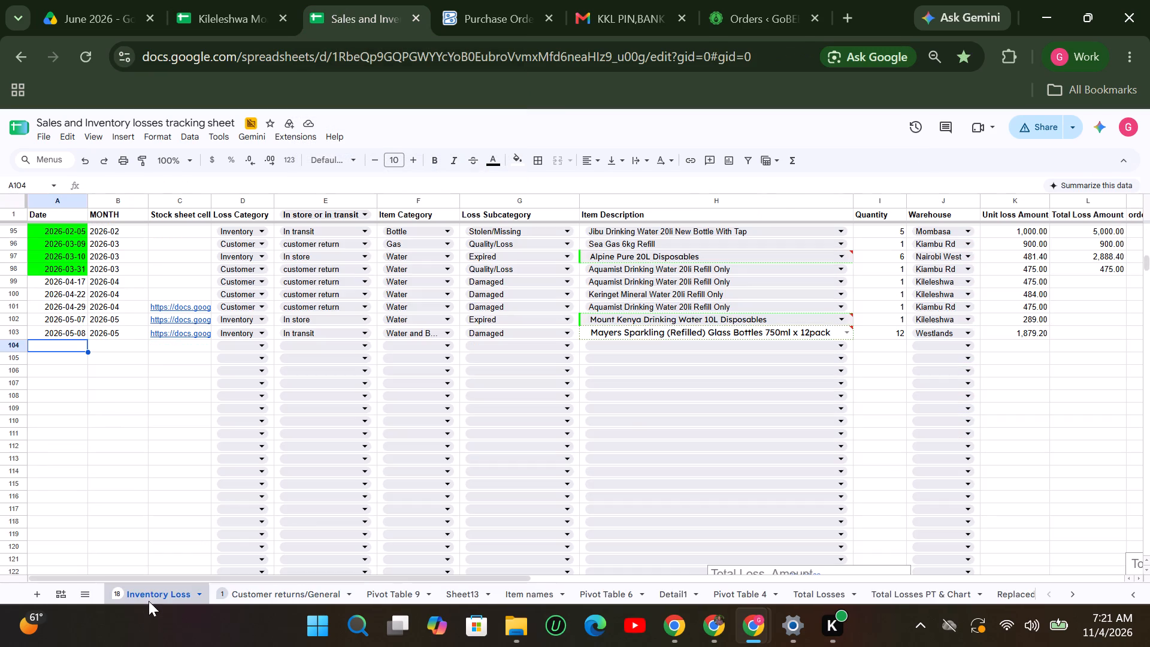
{"action": "left_click", "coordinate": [1107, 579]}
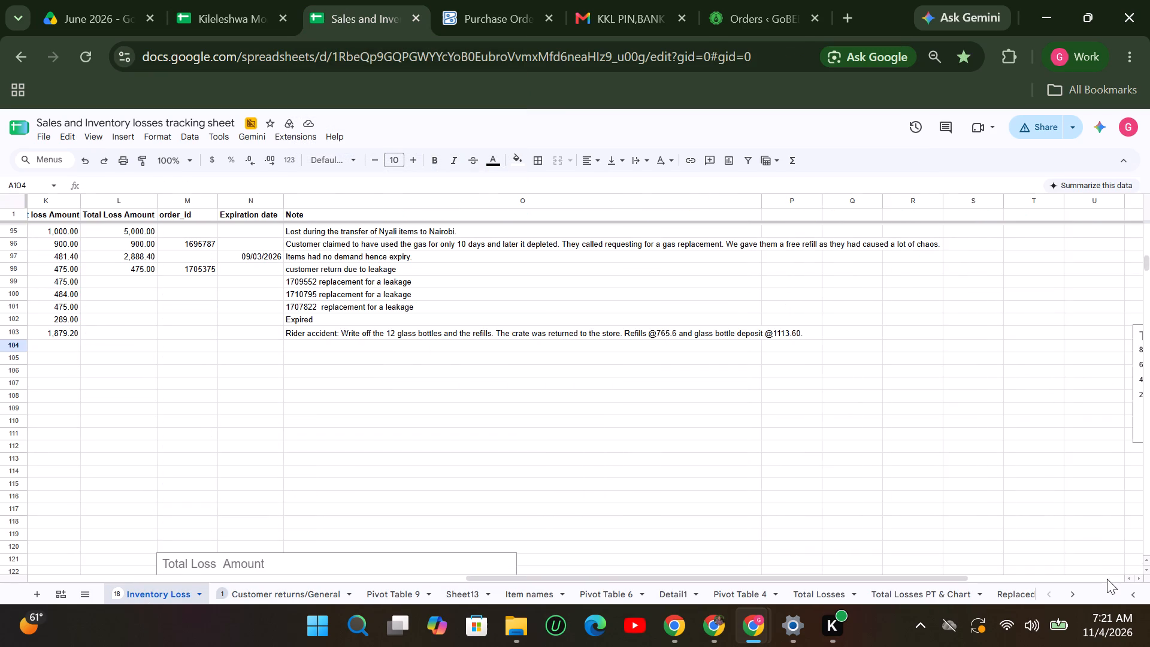
{"action": "left_click", "coordinate": [293, 347]}
{"action": "right_click", "coordinate": [293, 347]}
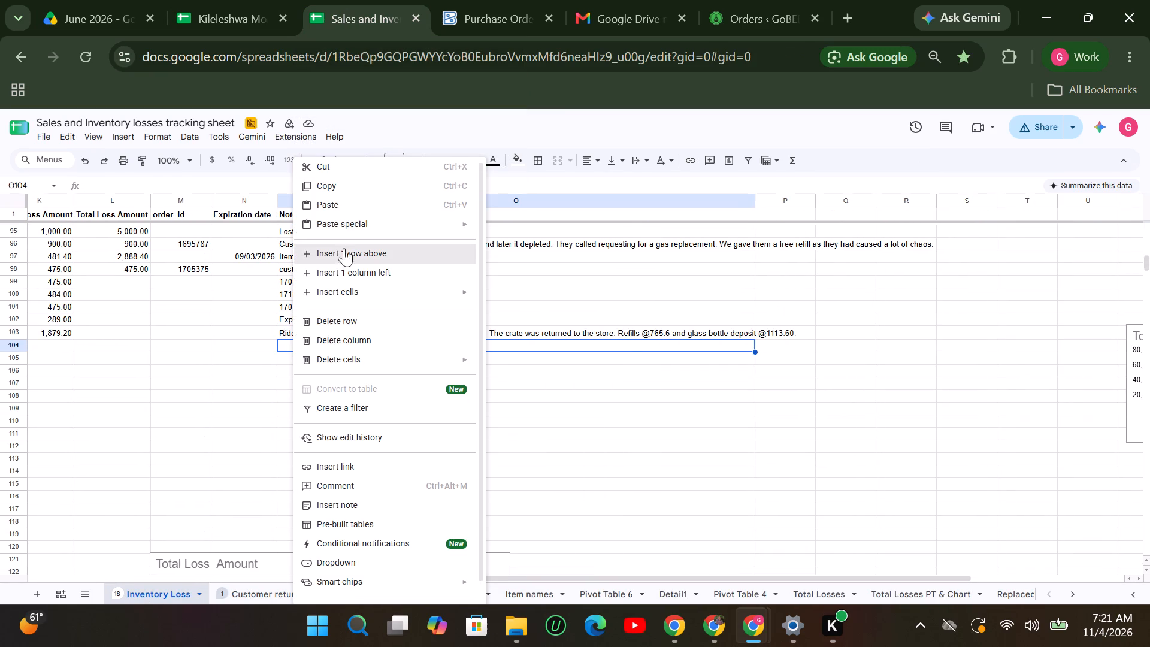
{"action": "left_click", "coordinate": [496, 229]}
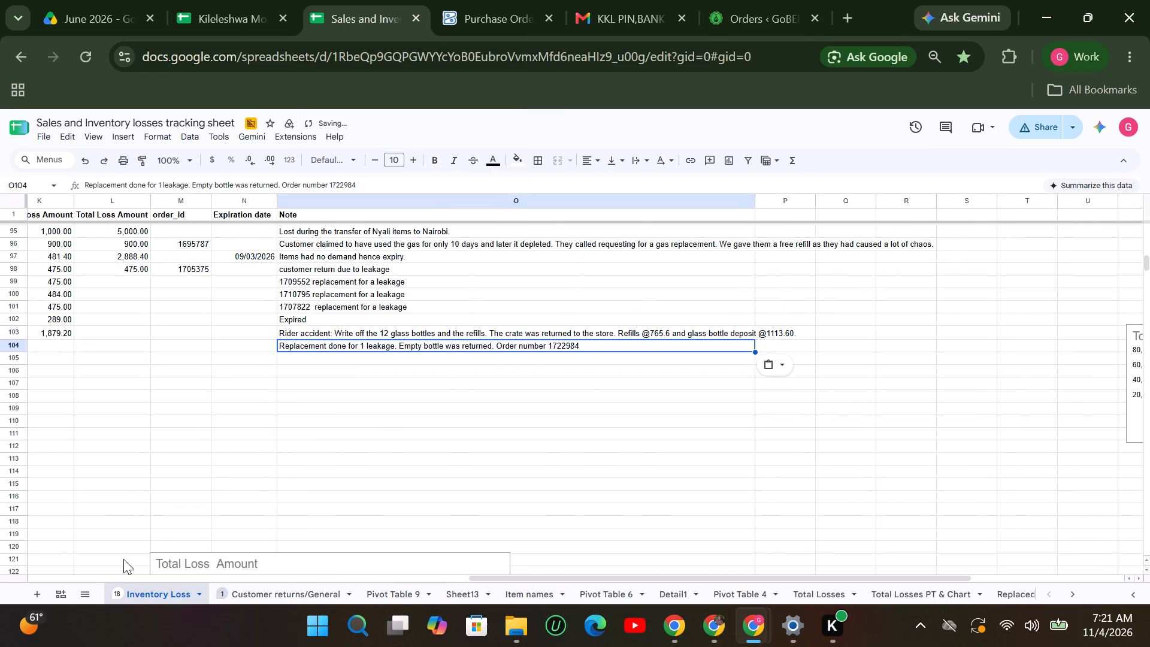
Enter the date 2026-06-10 for the new loss entry in row 104, checking it against the Kileleshwa tracker.
{"action": "left_click", "coordinate": [51, 578]}
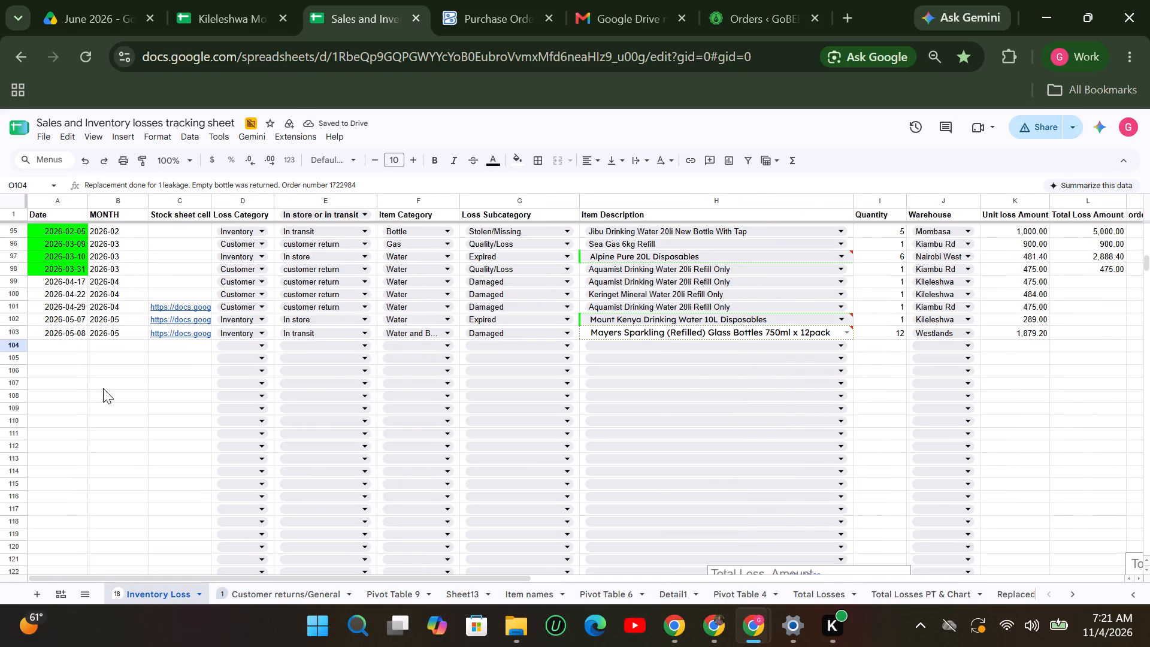
{"action": "left_click", "coordinate": [77, 345]}
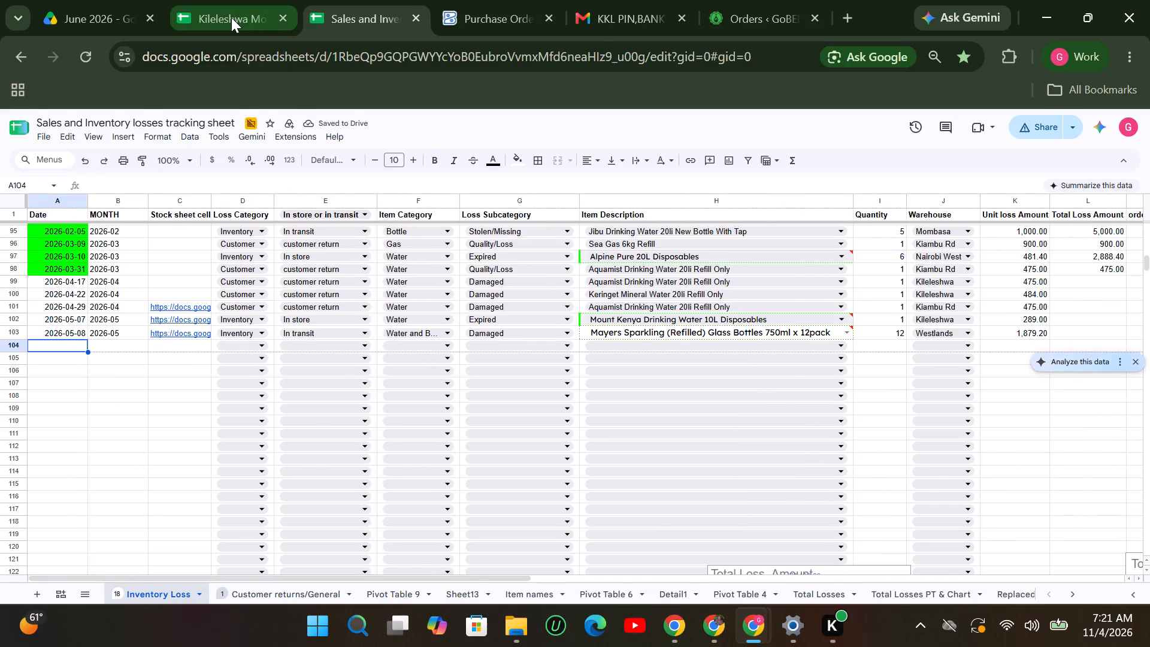
{"action": "left_click", "coordinate": [231, 17]}
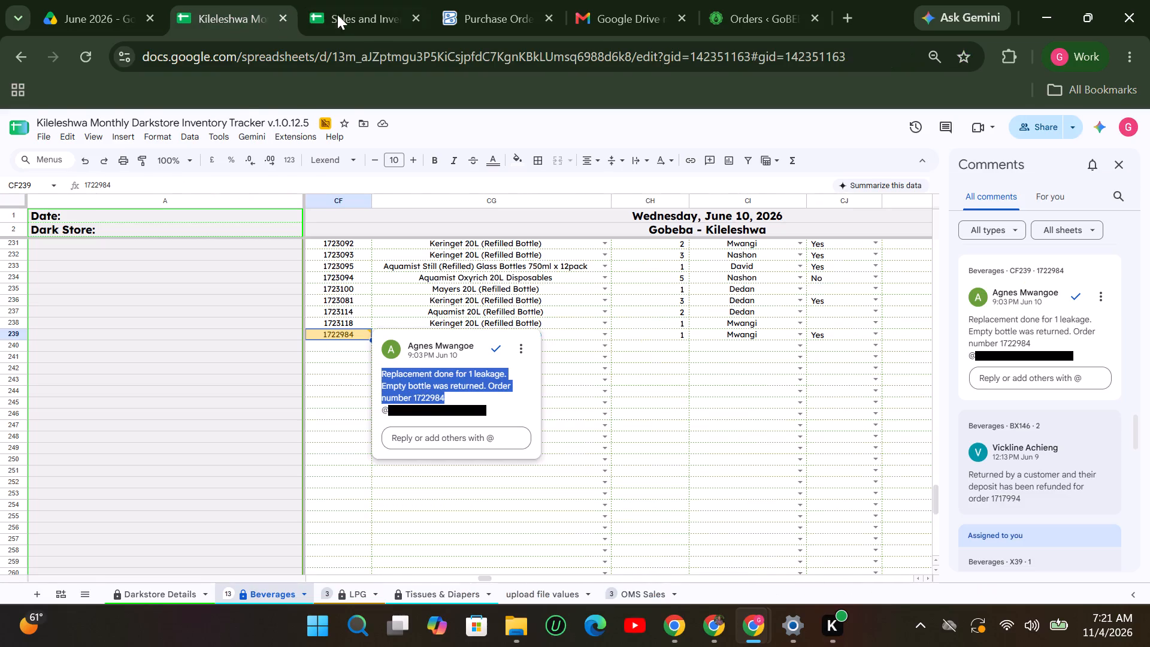
{"action": "left_click", "coordinate": [338, 16]}
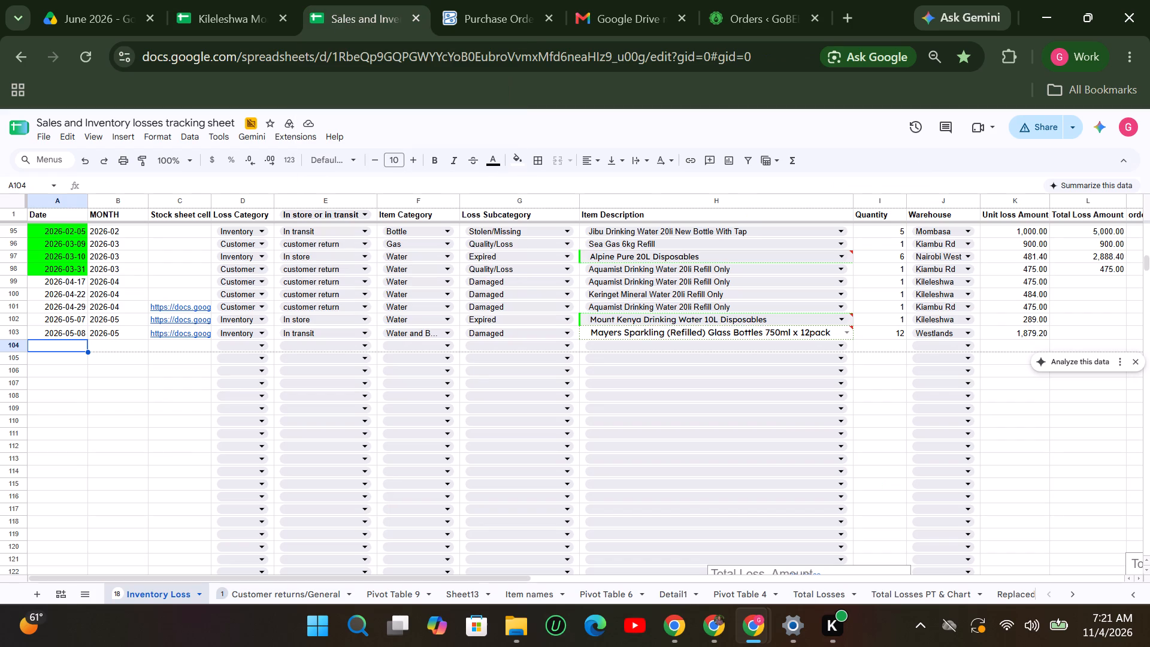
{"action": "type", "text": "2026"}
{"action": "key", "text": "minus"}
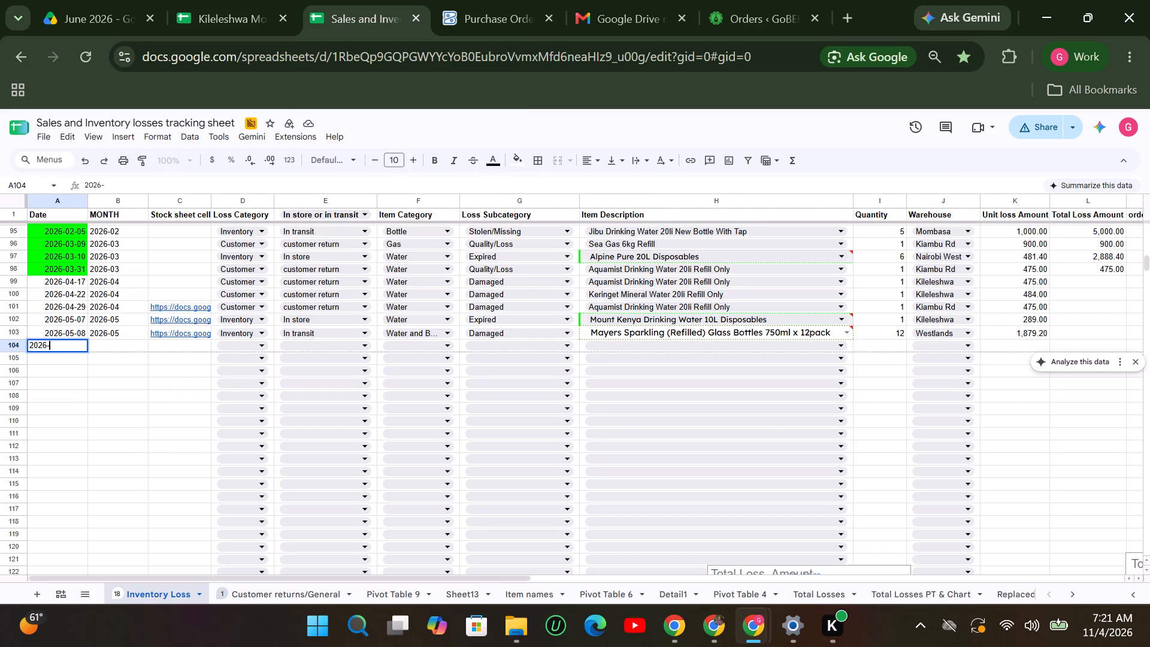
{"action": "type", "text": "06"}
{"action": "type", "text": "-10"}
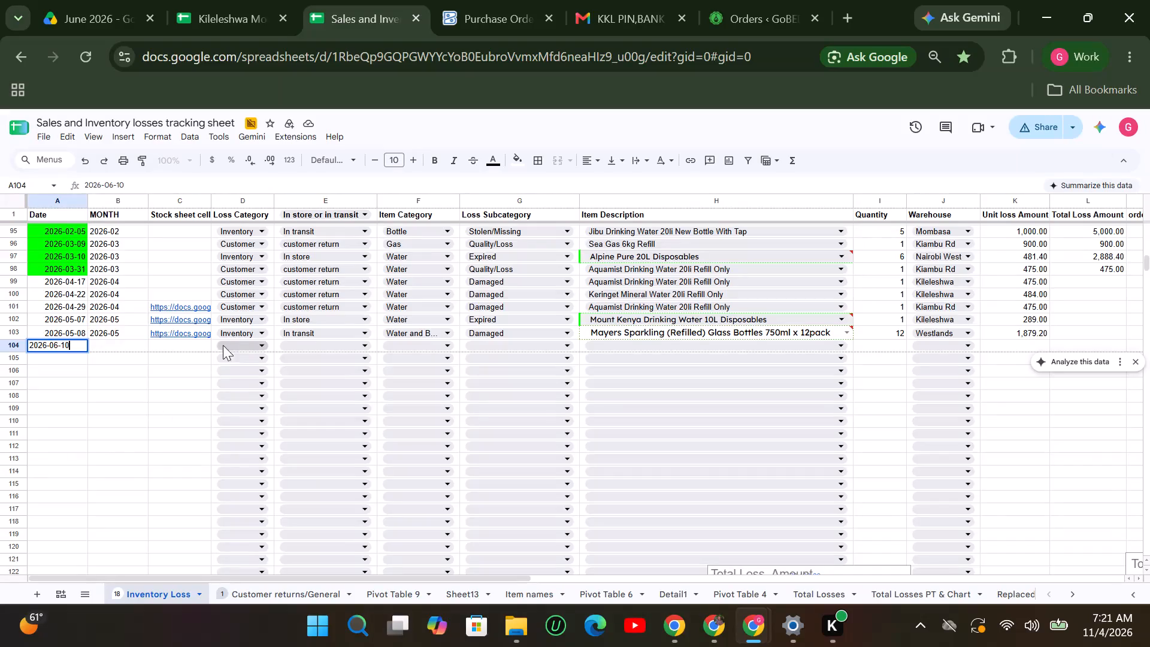
Copy the link to Beverages cell CF239 in the Kileleshwa tracker into row 104's stock sheet cell column.
{"action": "left_click", "coordinate": [200, 343]}
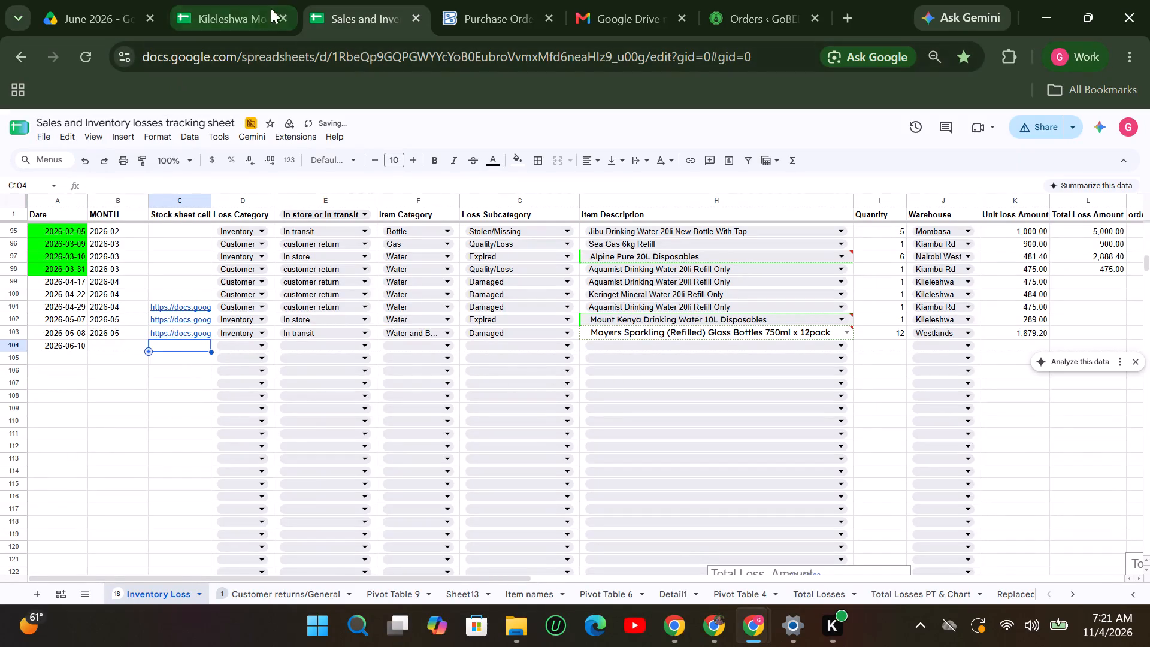
{"action": "left_click", "coordinate": [234, 15]}
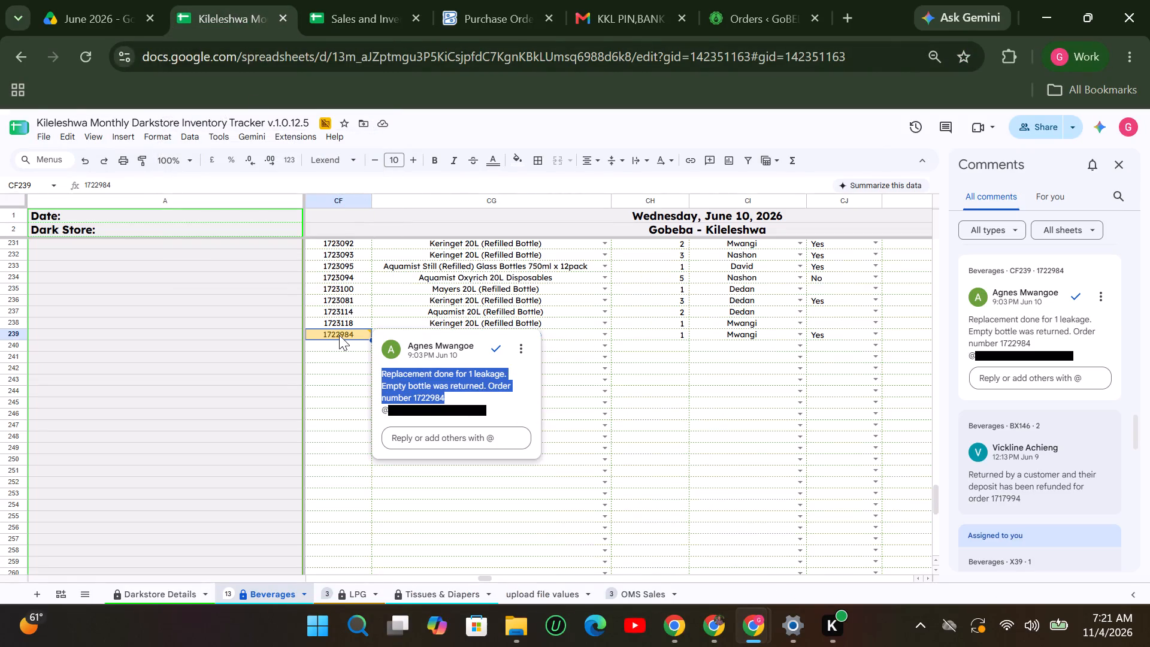
{"action": "left_click", "coordinate": [691, 407]}
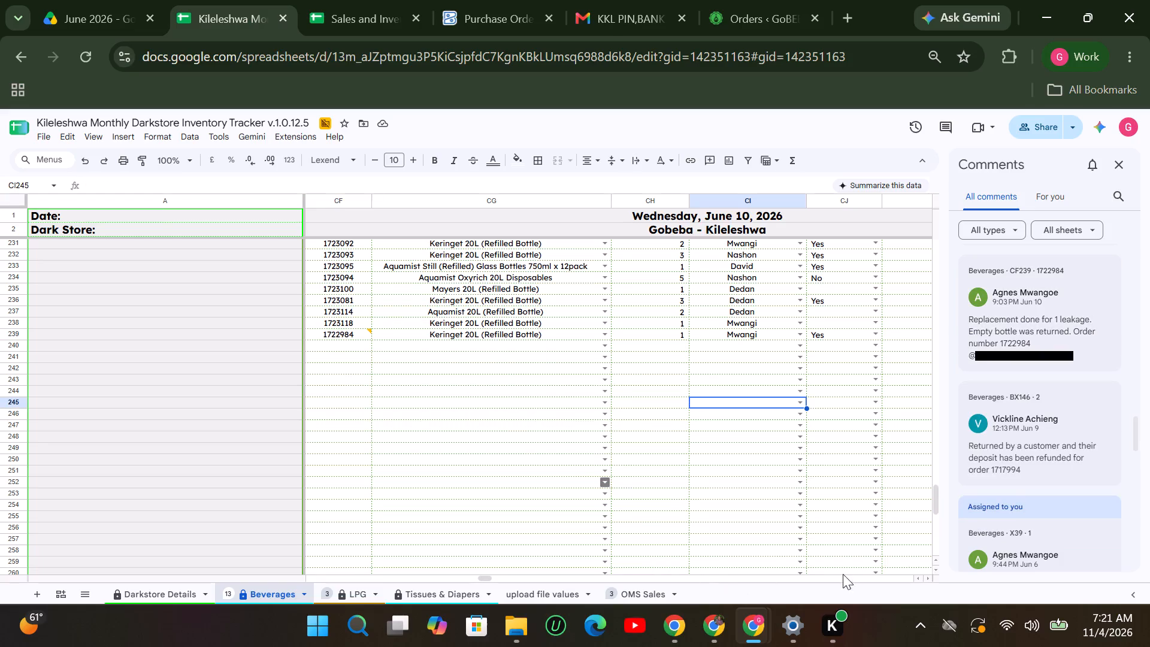
{"action": "triple_click", "coordinate": [917, 579]}
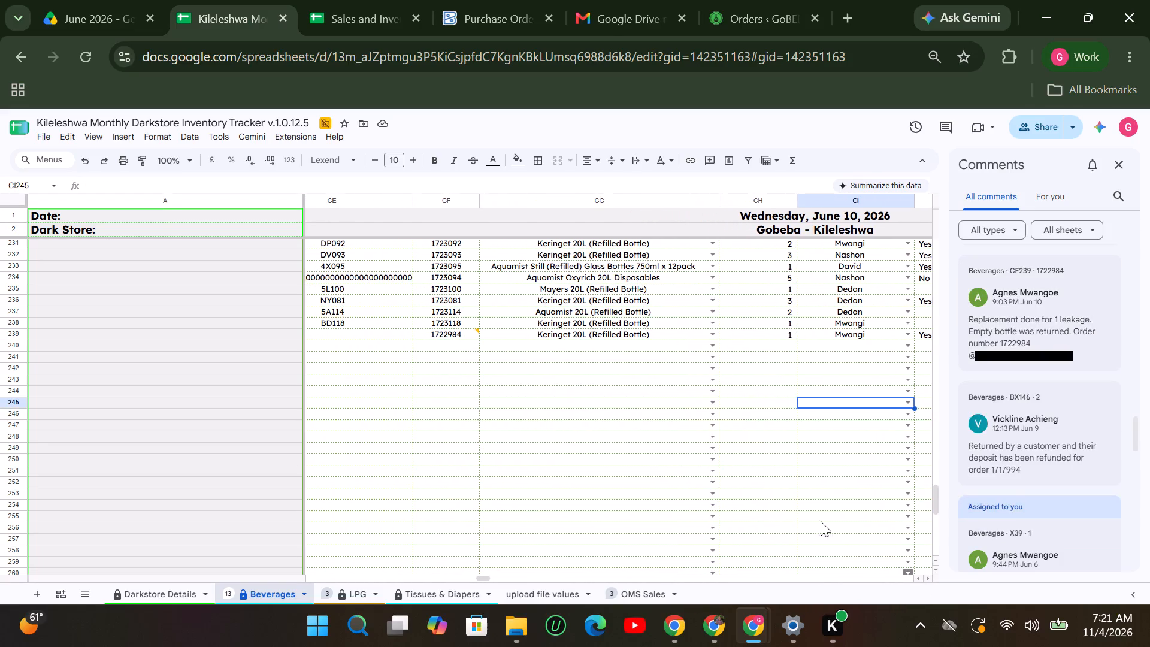
{"action": "right_click", "coordinate": [470, 337]}
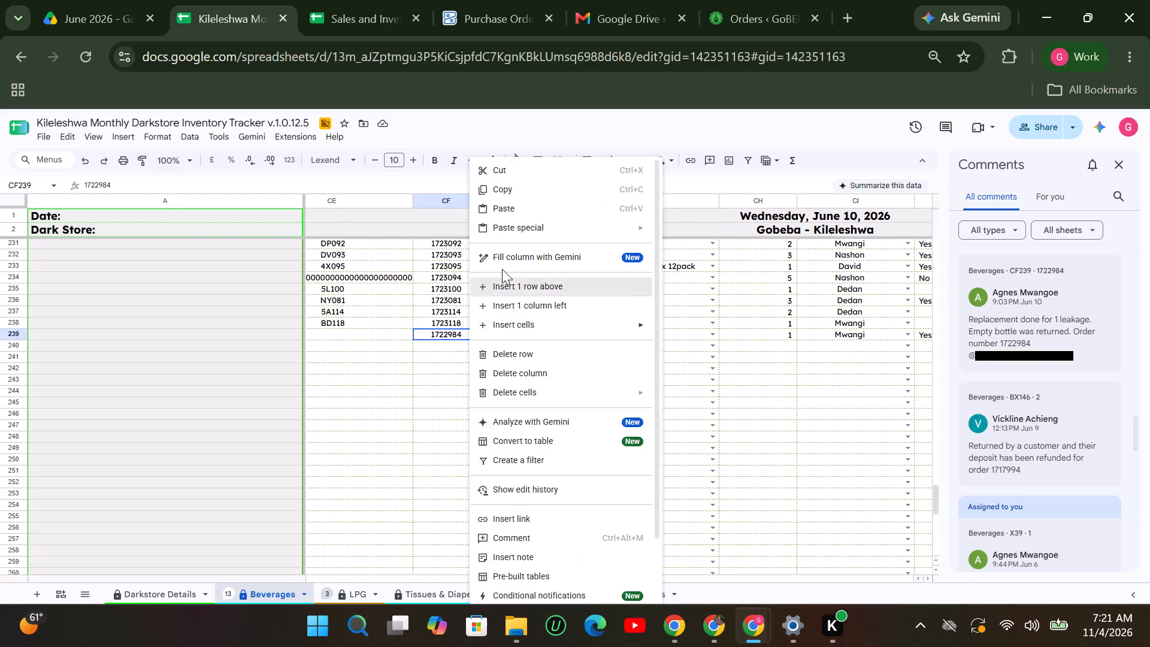
{"action": "scroll", "coordinate": [537, 542], "scroll_direction": "down", "scroll_amount": 9}
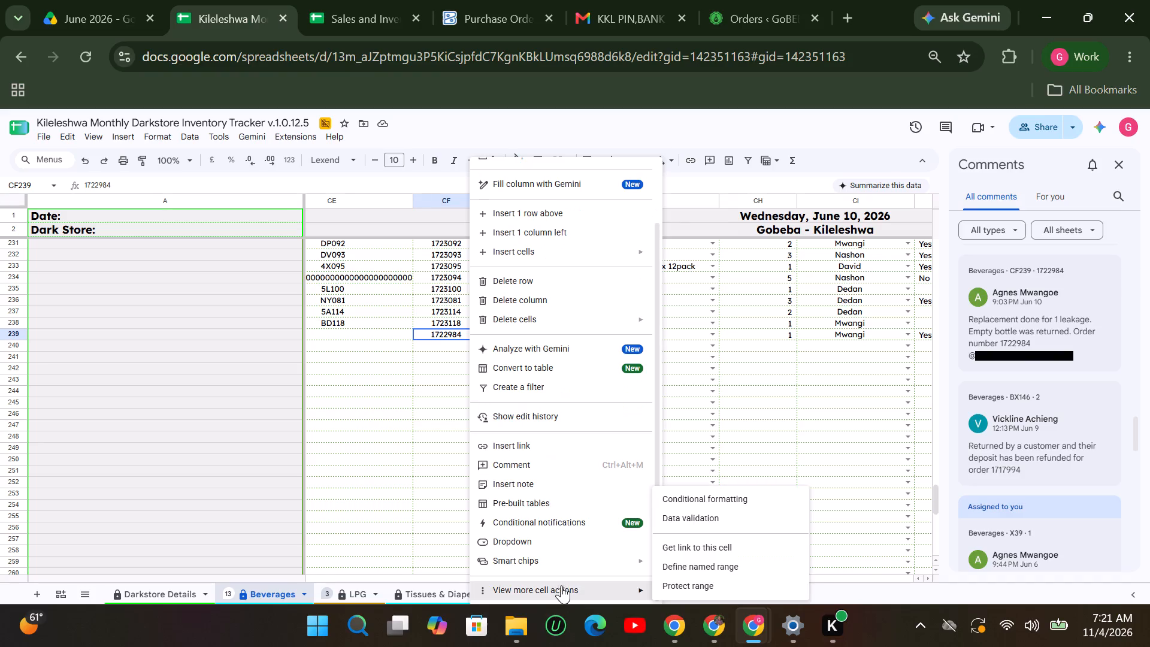
{"action": "left_click", "coordinate": [705, 542]}
{"action": "left_click", "coordinate": [331, 15]}
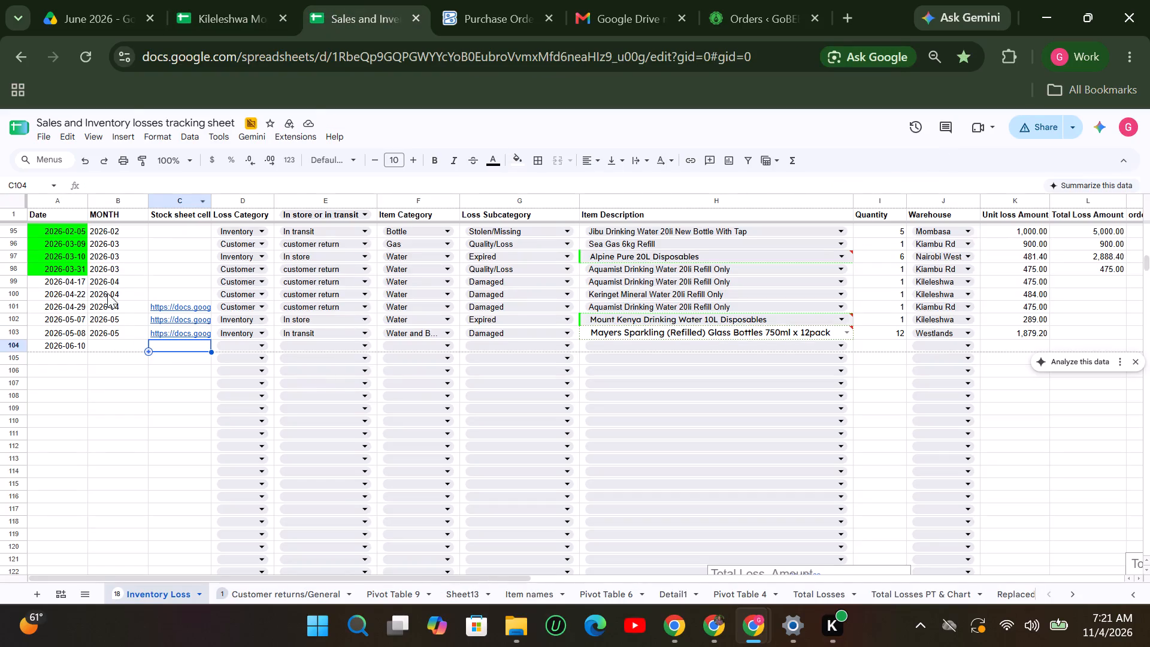
{"action": "right_click", "coordinate": [196, 346]}
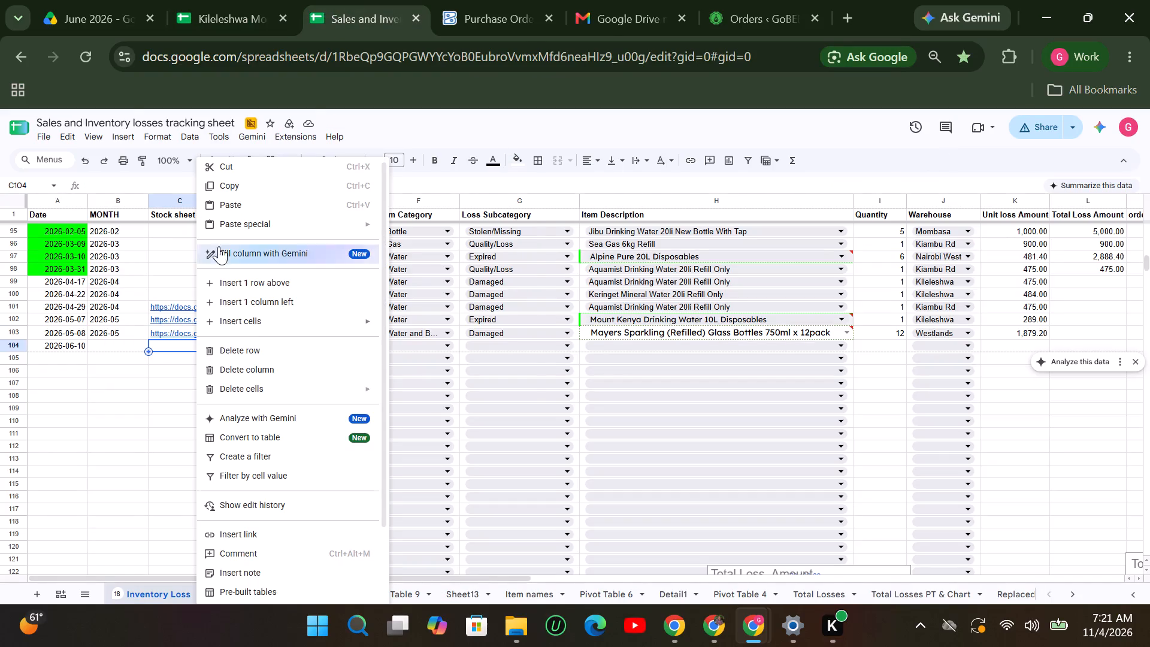
{"action": "left_click", "coordinate": [247, 205]}
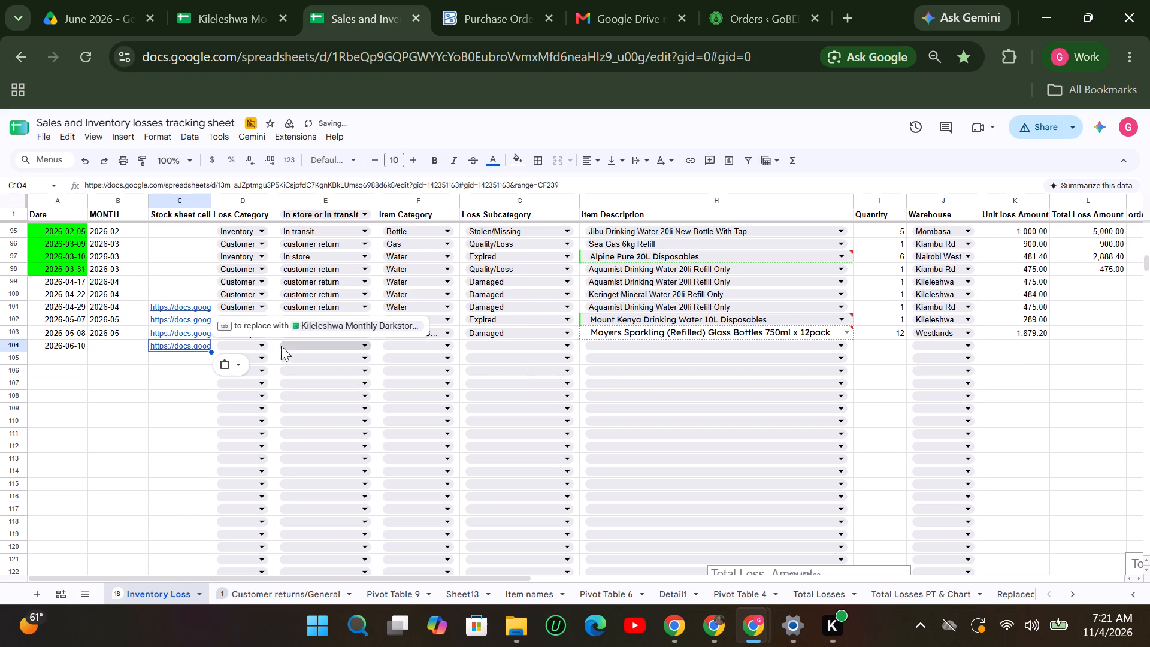
Classify row 104 with loss category Customer, customer return as the place of loss, and item category Water.
{"action": "left_click", "coordinate": [265, 345]}
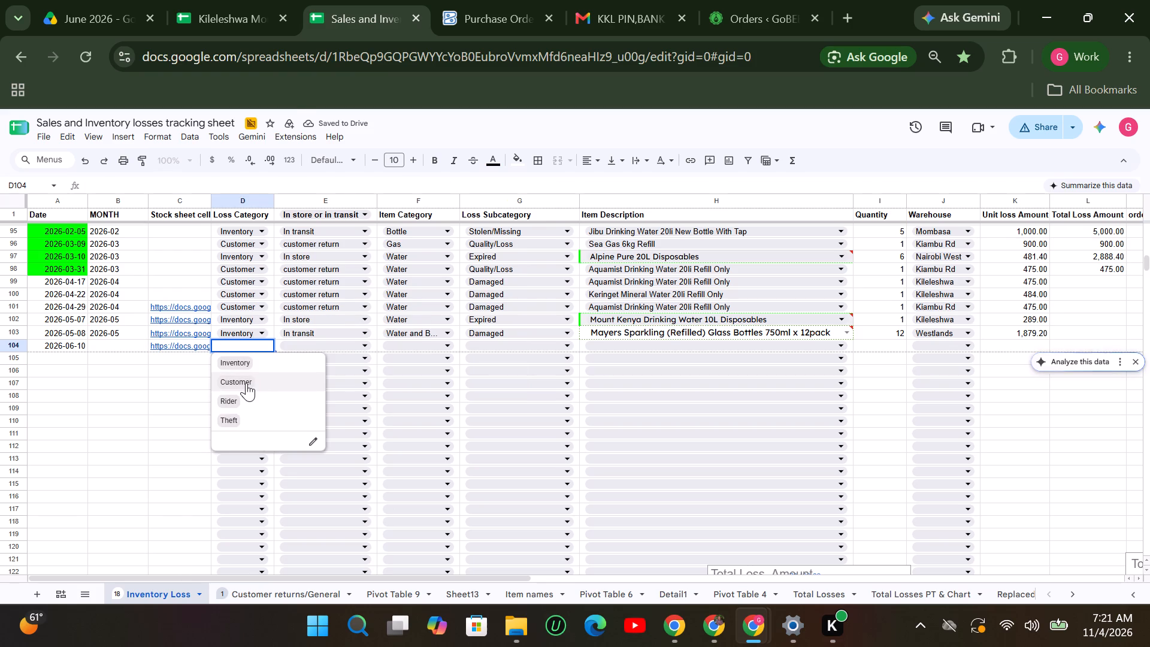
{"action": "left_click", "coordinate": [246, 383]}
{"action": "left_click", "coordinate": [364, 347]}
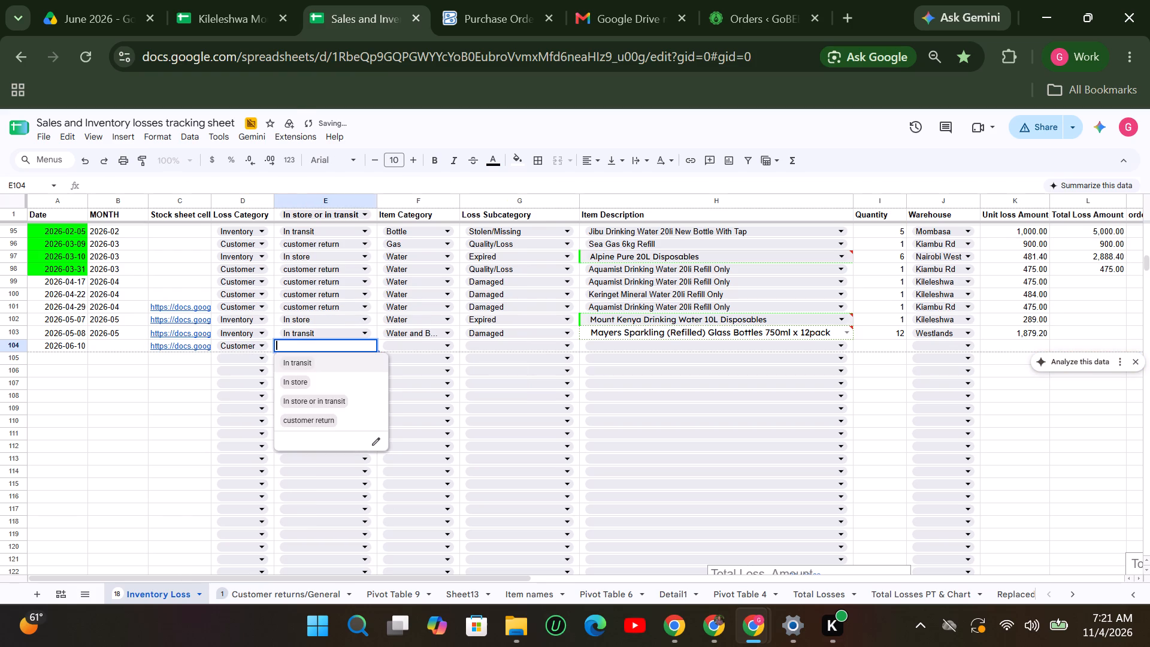
{"action": "left_click", "coordinate": [300, 418]}
{"action": "left_click", "coordinate": [448, 347]}
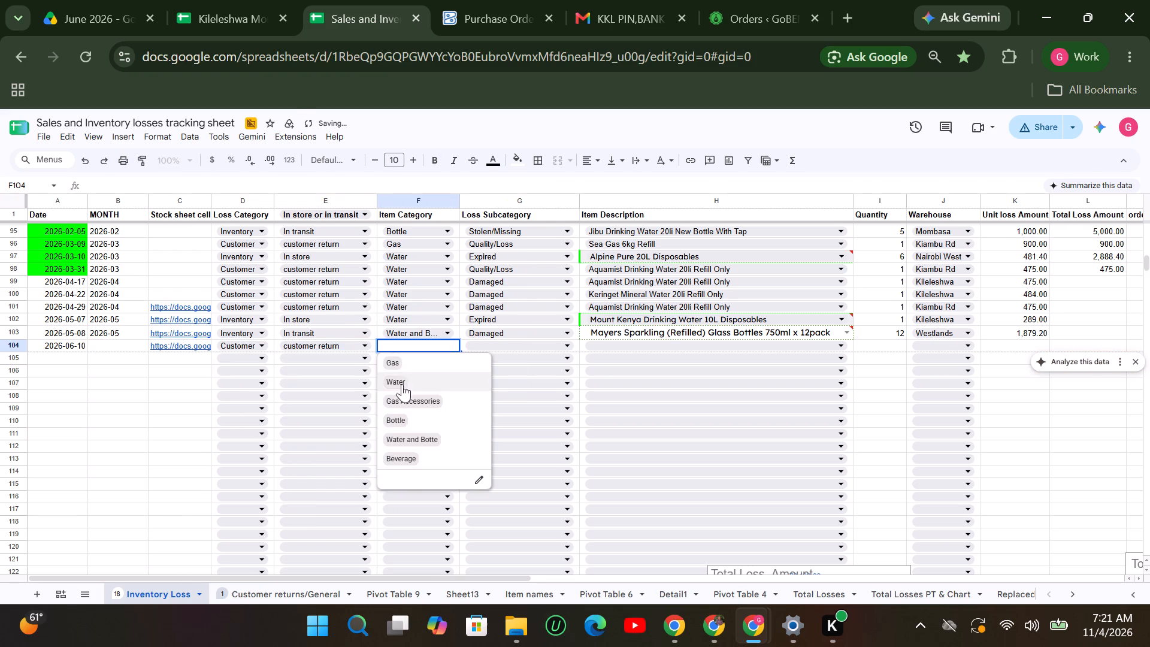
{"action": "left_click", "coordinate": [400, 380]}
Check the product in the Kileleshwa tracker, and set row 104's loss subcategory to Damaged and item to Keringet Mineral Water 20li Refill Only.
{"action": "left_click", "coordinate": [474, 20]}
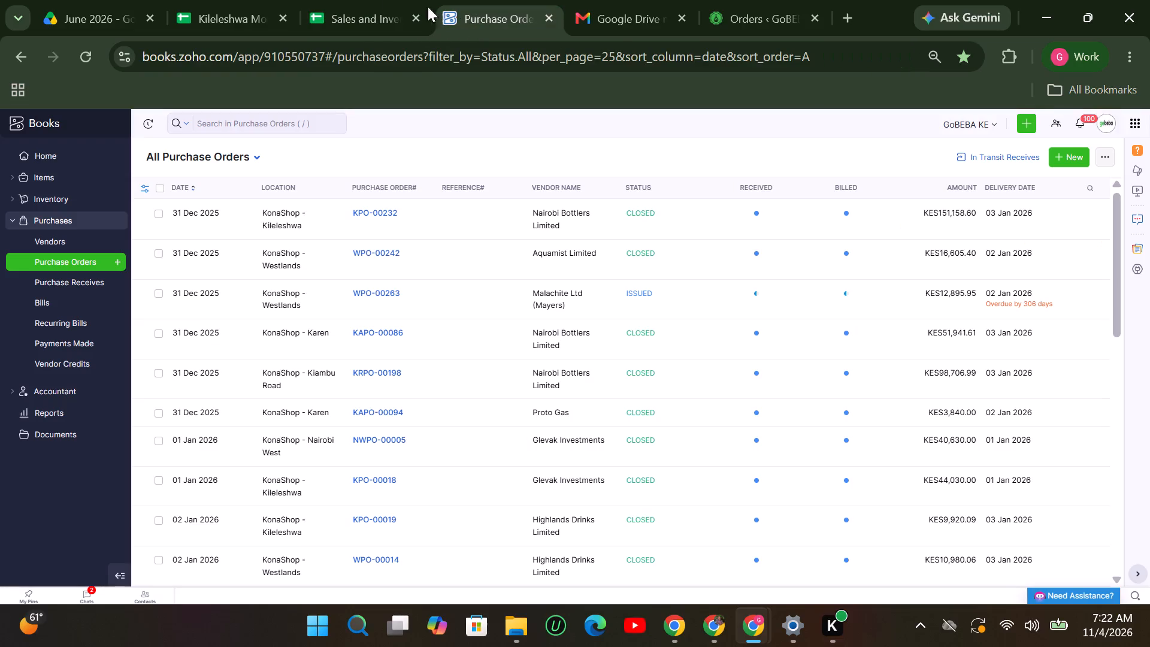
{"action": "left_click", "coordinate": [252, 15]}
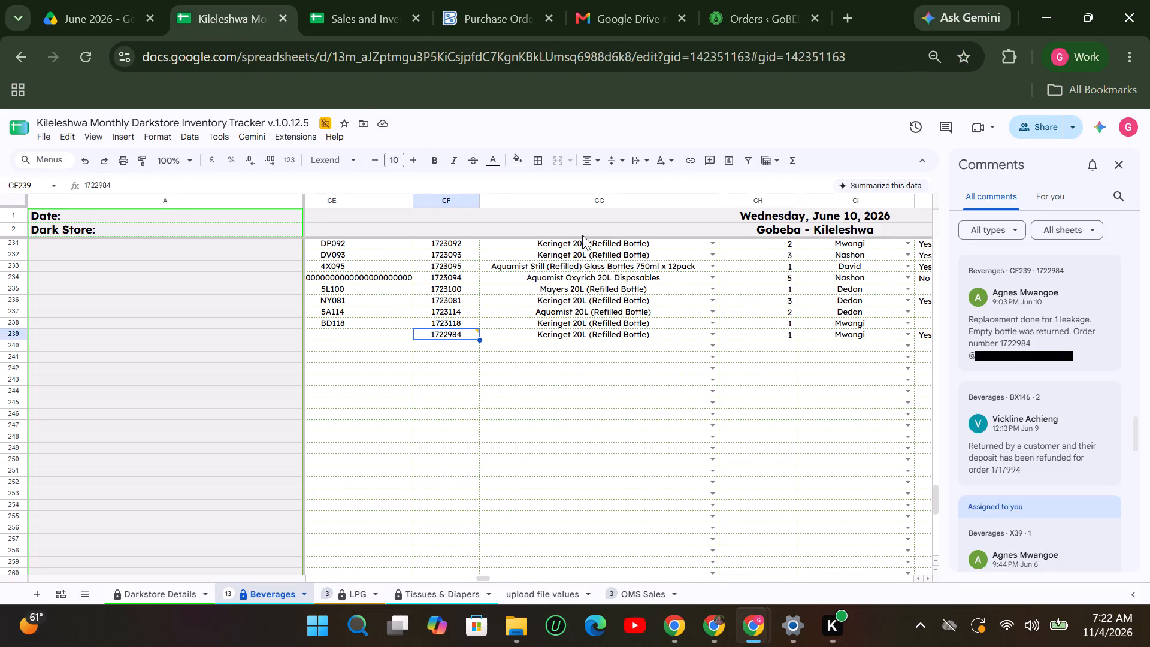
{"action": "left_click", "coordinate": [368, 16]}
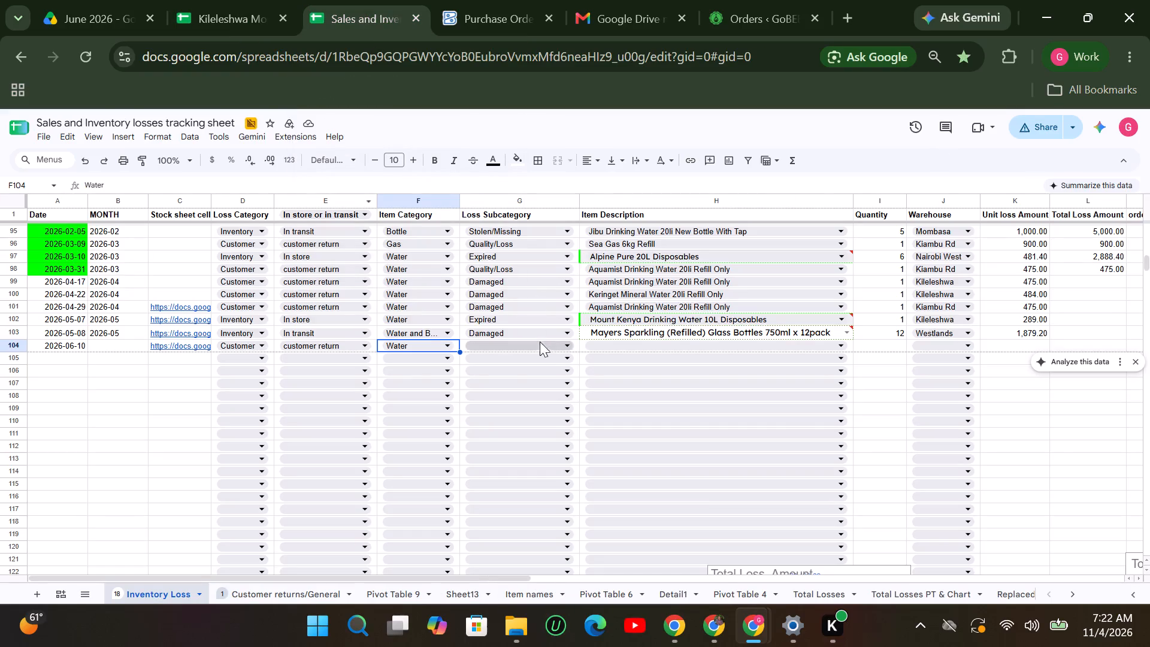
{"action": "left_click", "coordinate": [567, 345]}
{"action": "left_click", "coordinate": [495, 380]}
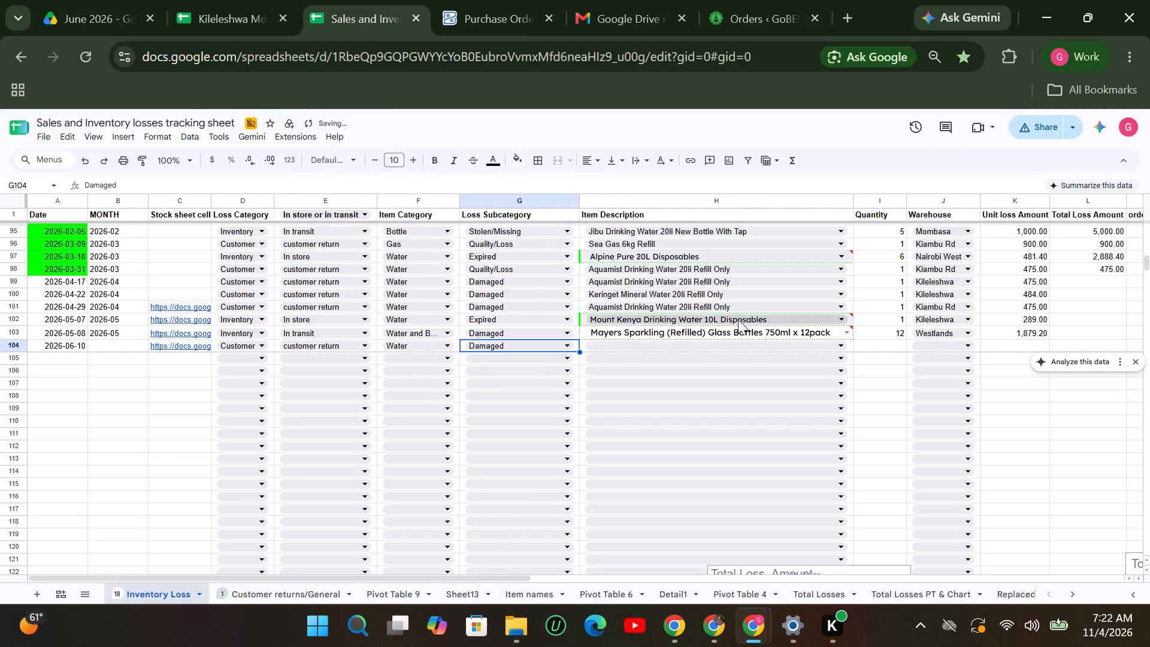
{"action": "left_click", "coordinate": [841, 344]}
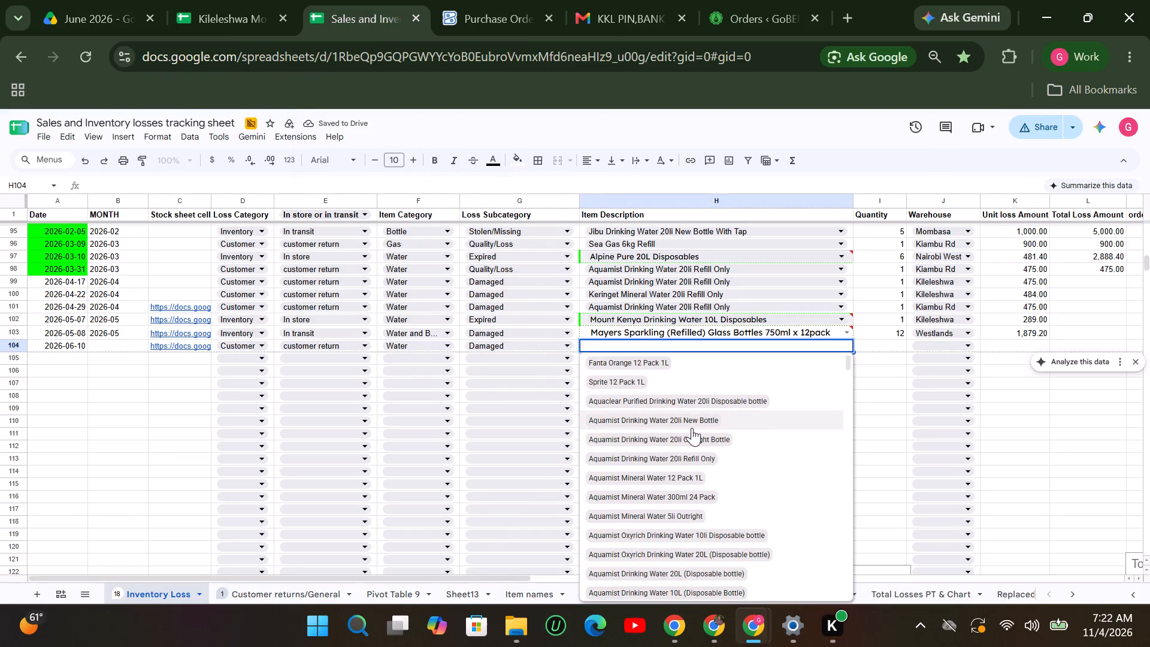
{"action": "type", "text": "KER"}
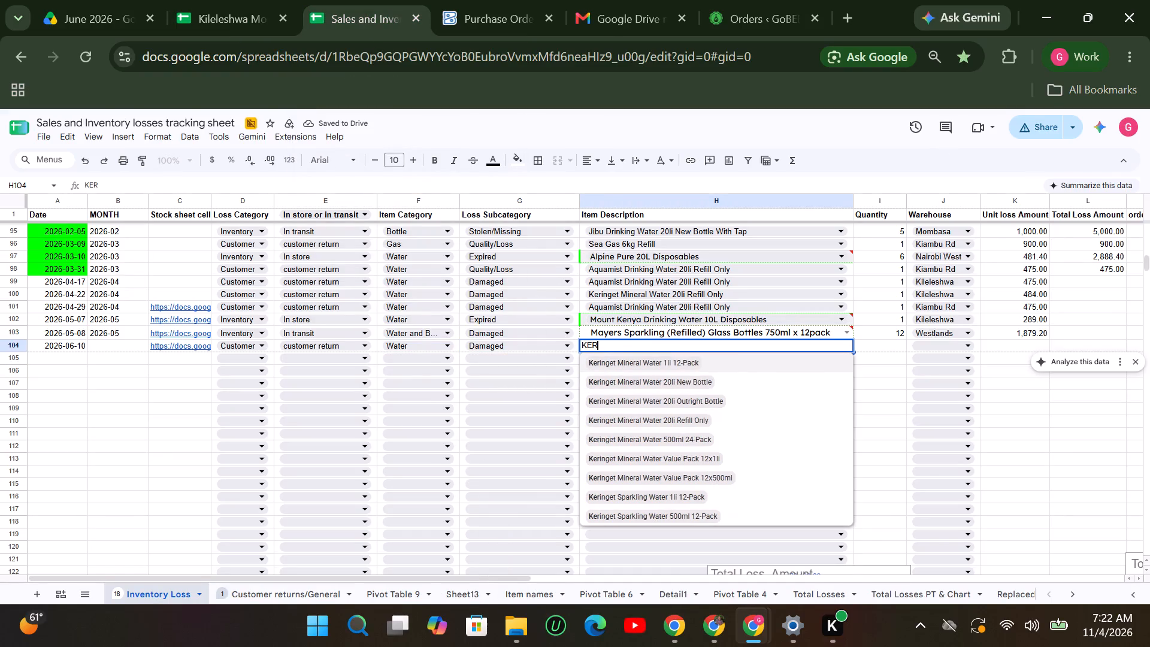
{"action": "left_click", "coordinate": [688, 421]}
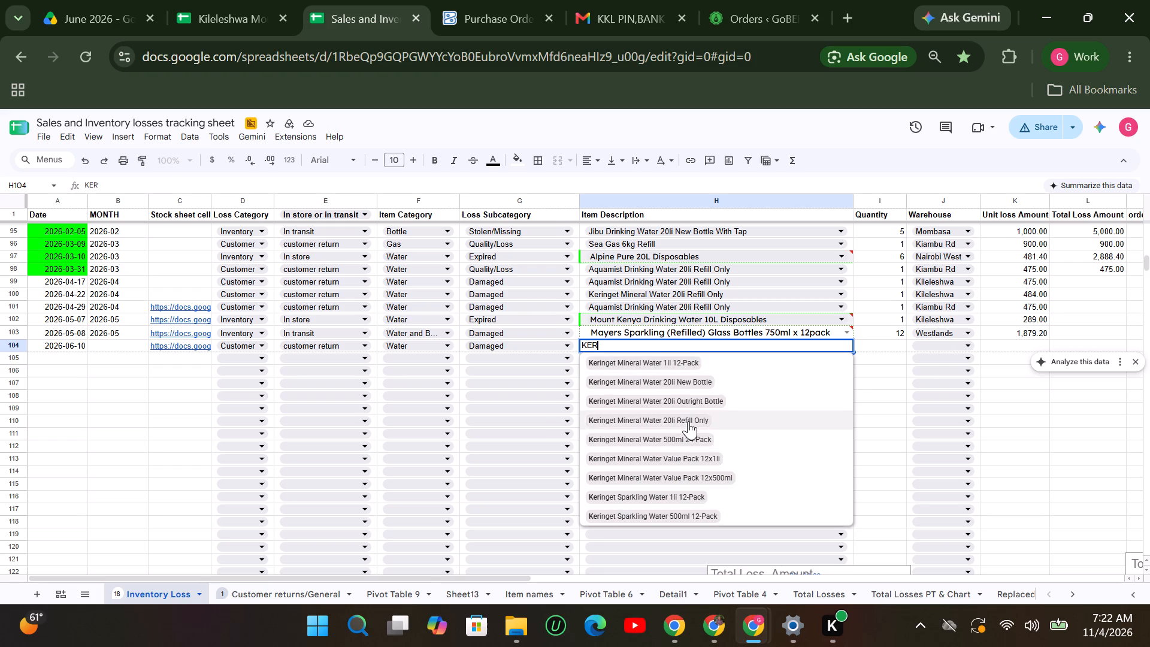
Complete row 104 with quantity 1, warehouse Kileleshwa and unit loss amount 484.
{"action": "left_click", "coordinate": [883, 347]}
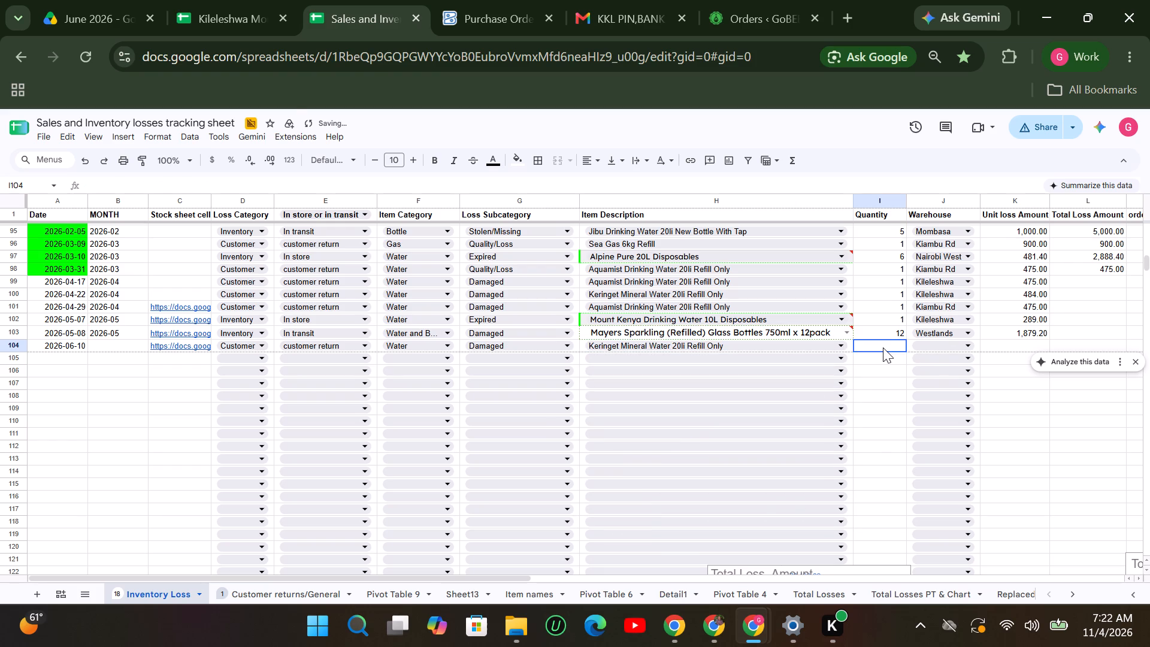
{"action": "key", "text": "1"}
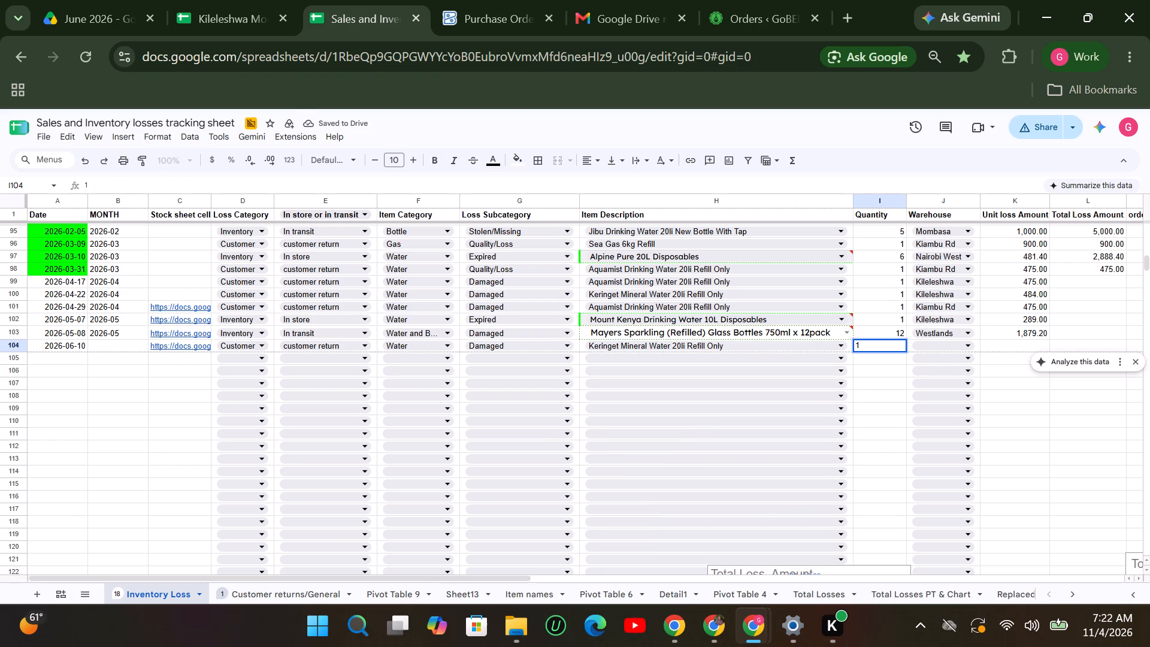
{"action": "left_click", "coordinate": [965, 344]}
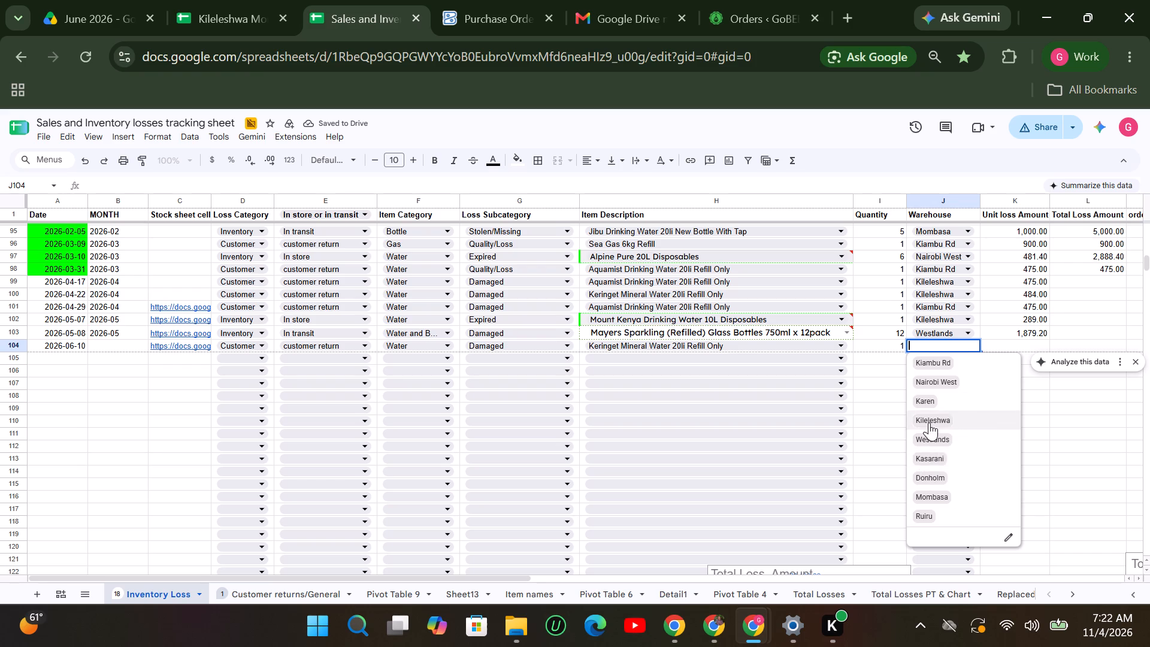
{"action": "left_click", "coordinate": [929, 422]}
{"action": "left_click", "coordinate": [1024, 344]}
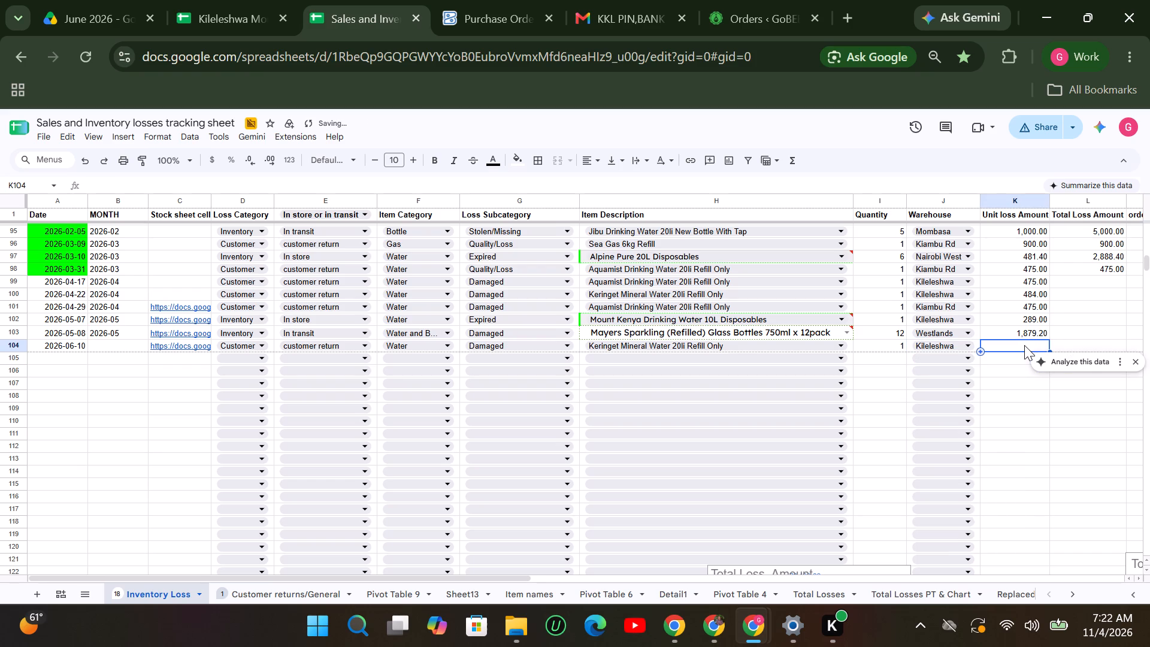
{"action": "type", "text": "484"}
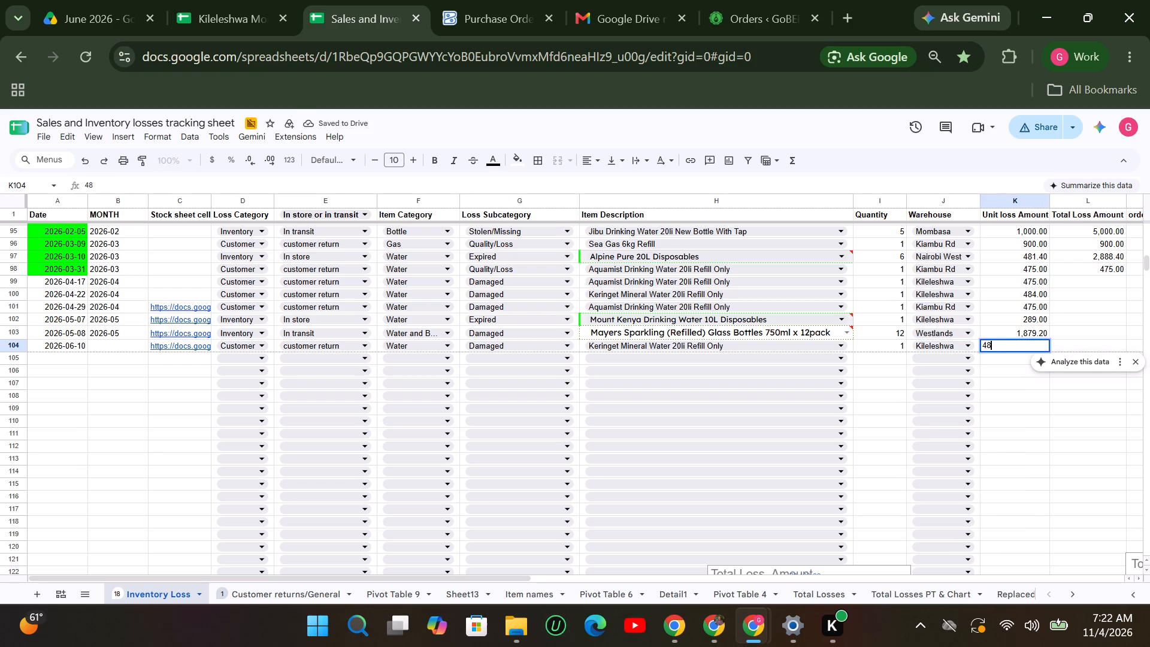
{"action": "left_click", "coordinate": [1140, 575]}
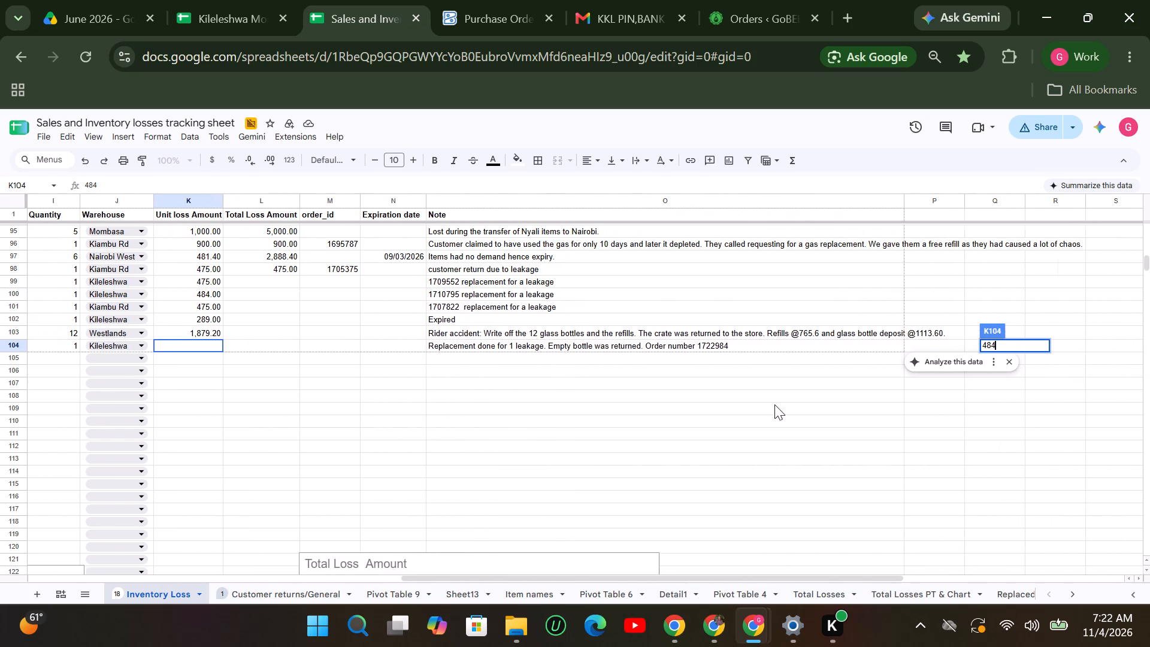
{"action": "left_click", "coordinate": [264, 347]}
Fill the Total Loss Amount formula from row 98 down through row 102.
{"action": "left_click", "coordinate": [259, 282]}
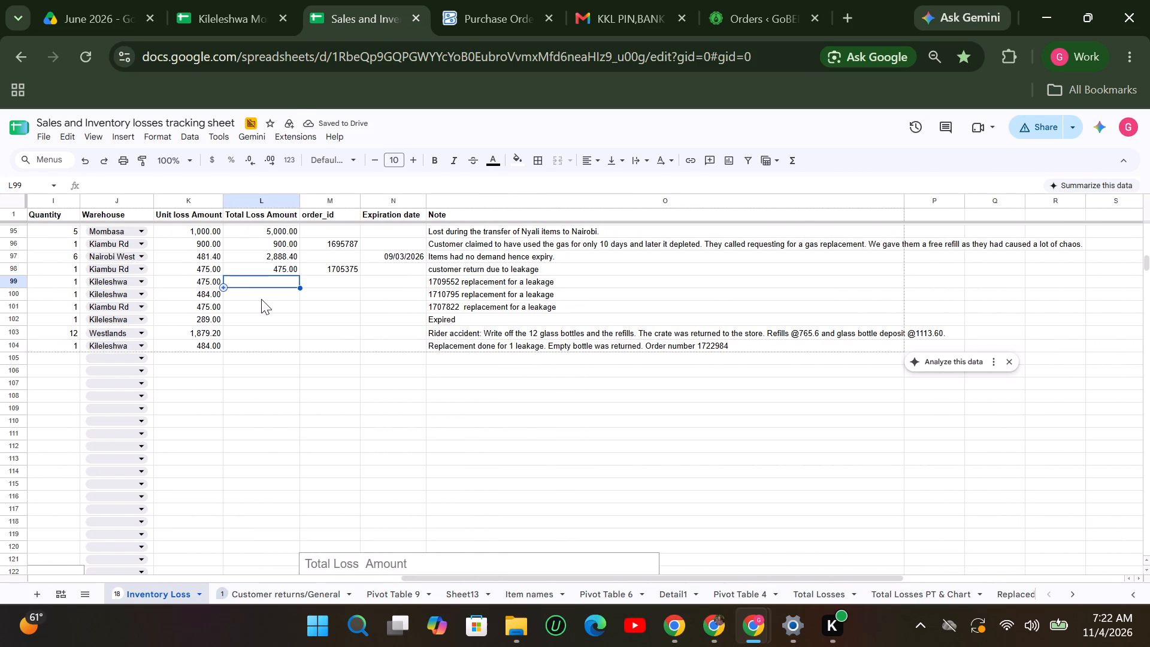
{"action": "left_click", "coordinate": [287, 268]}
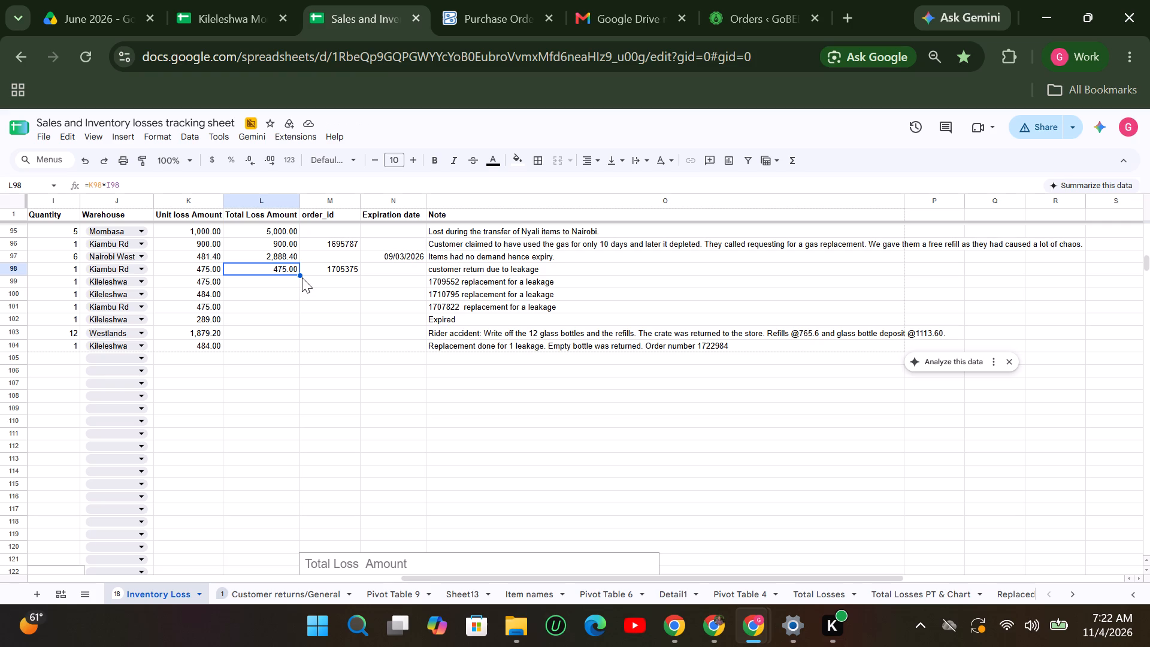
{"action": "left_click_drag", "start_coordinate": [299, 274], "coordinate": [293, 314]}
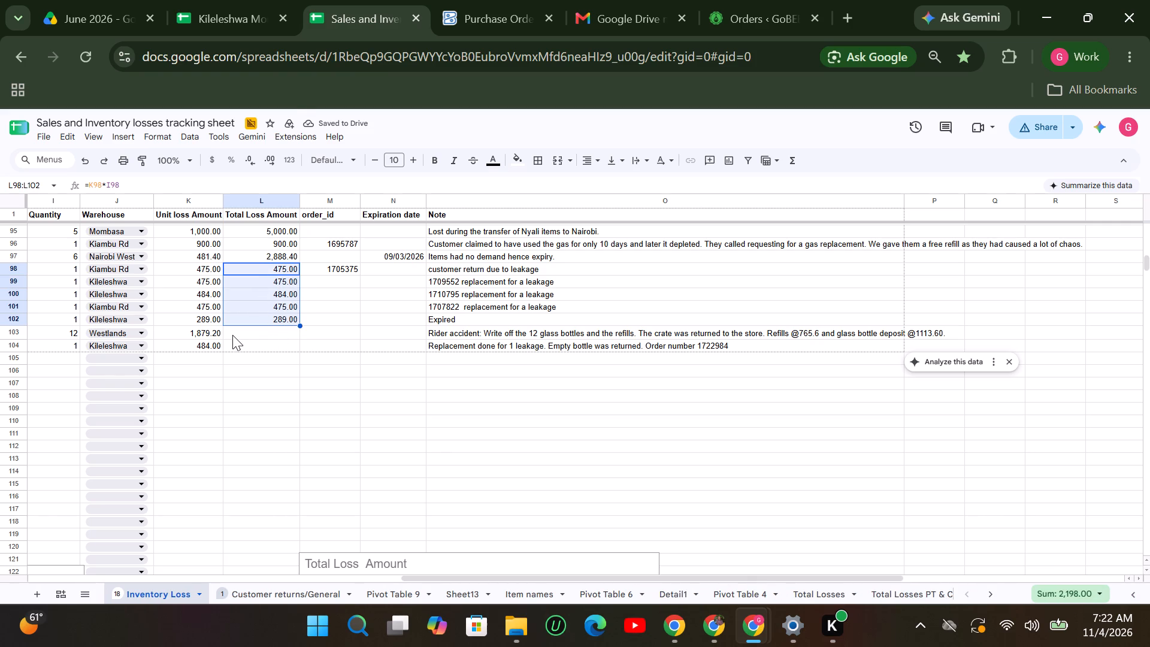
Copy row 103's unit loss amount into its Total Loss Amount cell.
{"action": "left_click", "coordinate": [214, 332]}
{"action": "right_click", "coordinate": [214, 332]}
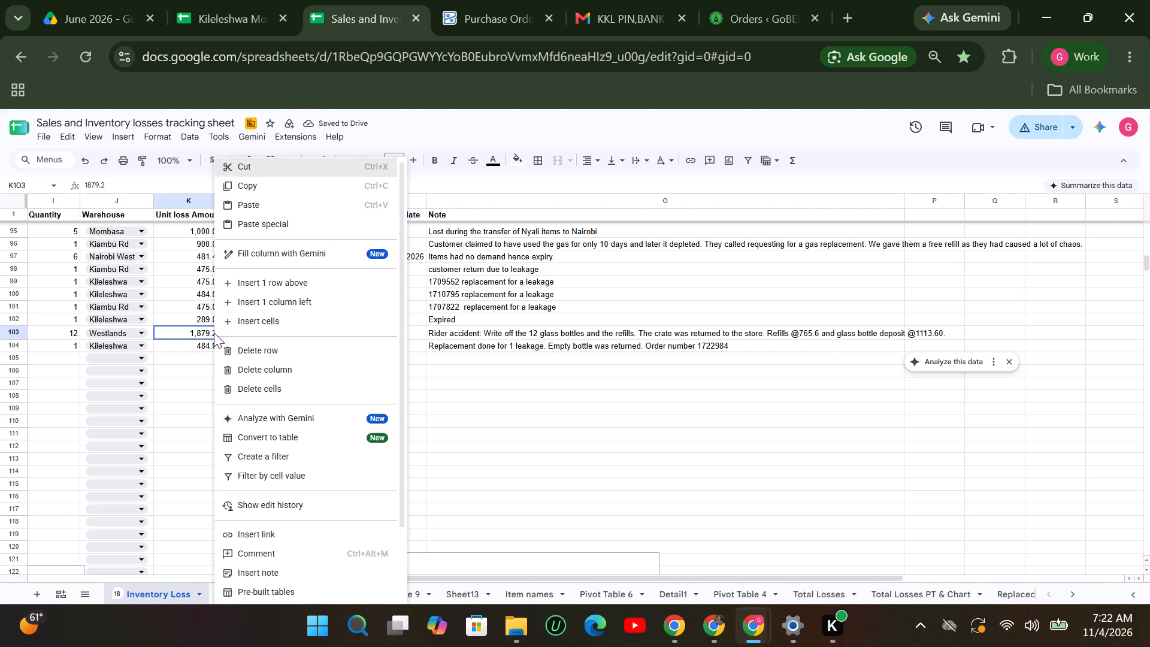
{"action": "left_click", "coordinate": [293, 188]}
{"action": "left_click", "coordinate": [276, 329]}
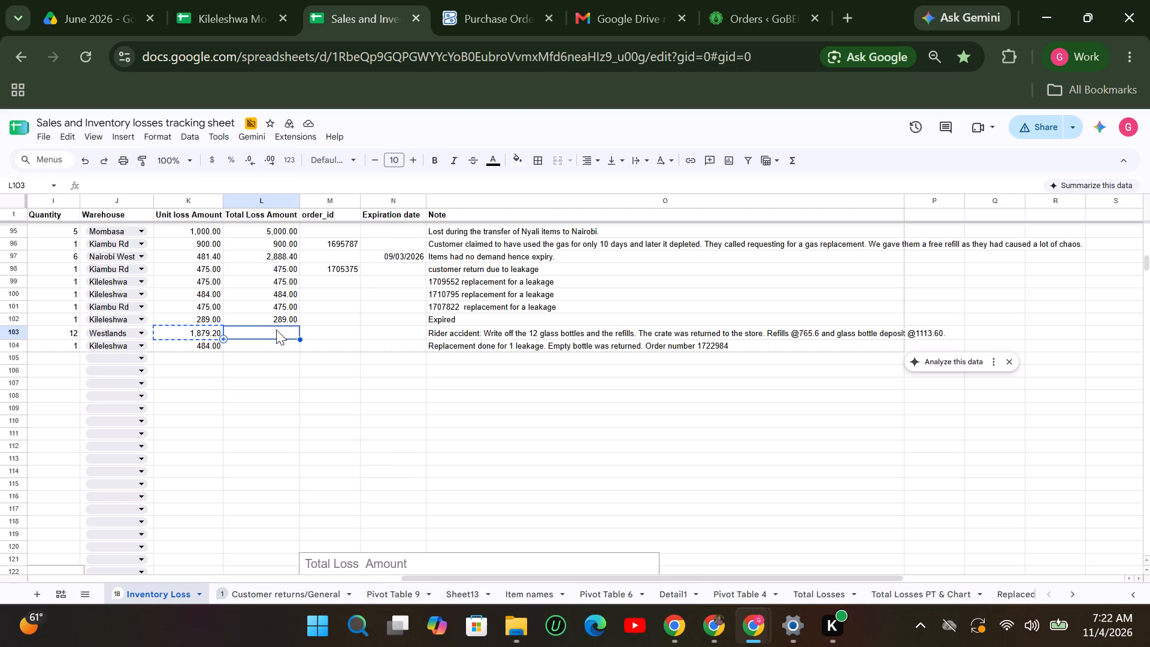
{"action": "right_click", "coordinate": [276, 329]}
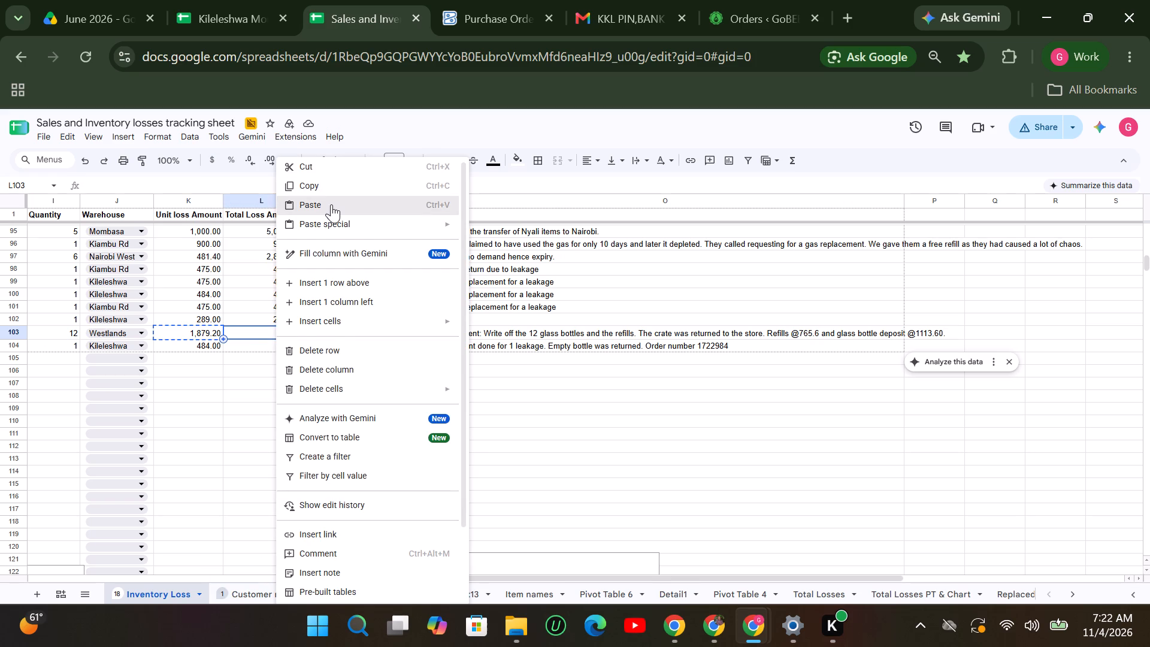
{"action": "left_click", "coordinate": [331, 204]}
Copy the Total Loss Amount formula from row 102 into row 104, pasting the formula only.
{"action": "left_click", "coordinate": [274, 320]}
{"action": "right_click", "coordinate": [274, 320]}
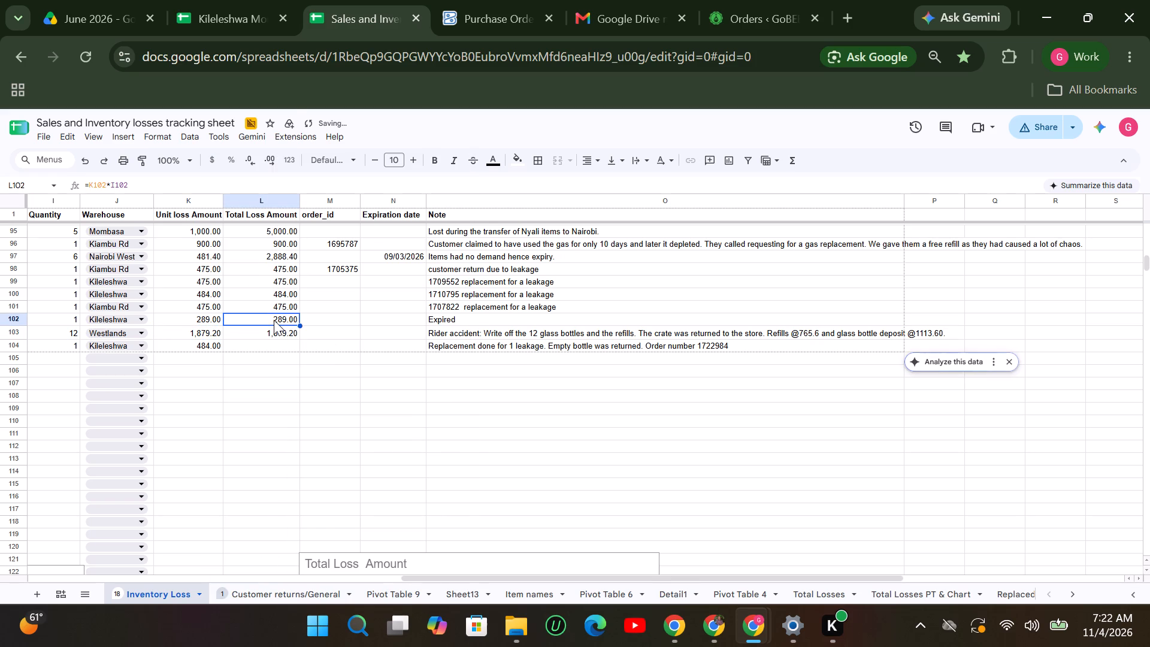
{"action": "left_click", "coordinate": [301, 191]}
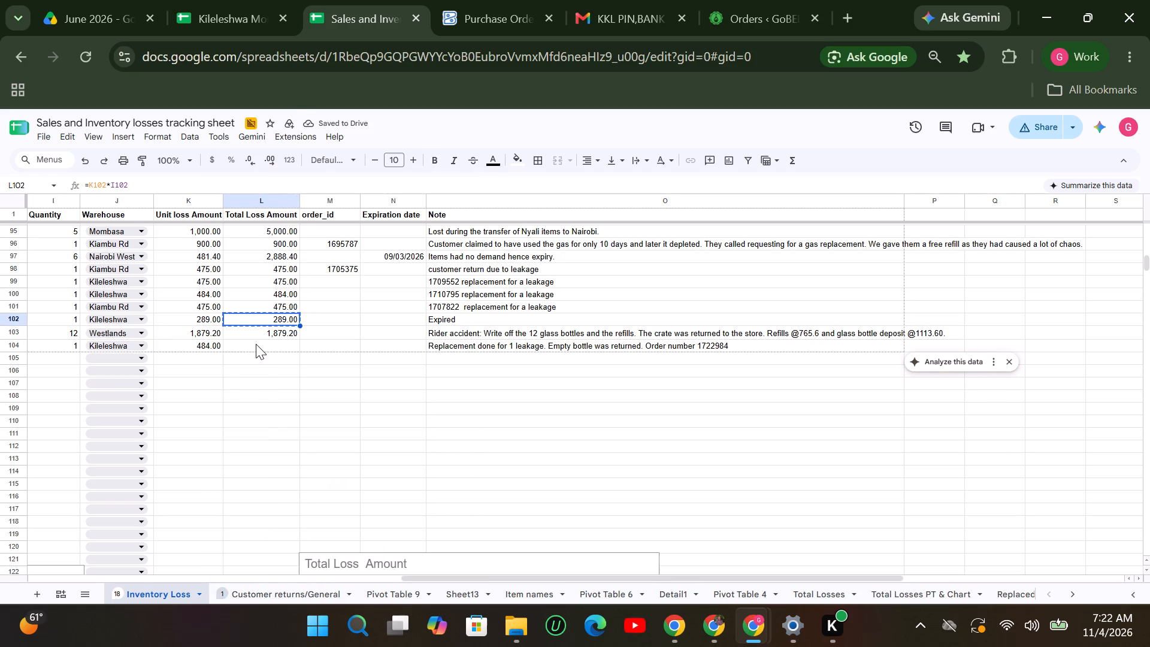
{"action": "left_click", "coordinate": [257, 344]}
{"action": "right_click", "coordinate": [257, 344]}
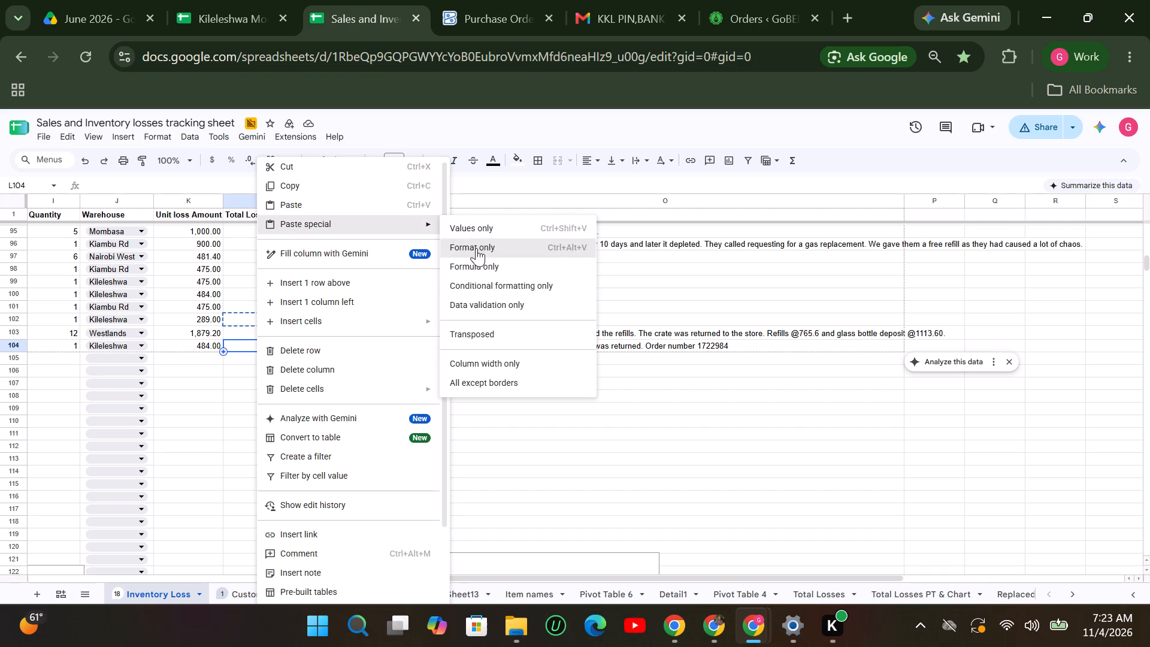
{"action": "left_click", "coordinate": [472, 265]}
{"action": "left_click", "coordinate": [253, 398]}
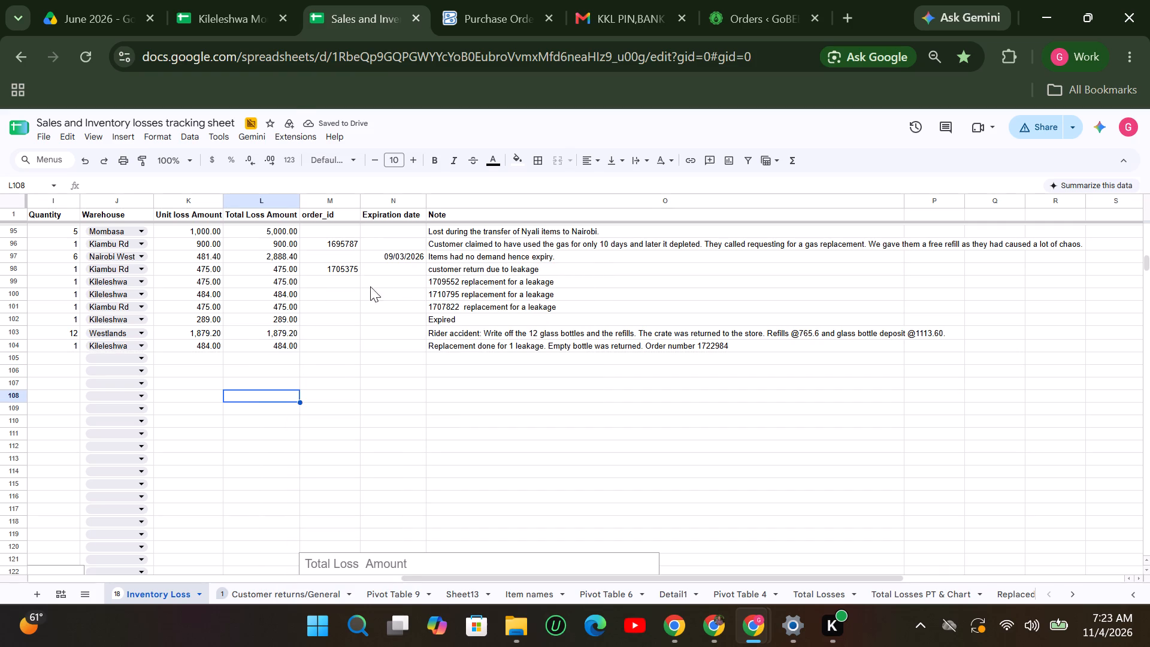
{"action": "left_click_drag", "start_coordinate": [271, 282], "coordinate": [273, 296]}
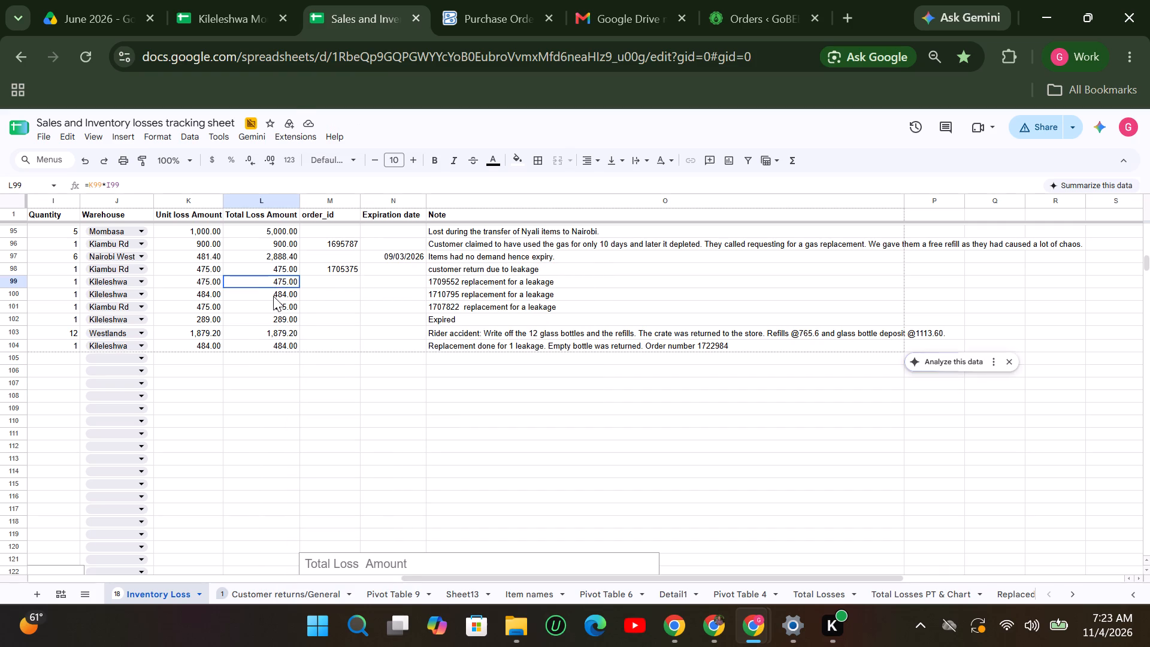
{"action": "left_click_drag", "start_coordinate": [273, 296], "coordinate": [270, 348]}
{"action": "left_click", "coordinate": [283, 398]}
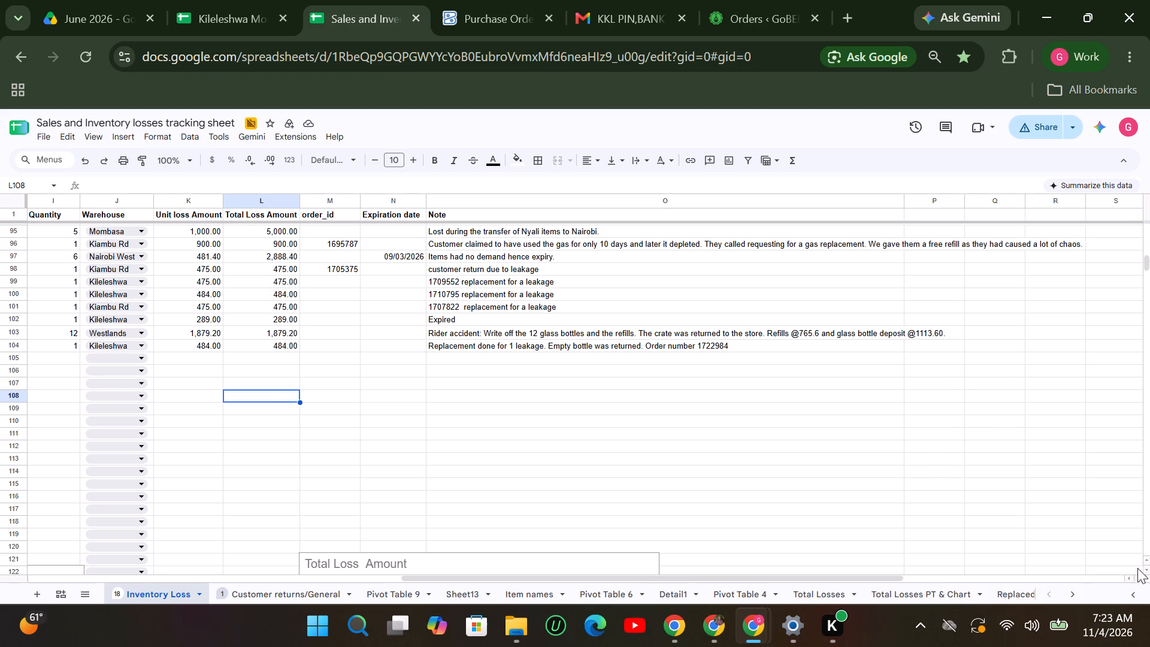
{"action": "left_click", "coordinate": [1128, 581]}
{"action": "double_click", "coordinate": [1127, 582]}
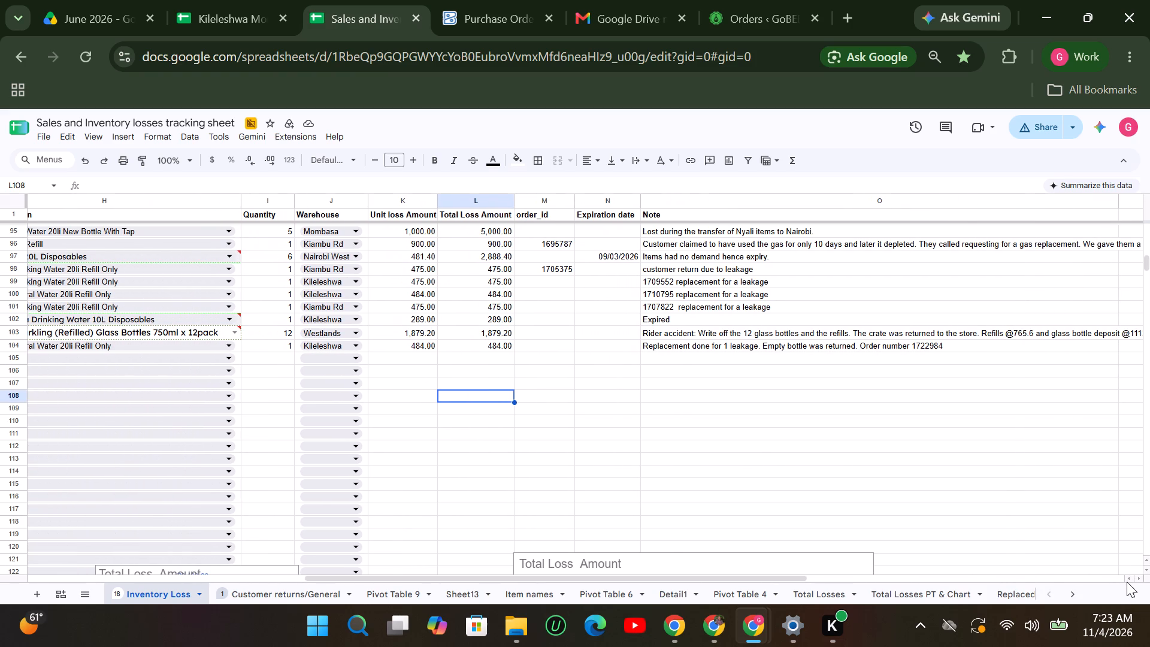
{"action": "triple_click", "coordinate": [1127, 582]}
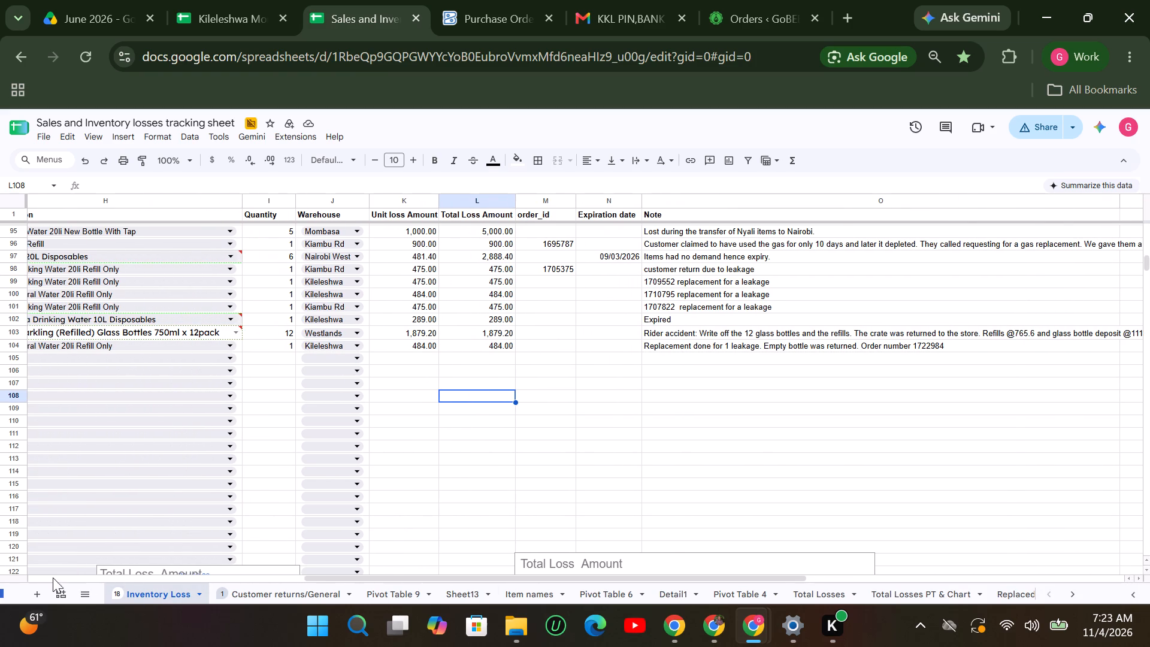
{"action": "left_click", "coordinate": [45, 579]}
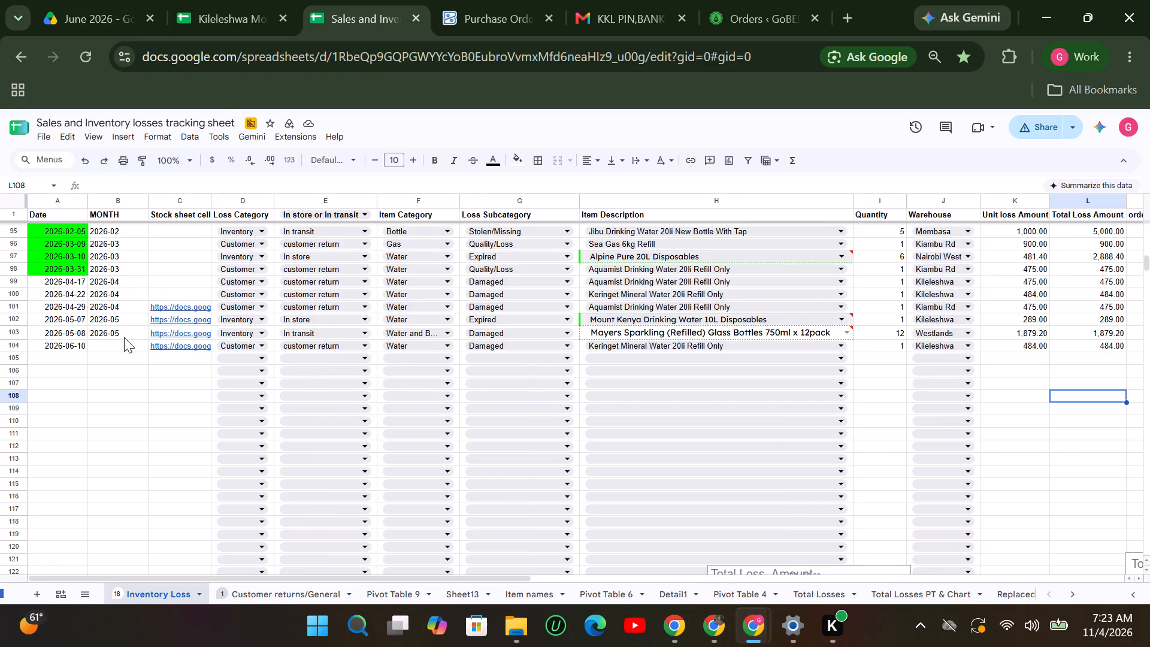
In the Kileleshwa tracker, open the June 9 comment on Beverages cell BX146 and copy its text.
{"action": "left_click", "coordinate": [217, 9]}
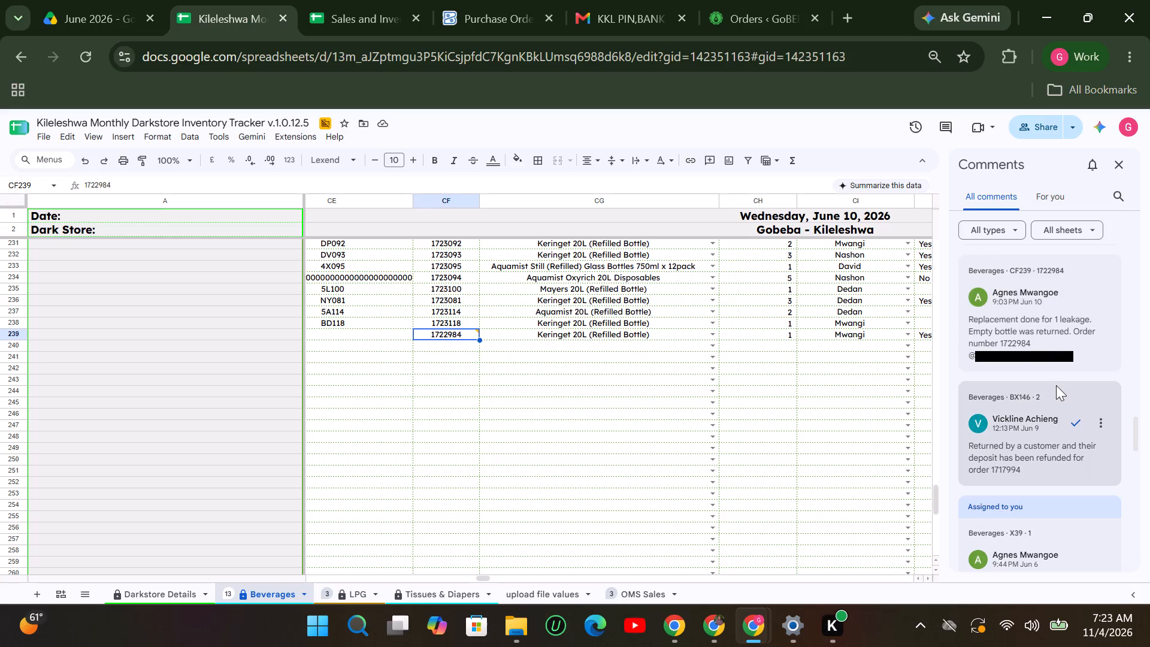
{"action": "scroll", "coordinate": [1049, 446], "scroll_direction": "down", "scroll_amount": 1}
{"action": "left_click", "coordinate": [1027, 367]}
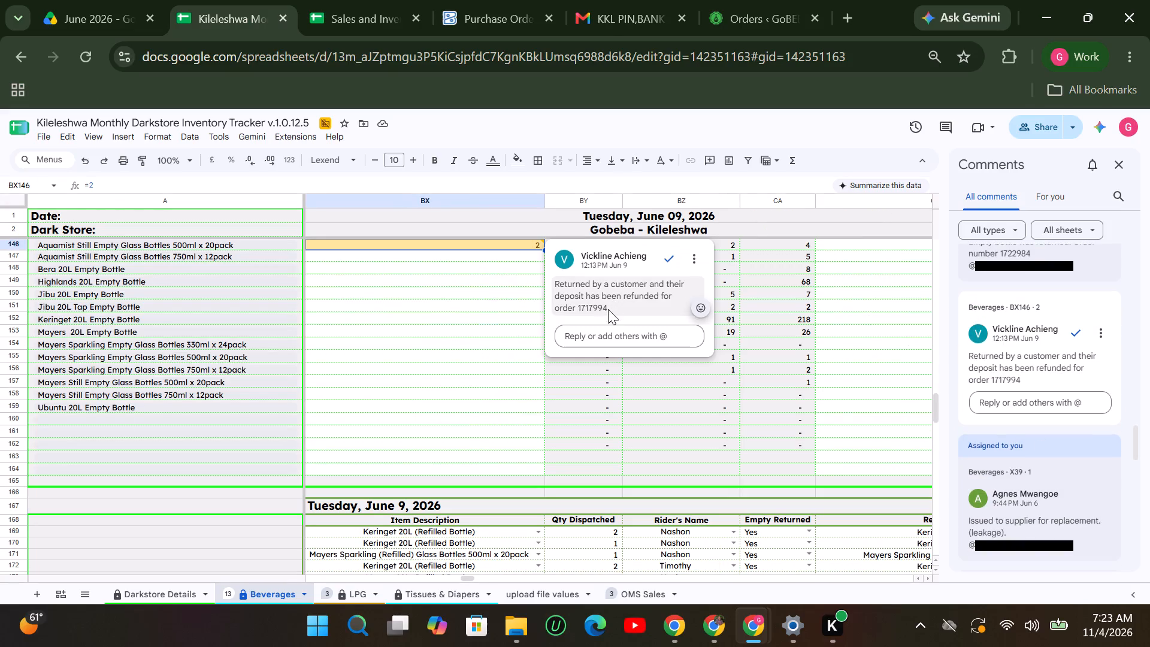
{"action": "left_click_drag", "start_coordinate": [612, 310], "coordinate": [547, 279]}
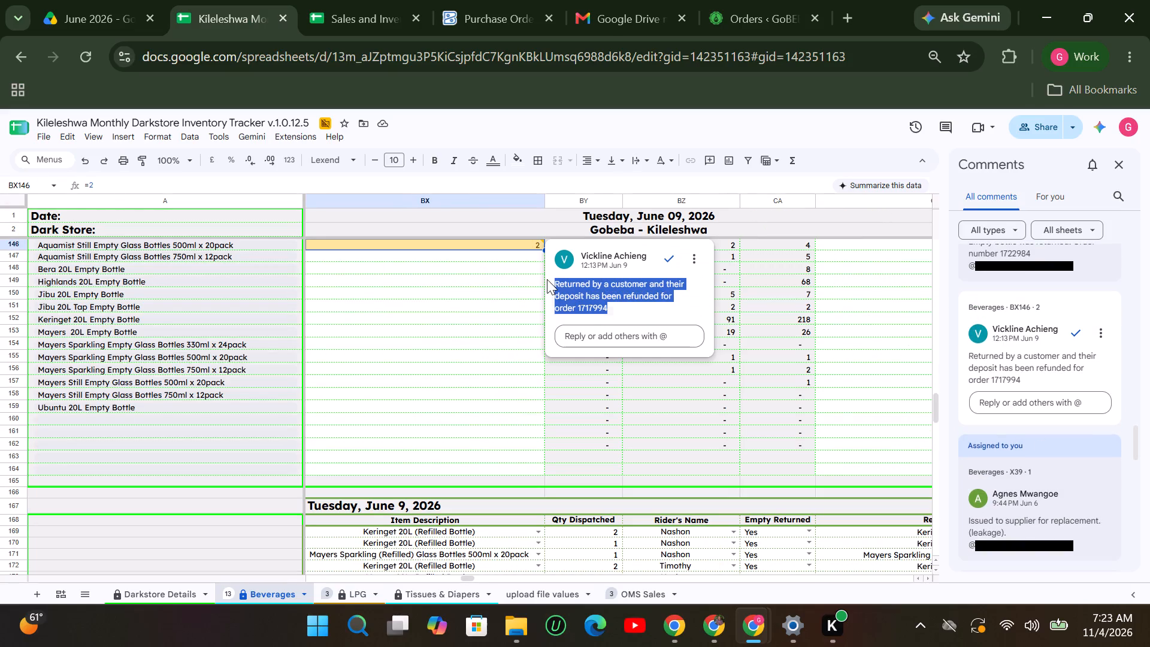
{"action": "left_click_drag", "start_coordinate": [547, 279], "coordinate": [545, 279]}
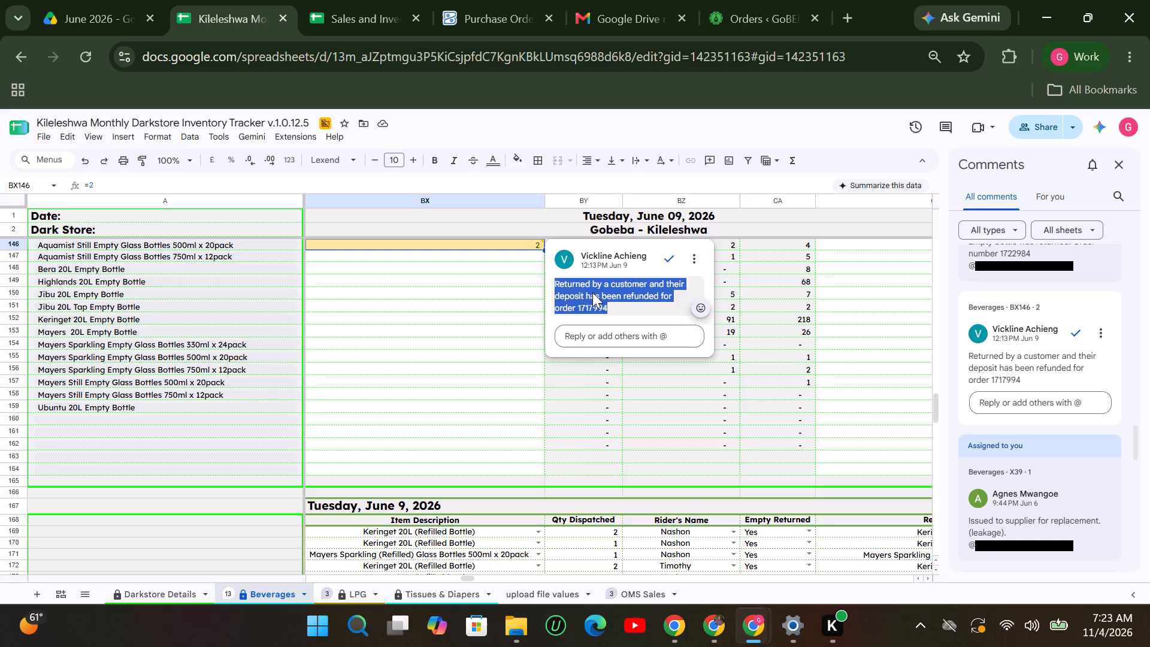
{"action": "right_click", "coordinate": [592, 293]}
{"action": "left_click", "coordinate": [654, 315]}
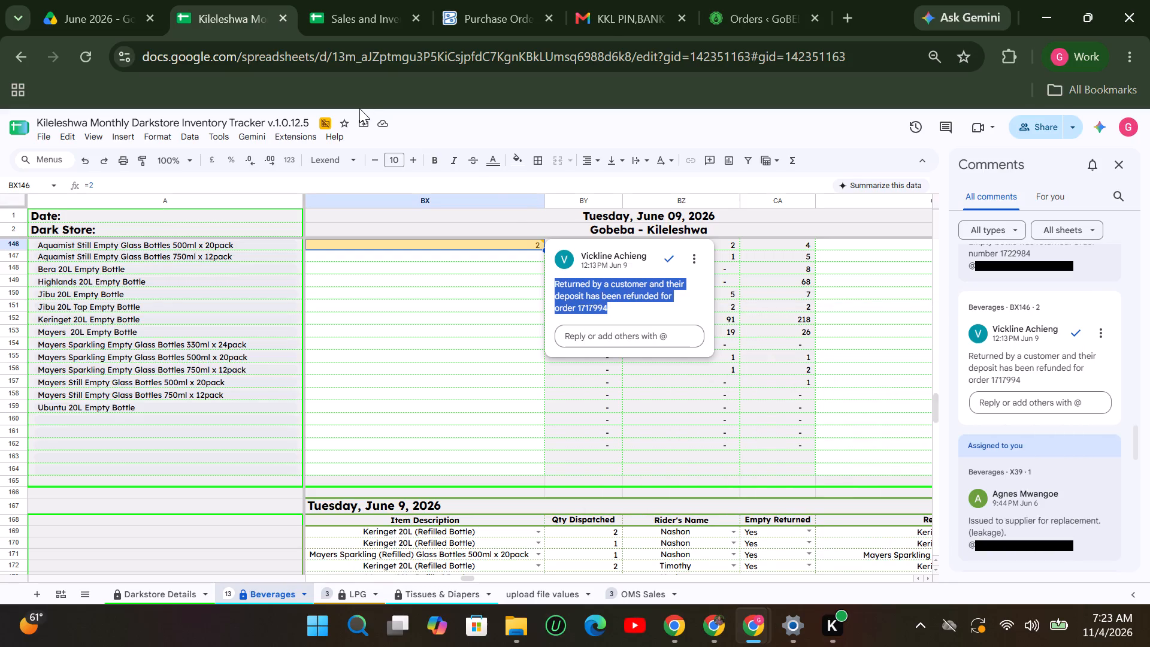
In Customer returns/General, extend the "Deposit refund. Buy back on Zoho." comment to row 33 and append the copied tracker comment after a space.
{"action": "left_click", "coordinate": [375, 13]}
{"action": "left_click", "coordinate": [257, 593]}
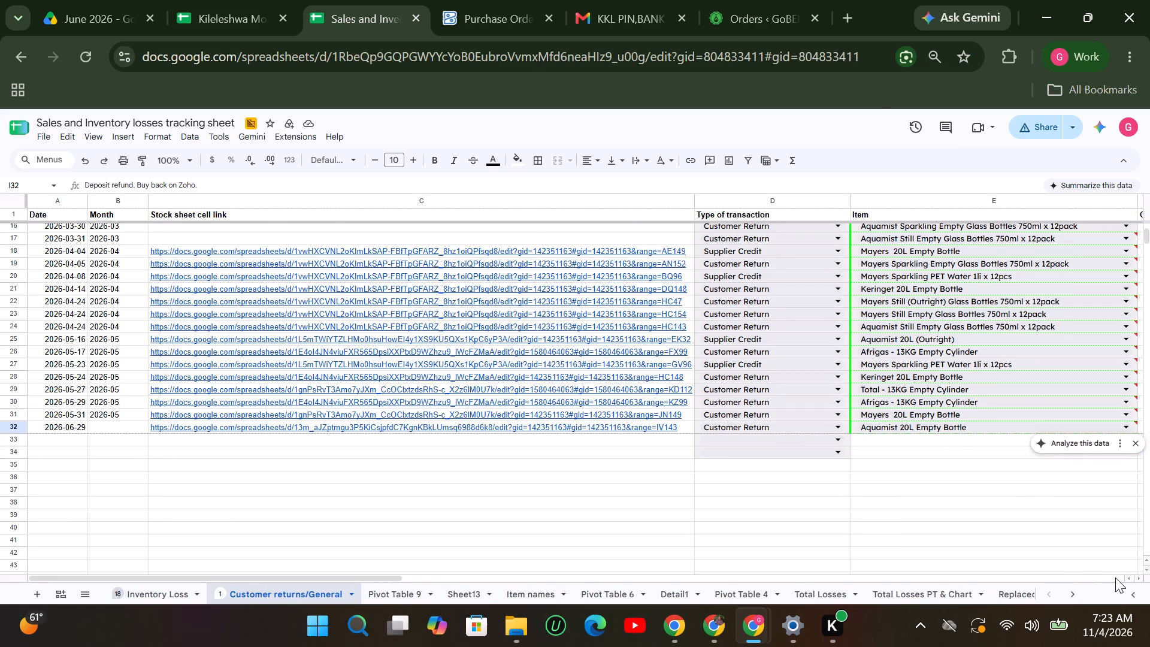
{"action": "left_click", "coordinate": [1116, 579]}
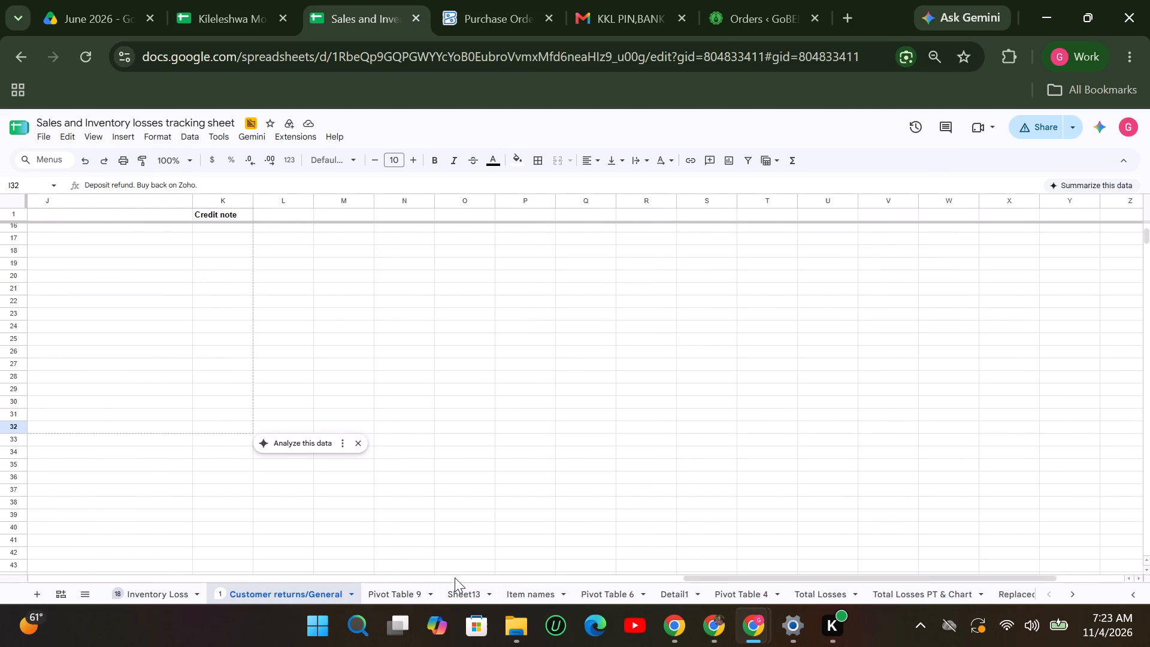
{"action": "left_click", "coordinate": [455, 578]}
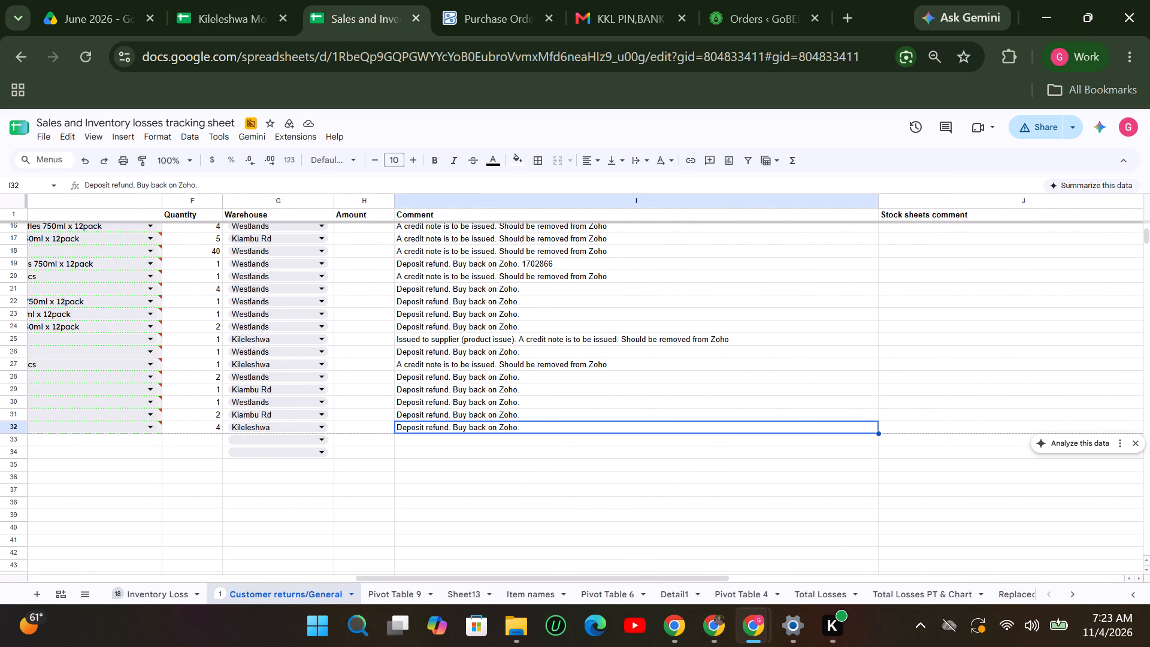
{"action": "left_click_drag", "start_coordinate": [877, 433], "coordinate": [879, 439]}
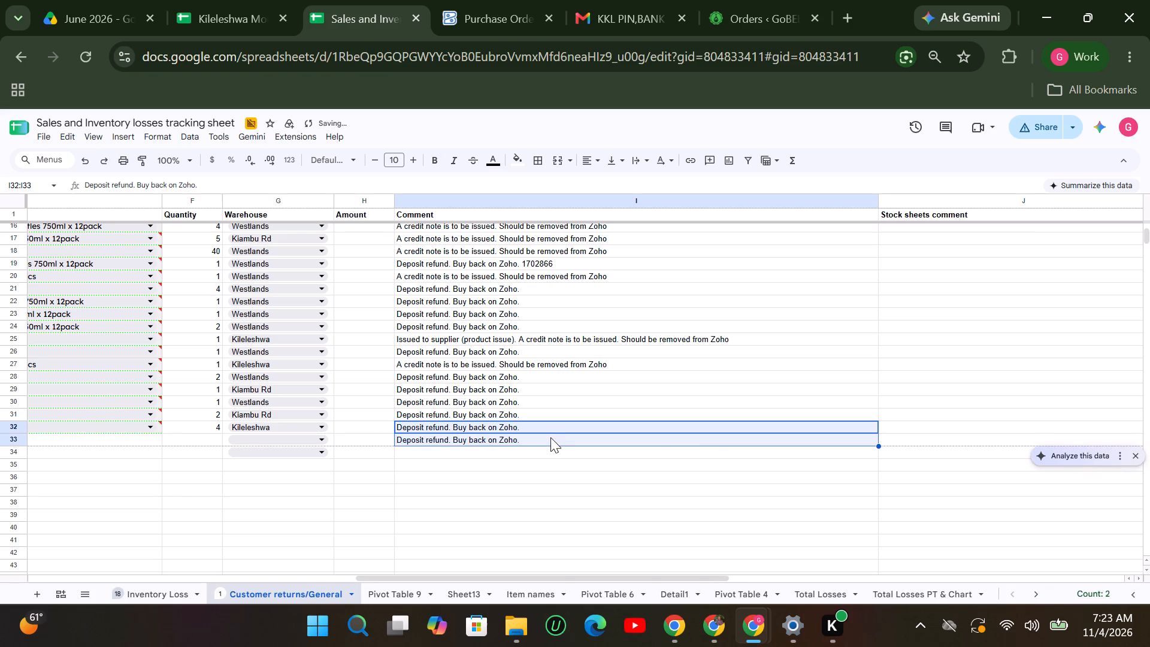
{"action": "double_click", "coordinate": [537, 439]}
{"action": "right_click", "coordinate": [539, 440]}
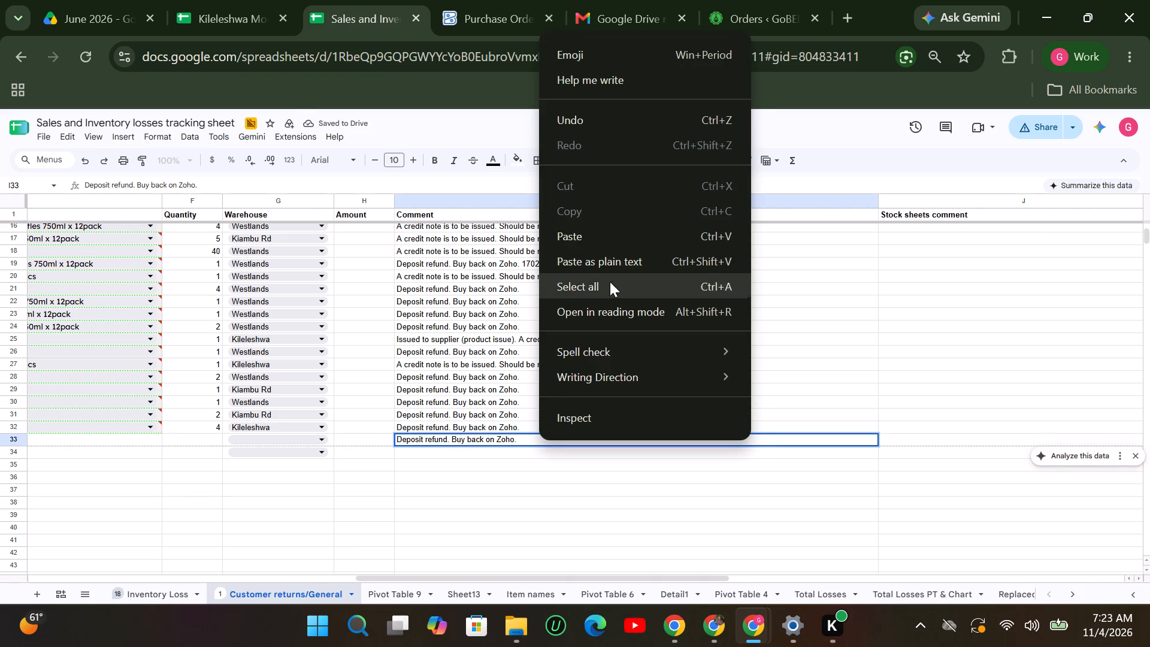
{"action": "left_click", "coordinate": [606, 263]}
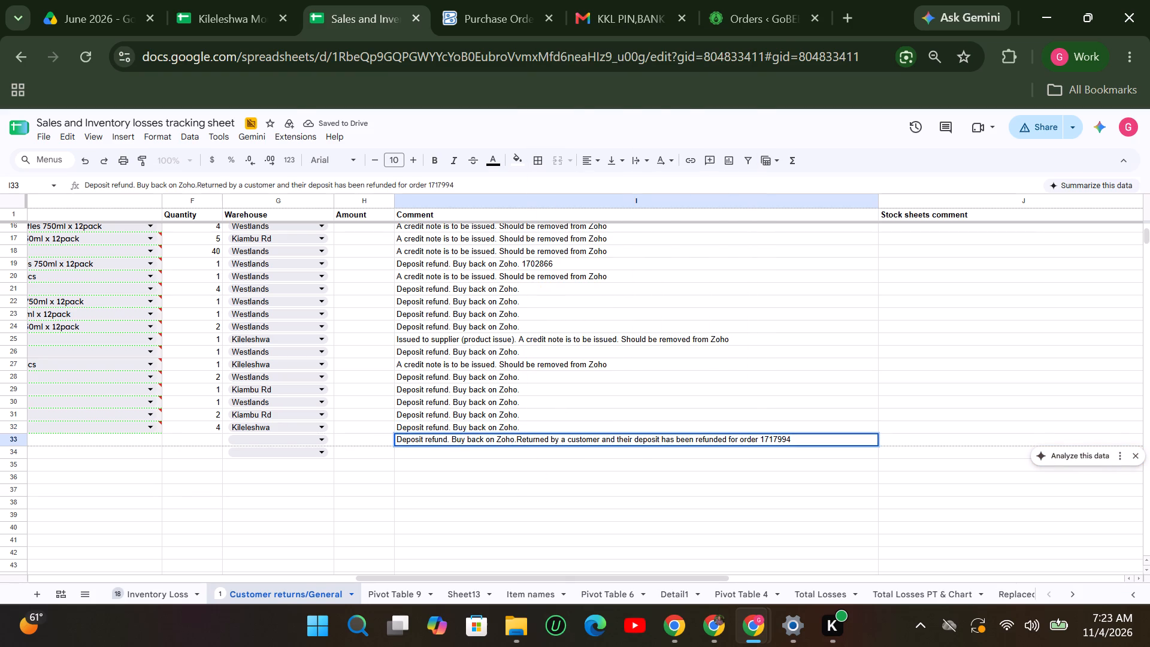
{"action": "left_click", "coordinate": [517, 440]}
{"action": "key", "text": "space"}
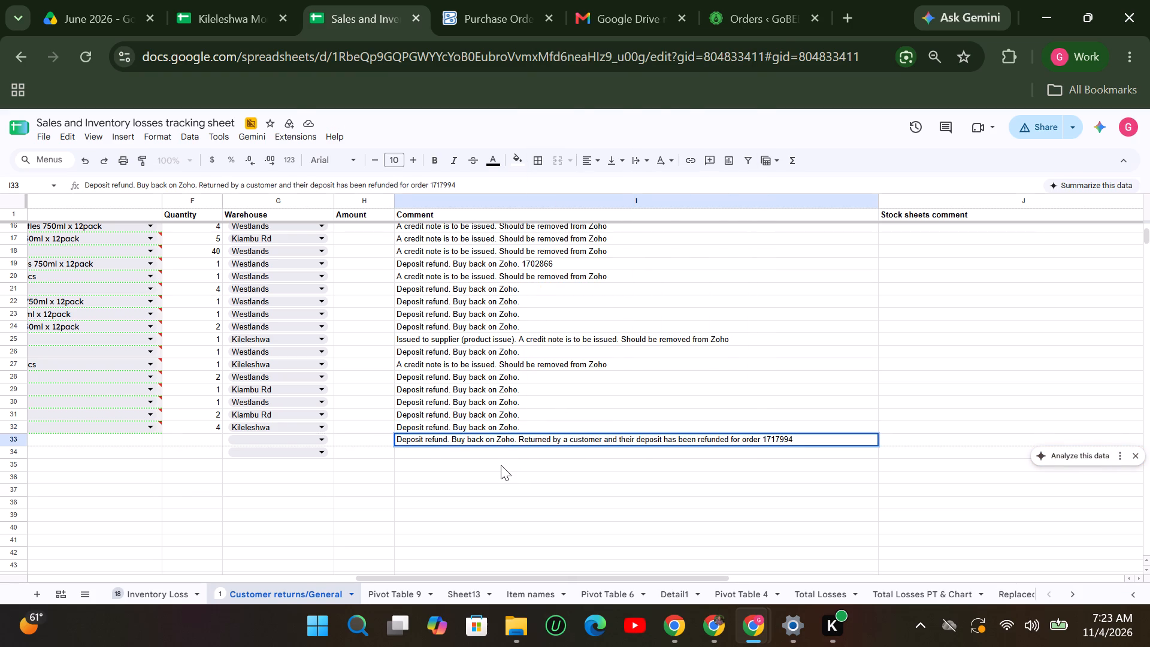
{"action": "left_click", "coordinate": [501, 465]}
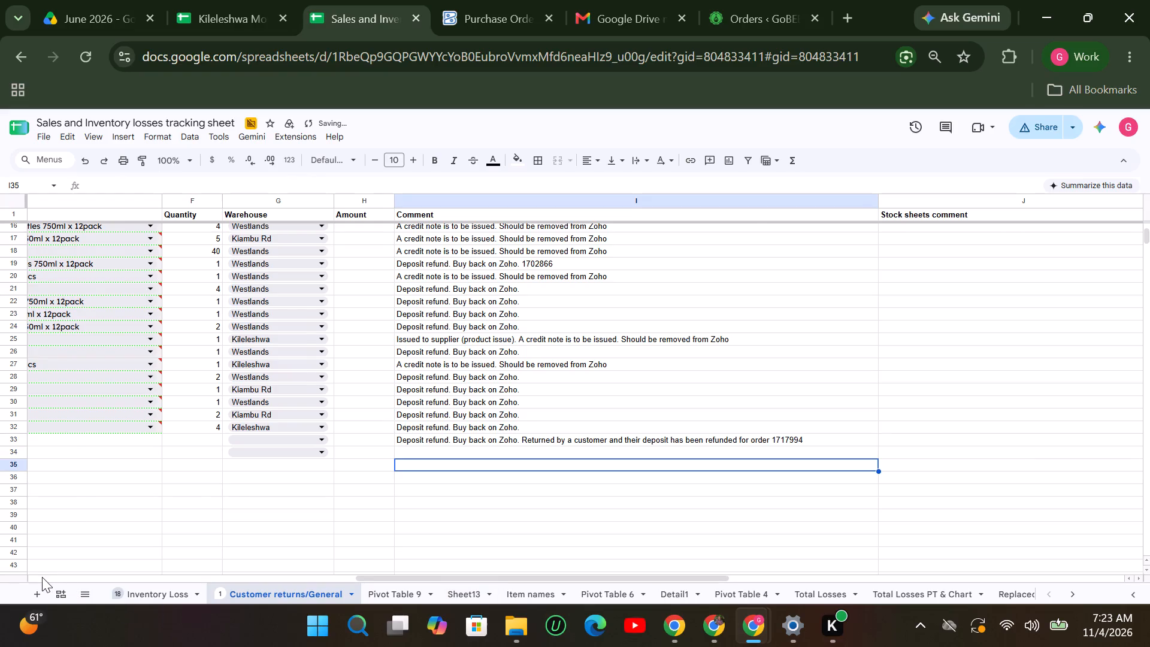
In Customer returns/General row 33, enter date 2026-06-09 and paste the item Aquamist Still Empty Glass Bottles 500ml x 20pack copied from the Kileleshwa tracker.
{"action": "left_click", "coordinate": [40, 578]}
{"action": "left_click", "coordinate": [80, 442]}
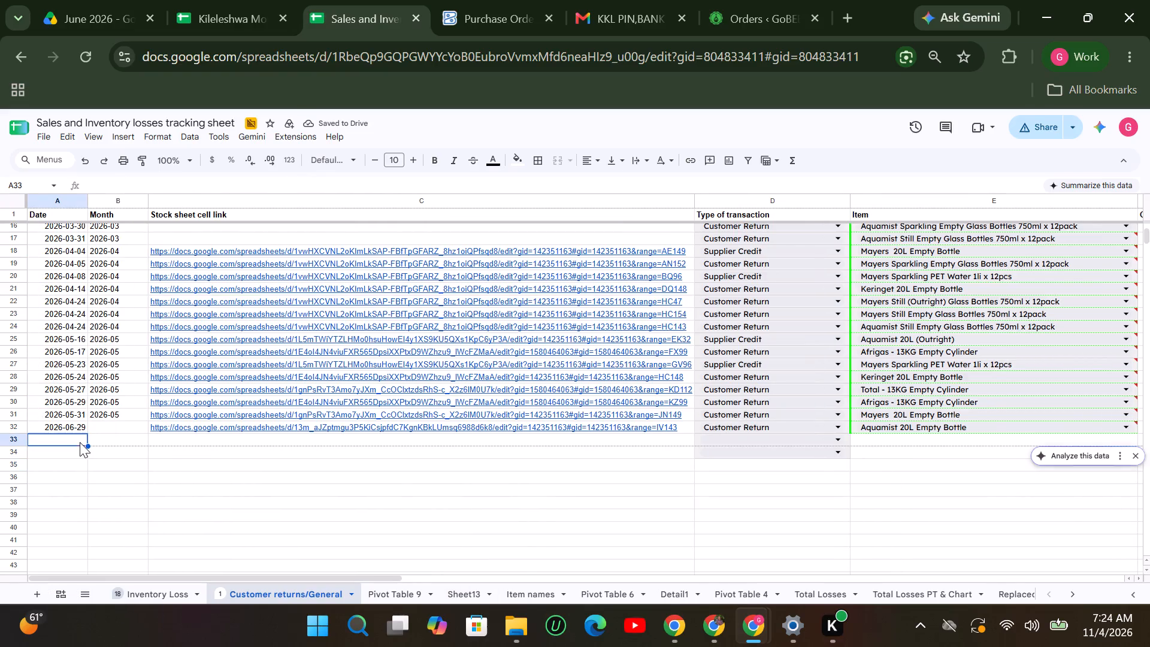
{"action": "left_click", "coordinate": [237, 17]}
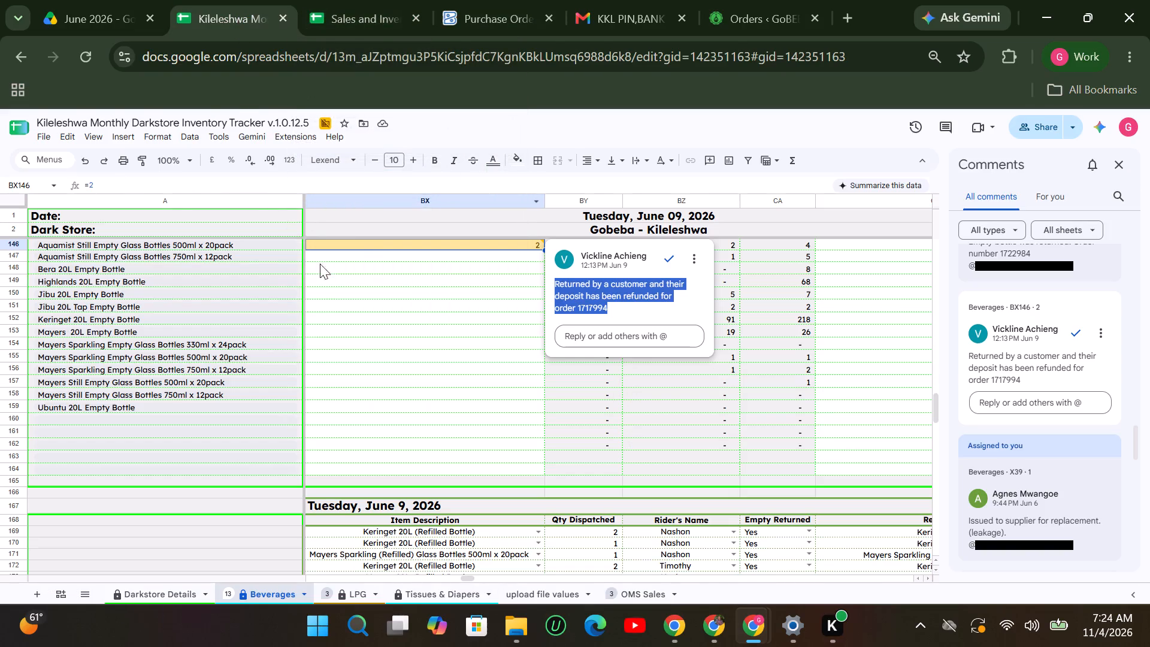
{"action": "left_click", "coordinate": [259, 244]}
{"action": "right_click", "coordinate": [259, 244]}
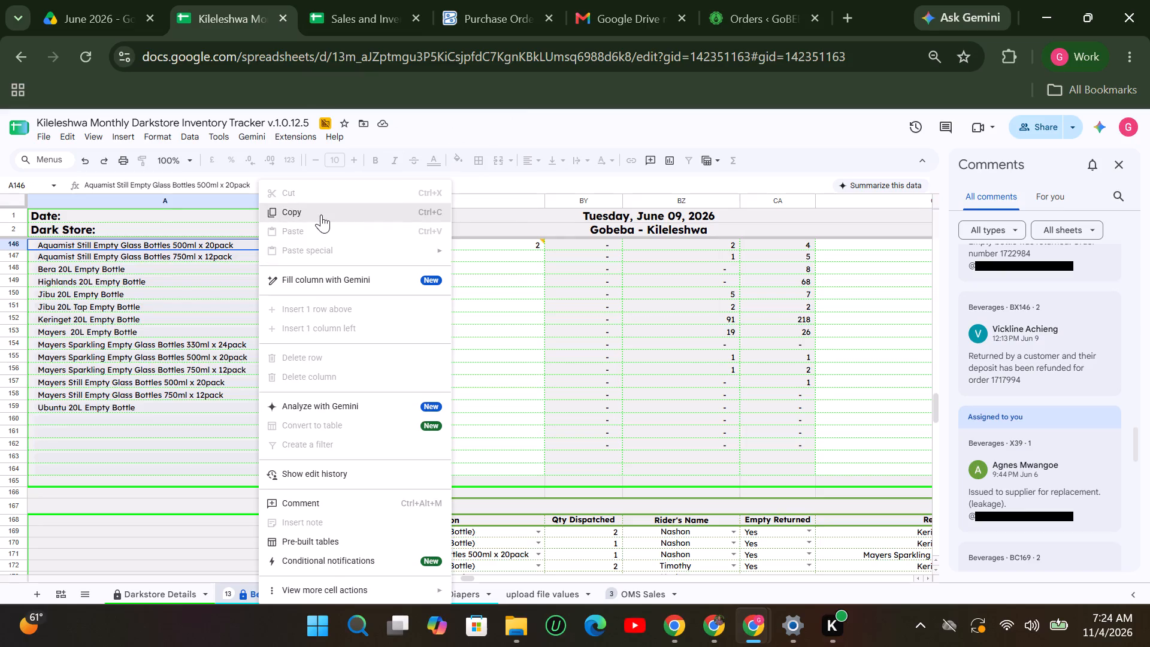
{"action": "left_click", "coordinate": [319, 213]}
{"action": "left_click", "coordinate": [361, 20]}
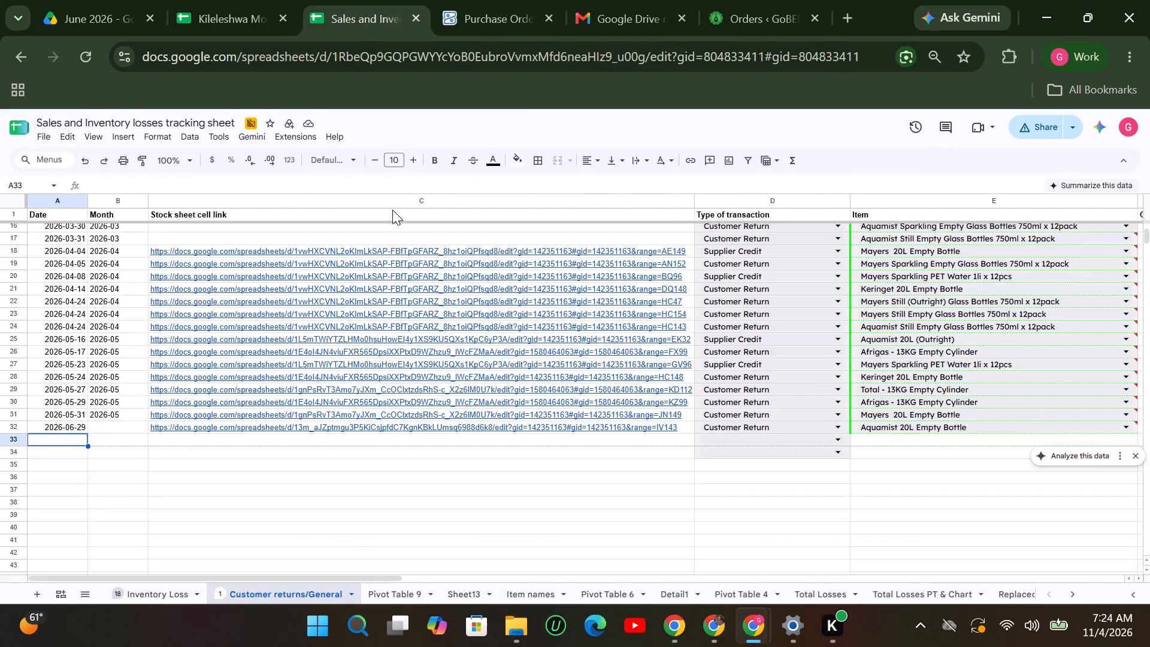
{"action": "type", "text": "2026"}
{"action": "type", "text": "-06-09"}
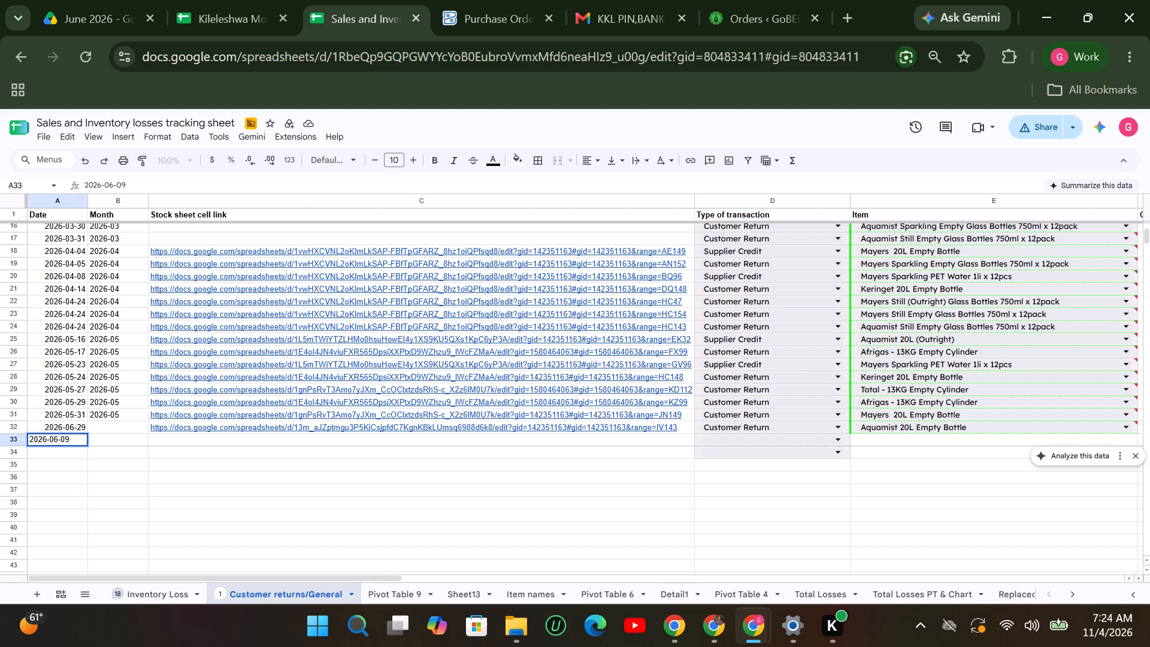
{"action": "left_click", "coordinate": [934, 440]}
{"action": "right_click", "coordinate": [934, 440]}
{"action": "left_click", "coordinate": [986, 208]}
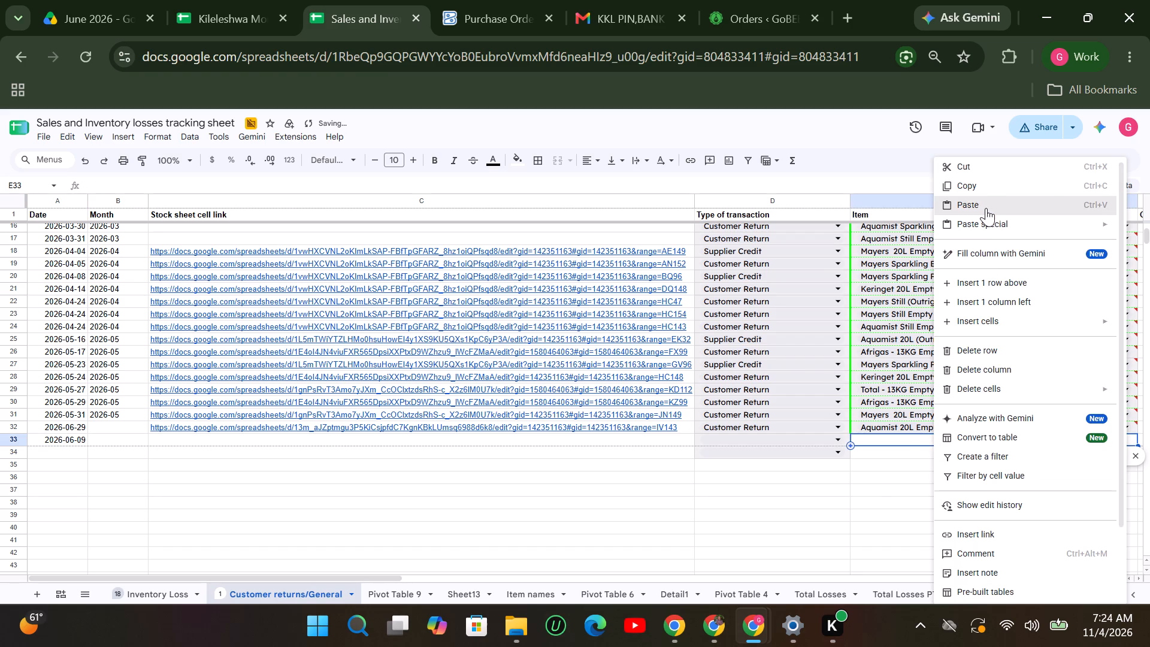
Copy the link to Beverages cell BX146 in the Kileleshwa tracker and paste it as row 33's stock sheet cell link.
{"action": "left_click", "coordinate": [317, 439]}
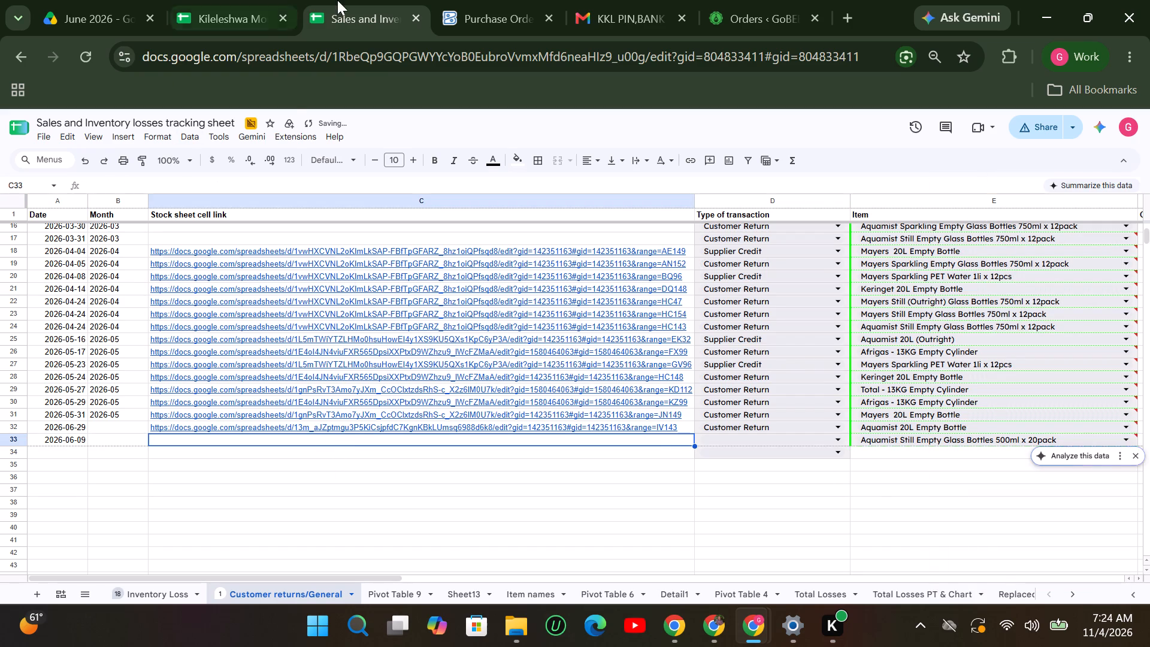
{"action": "left_click", "coordinate": [215, 12]}
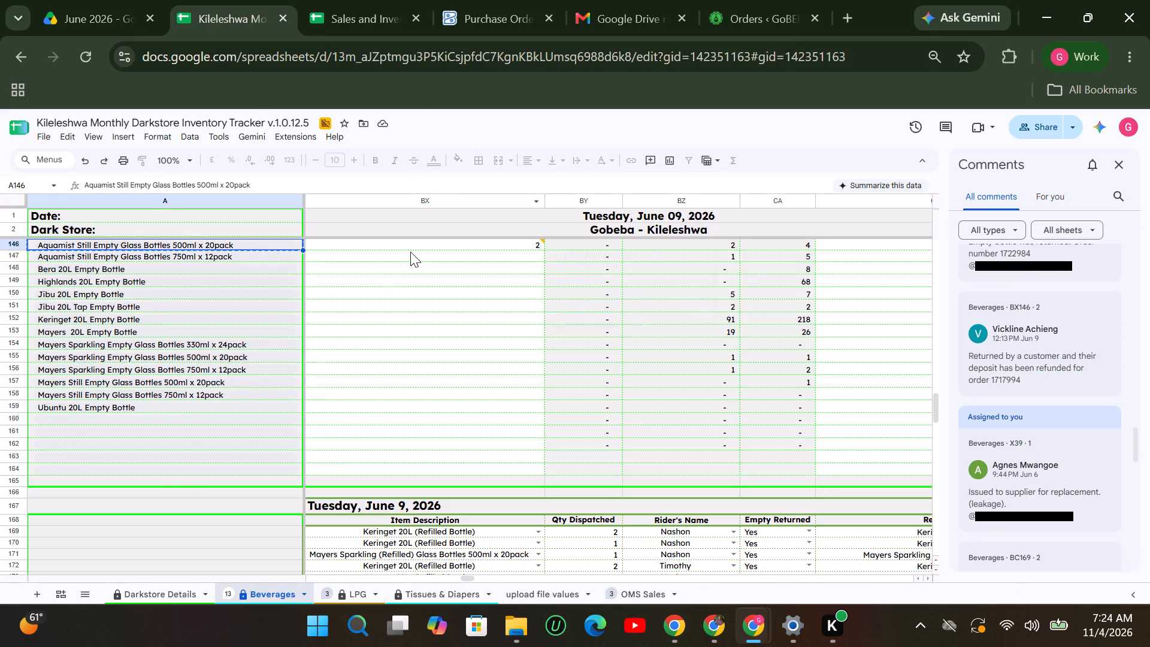
{"action": "scroll", "coordinate": [387, 309], "scroll_direction": "up", "scroll_amount": 1}
{"action": "right_click", "coordinate": [385, 338]}
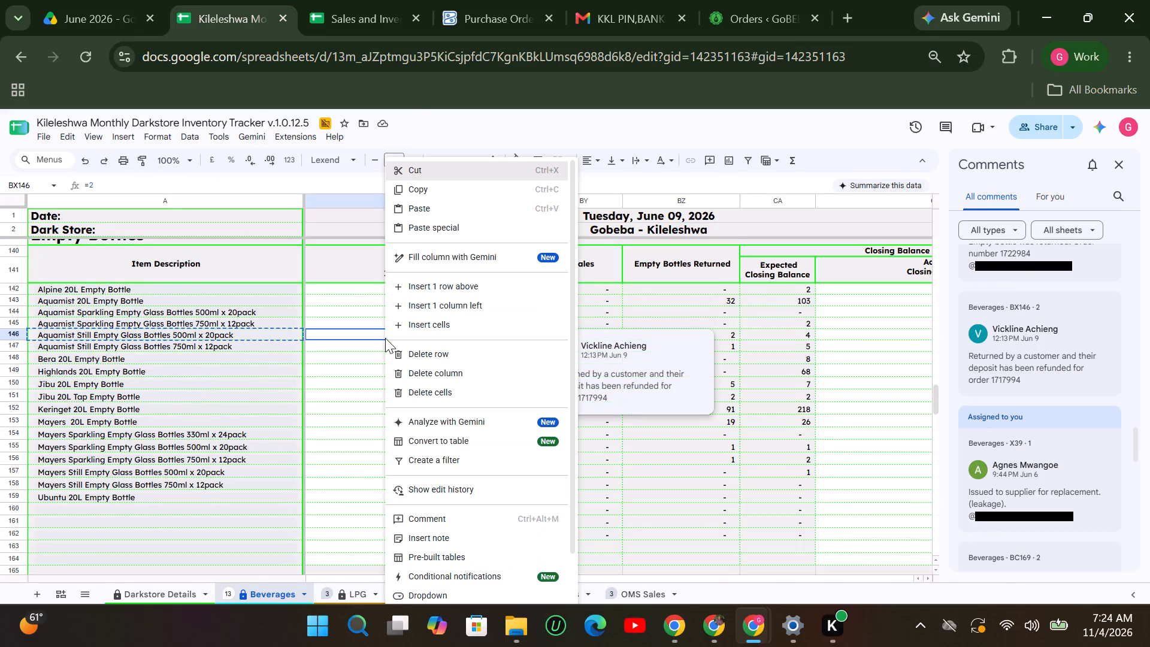
{"action": "scroll", "coordinate": [483, 583], "scroll_direction": "down", "scroll_amount": 4}
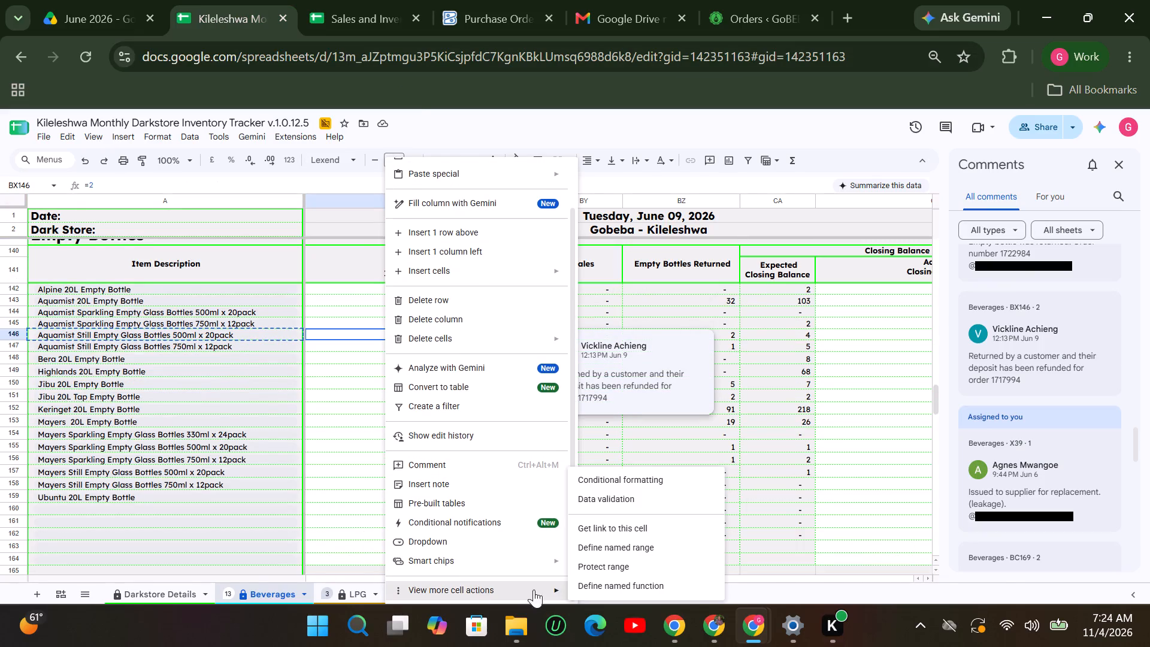
{"action": "left_click", "coordinate": [593, 525]}
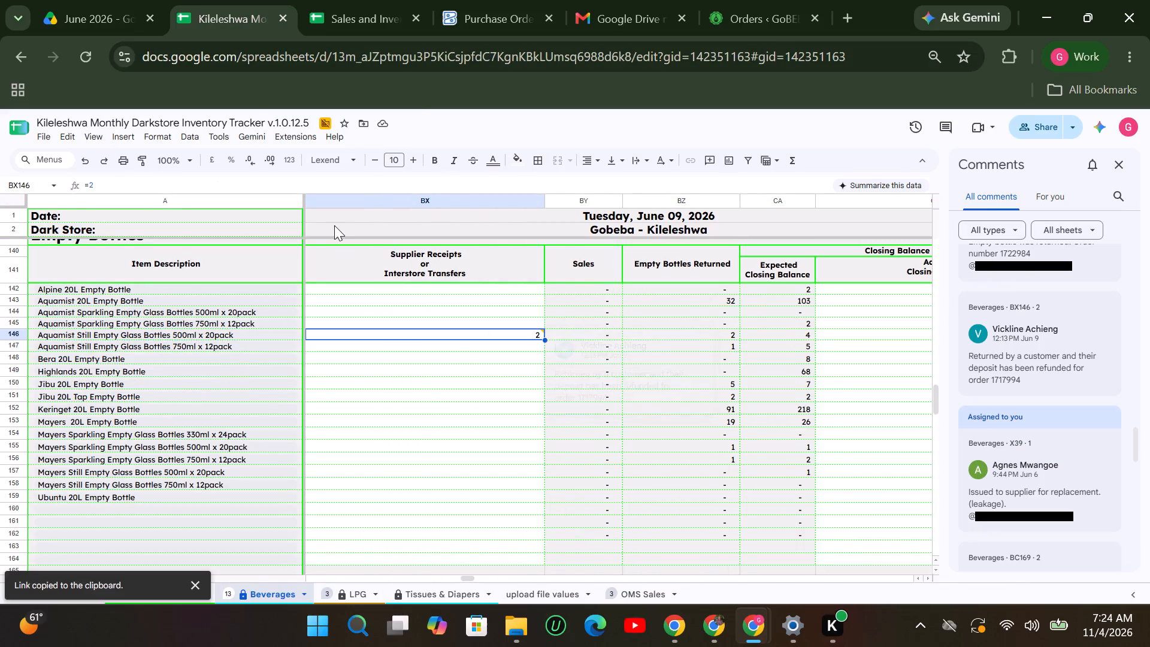
{"action": "left_click", "coordinate": [341, 10]}
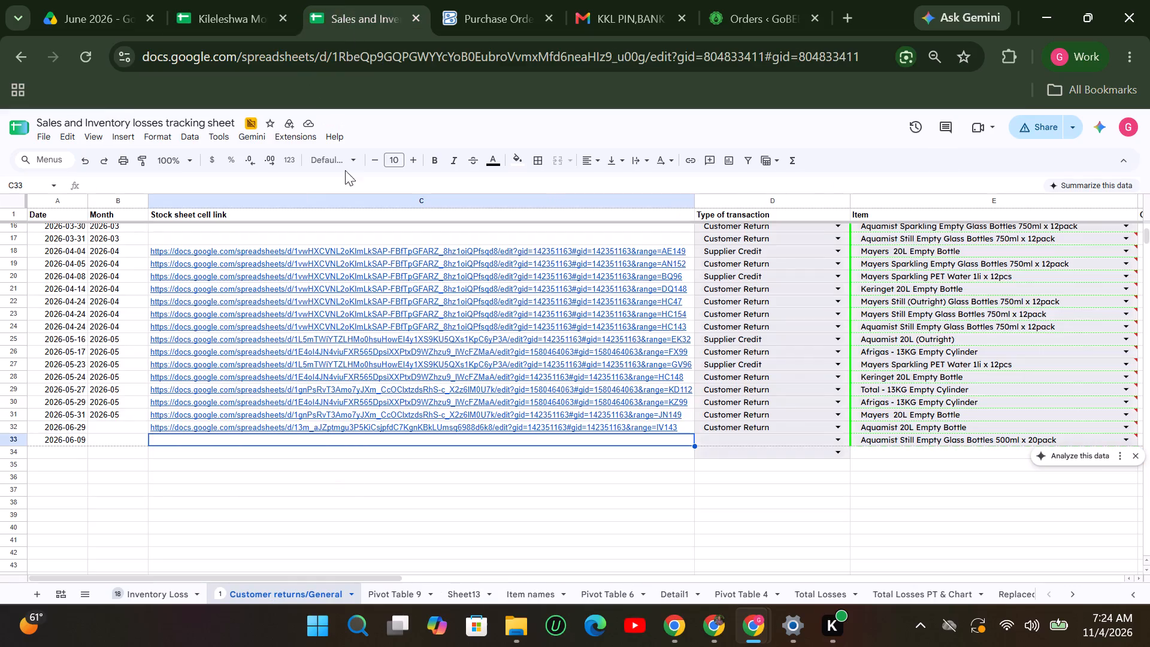
{"action": "right_click", "coordinate": [257, 443]}
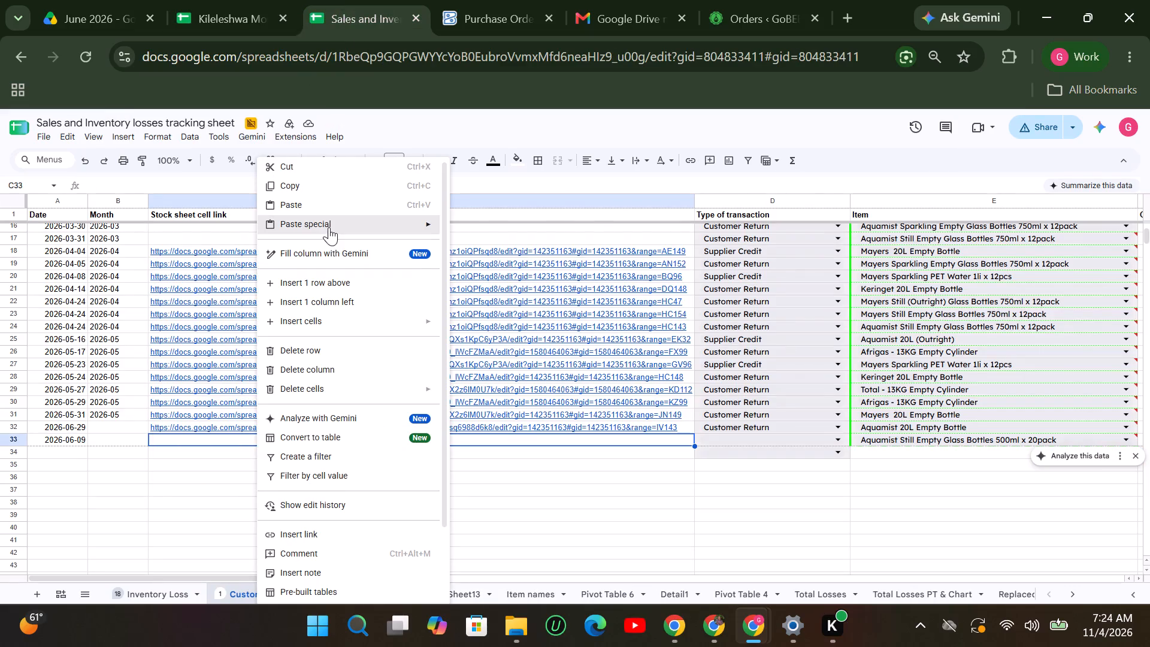
{"action": "left_click", "coordinate": [334, 208]}
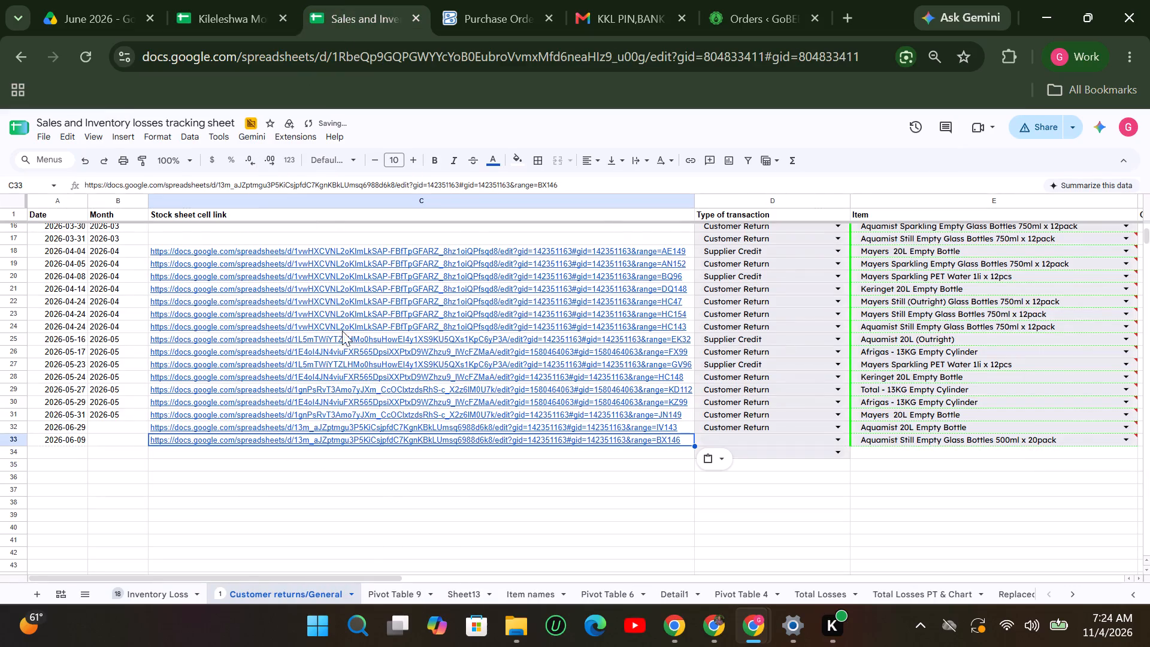
Set row 33's type of transaction to Customer Return.
{"action": "left_click", "coordinate": [836, 440]}
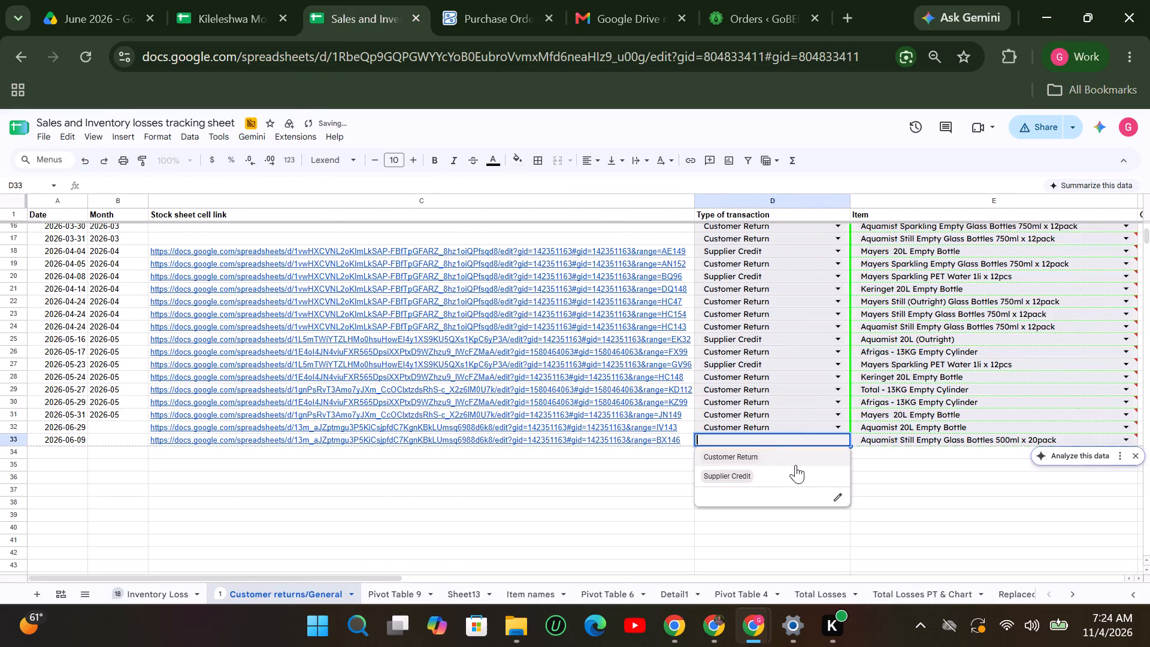
{"action": "left_click", "coordinate": [738, 457]}
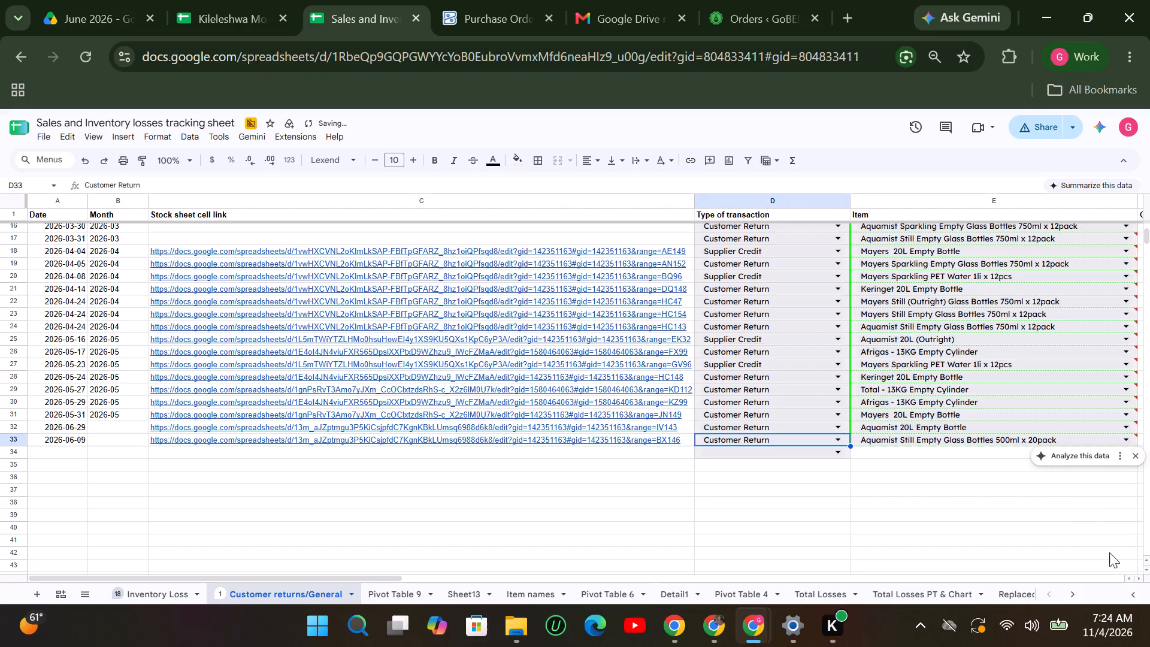
Set row 33's quantity to 2, matching the tracker's BX146 entry, and its warehouse to Kileleshwa.
{"action": "left_click", "coordinate": [1138, 578]}
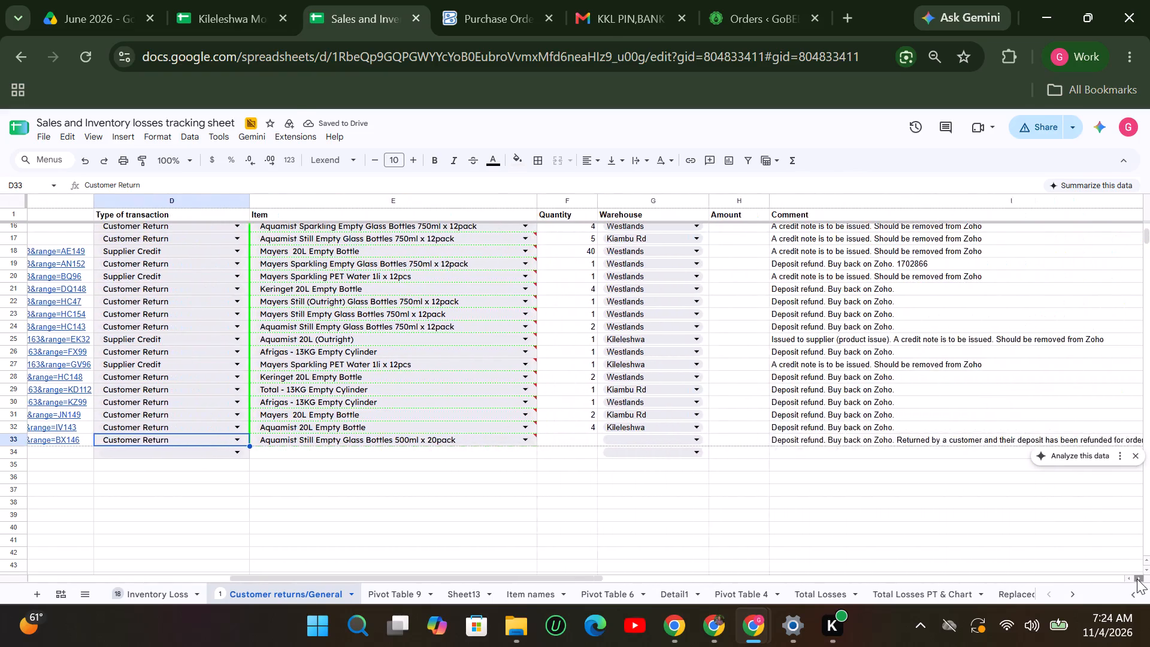
{"action": "left_click", "coordinate": [506, 445]}
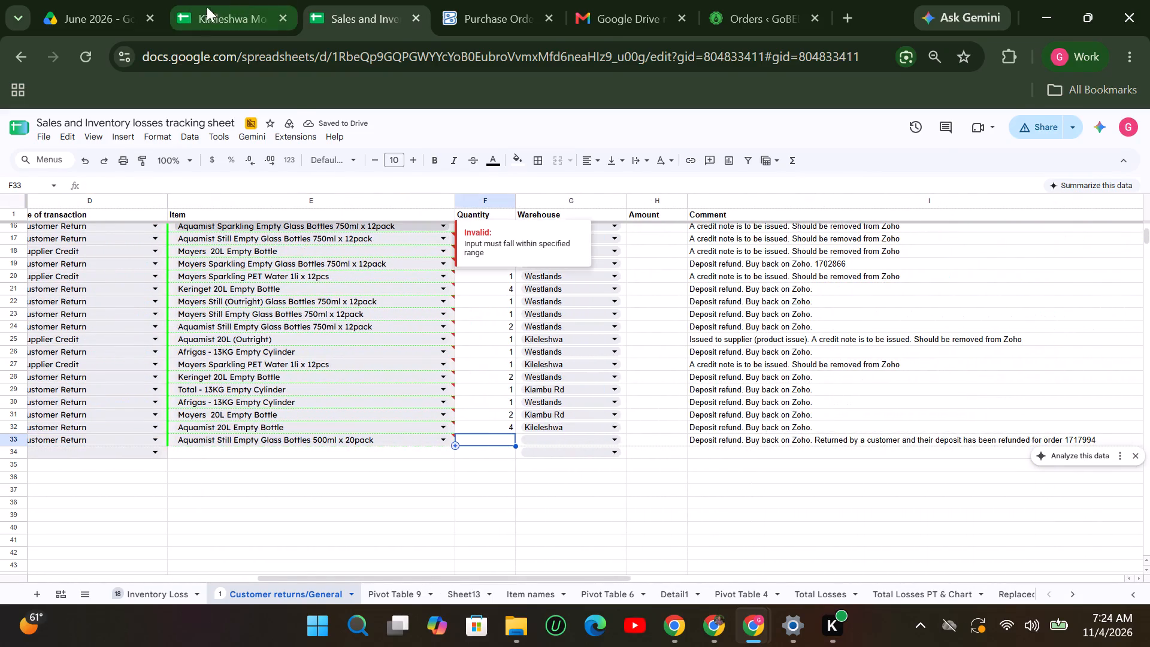
{"action": "left_click", "coordinate": [200, 16]}
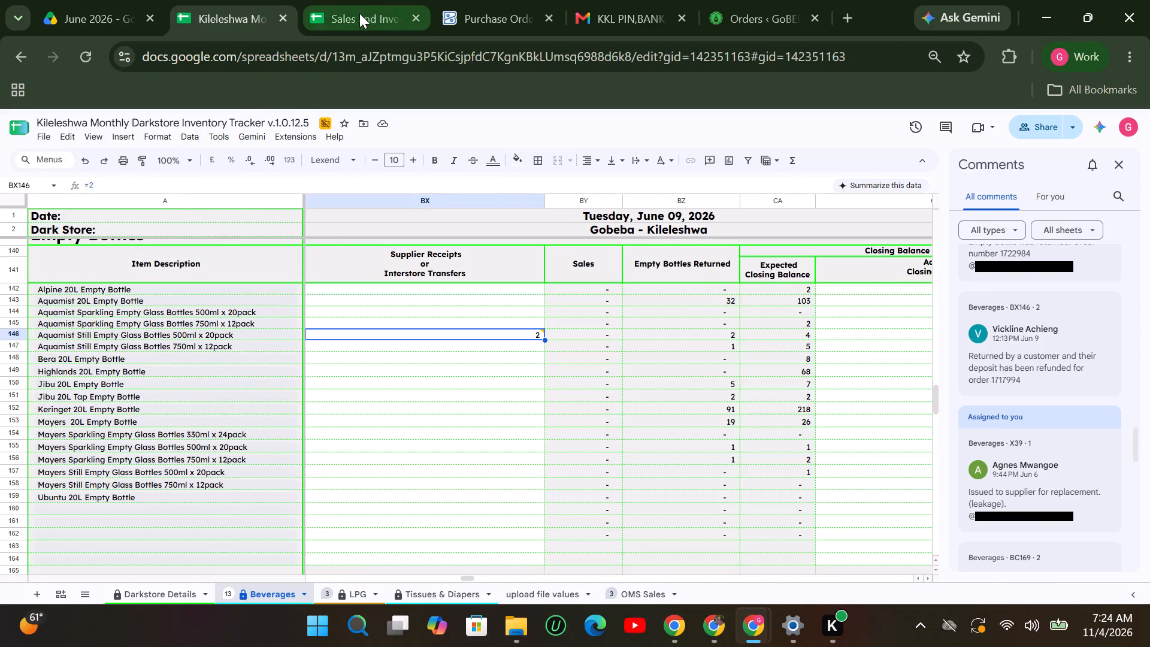
{"action": "left_click", "coordinate": [359, 13]}
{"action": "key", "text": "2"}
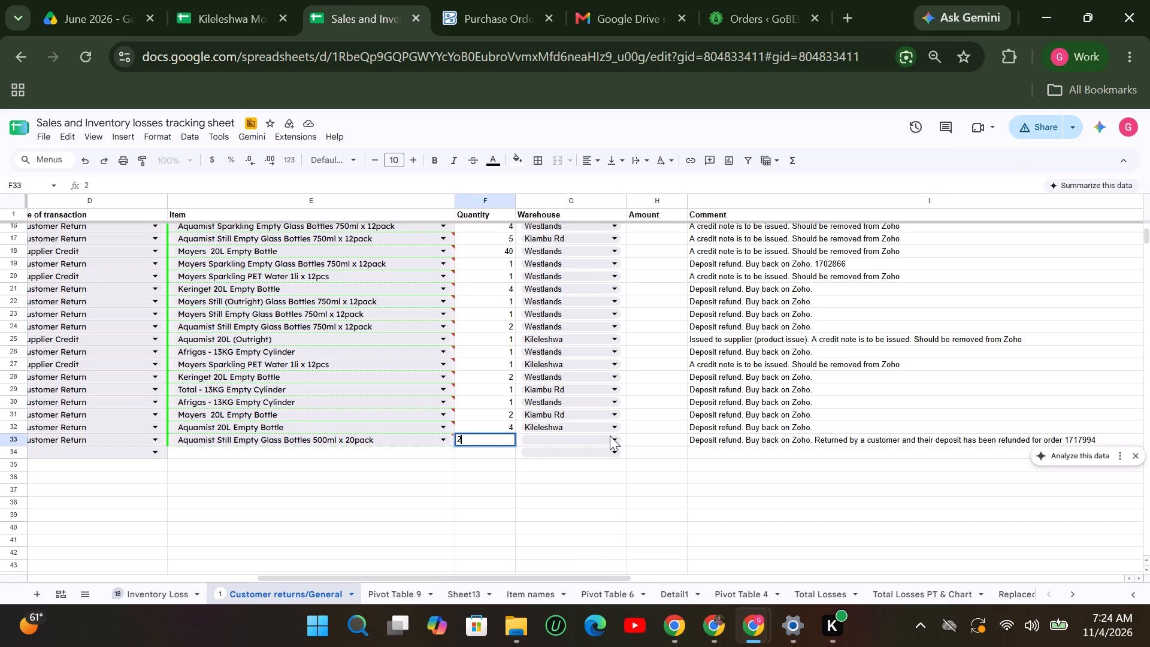
{"action": "left_click", "coordinate": [612, 441]}
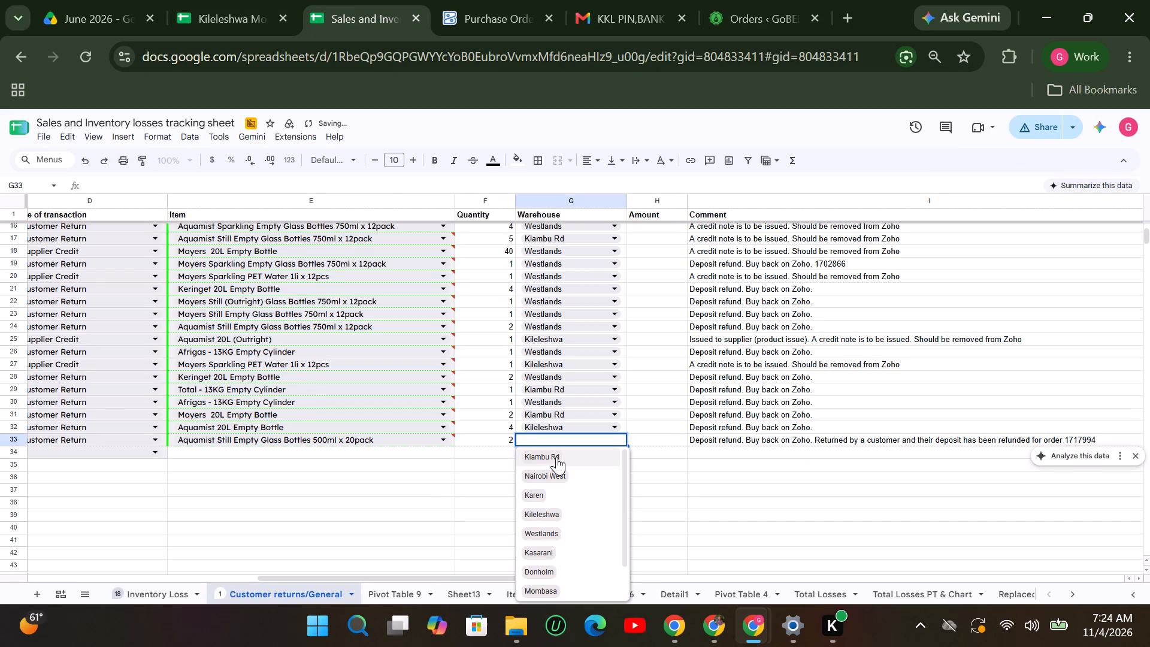
{"action": "left_click", "coordinate": [552, 515]}
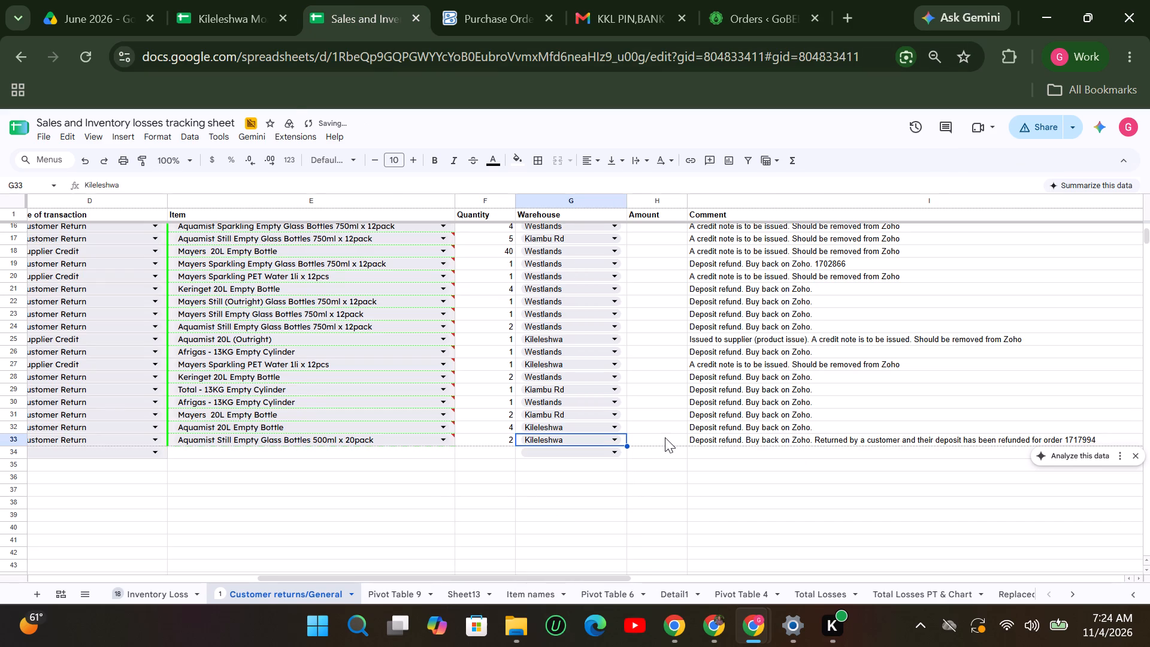
{"action": "left_click", "coordinate": [615, 548]}
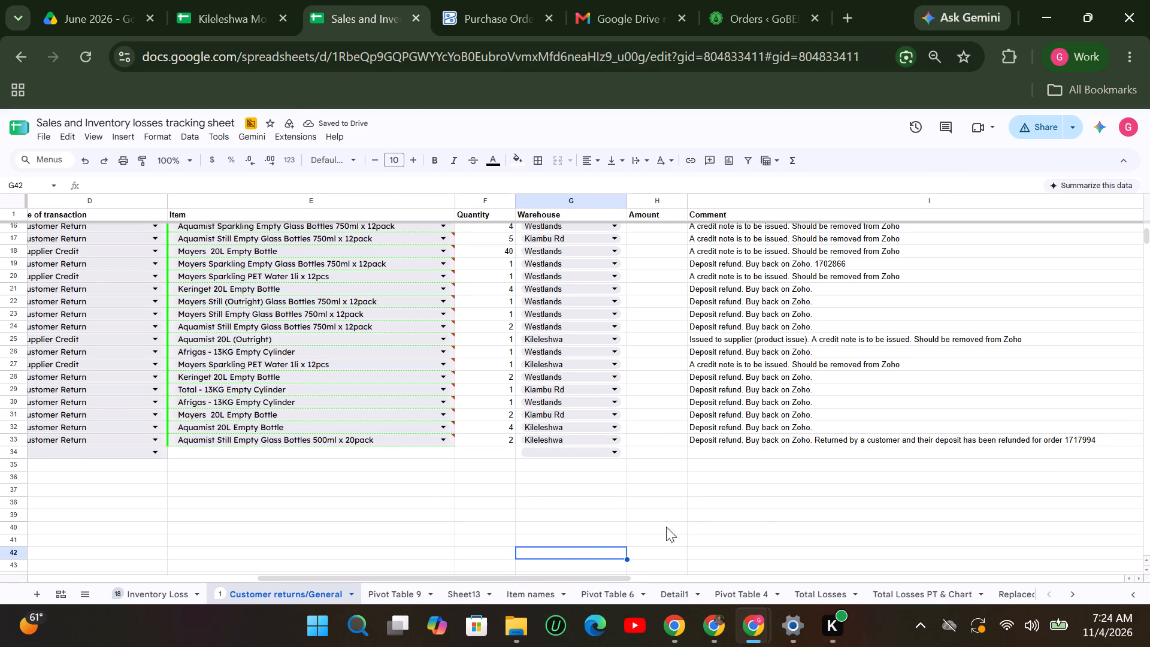
Return to the Kileleshwa tracker, open the June 6 supplier replacement comment on Beverages cell X39 and check its item.
{"action": "left_click", "coordinate": [40, 579]}
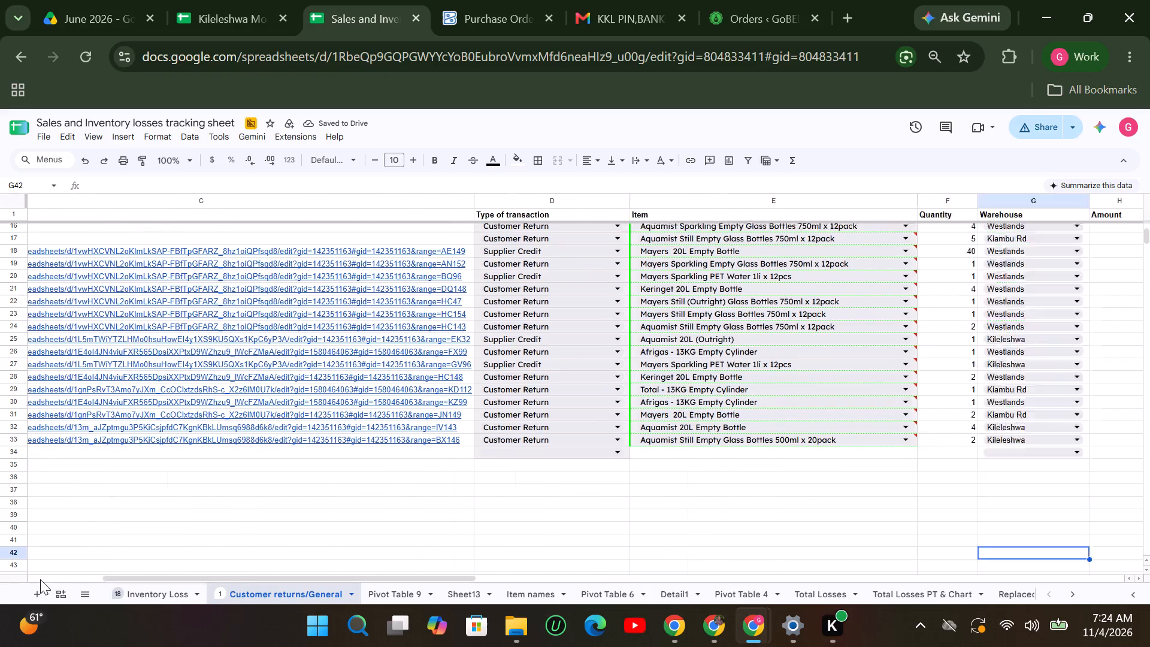
{"action": "left_click", "coordinate": [58, 456]}
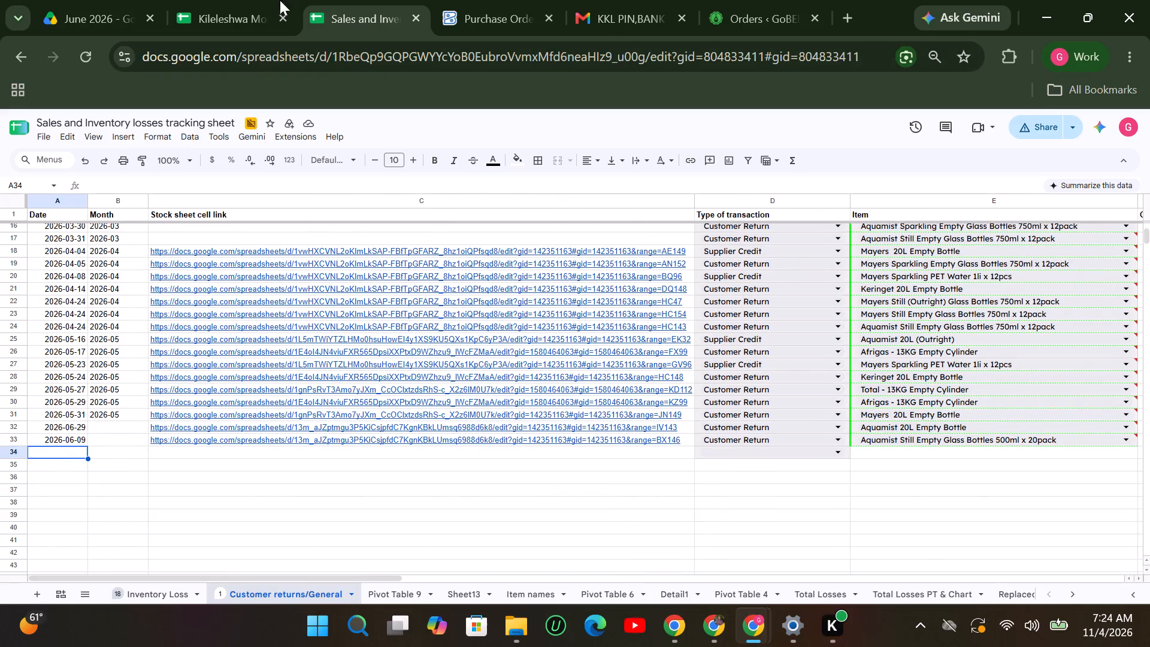
{"action": "left_click", "coordinate": [234, 12]}
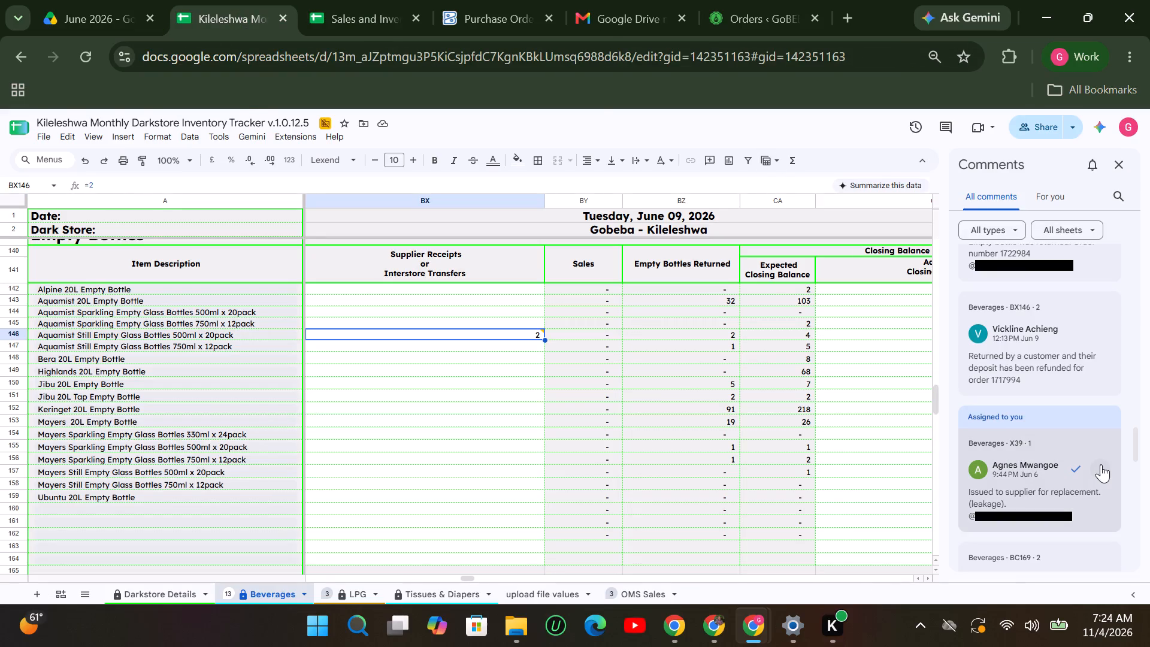
{"action": "scroll", "coordinate": [1101, 465], "scroll_direction": "up", "scroll_amount": 1}
{"action": "scroll", "coordinate": [1026, 422], "scroll_direction": "down", "scroll_amount": 1}
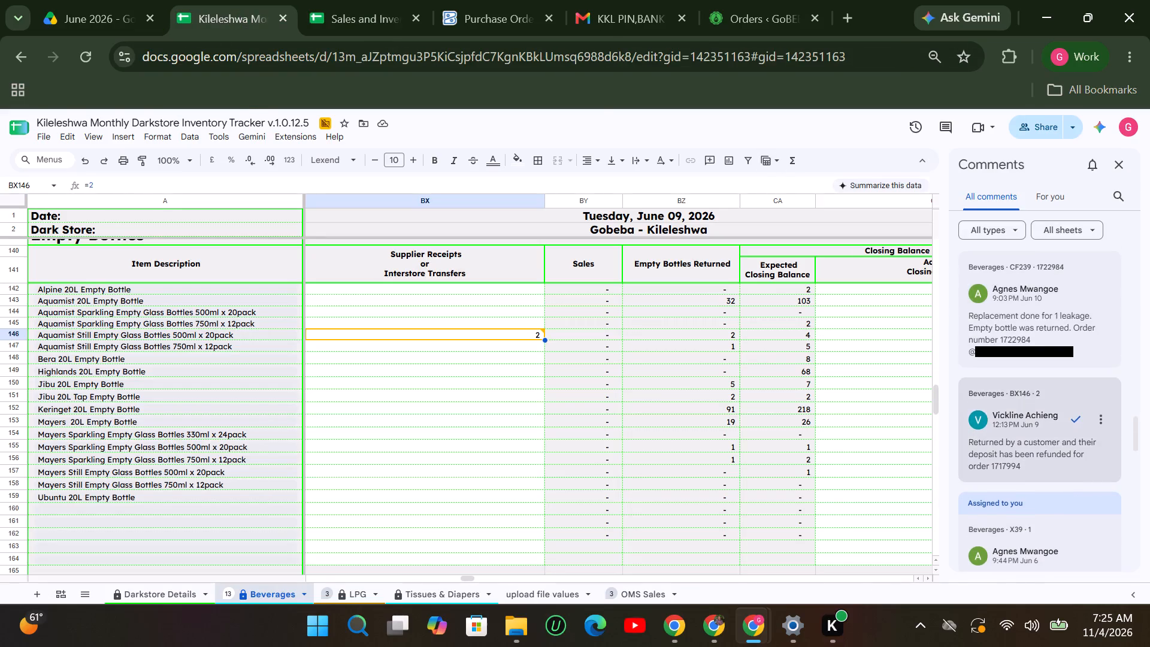
{"action": "scroll", "coordinate": [1027, 434], "scroll_direction": "down", "scroll_amount": 1}
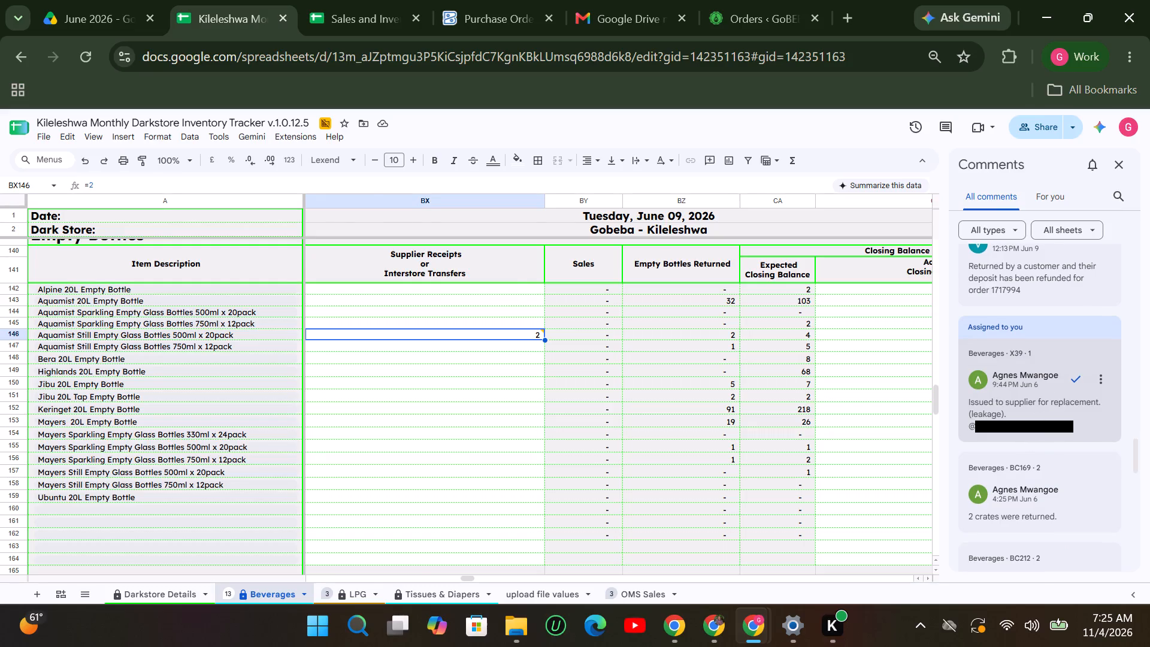
{"action": "left_click", "coordinate": [1040, 402]}
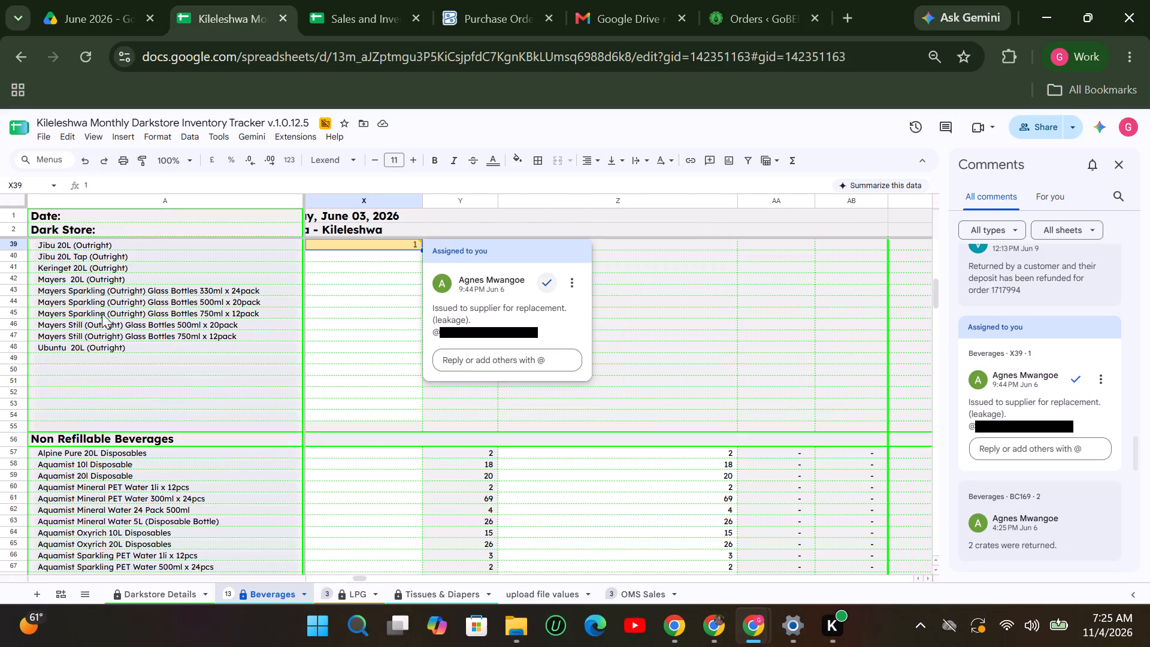
{"action": "scroll", "coordinate": [133, 329], "scroll_direction": "up", "scroll_amount": 1}
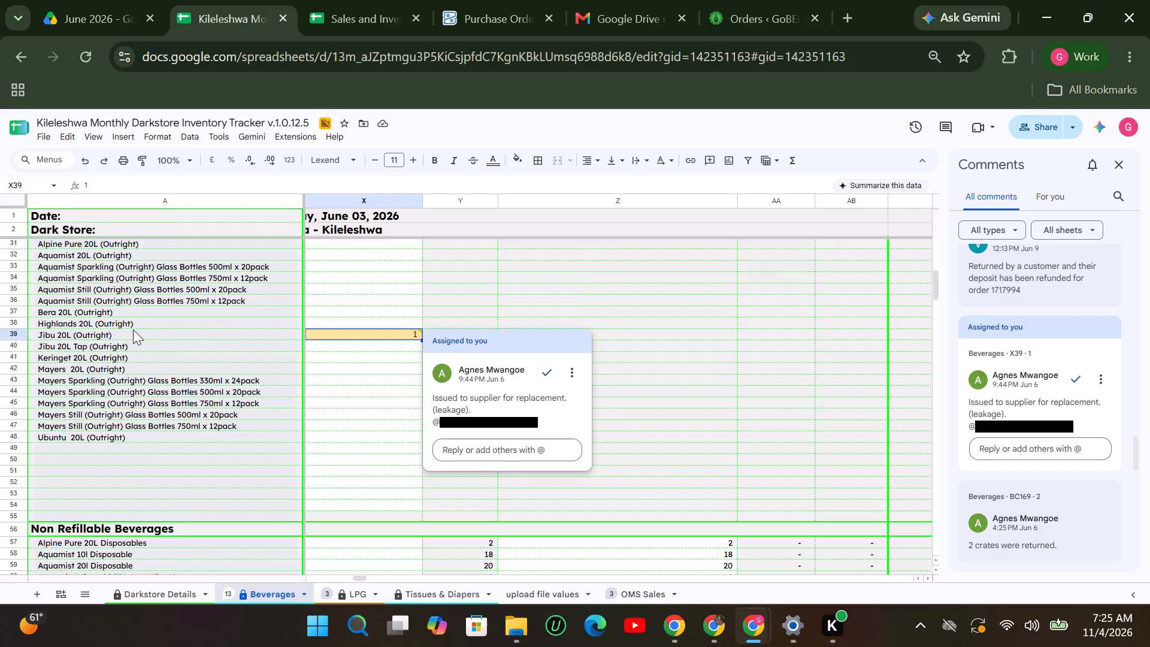
Read through the remaining older Kileleshwa tracker comments, down to the resolved ones, for losses or returns to record.
{"action": "scroll", "coordinate": [1025, 467], "scroll_direction": "down", "scroll_amount": 1}
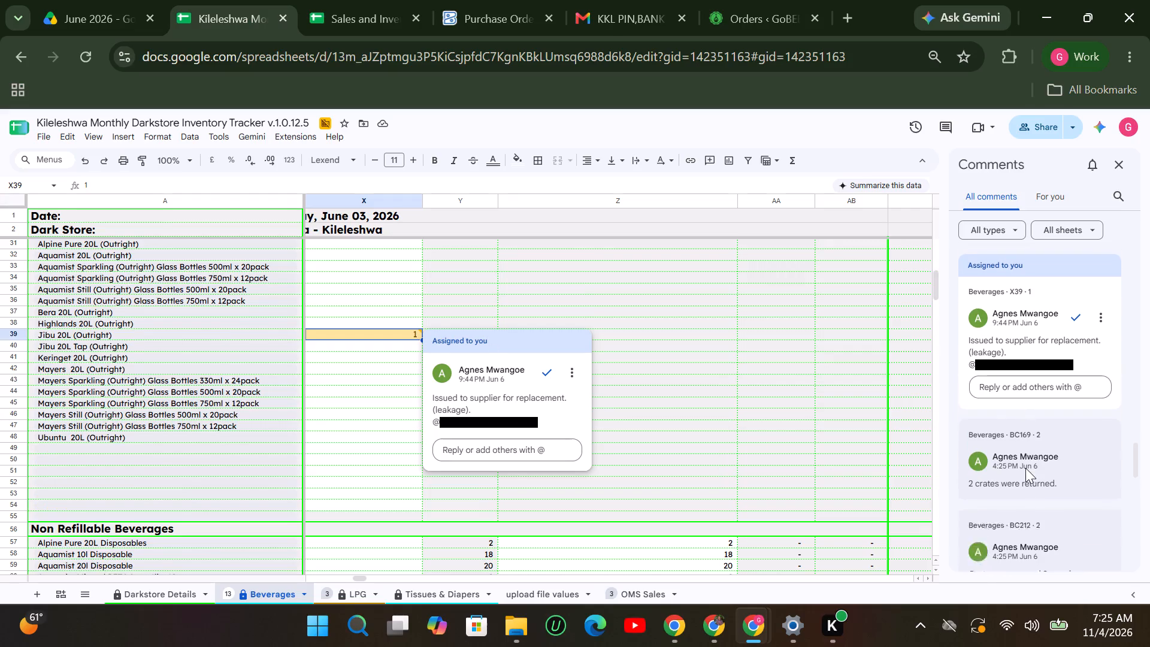
{"action": "scroll", "coordinate": [1025, 468], "scroll_direction": "down", "scroll_amount": 2}
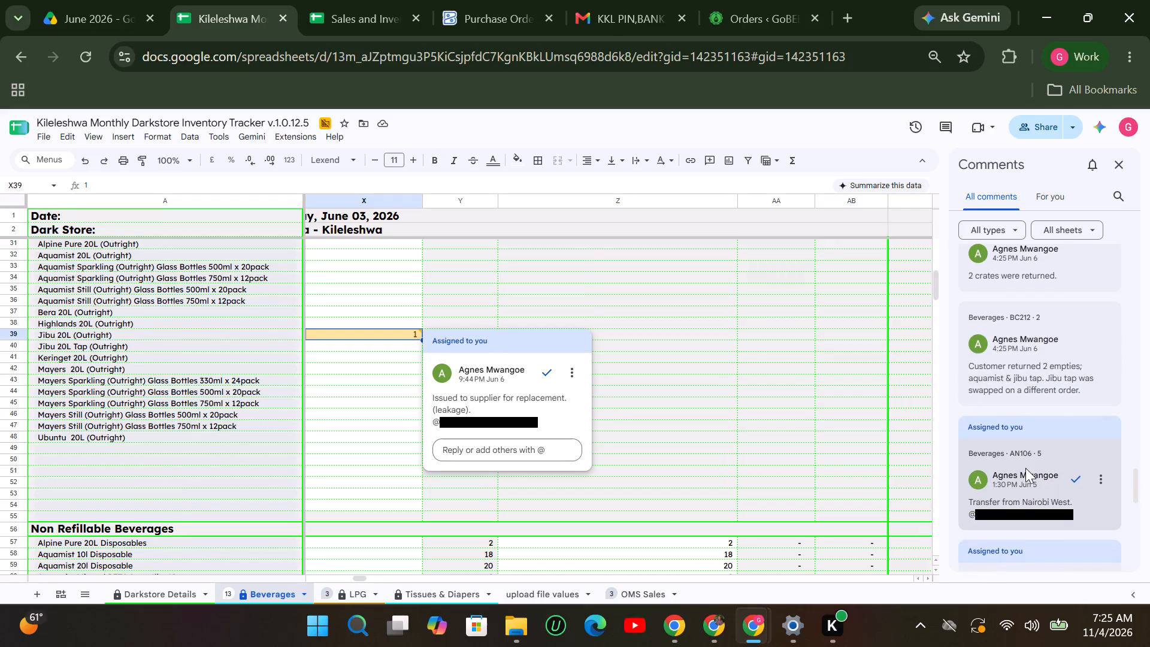
{"action": "scroll", "coordinate": [1025, 468], "scroll_direction": "down", "scroll_amount": 1}
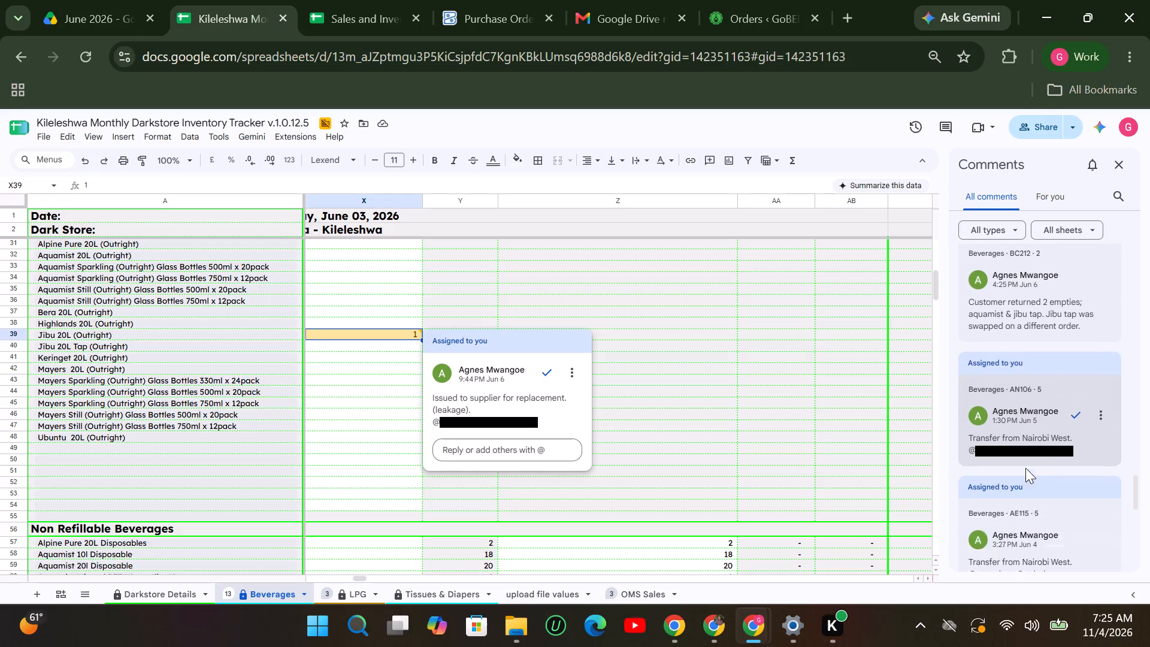
{"action": "scroll", "coordinate": [1025, 468], "scroll_direction": "down", "scroll_amount": 2}
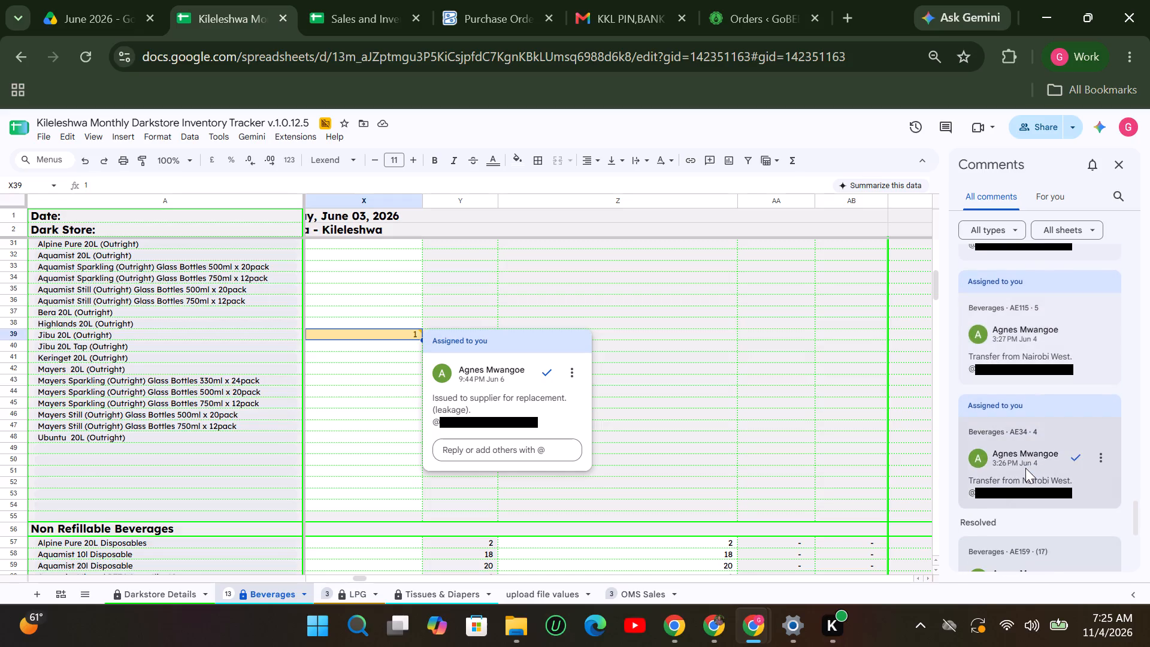
{"action": "scroll", "coordinate": [1025, 468], "scroll_direction": "down", "scroll_amount": 2}
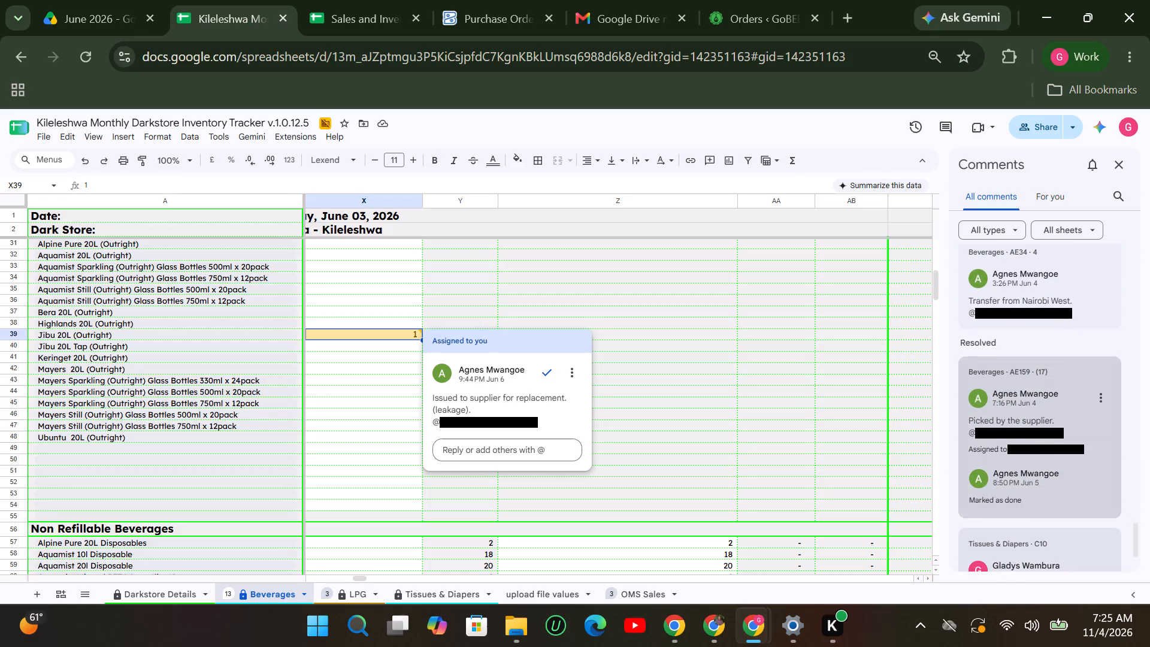
Recheck the Kileleshwa tracker comments from the resolved ones back up to the June 10 leakage replacement on Beverages cell CF239.
{"action": "scroll", "coordinate": [1025, 468], "scroll_direction": "down", "scroll_amount": 4}
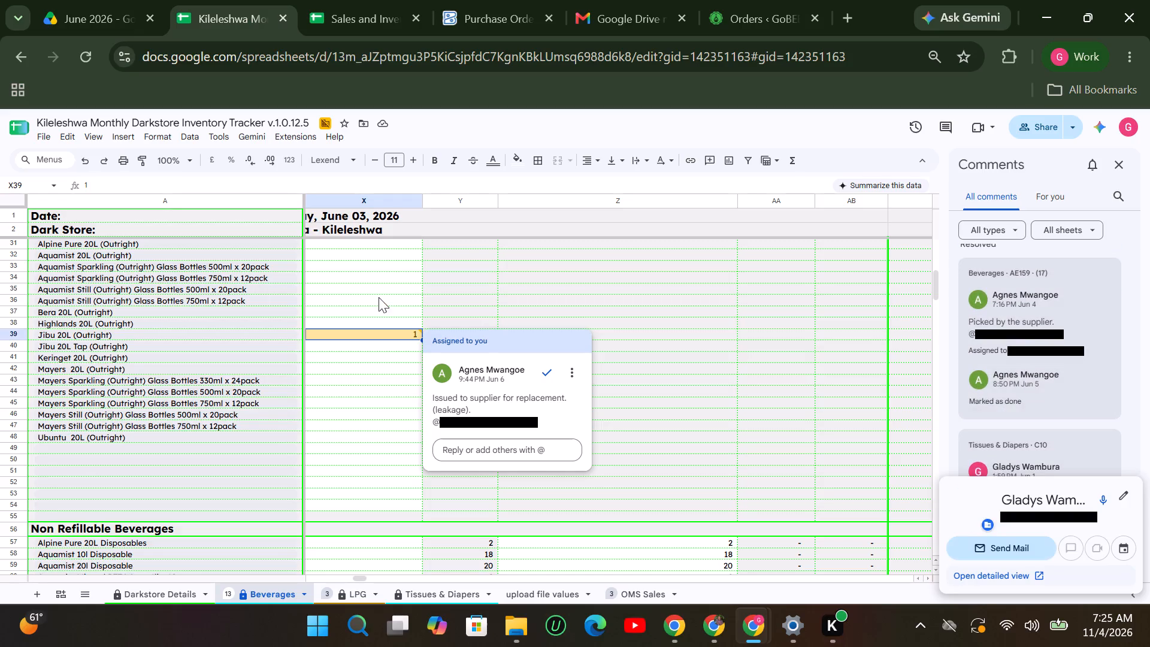
{"action": "scroll", "coordinate": [1034, 429], "scroll_direction": "down", "scroll_amount": 14}
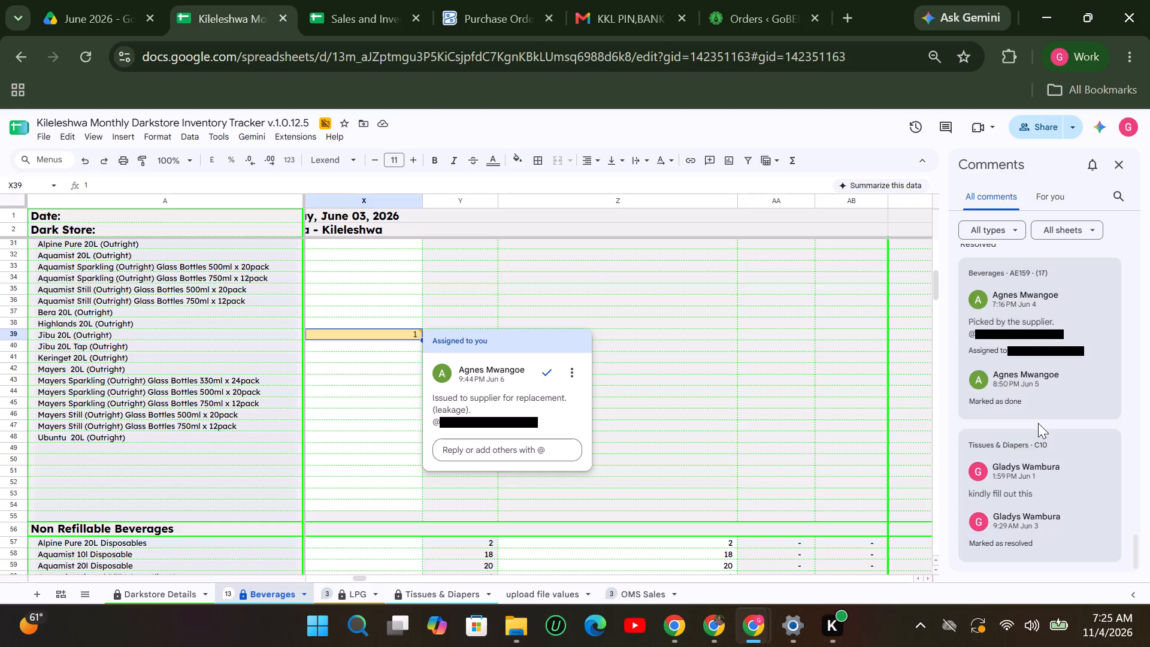
{"action": "scroll", "coordinate": [1043, 416], "scroll_direction": "up", "scroll_amount": 6}
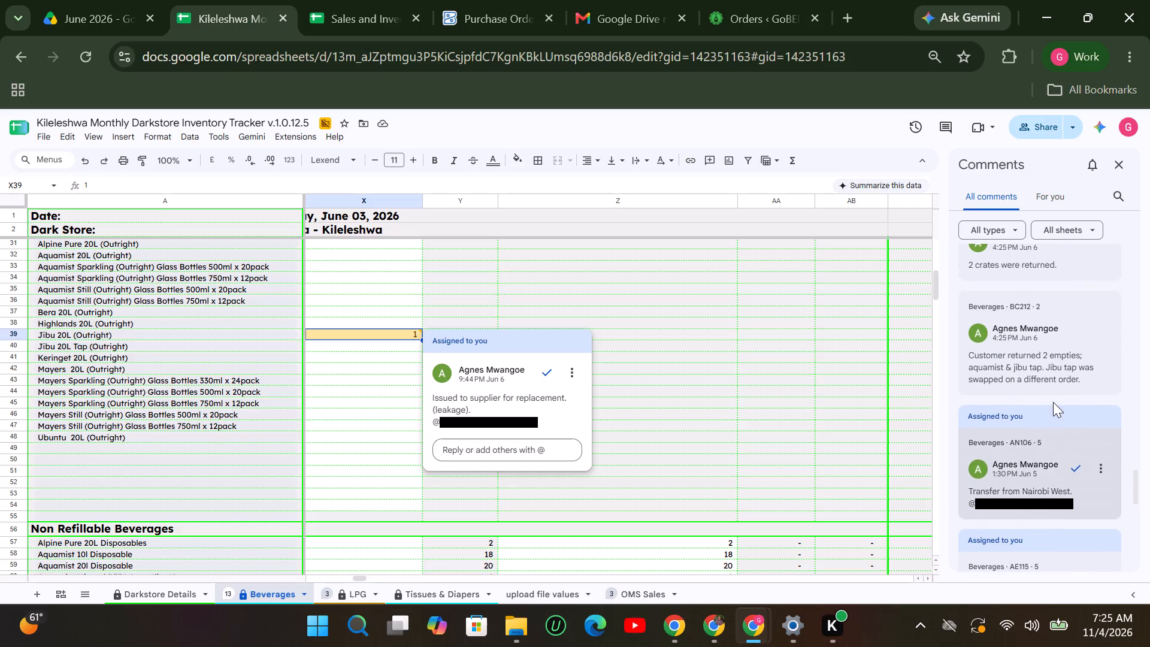
{"action": "scroll", "coordinate": [1053, 401], "scroll_direction": "up", "scroll_amount": 3}
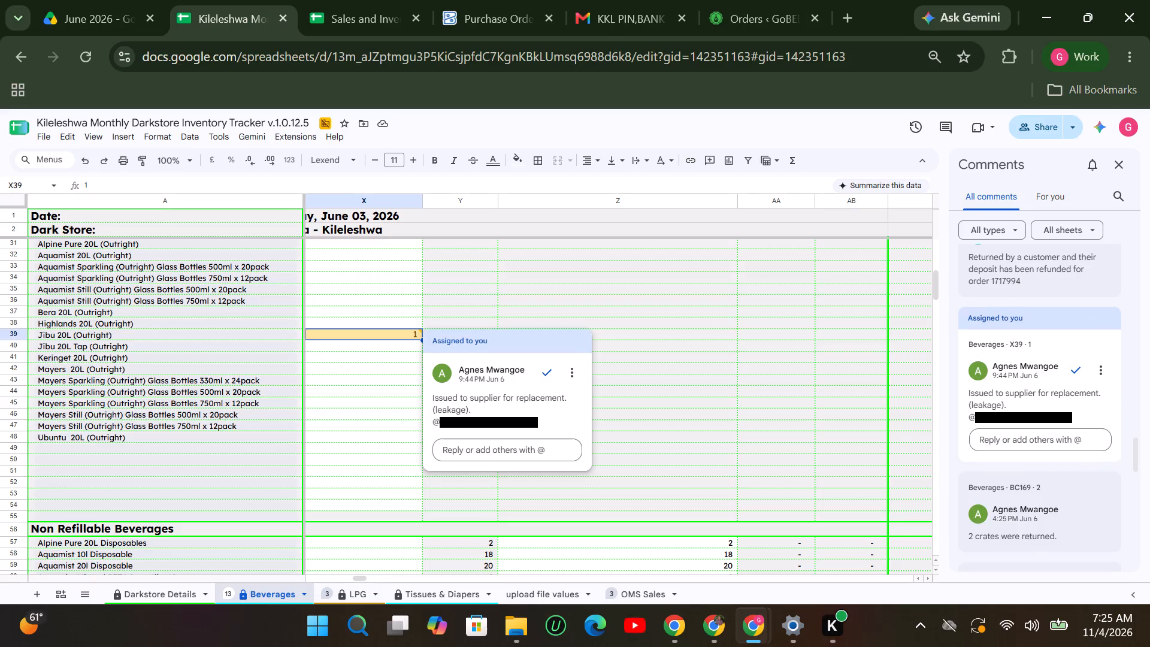
{"action": "scroll", "coordinate": [1010, 397], "scroll_direction": "down", "scroll_amount": 2}
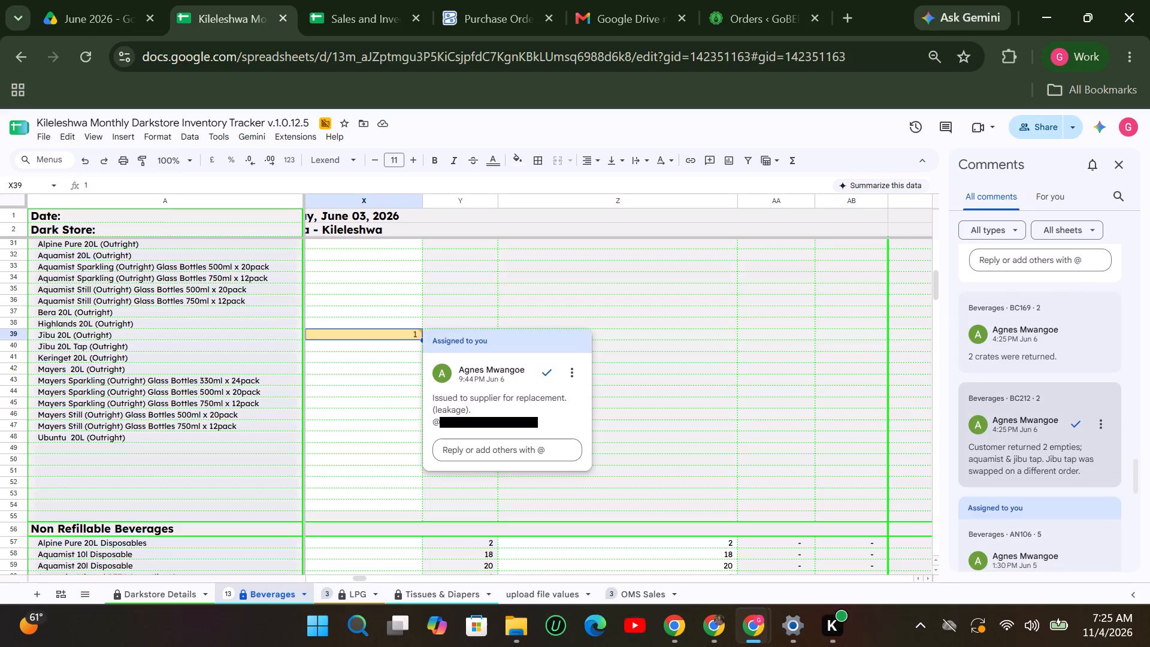
{"action": "scroll", "coordinate": [1010, 397], "scroll_direction": "down", "scroll_amount": 1}
{"action": "scroll", "coordinate": [1010, 397], "scroll_direction": "up", "scroll_amount": 2}
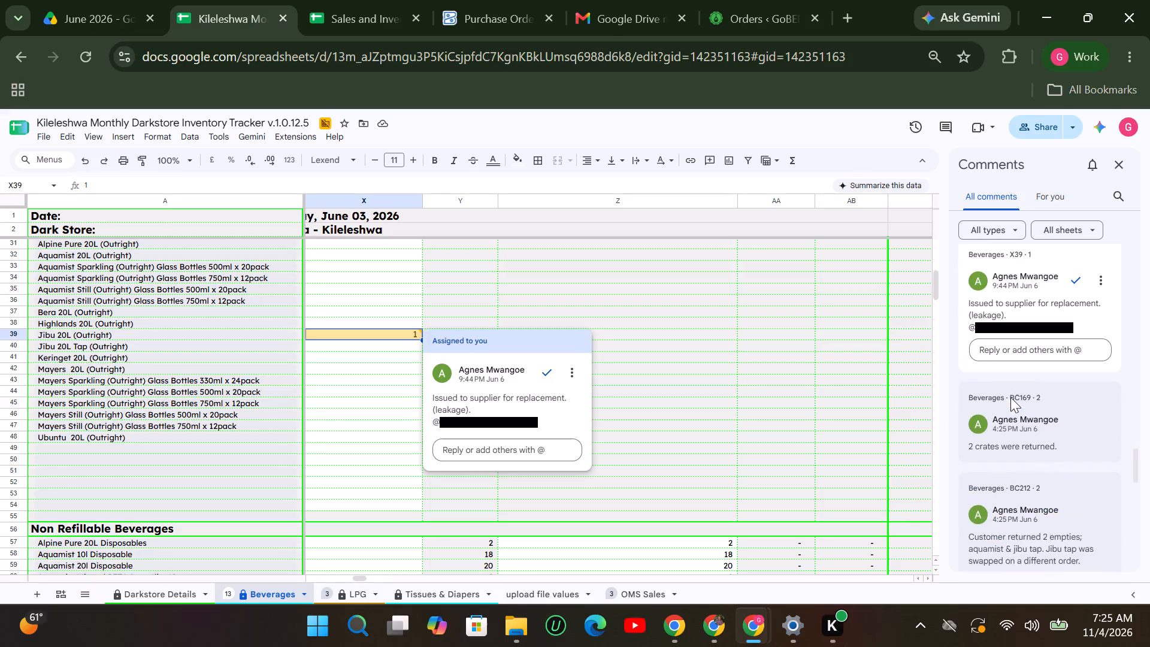
{"action": "scroll", "coordinate": [1010, 397], "scroll_direction": "up", "scroll_amount": 2}
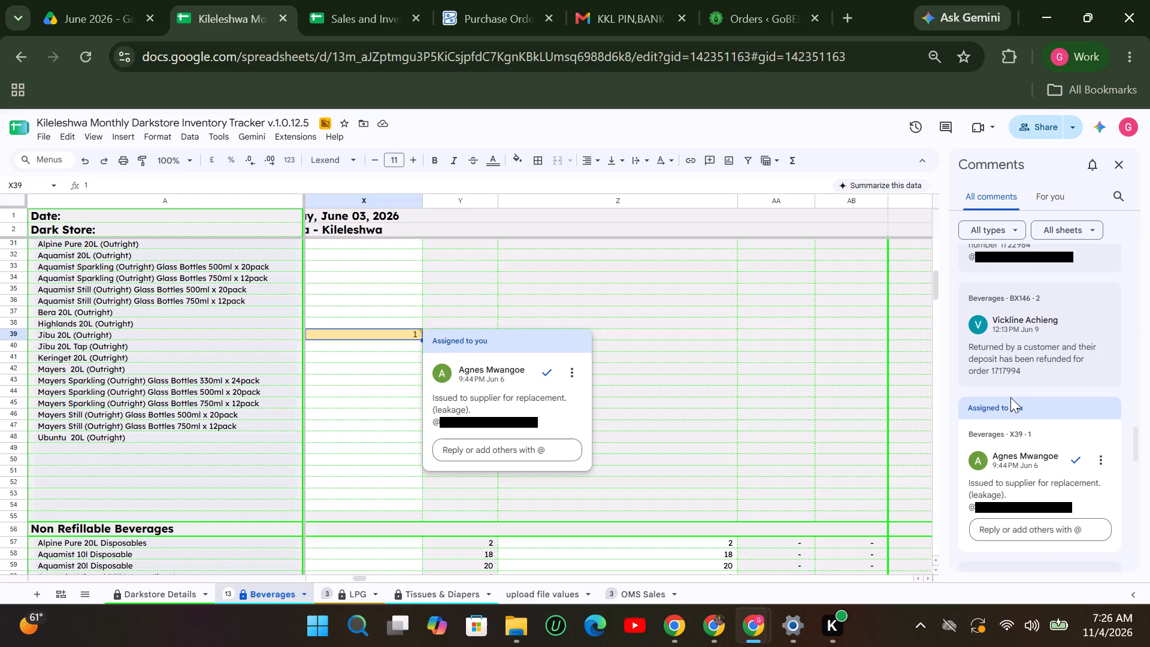
{"action": "scroll", "coordinate": [1087, 403], "scroll_direction": "up", "scroll_amount": 2}
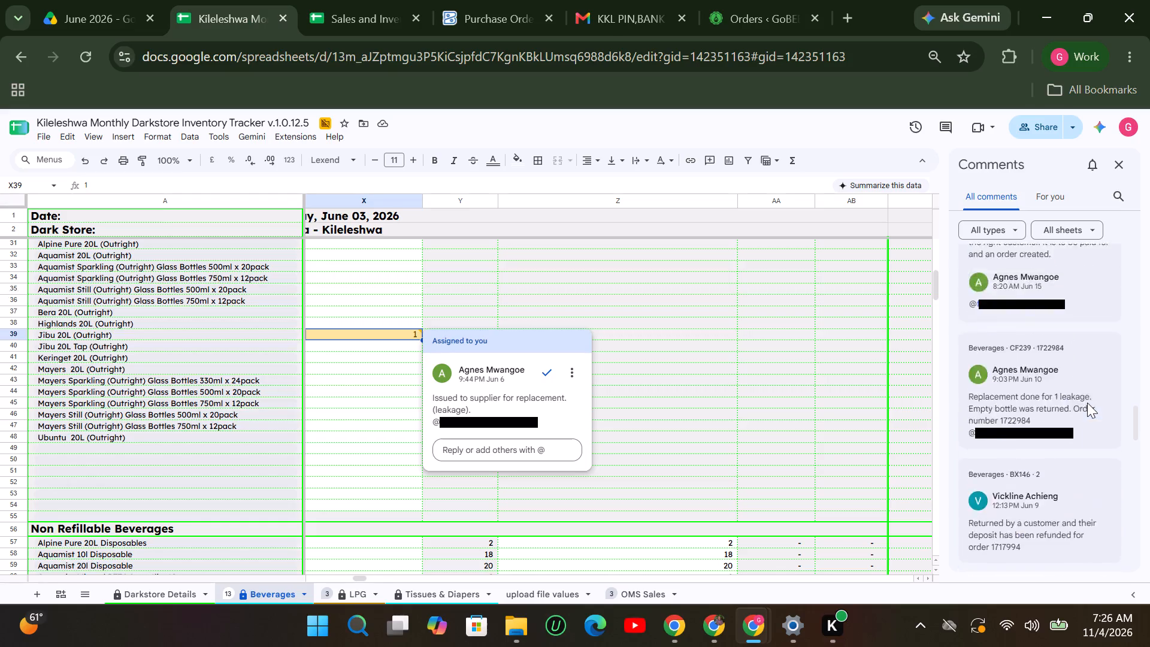
Open the June 6 returned-crates comment on Beverages cell BC169 and check its order details, returned item and quantity.
{"action": "scroll", "coordinate": [1009, 451], "scroll_direction": "down", "scroll_amount": 2}
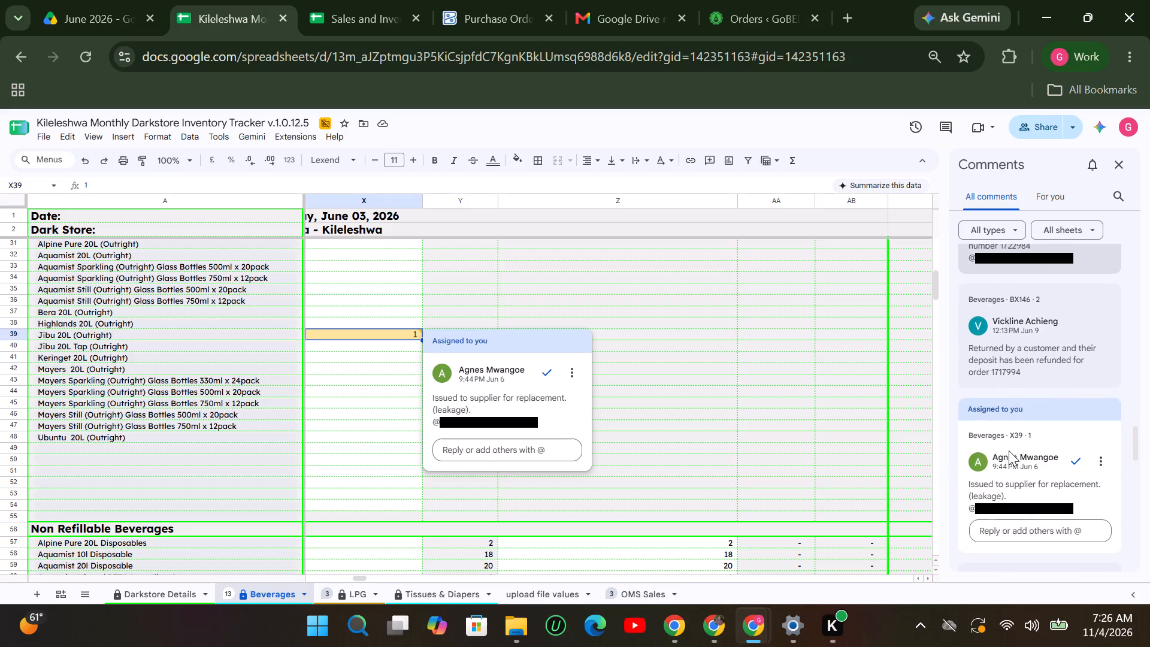
{"action": "scroll", "coordinate": [1009, 451], "scroll_direction": "down", "scroll_amount": 2}
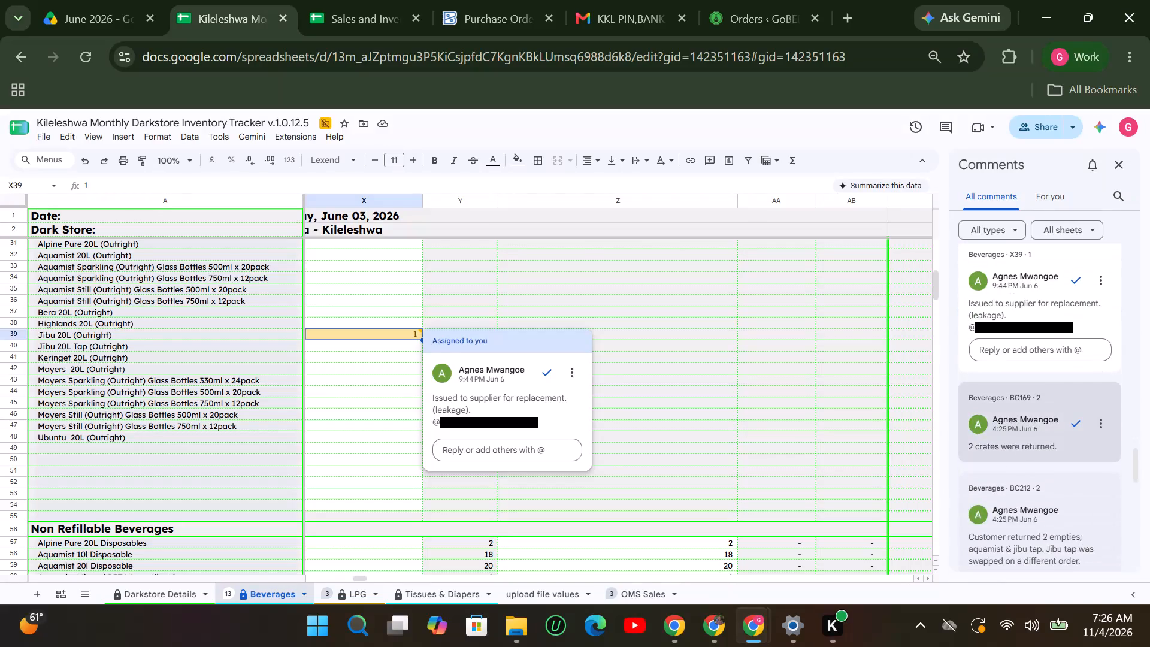
{"action": "scroll", "coordinate": [1004, 457], "scroll_direction": "down", "scroll_amount": 1}
{"action": "left_click", "coordinate": [1018, 358]}
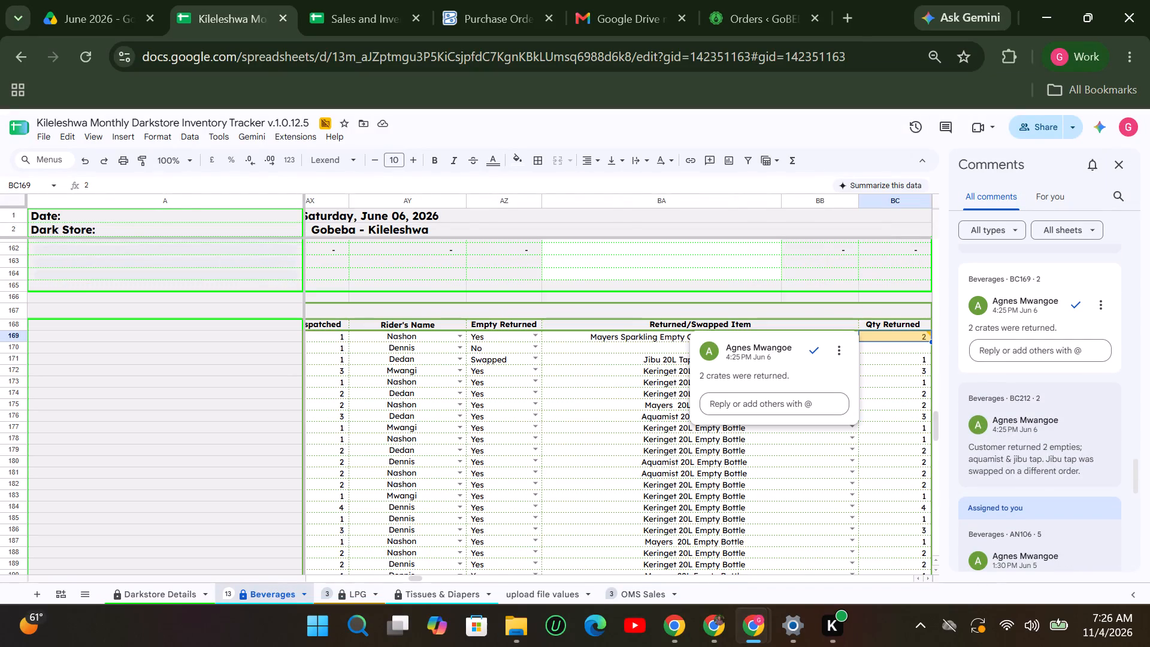
{"action": "triple_click", "coordinate": [918, 579]}
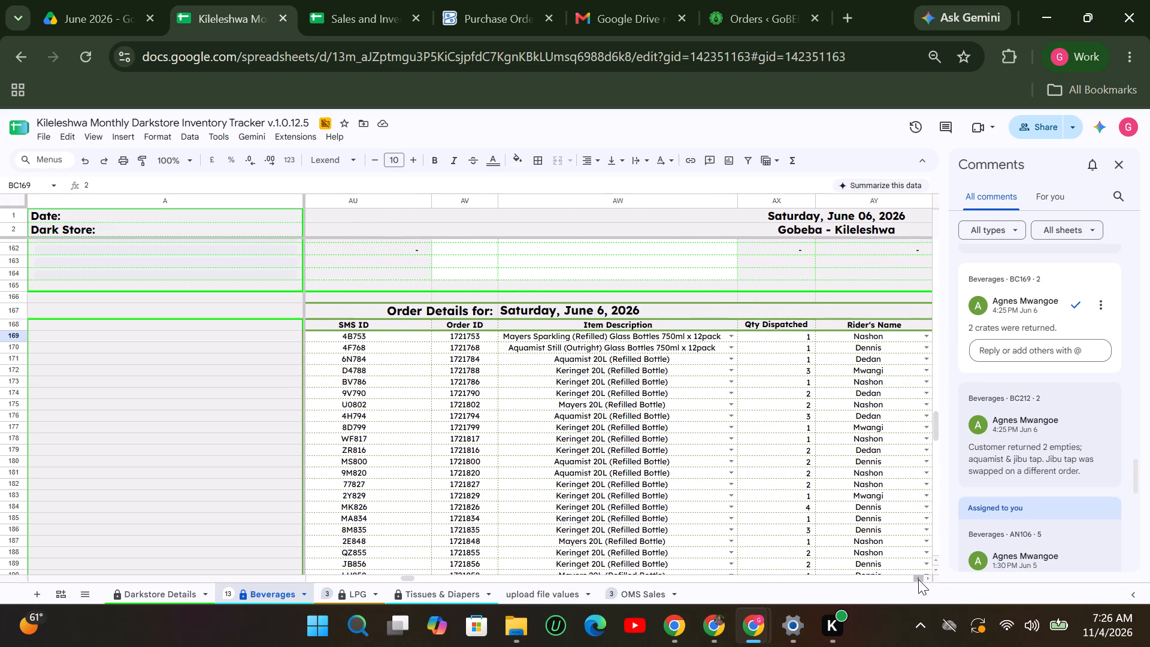
{"action": "left_click", "coordinate": [928, 576]}
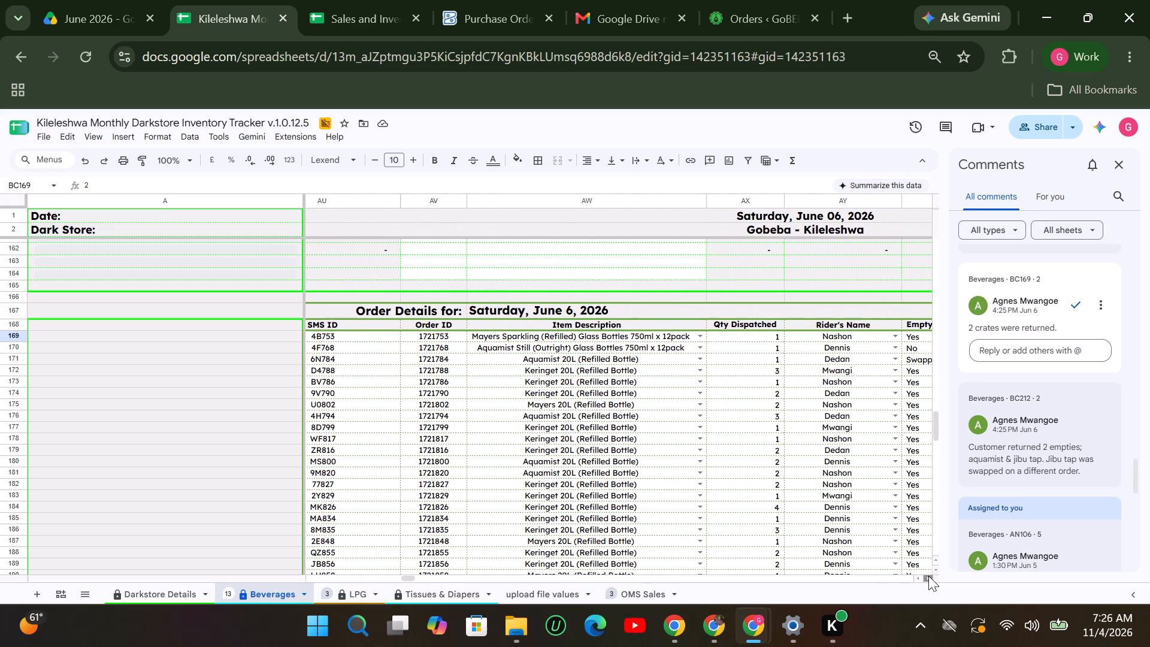
{"action": "left_click", "coordinate": [928, 576]}
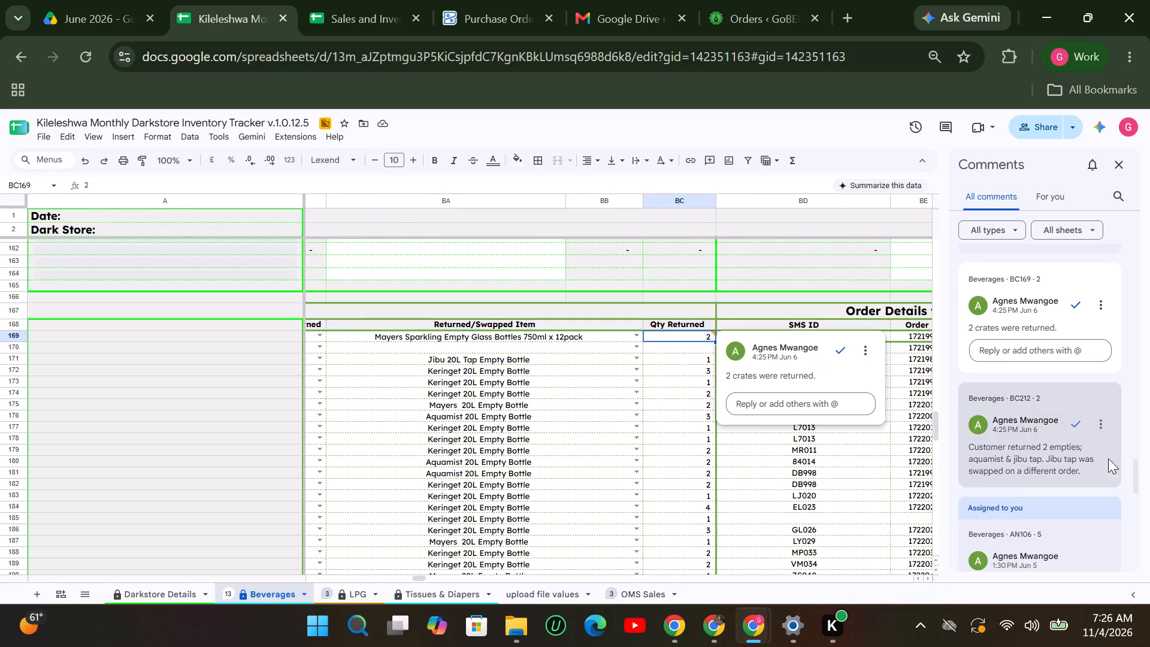
Review the remaining June 4 and 5 comments, and open the resolved supplier pickup comment on Beverages cell AE159 to check its item.
{"action": "scroll", "coordinate": [1036, 479], "scroll_direction": "down", "scroll_amount": 1}
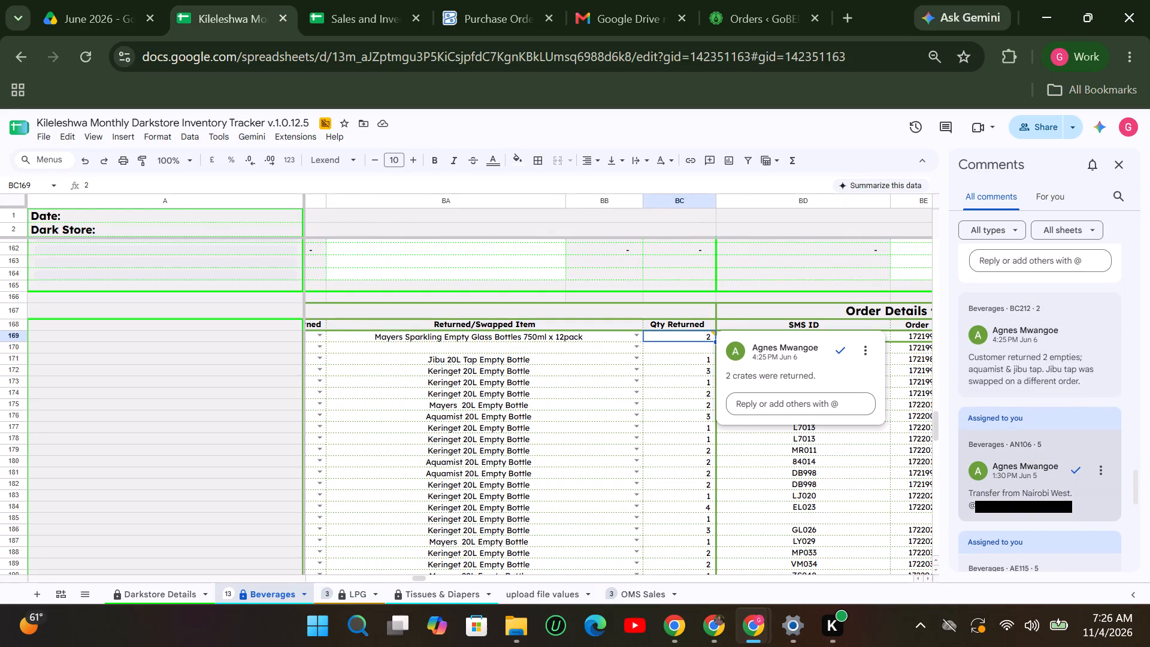
{"action": "scroll", "coordinate": [1036, 479], "scroll_direction": "down", "scroll_amount": 1}
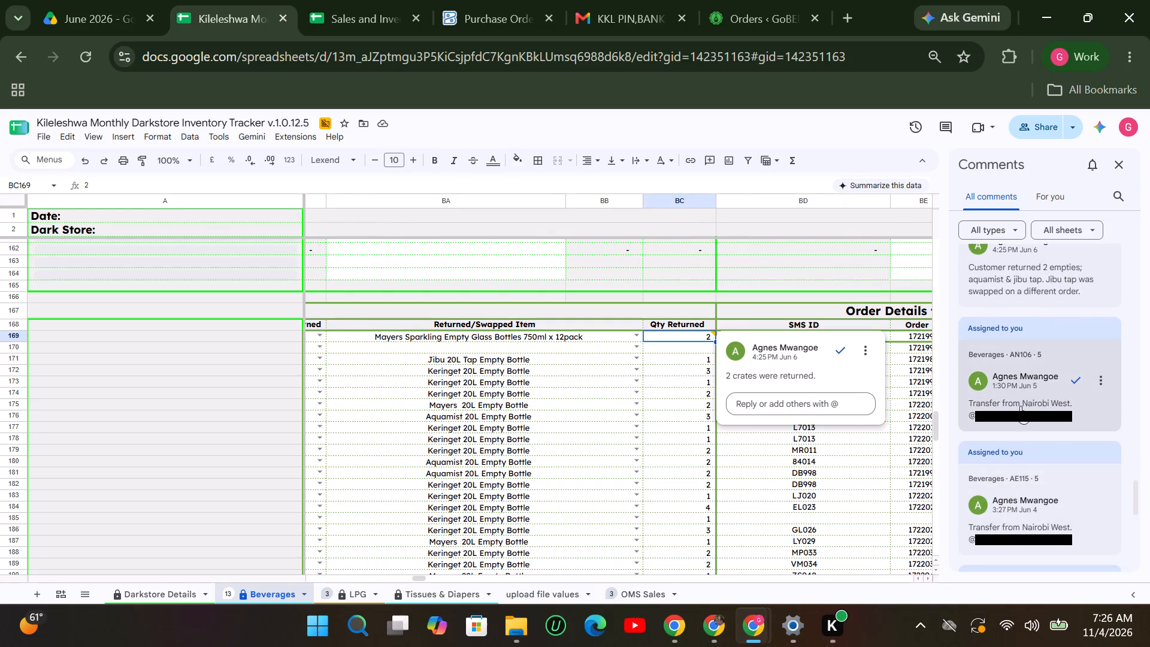
{"action": "scroll", "coordinate": [1031, 479], "scroll_direction": "down", "scroll_amount": 1}
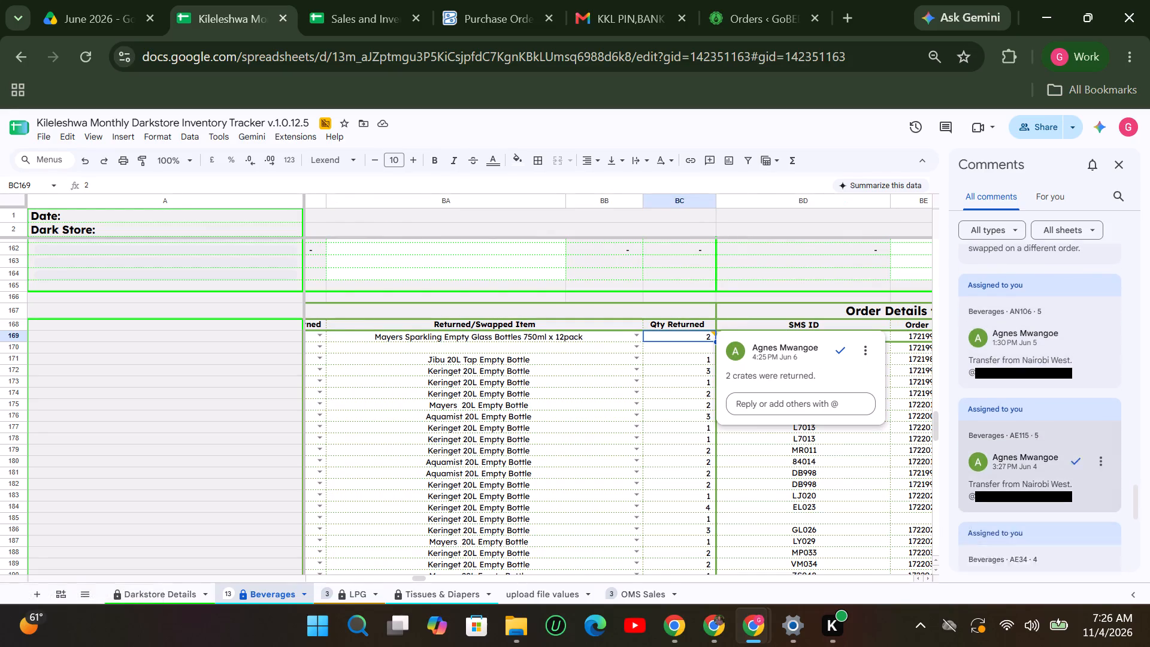
{"action": "scroll", "coordinate": [1031, 479], "scroll_direction": "down", "scroll_amount": 4}
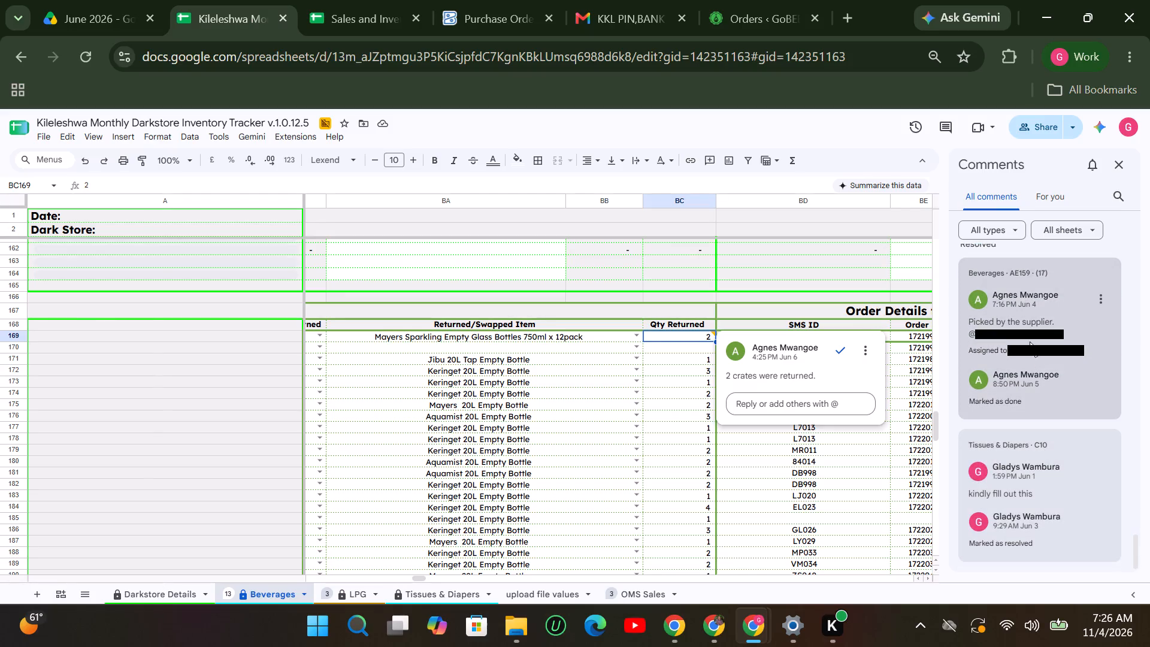
{"action": "left_click", "coordinate": [1024, 320]}
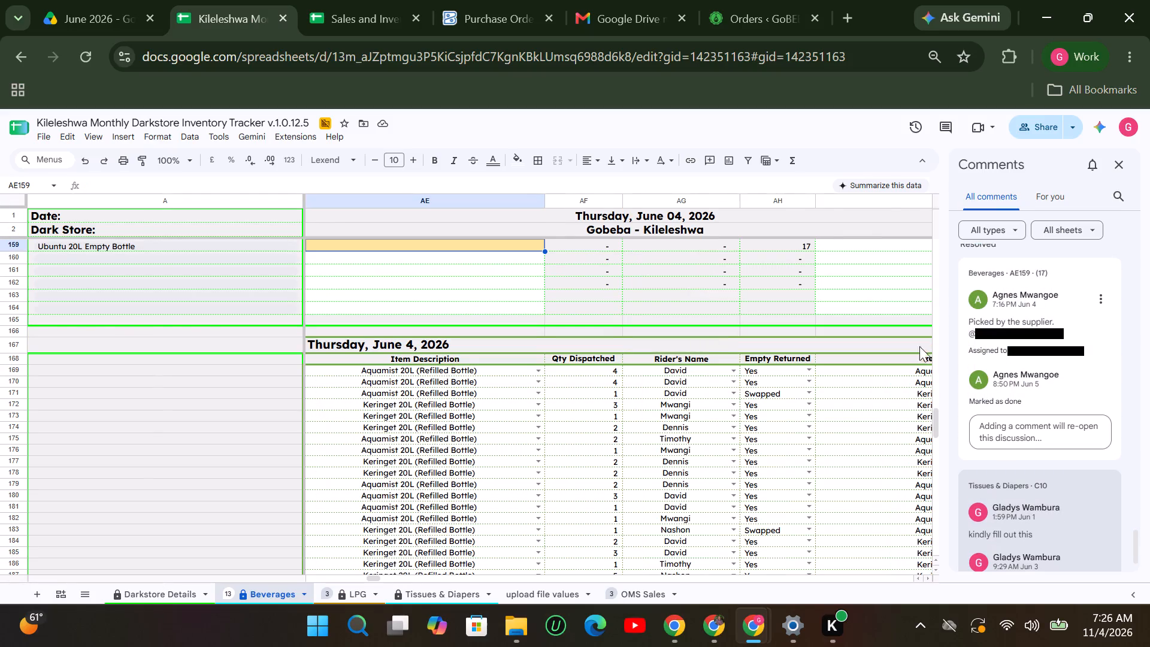
{"action": "scroll", "coordinate": [618, 424], "scroll_direction": "up", "scroll_amount": 1}
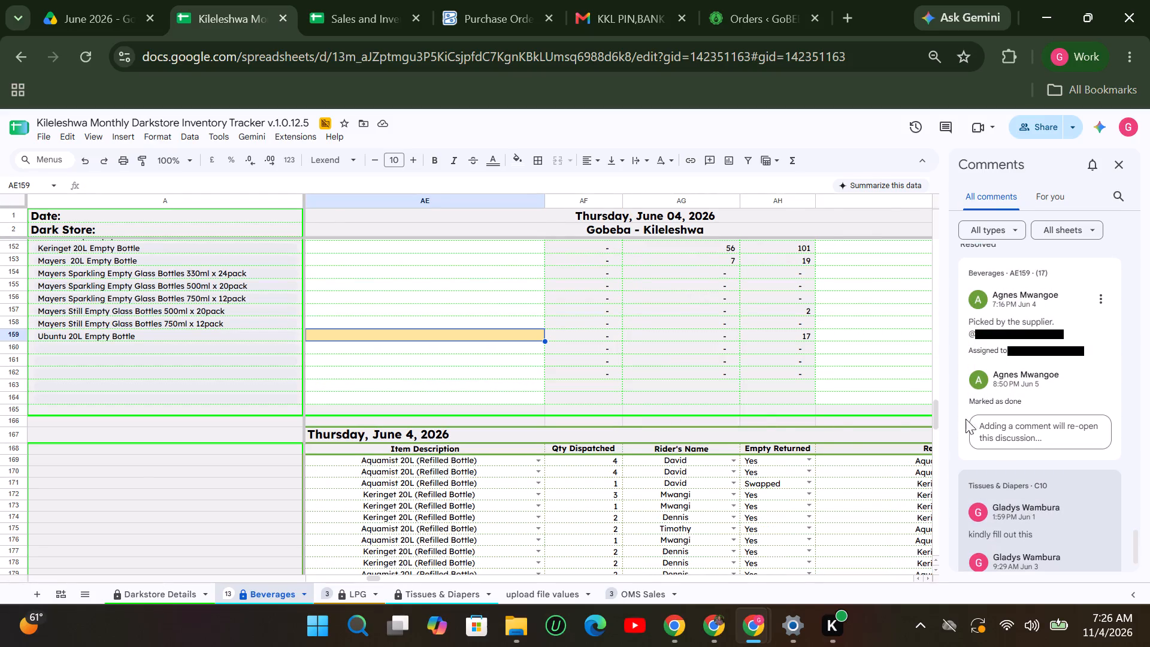
{"action": "scroll", "coordinate": [1051, 470], "scroll_direction": "down", "scroll_amount": 1}
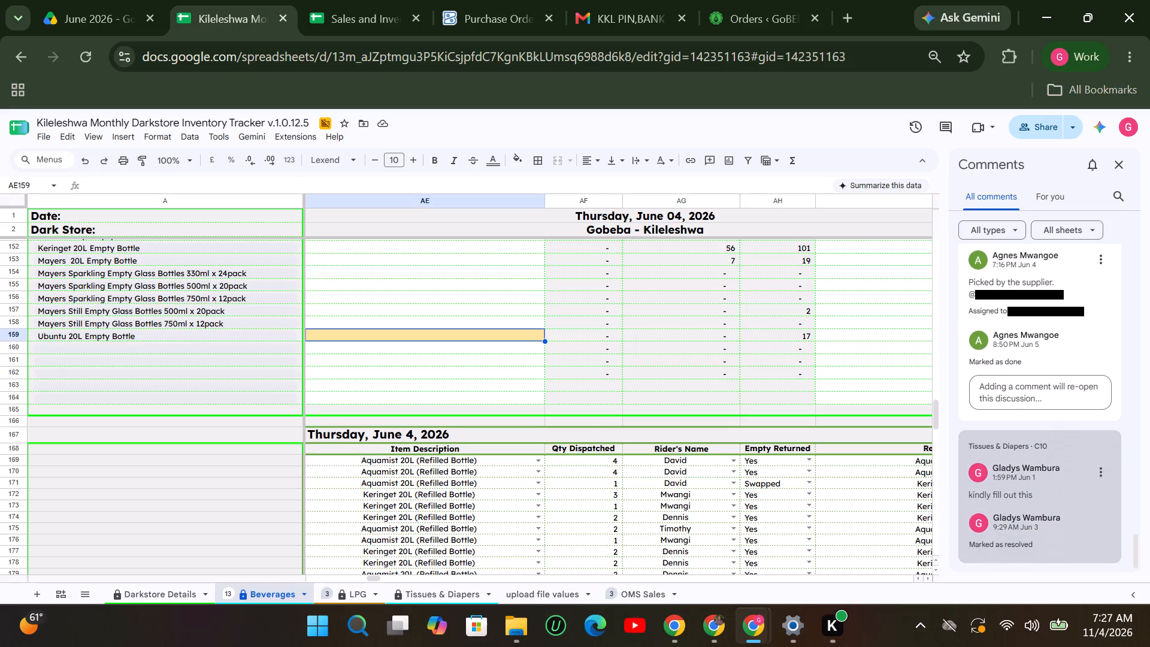
{"action": "scroll", "coordinate": [1051, 470], "scroll_direction": "down", "scroll_amount": 11}
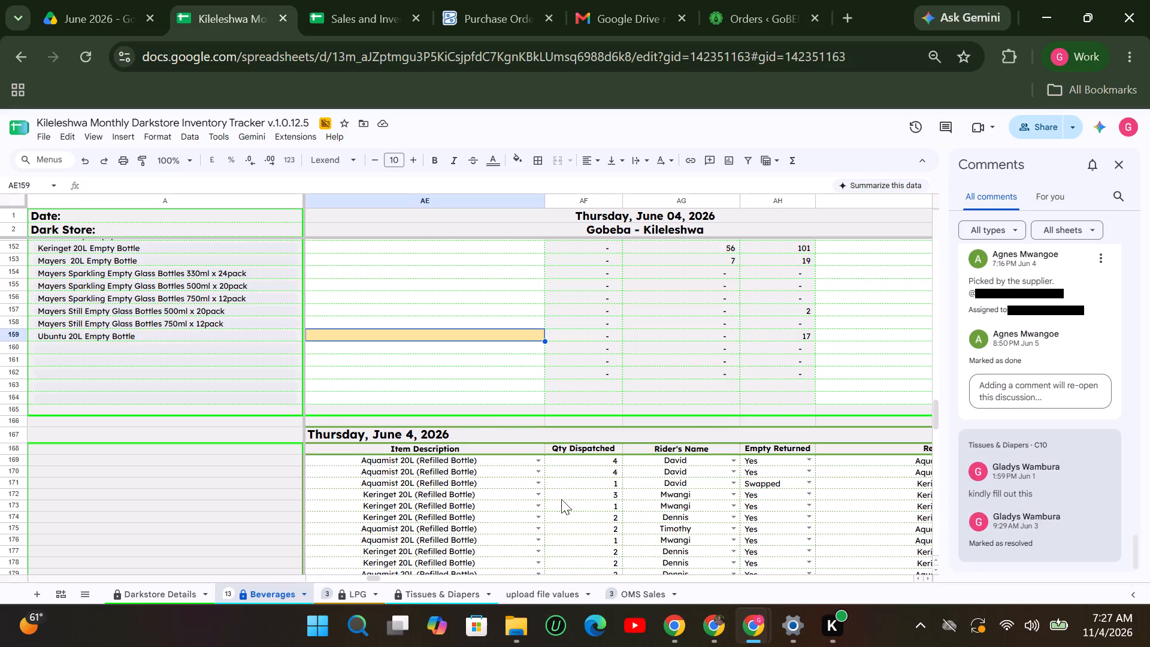
{"action": "scroll", "coordinate": [971, 493], "scroll_direction": "down", "scroll_amount": 8}
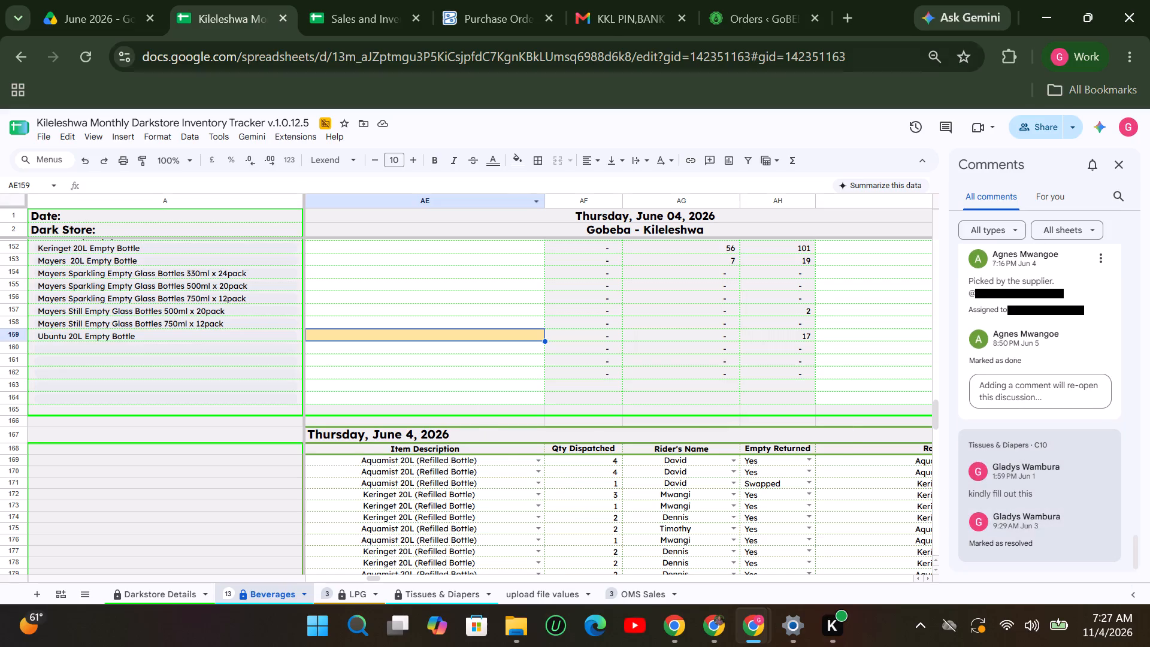